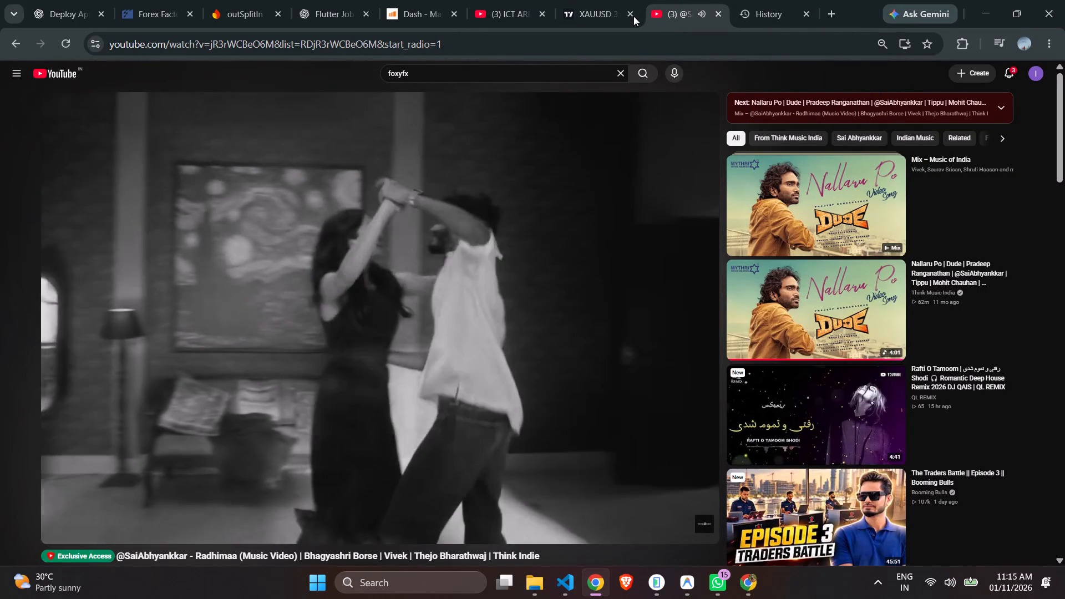
# Find the BacktestingMax chart page in the browsing history for Wednesday, 28 October 2026, and open its 20:14 entry.
pyautogui.click(778, 9)
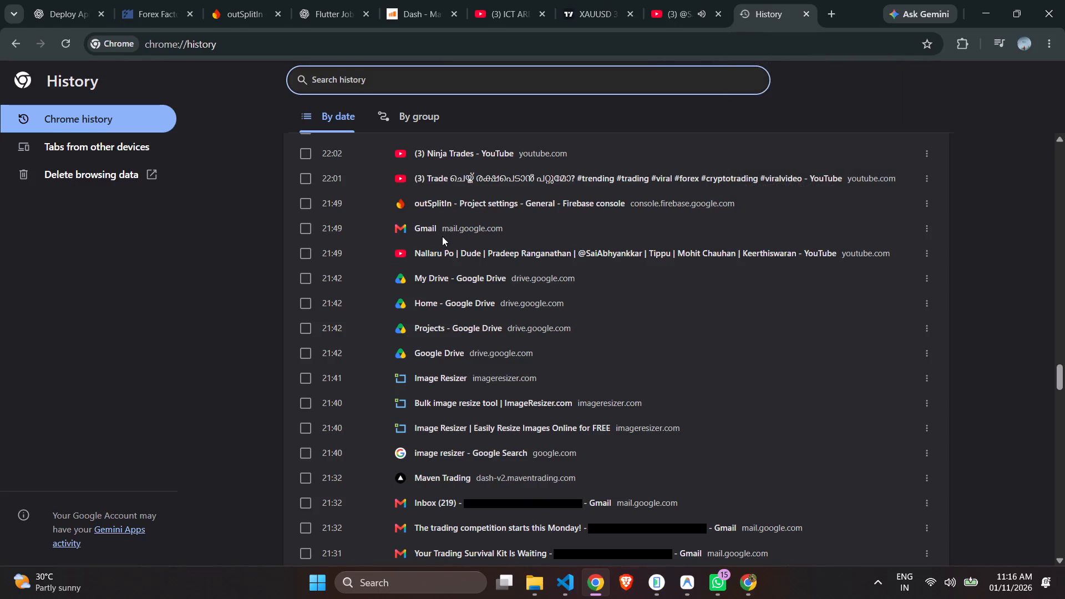
pyautogui.scroll(3, 443, 236)
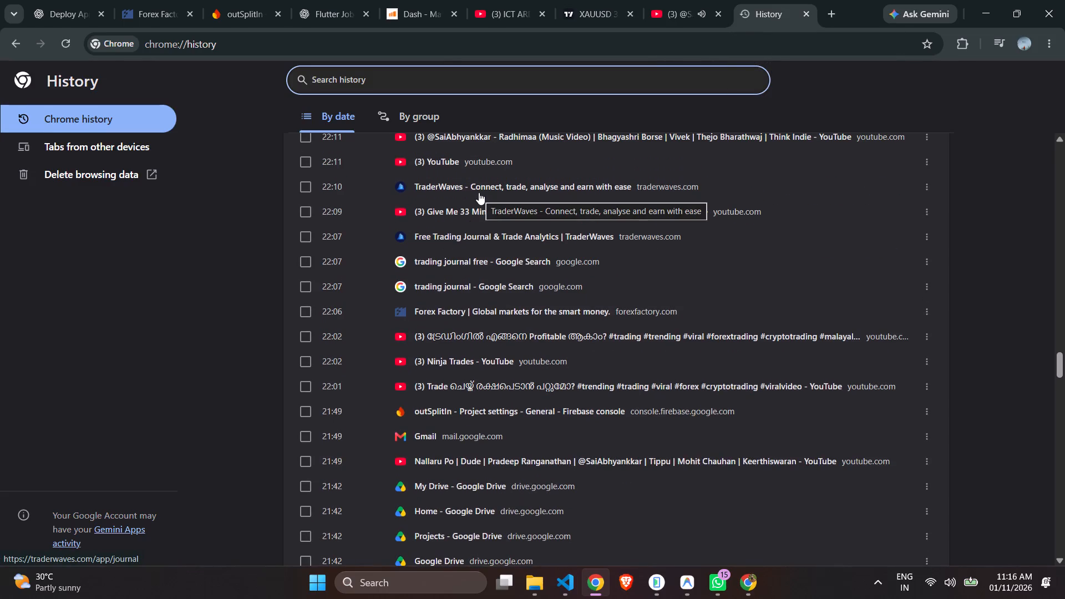
pyautogui.scroll(2, 479, 192)
pyautogui.scroll(-3, 479, 192)
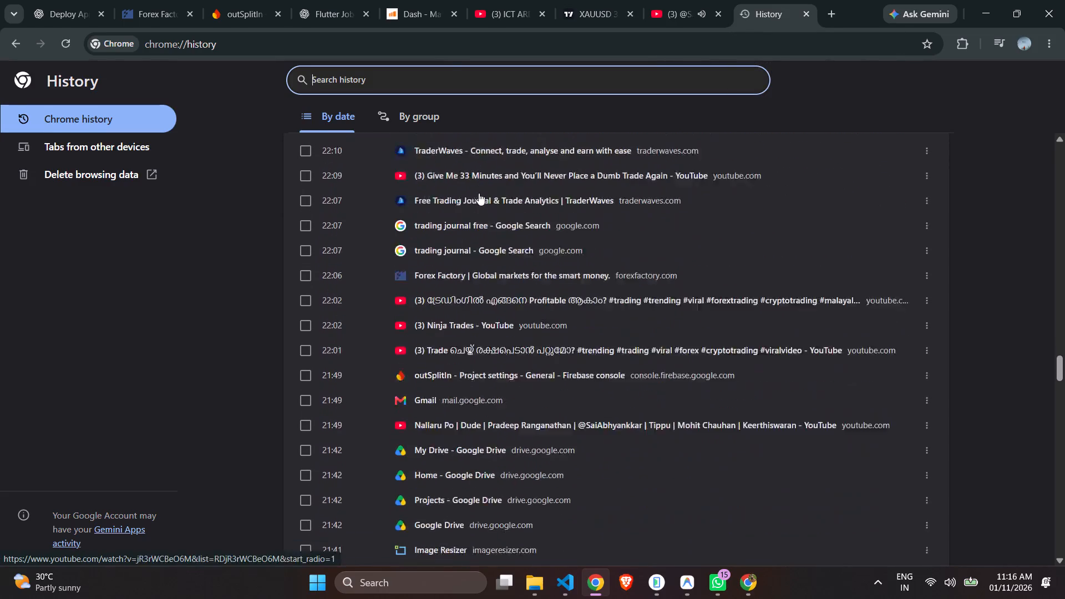
pyautogui.scroll(-4, 475, 208)
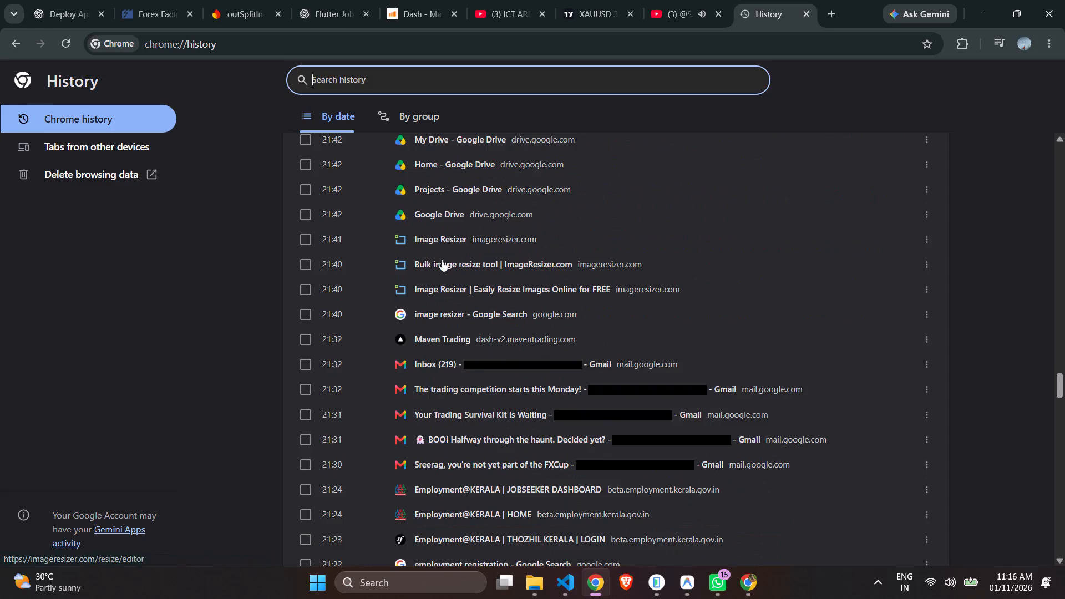
pyautogui.scroll(-4, 421, 319)
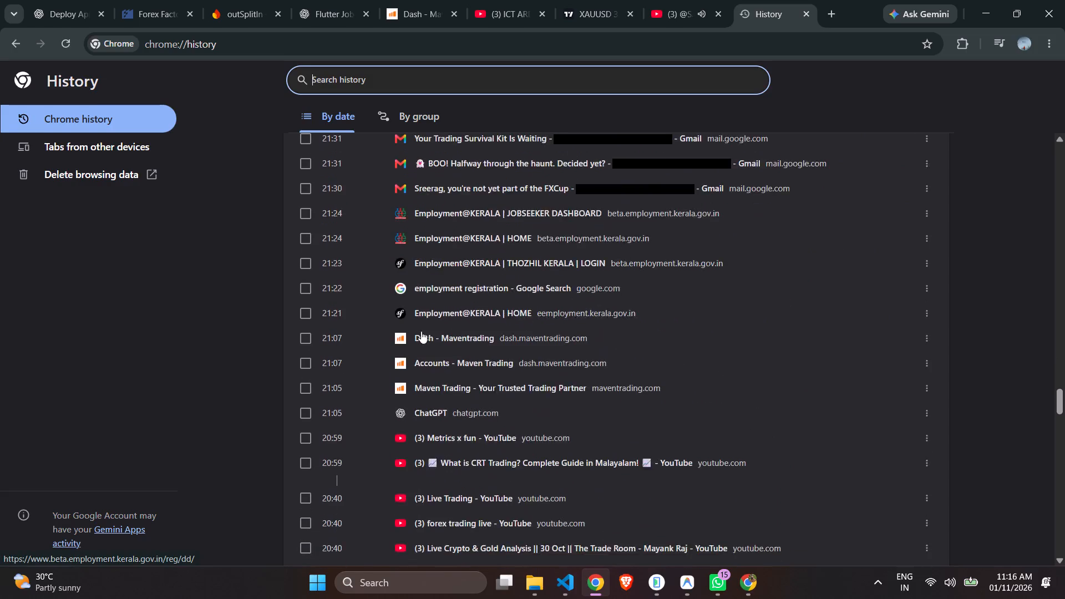
pyautogui.scroll(-9, 421, 331)
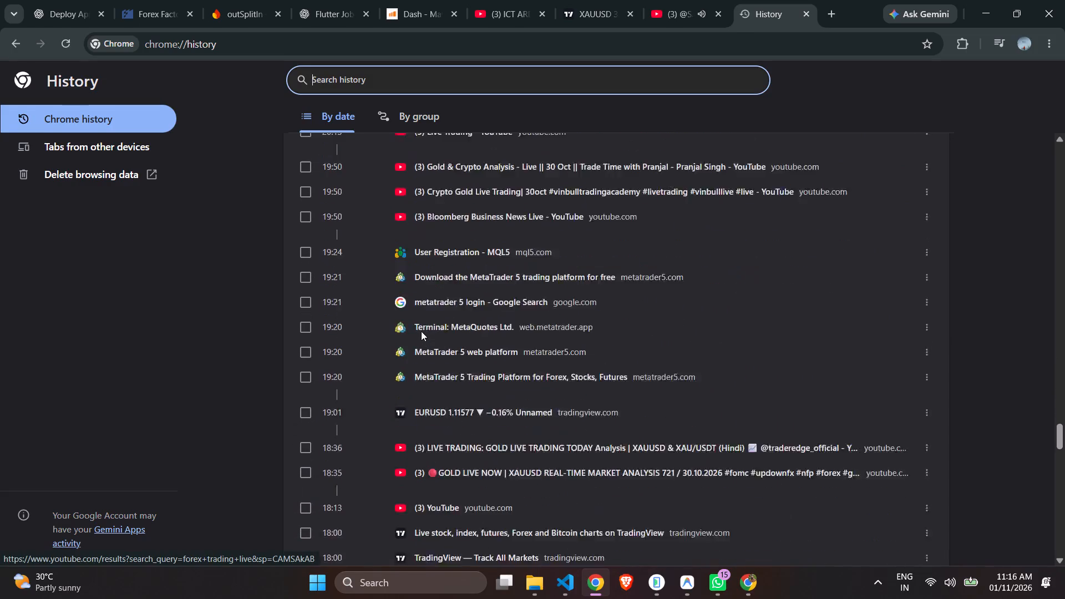
pyautogui.scroll(-6, 421, 331)
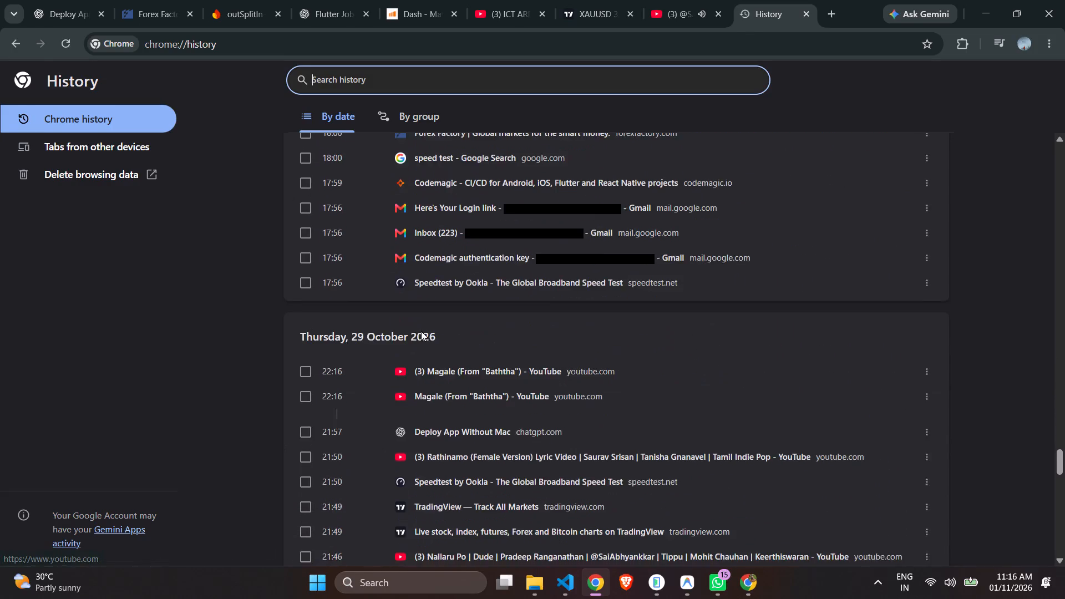
pyautogui.scroll(-16, 421, 331)
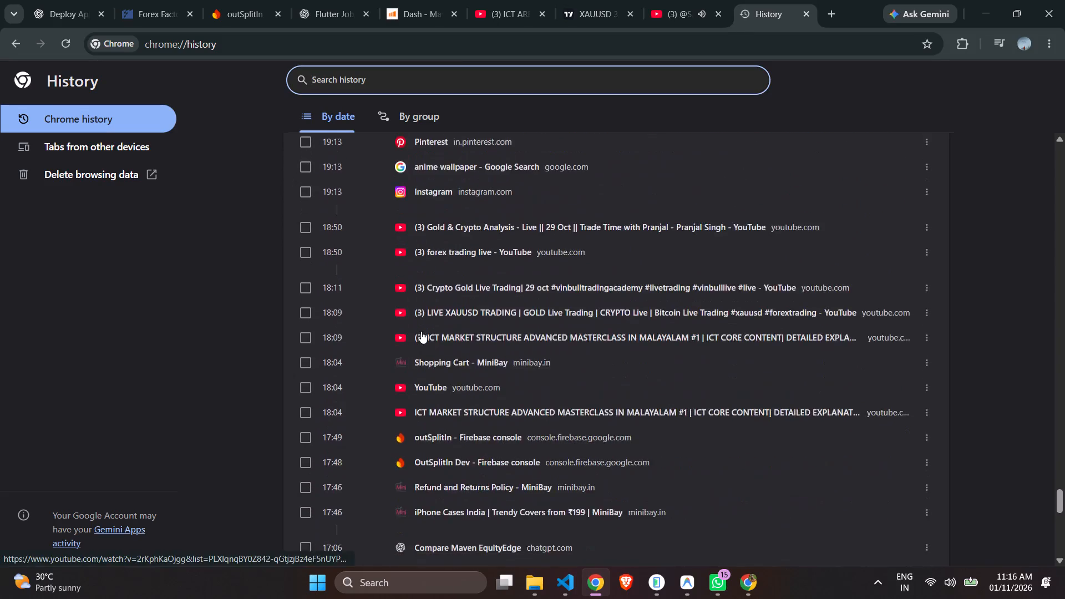
pyautogui.scroll(-4, 421, 331)
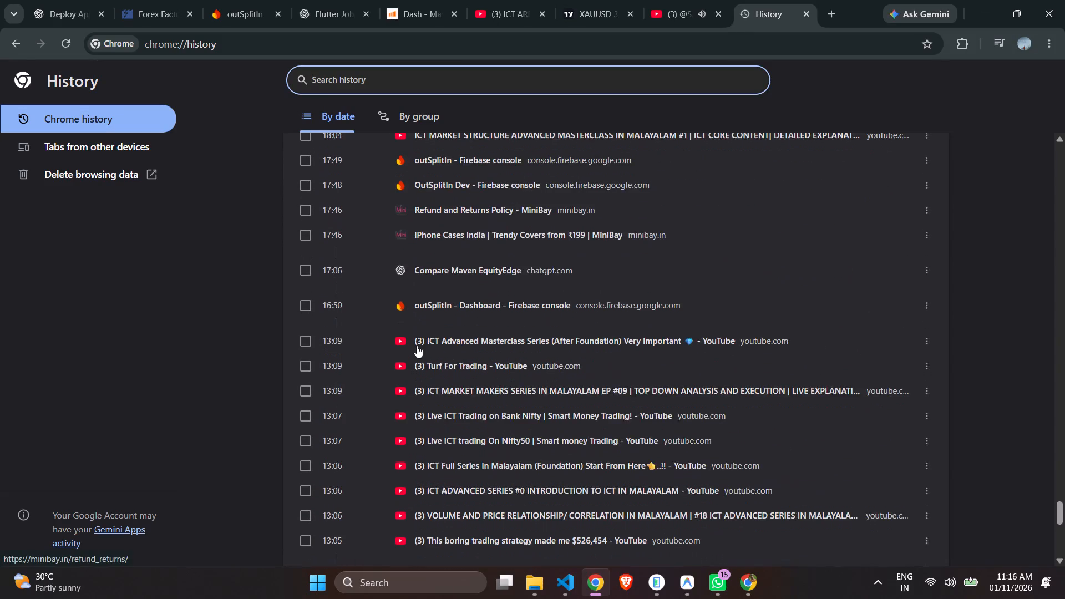
pyautogui.scroll(-8, 447, 379)
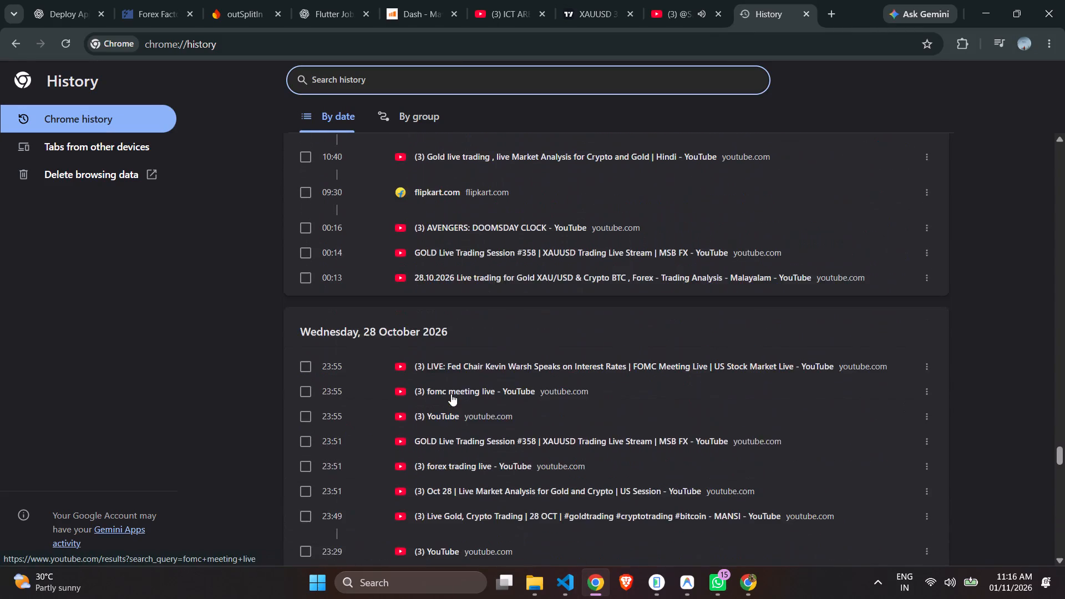
pyautogui.scroll(-11, 451, 394)
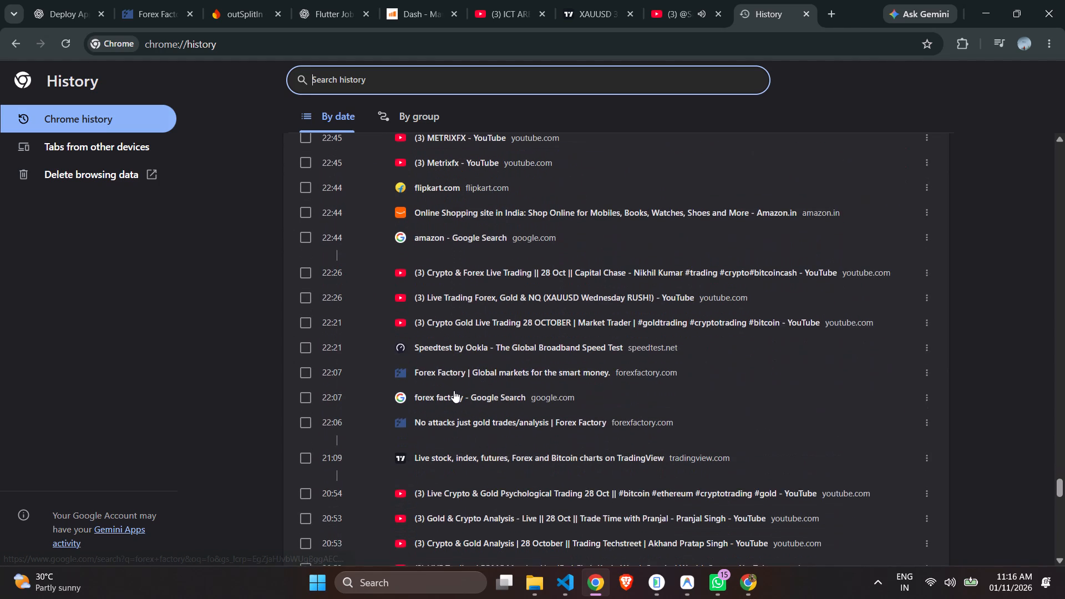
pyautogui.scroll(-5, 454, 390)
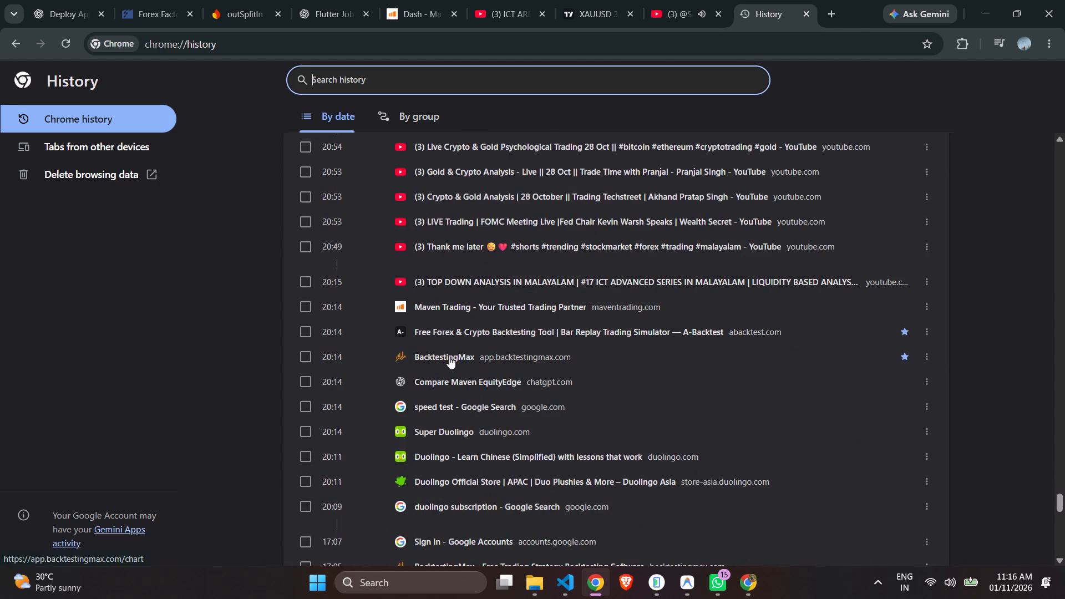
pyautogui.click(449, 357)
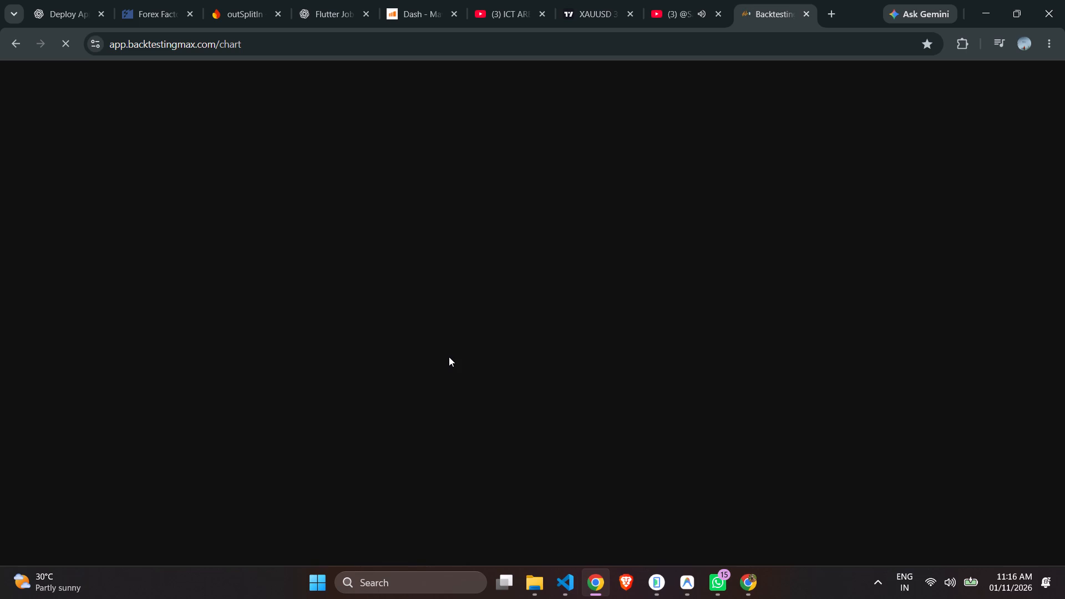
# Open the bookmark details of the BacktestingMax page for editing.
pyautogui.click(927, 48)
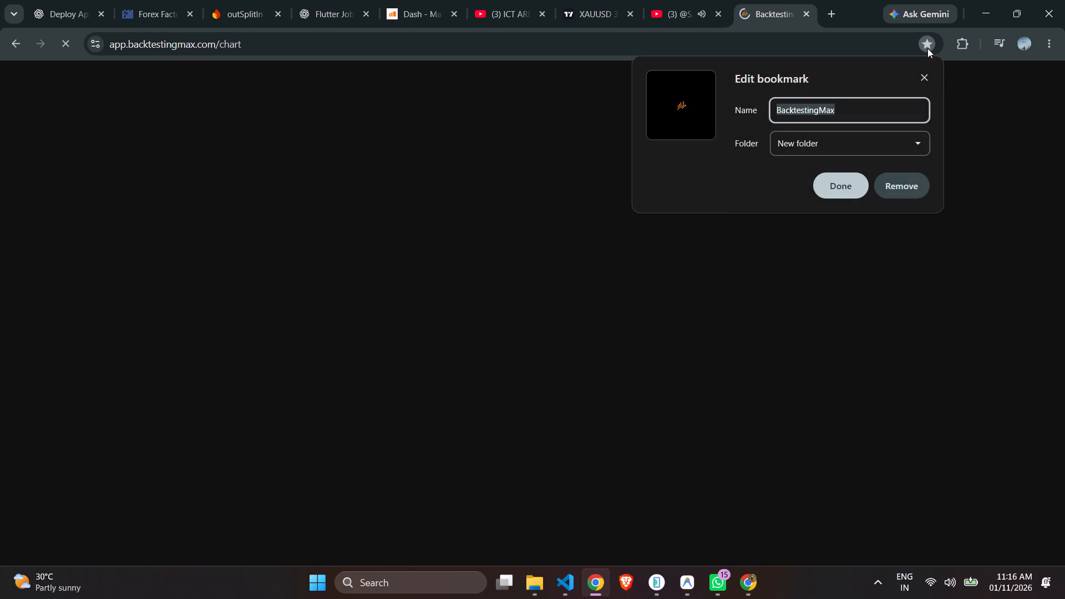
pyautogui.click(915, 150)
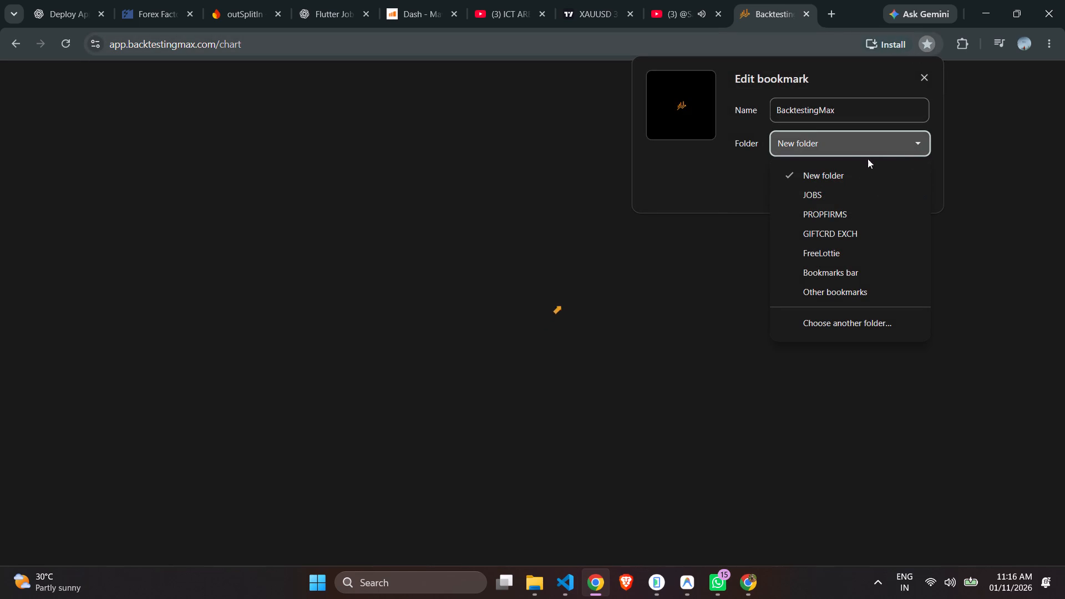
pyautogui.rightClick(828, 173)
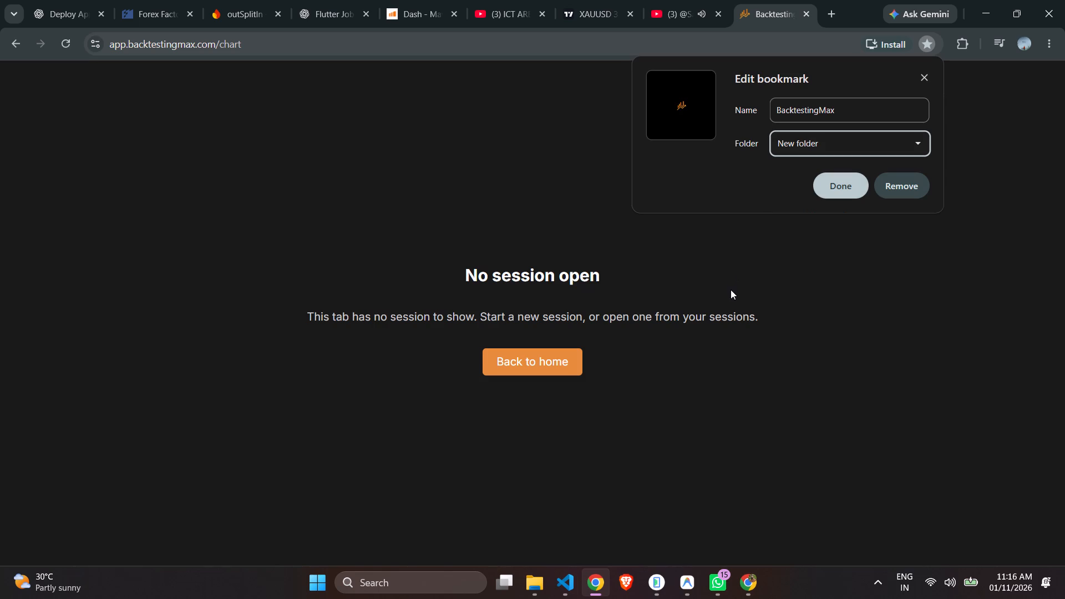
# Return to the home page and start a new session with Prop Firm Challenge as the backtesting type.
pyautogui.click(533, 363)
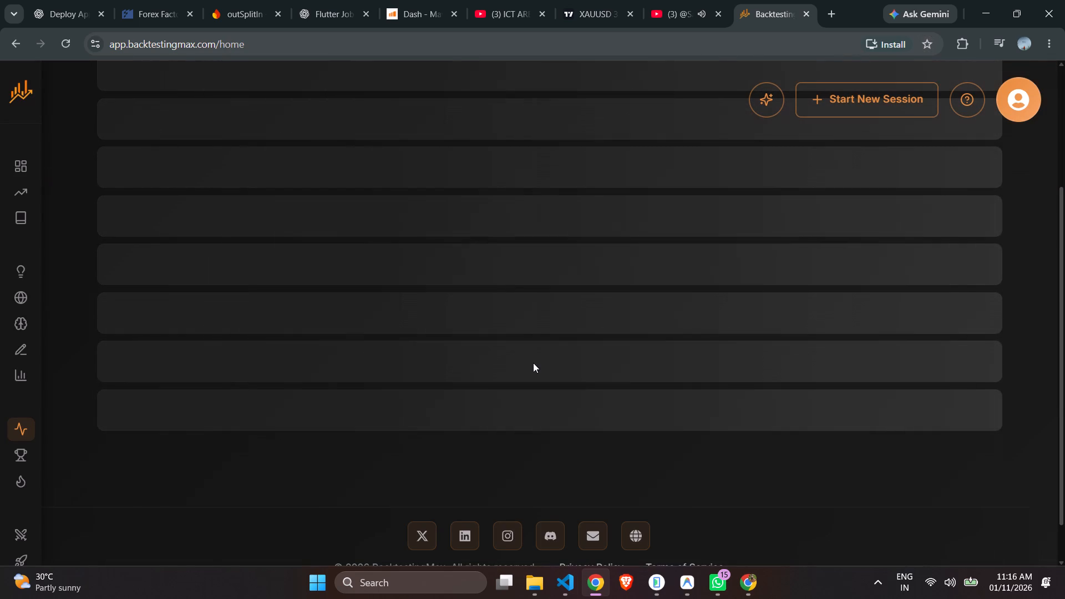
pyautogui.click(834, 104)
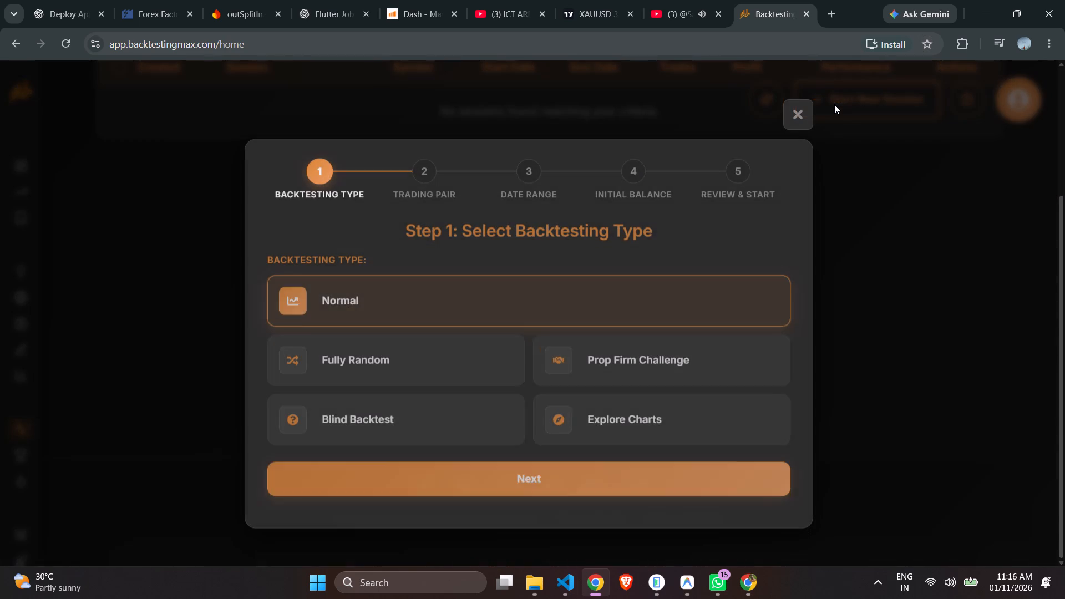
pyautogui.click(670, 367)
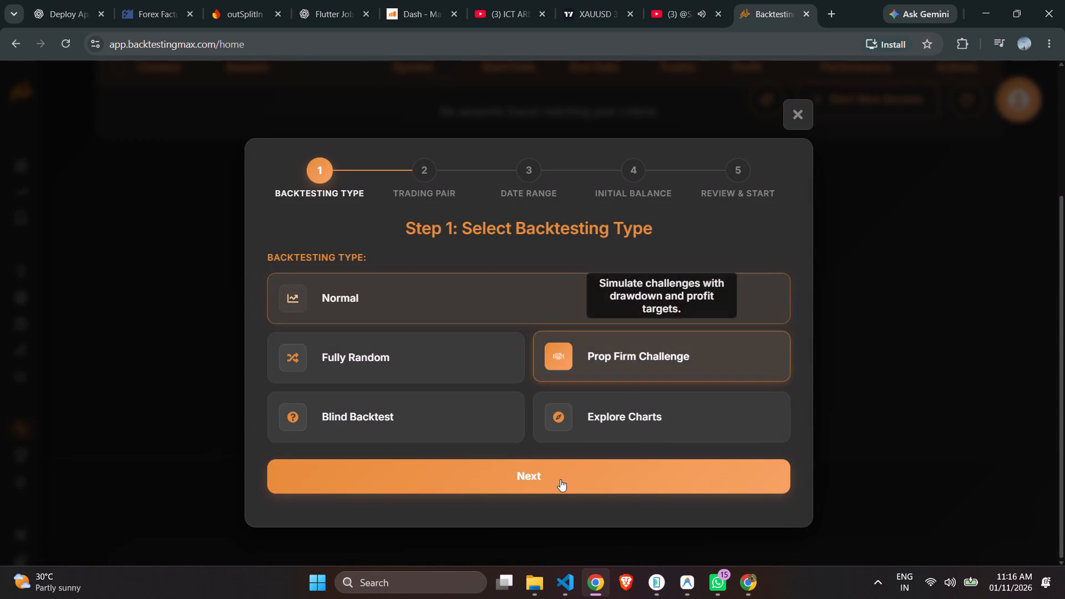
pyautogui.click(557, 485)
# Choose XAUUSD from the Metals category as the trading symbol and continue to the date range.
pyautogui.click(454, 370)
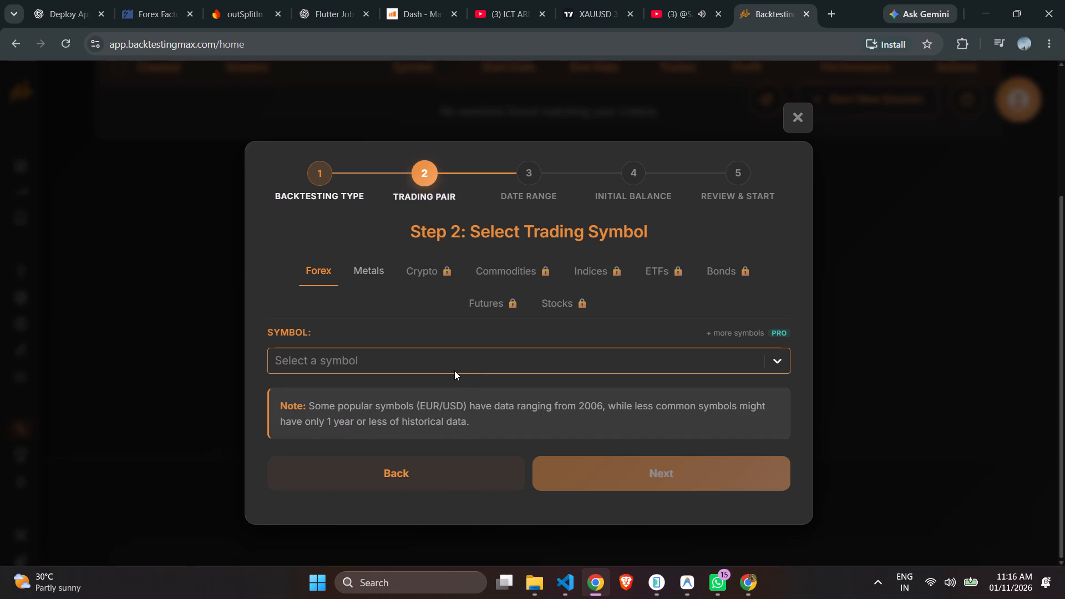
pyautogui.write('xa')
pyautogui.press('BackSpace')
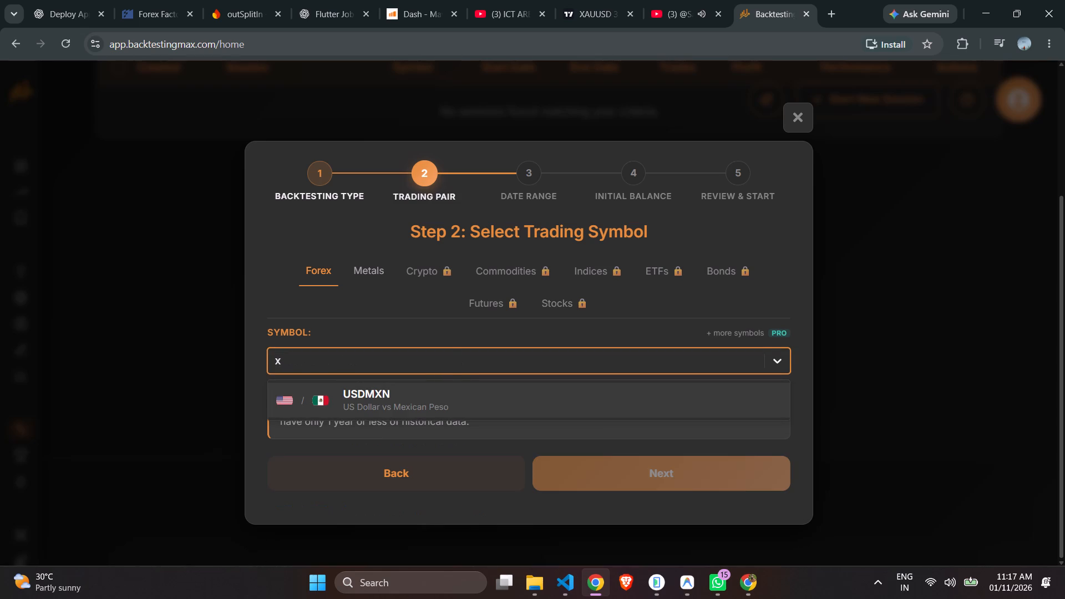
pyautogui.click(369, 264)
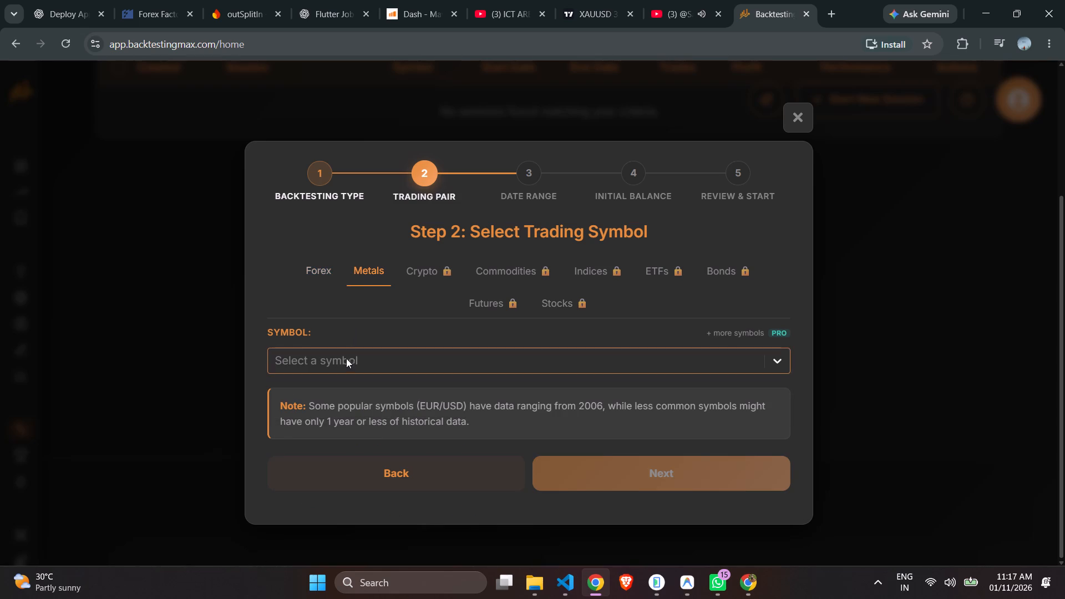
pyautogui.click(346, 359)
pyautogui.click(348, 430)
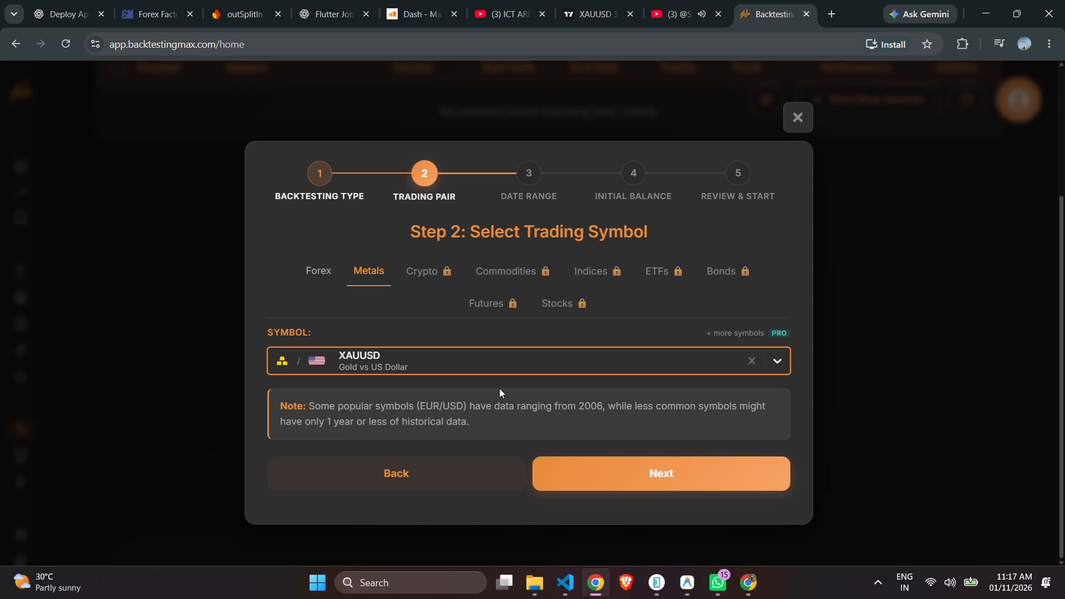
pyautogui.click(641, 490)
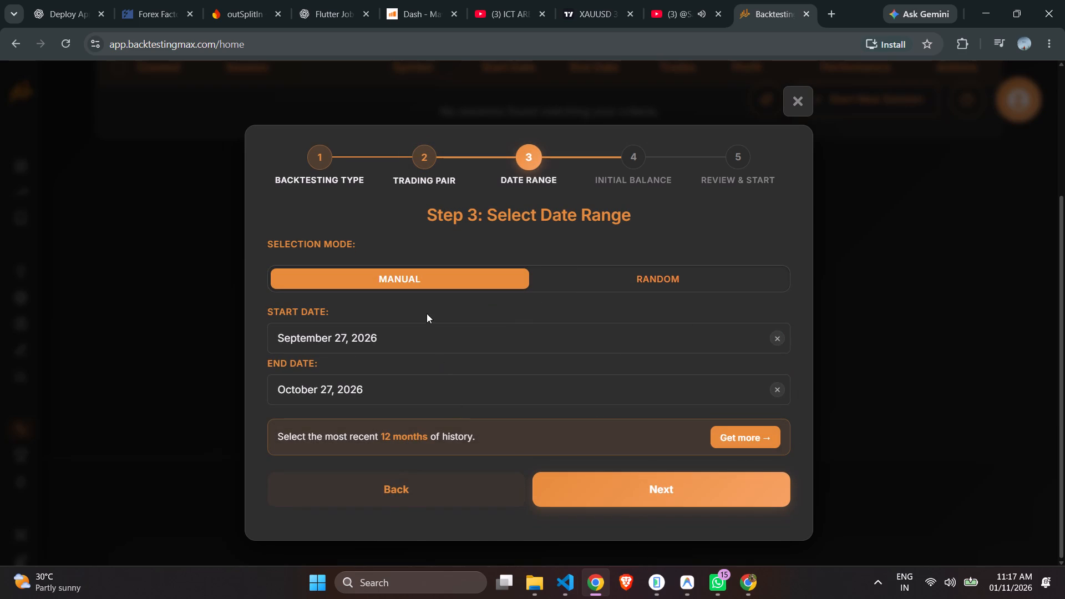
# Set the session's start date to November 1, 2025 and continue to the challenge rules.
pyautogui.click(447, 331)
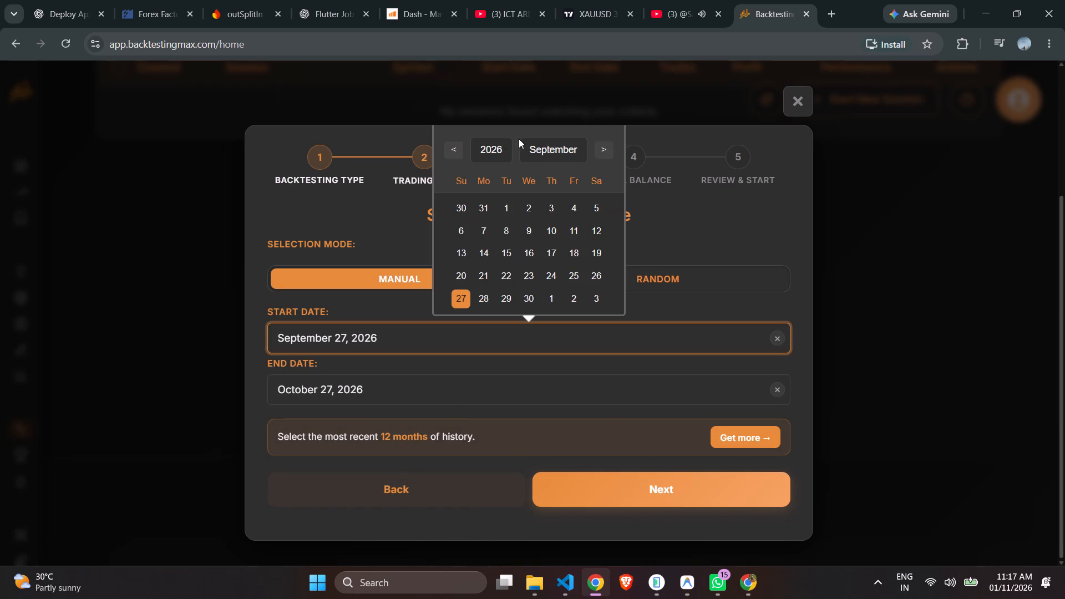
pyautogui.click(494, 149)
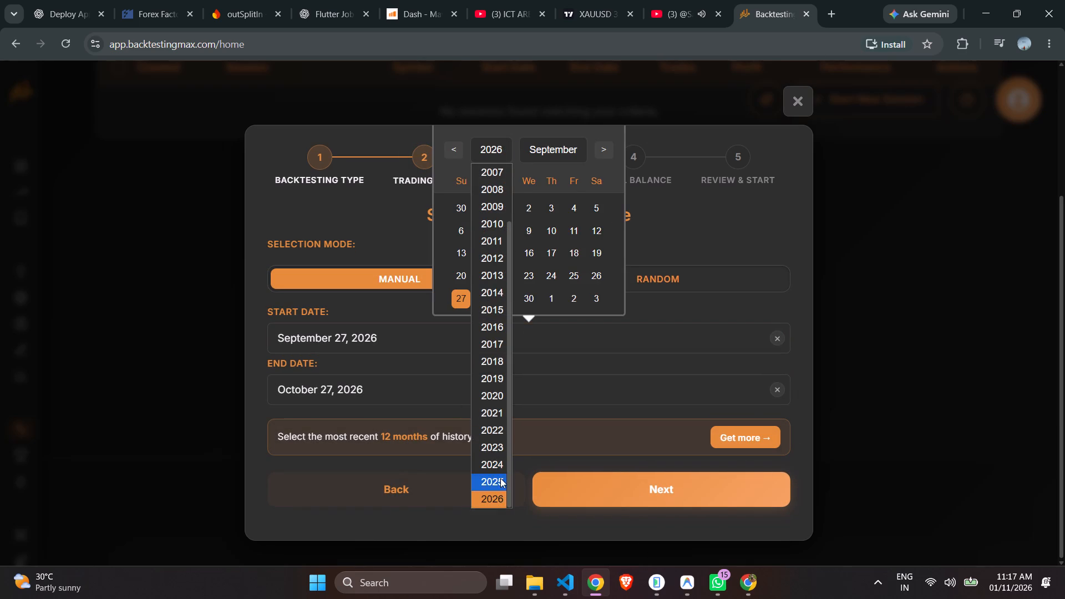
pyautogui.click(500, 478)
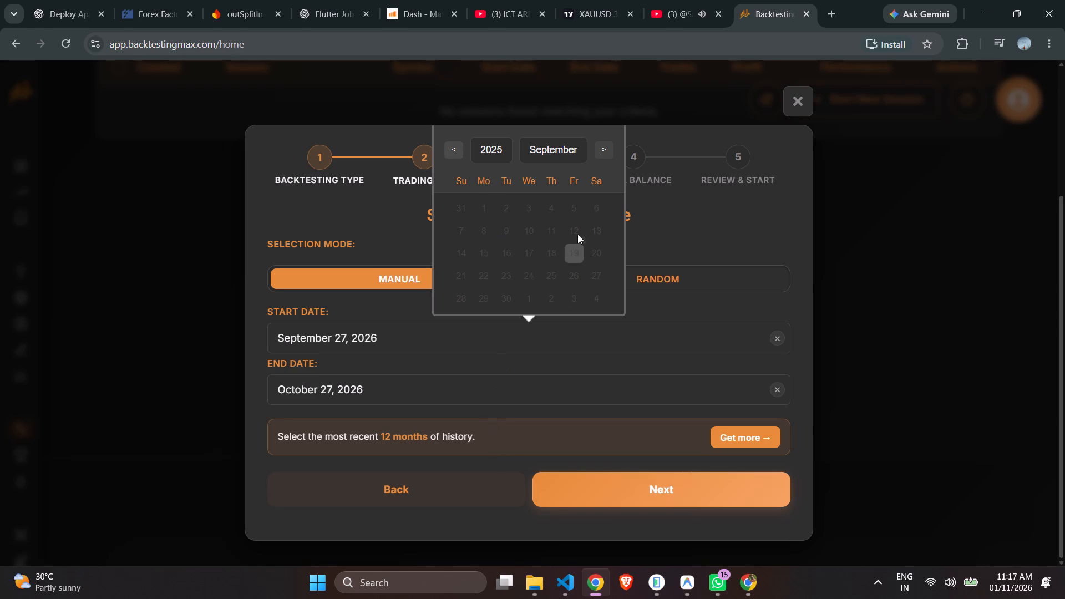
pyautogui.click(484, 210)
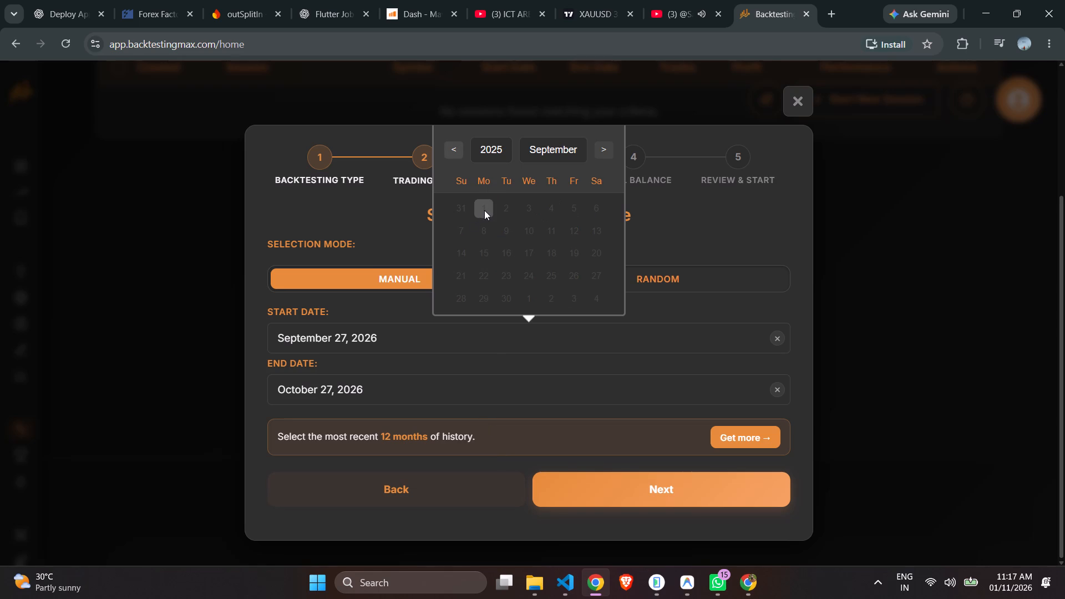
pyautogui.click(602, 143)
pyautogui.click(602, 143)
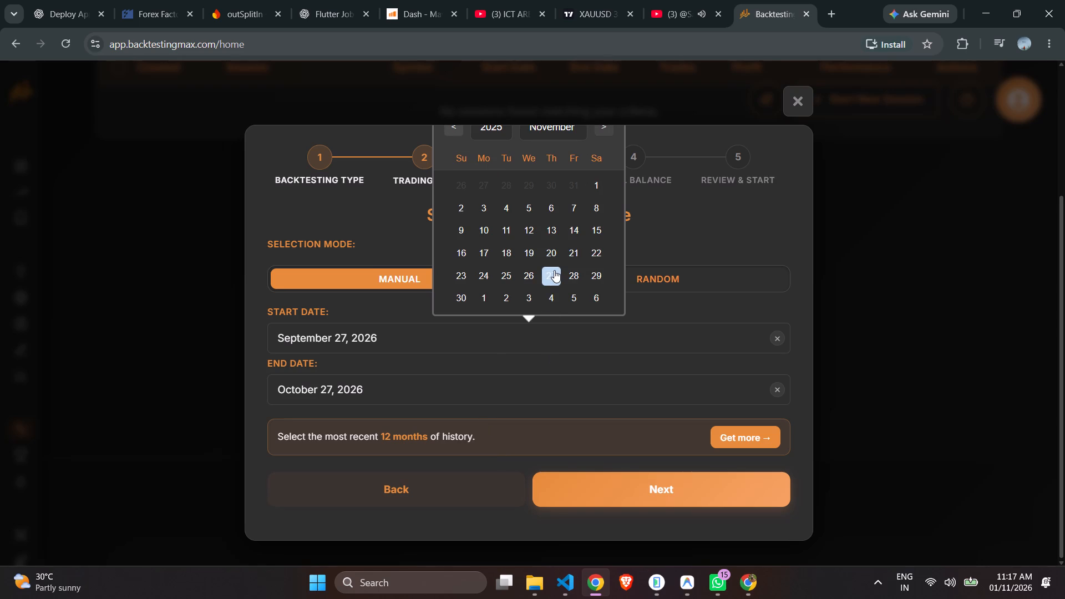
pyautogui.click(597, 183)
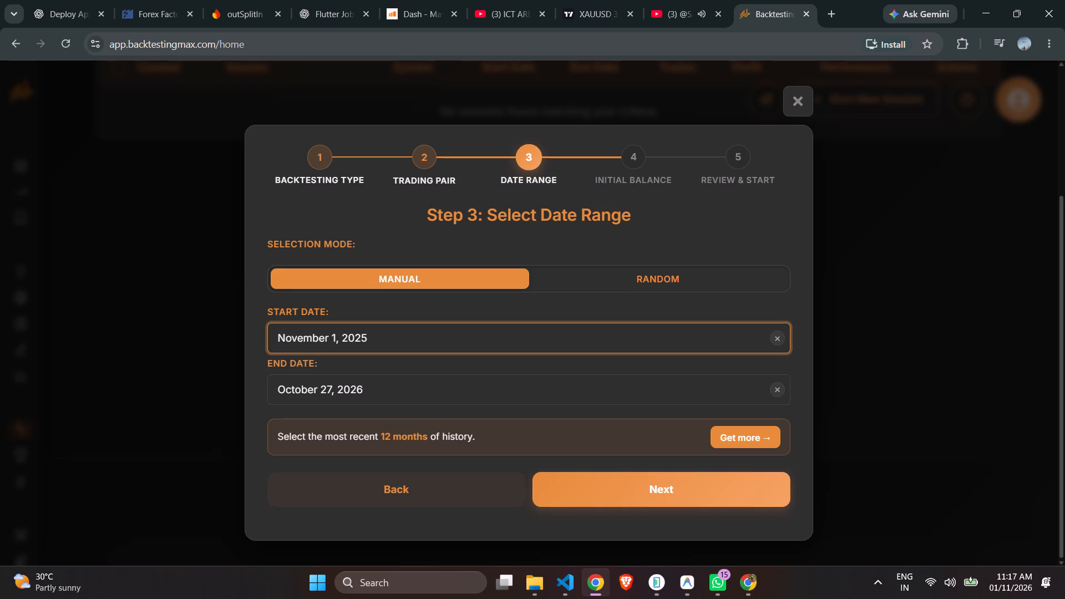
pyautogui.click(669, 488)
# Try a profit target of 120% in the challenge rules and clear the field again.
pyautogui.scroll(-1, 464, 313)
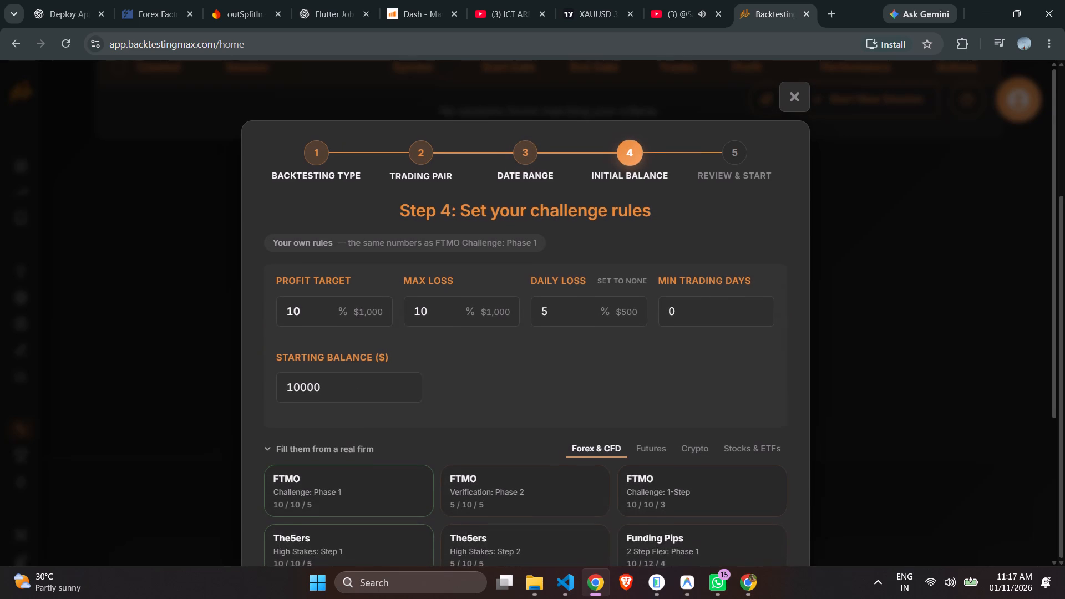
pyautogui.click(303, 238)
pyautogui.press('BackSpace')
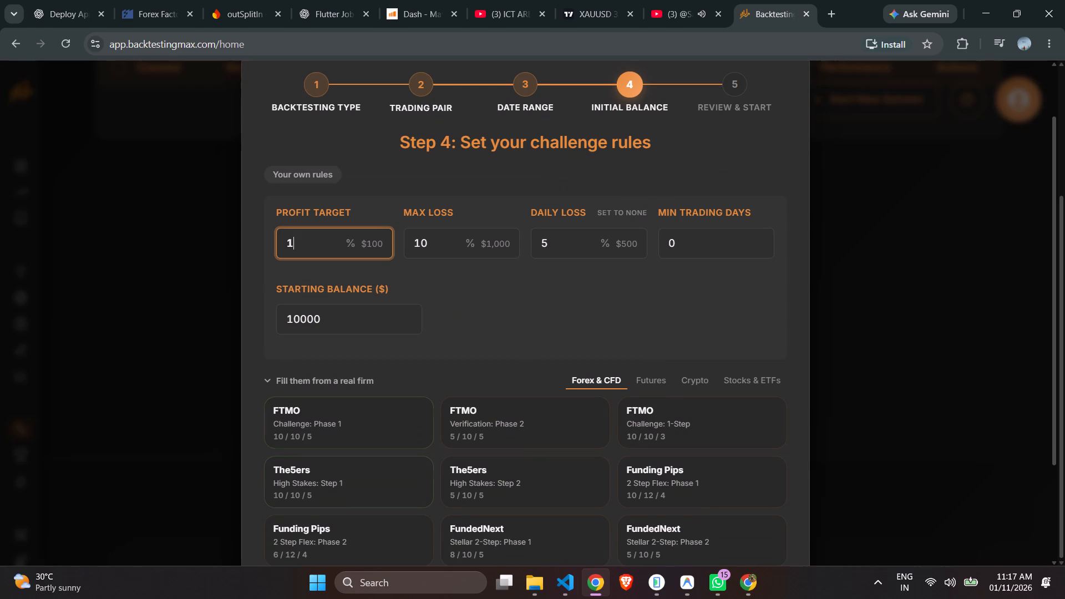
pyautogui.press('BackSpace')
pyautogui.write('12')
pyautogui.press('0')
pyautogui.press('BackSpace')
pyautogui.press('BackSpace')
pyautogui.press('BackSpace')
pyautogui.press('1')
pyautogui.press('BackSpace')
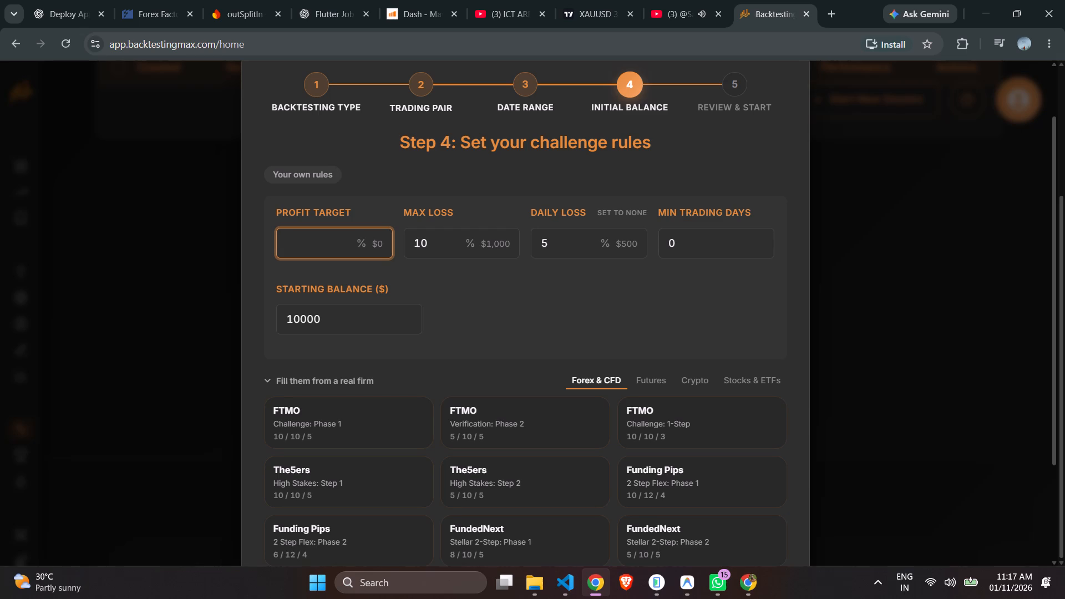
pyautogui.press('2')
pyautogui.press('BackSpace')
# Set the challenge's starting balance to $2000.
pyautogui.click(388, 329)
pyautogui.press('BackSpace')
pyautogui.press('BackSpace')
pyautogui.press('BackSpace')
pyautogui.press('BackSpace')
pyautogui.press('BackSpace')
pyautogui.press('BackSpace')
pyautogui.press('BackSpace')
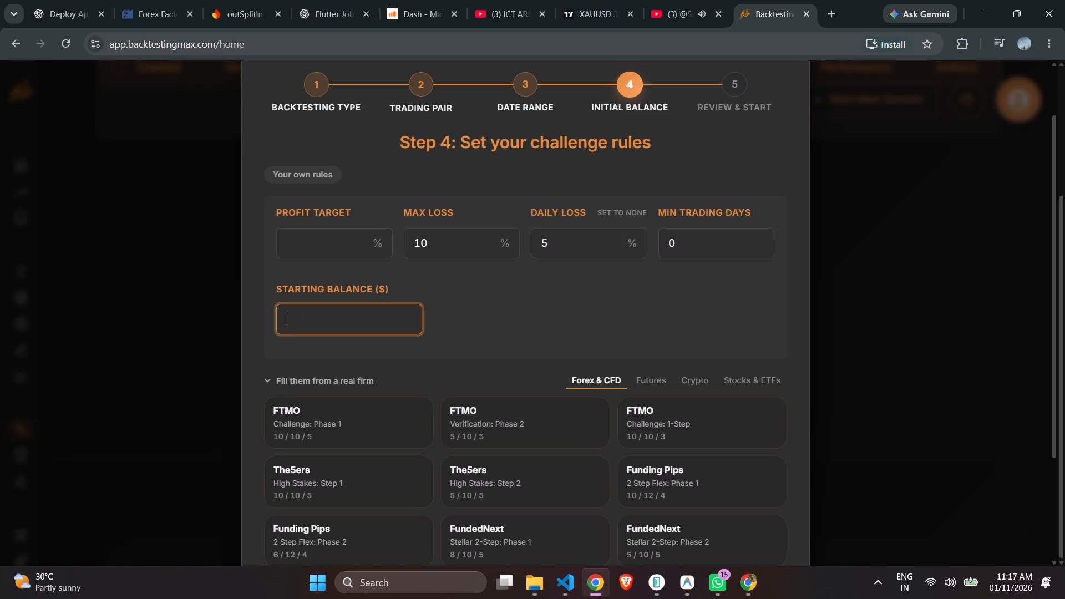
pyautogui.write('200')
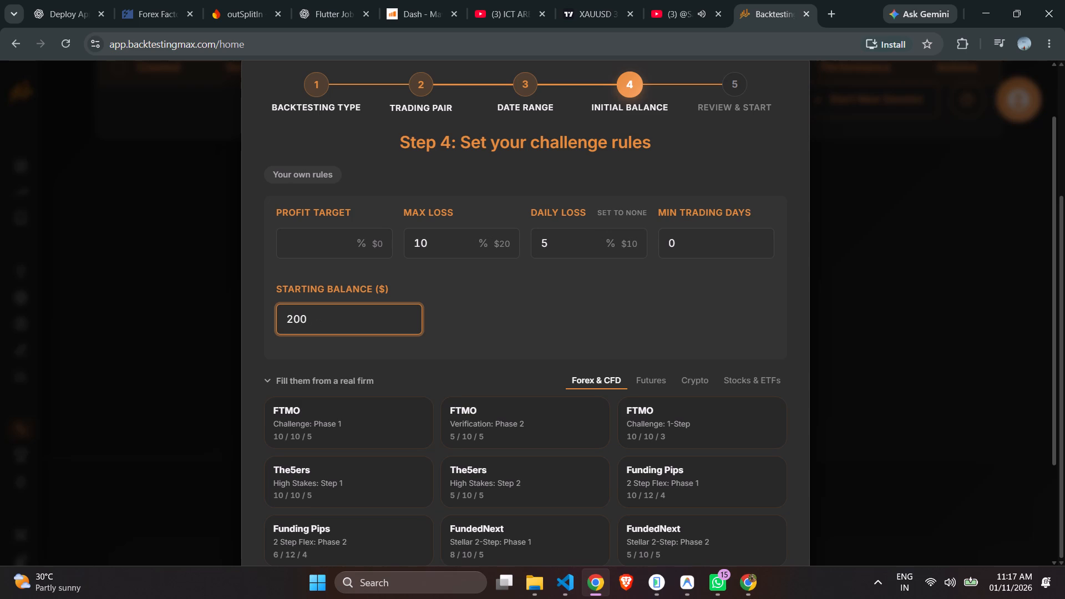
pyautogui.press('0')
# Try profit targets of 12%, 10%, 9% and 2%, and settle on 6%.
pyautogui.click(322, 238)
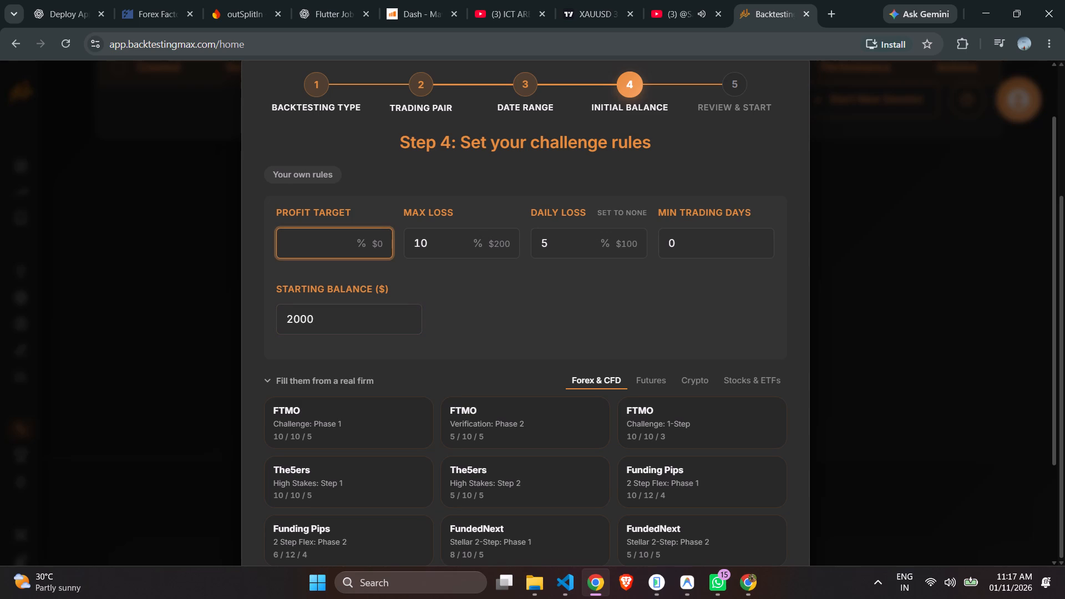
pyautogui.press('1')
pyautogui.press('BackSpace')
pyautogui.write('12')
pyautogui.press('BackSpace')
pyautogui.press('0')
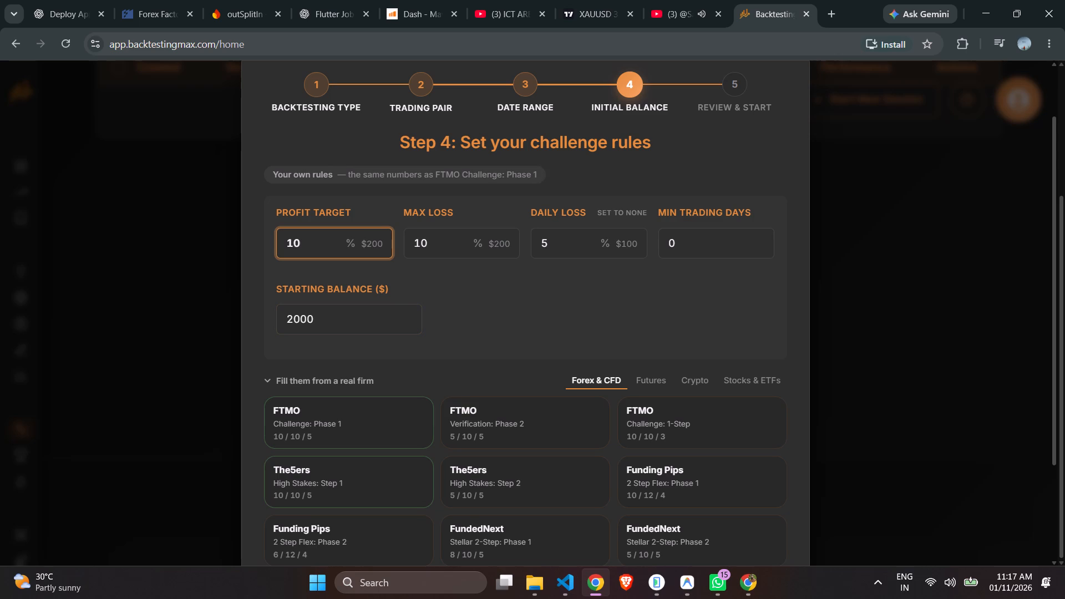
pyautogui.press('BackSpace')
pyautogui.press('BackSpace')
pyautogui.press('9')
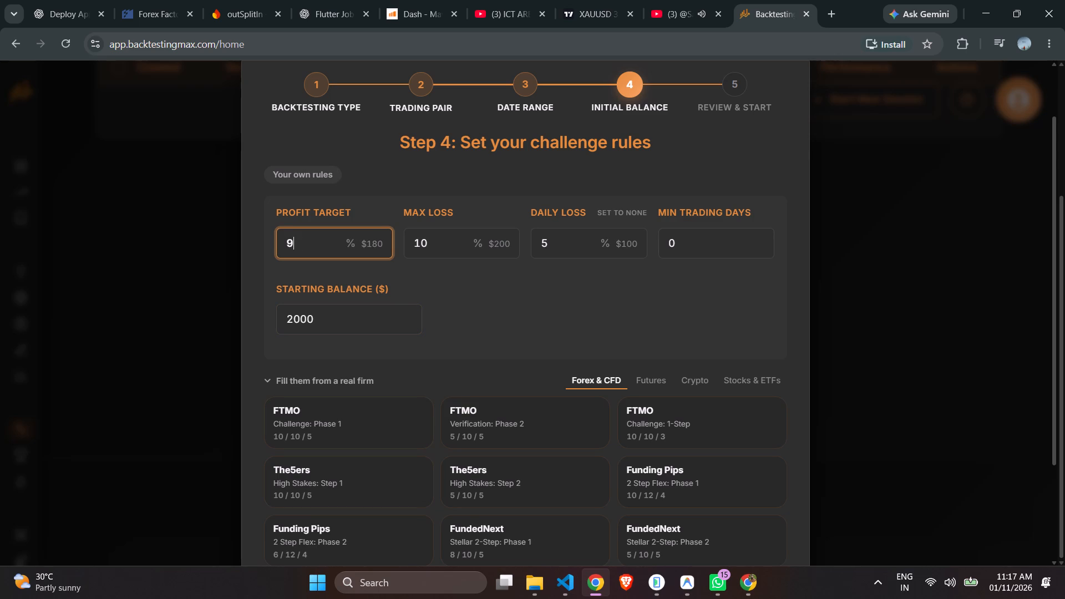
pyautogui.press('BackSpace')
pyautogui.press('2')
pyautogui.press('BackSpace')
pyautogui.write('10')
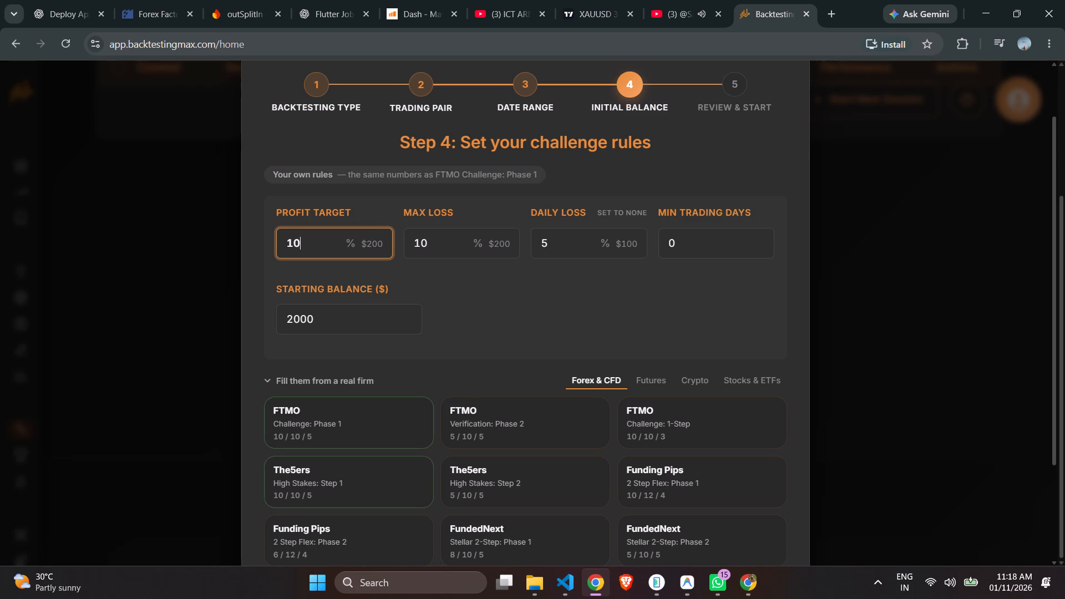
pyautogui.press('BackSpace')
pyautogui.press('BackSpace')
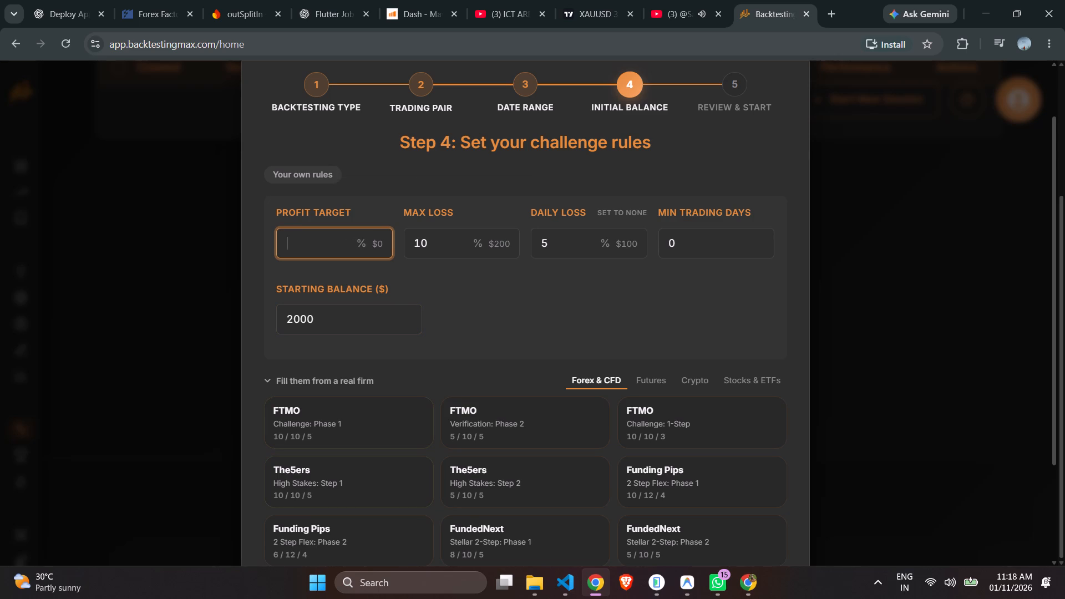
pyautogui.press('6')
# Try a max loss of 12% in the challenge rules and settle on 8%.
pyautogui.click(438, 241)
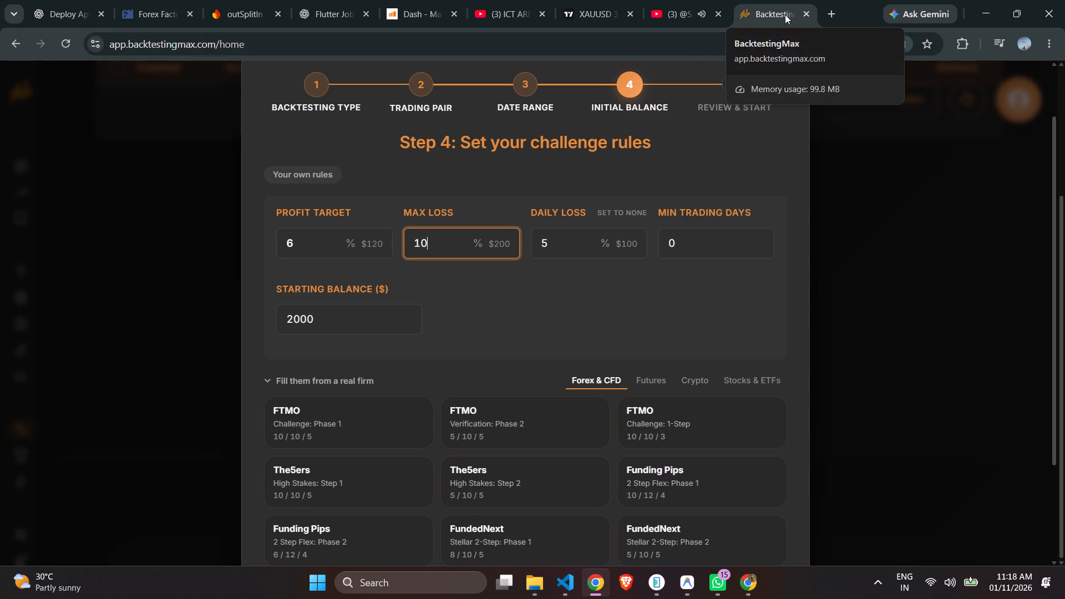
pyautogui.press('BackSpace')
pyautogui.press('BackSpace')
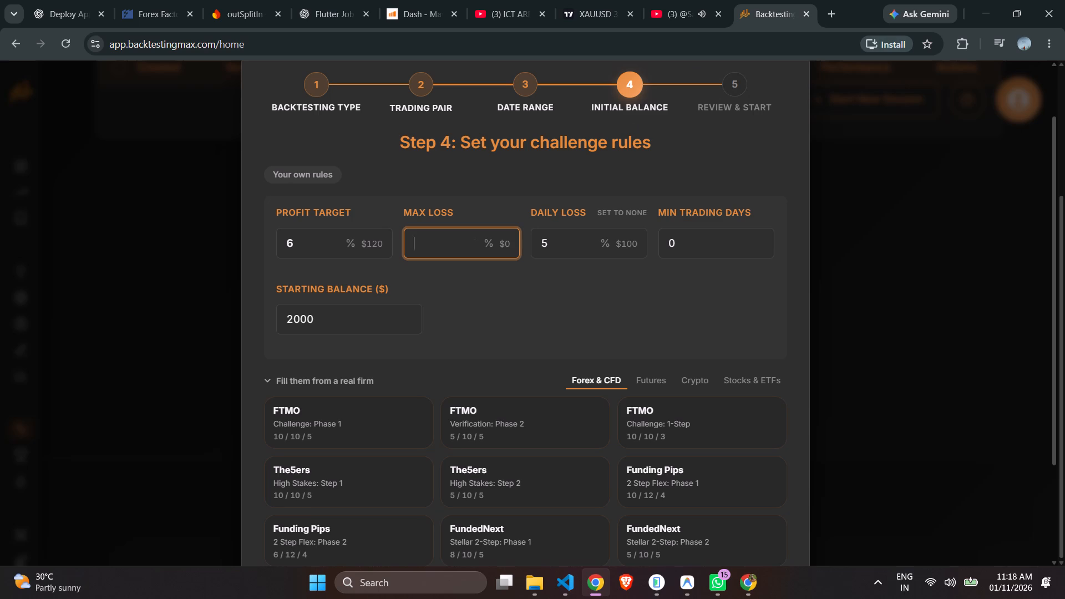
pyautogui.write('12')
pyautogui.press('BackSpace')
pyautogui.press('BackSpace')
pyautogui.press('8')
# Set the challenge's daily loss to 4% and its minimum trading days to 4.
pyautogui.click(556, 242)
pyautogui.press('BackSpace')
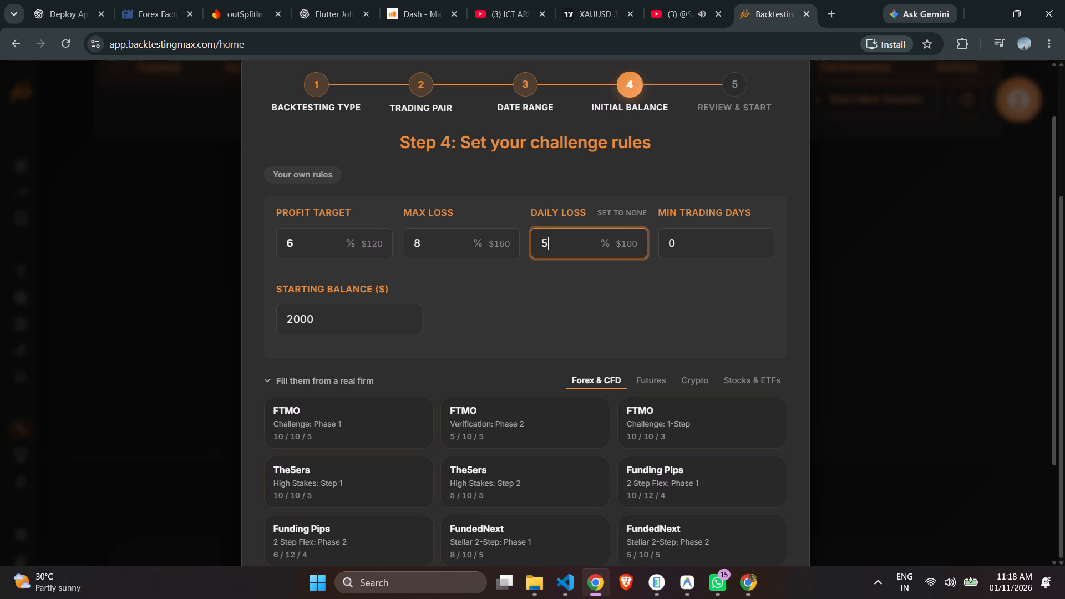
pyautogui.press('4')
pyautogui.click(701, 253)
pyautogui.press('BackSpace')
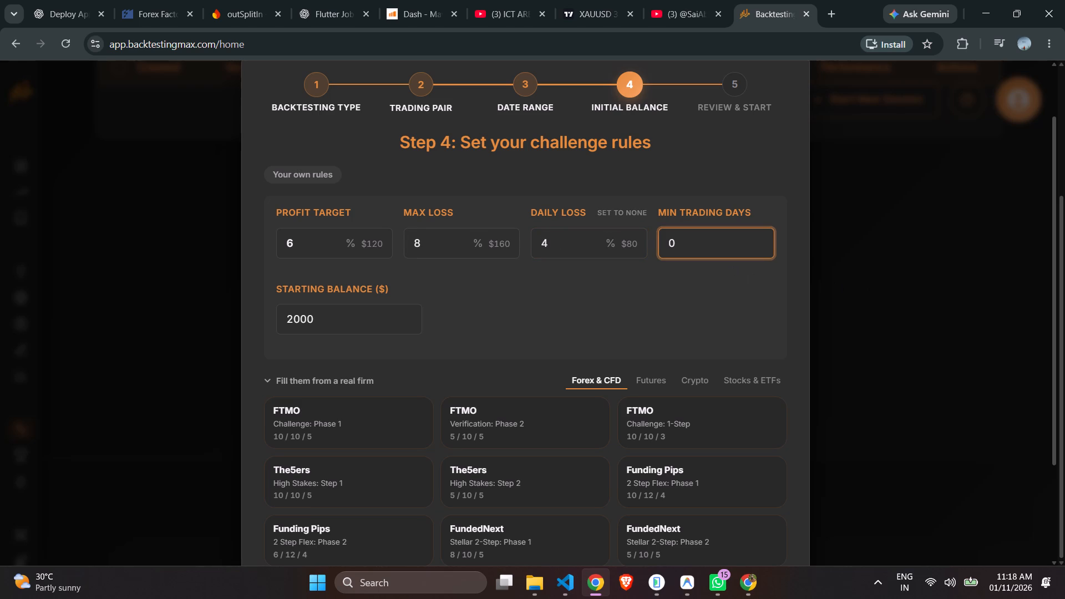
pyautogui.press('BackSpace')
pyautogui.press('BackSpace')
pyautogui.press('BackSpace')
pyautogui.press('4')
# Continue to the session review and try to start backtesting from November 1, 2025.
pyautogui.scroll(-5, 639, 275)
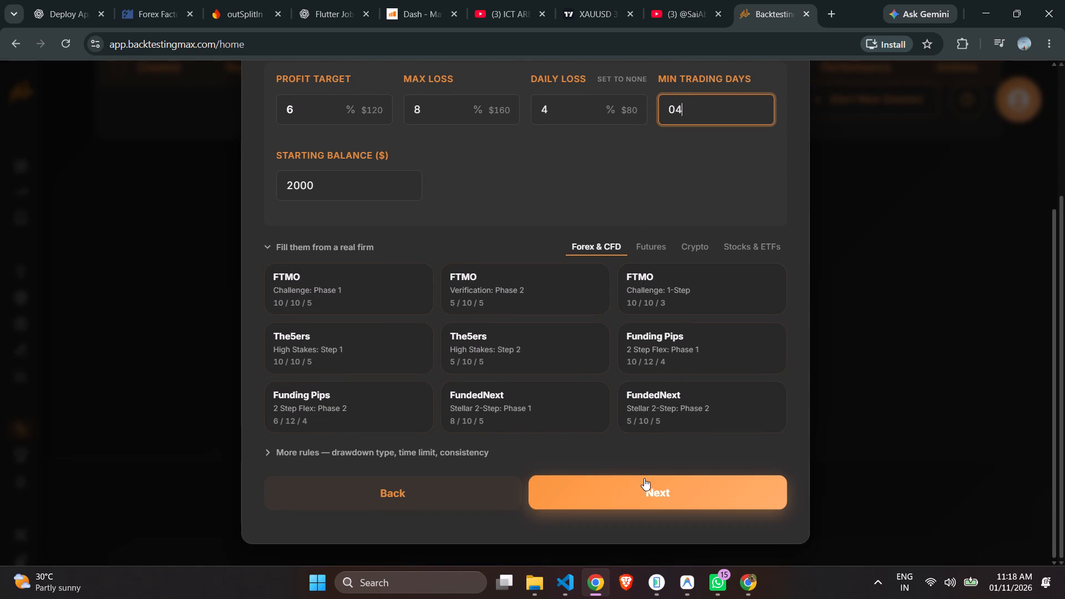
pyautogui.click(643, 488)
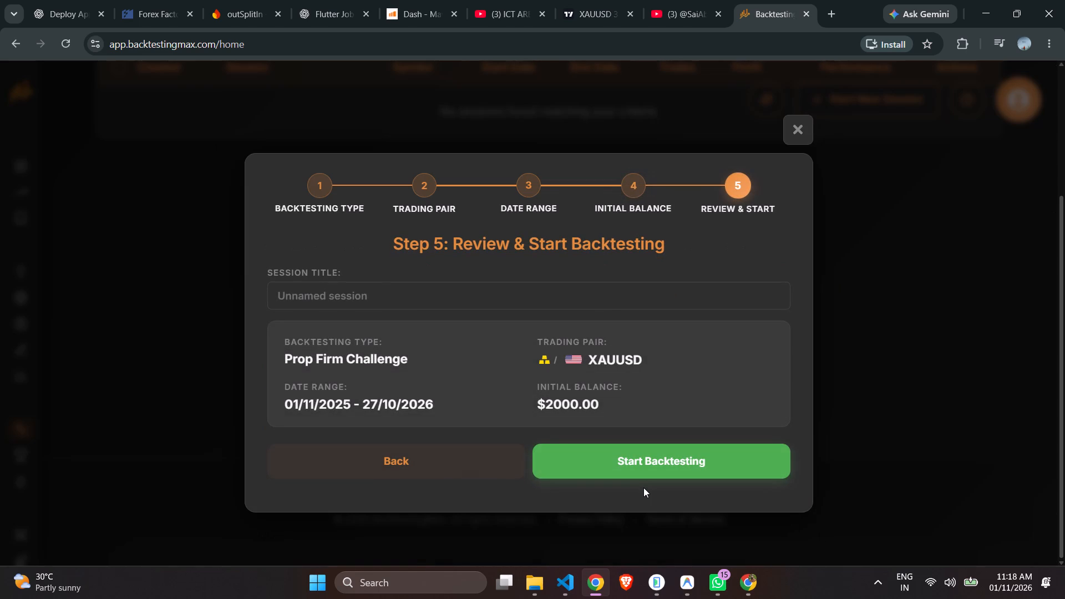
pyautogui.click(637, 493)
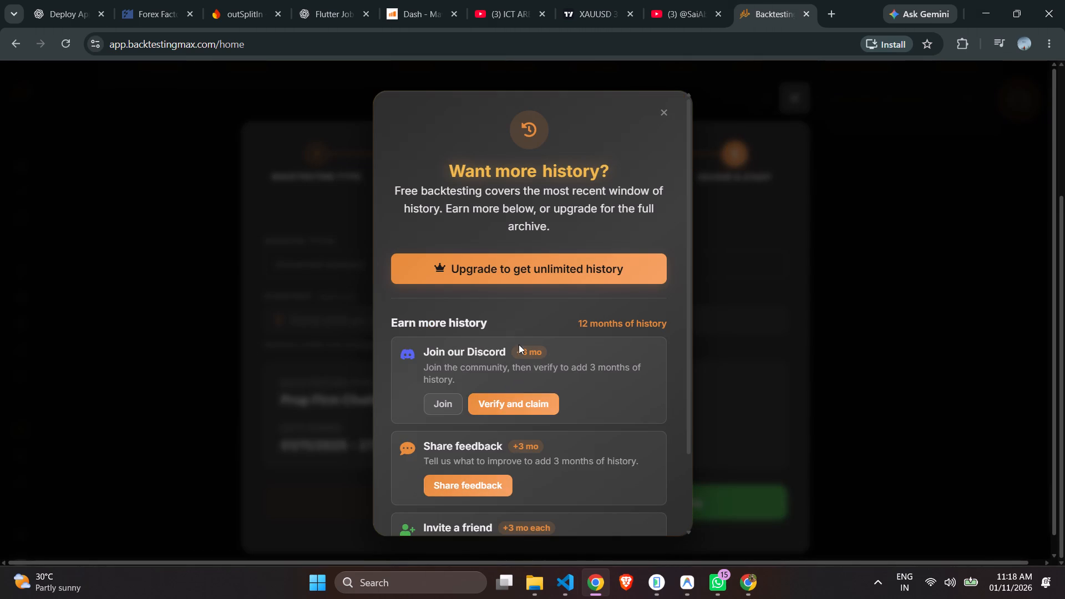
# Read the offer about getting more history, including the ways to earn it, and close it.
pyautogui.moveTo(556, 198); pyautogui.dragTo(658, 198)
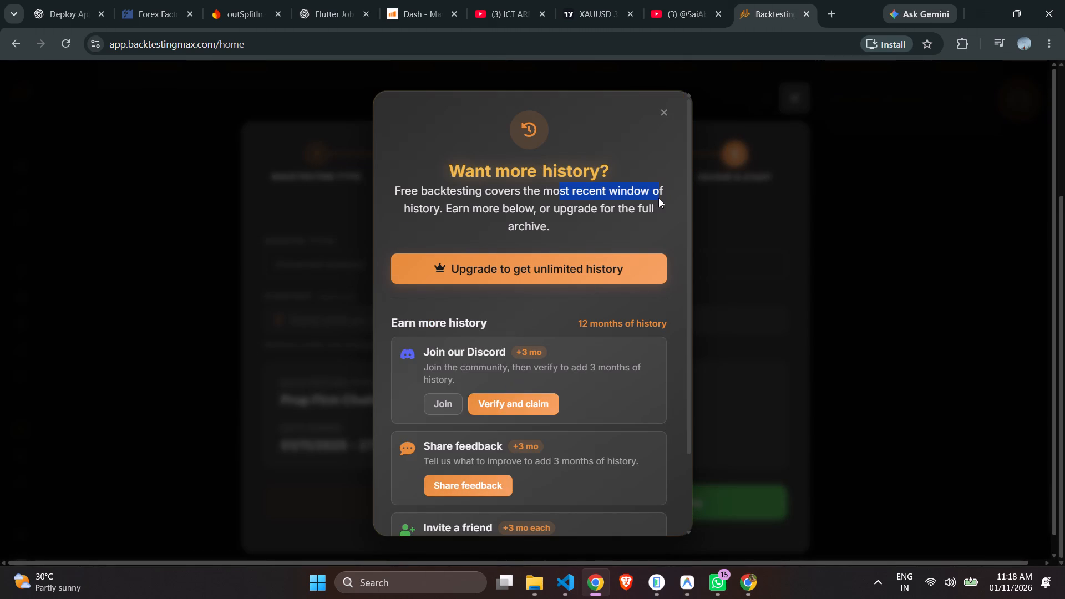
pyautogui.moveTo(658, 198); pyautogui.dragTo(668, 246)
pyautogui.scroll(-2, 609, 219)
pyautogui.scroll(1, 609, 219)
pyautogui.scroll(-1, 609, 219)
pyautogui.scroll(-3, 574, 314)
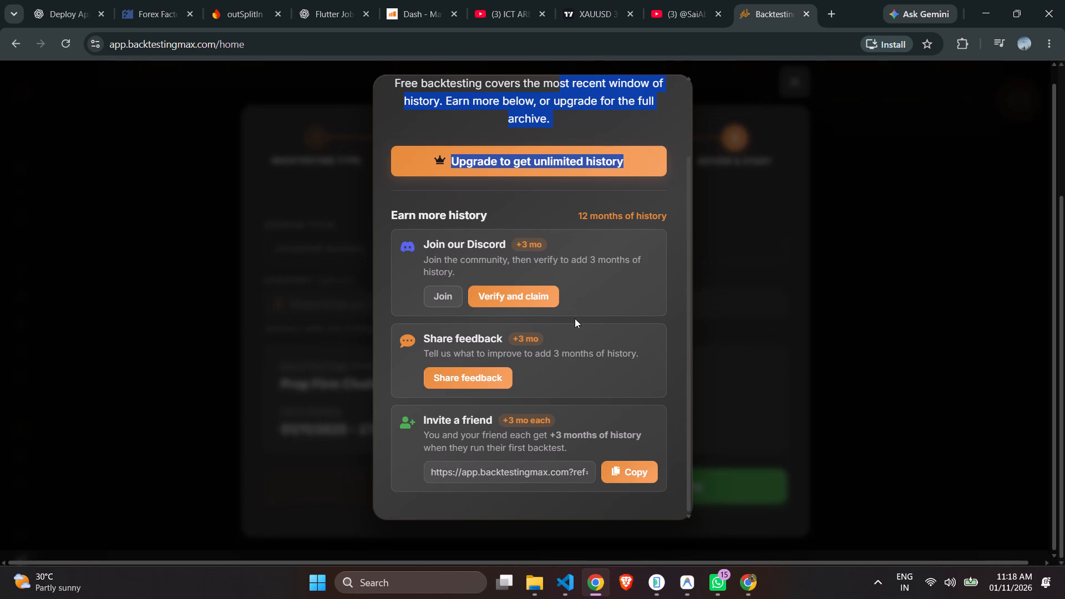
pyautogui.scroll(6, 575, 319)
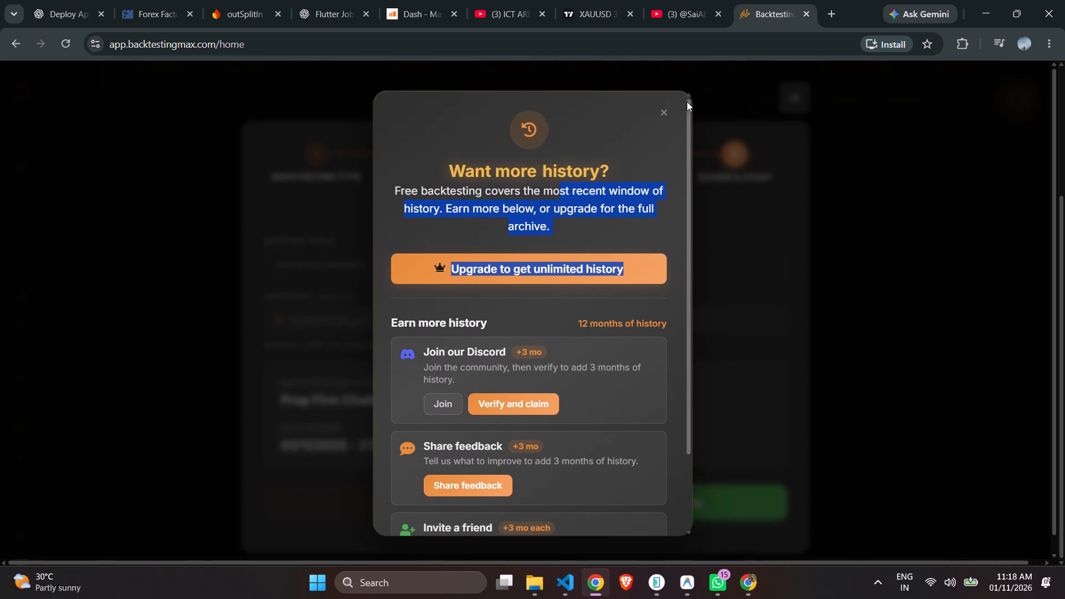
pyautogui.click(661, 106)
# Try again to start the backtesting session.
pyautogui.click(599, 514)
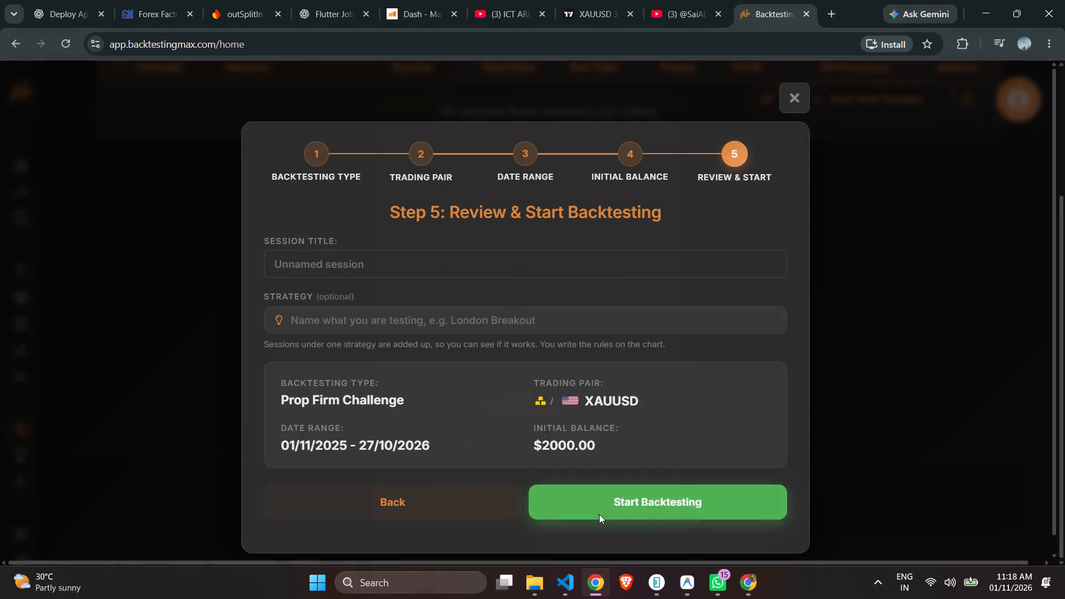
# Open the unlimited history upgrade, look over the Premium and Pro plans, and return to the sessions page.
pyautogui.click(600, 266)
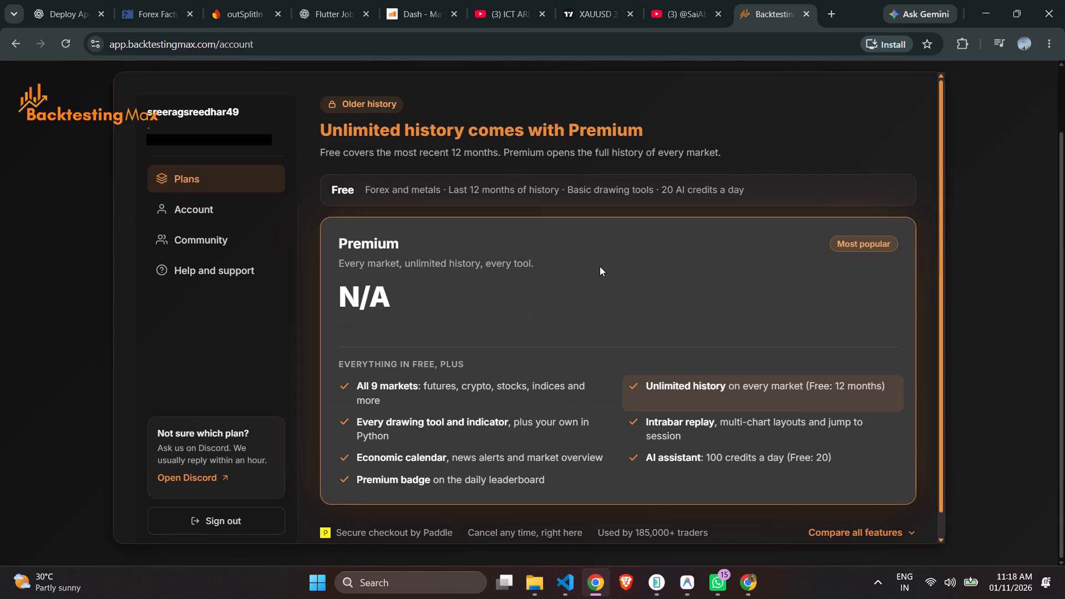
pyautogui.scroll(-3, 600, 266)
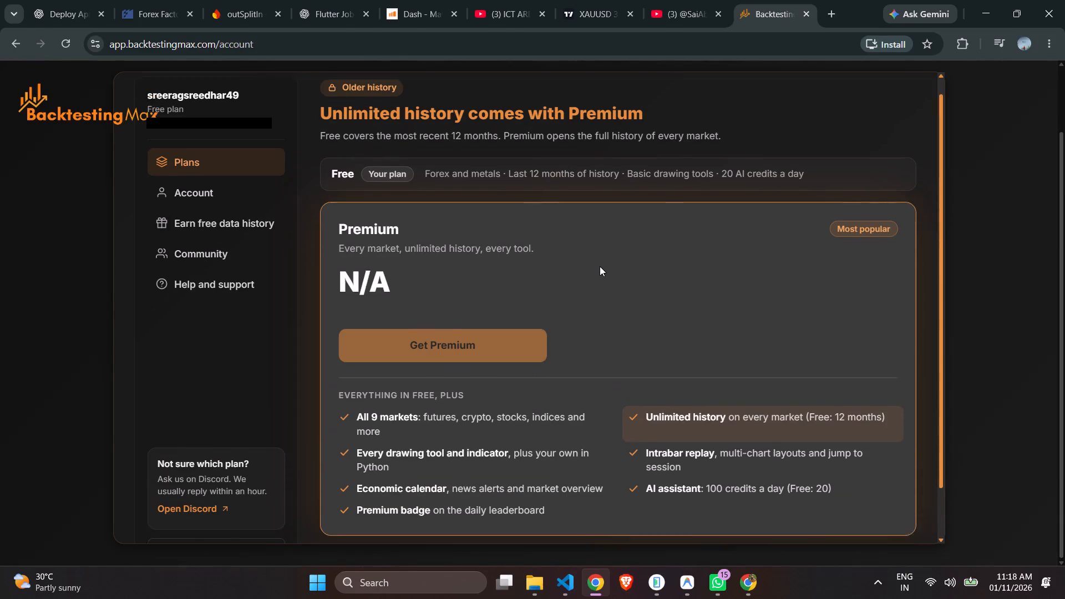
pyautogui.scroll(-3, 600, 266)
pyautogui.scroll(4, 508, 261)
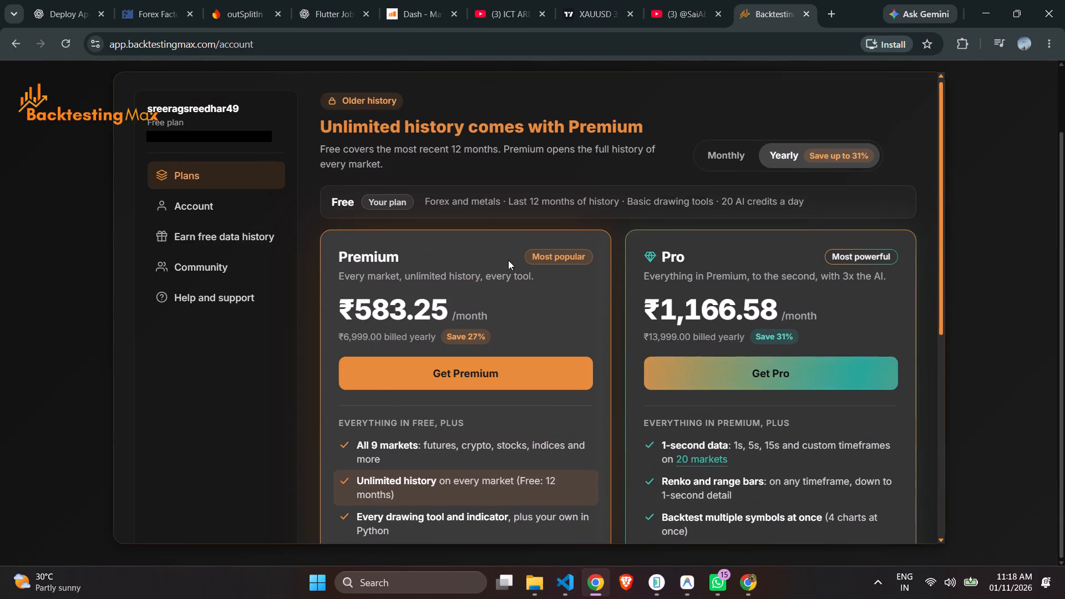
pyautogui.scroll(3, 508, 260)
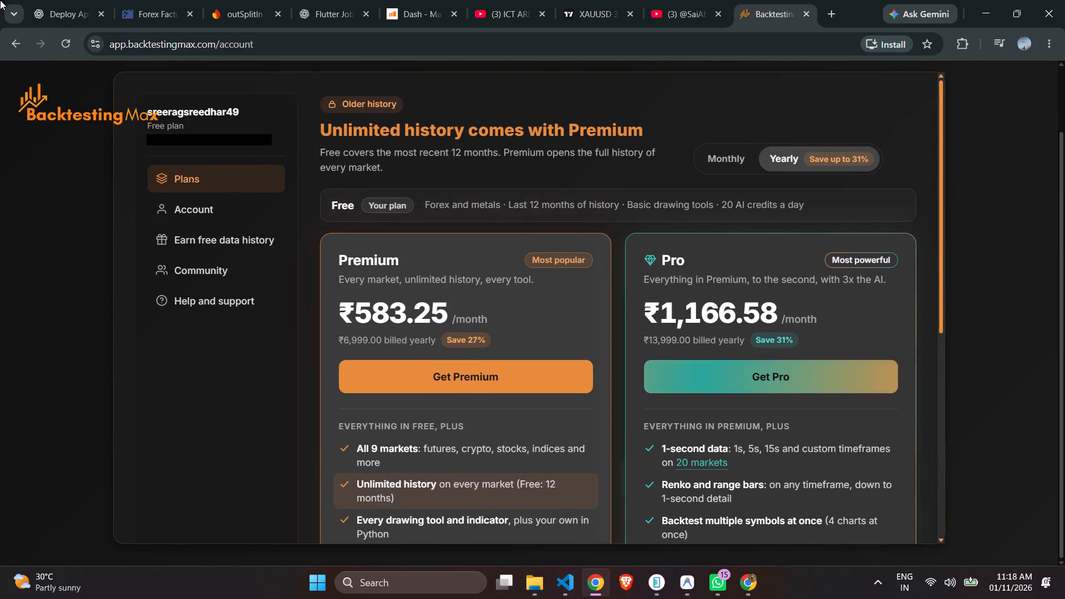
pyautogui.click(11, 35)
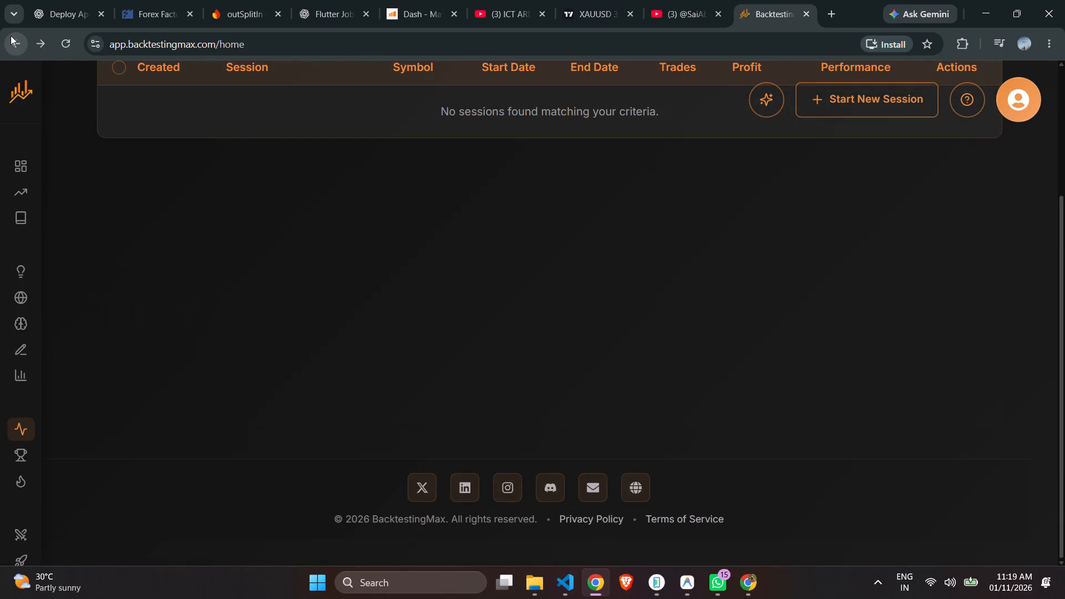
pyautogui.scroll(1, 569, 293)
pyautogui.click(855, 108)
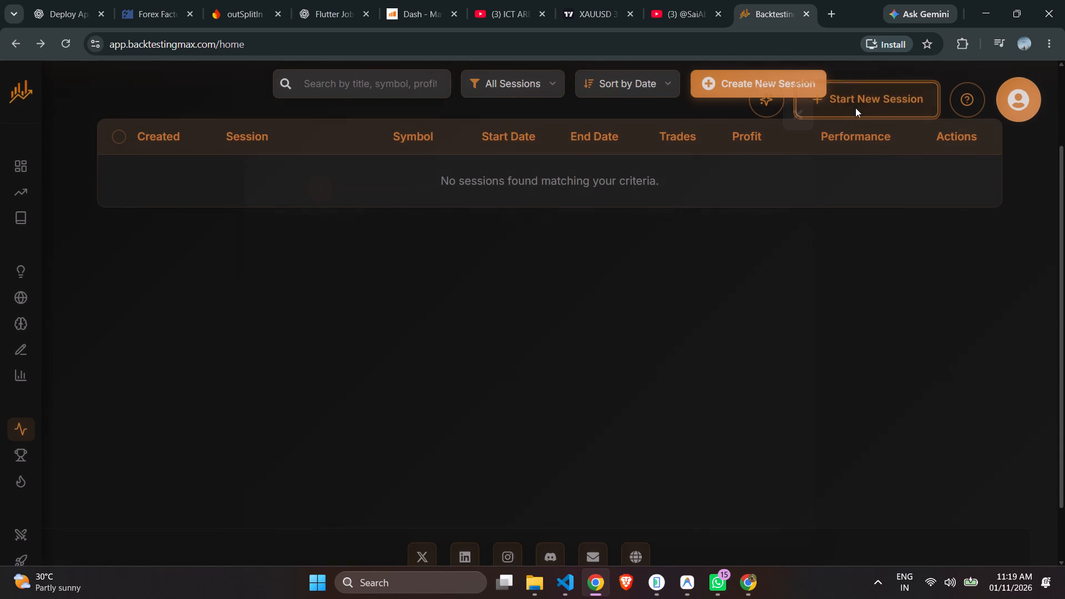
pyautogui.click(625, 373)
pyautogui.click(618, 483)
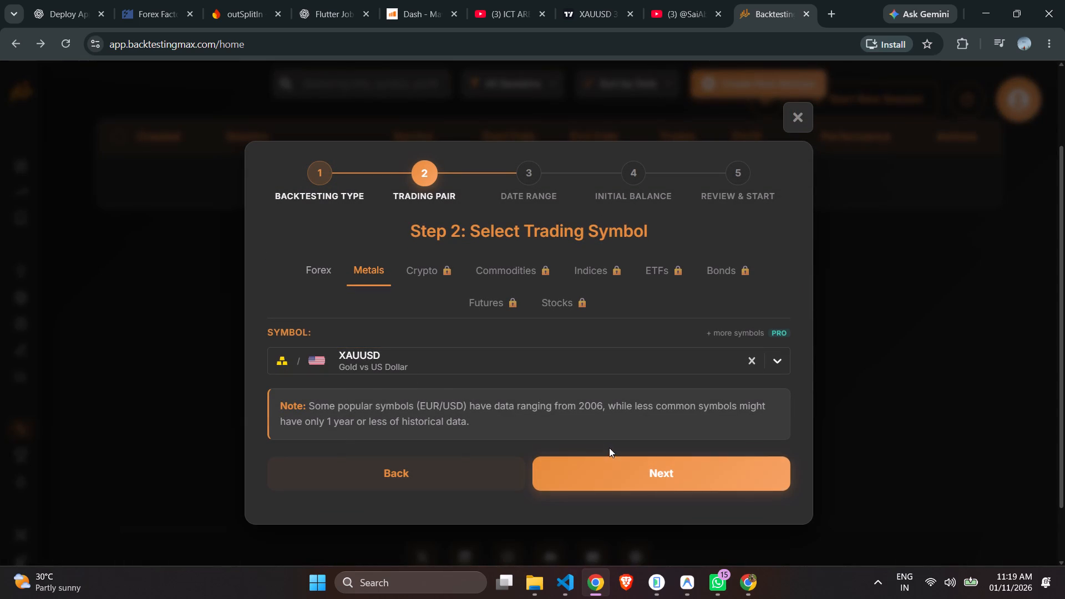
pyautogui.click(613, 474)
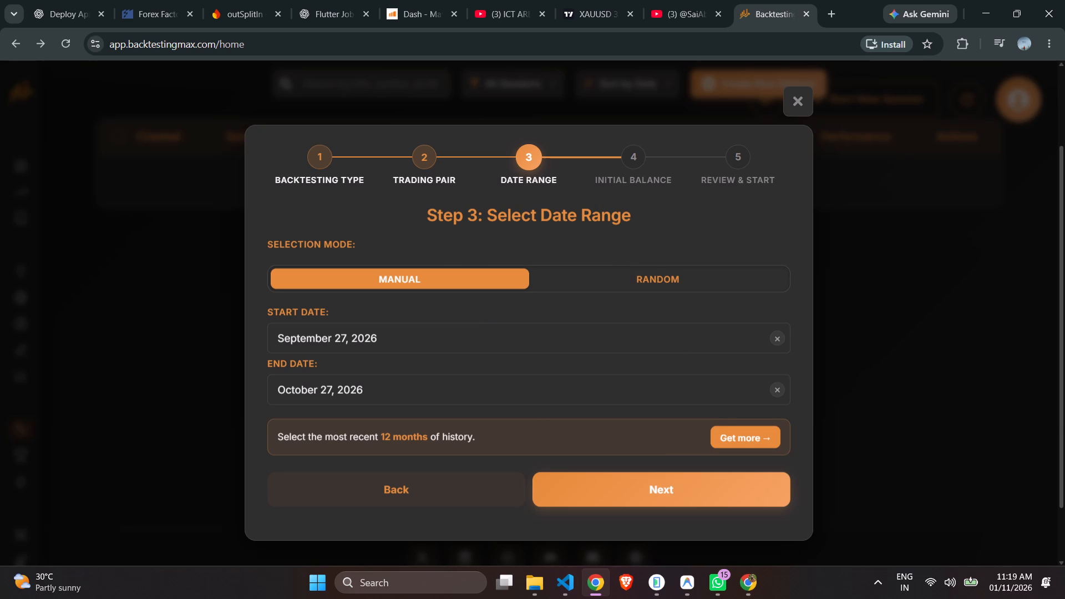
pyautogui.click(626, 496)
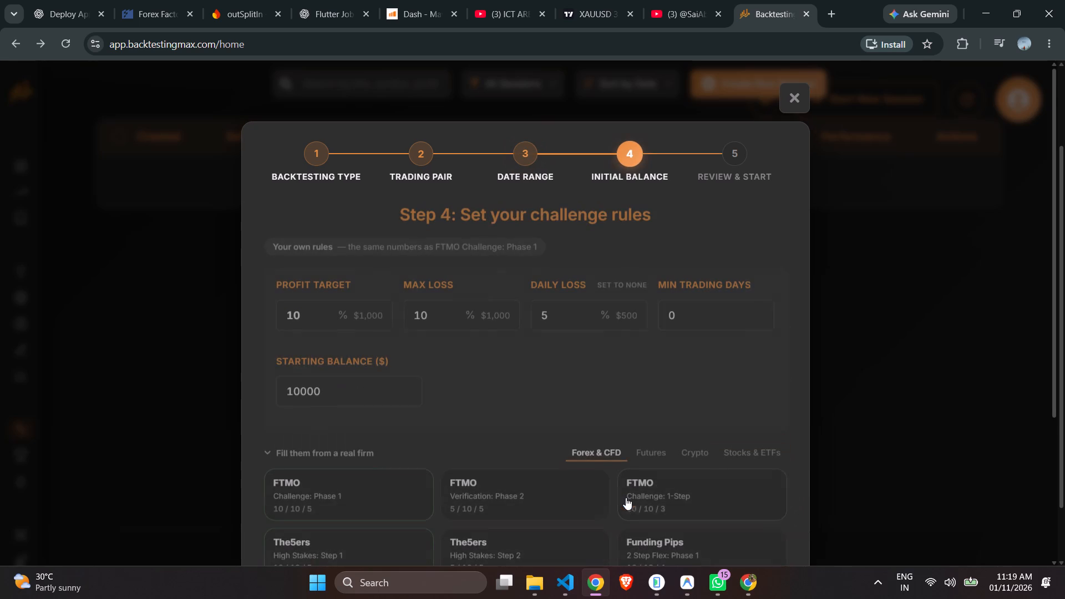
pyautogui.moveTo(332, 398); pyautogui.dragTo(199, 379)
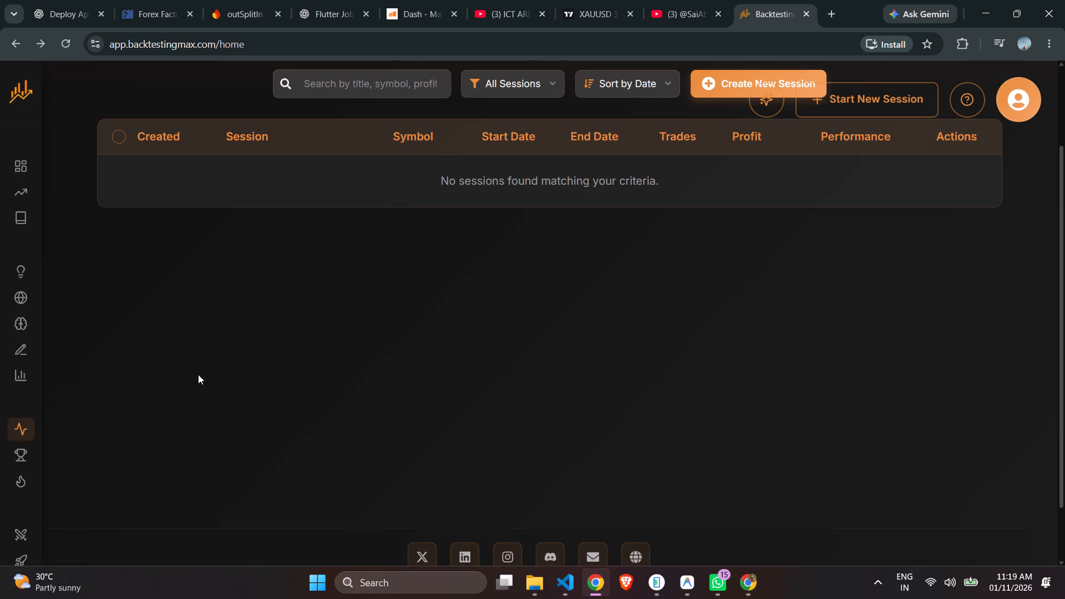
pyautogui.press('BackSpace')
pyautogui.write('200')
# Create a new Prop Firm Challenge session on XAUUSD, keeping the default date range, and continue to the challenge rules.
pyautogui.scroll(3, 460, 322)
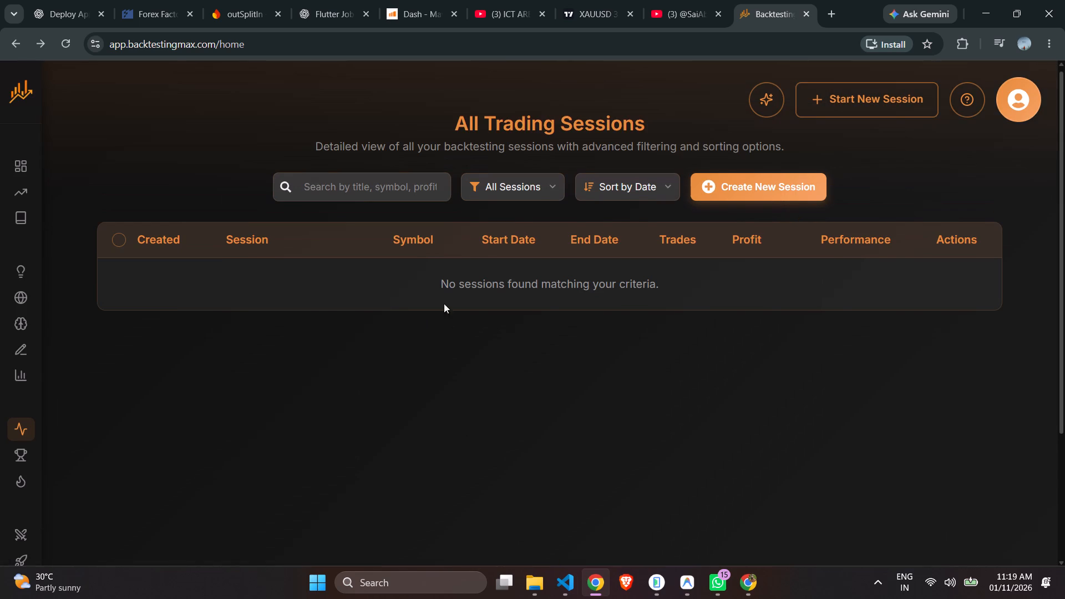
pyautogui.click(833, 100)
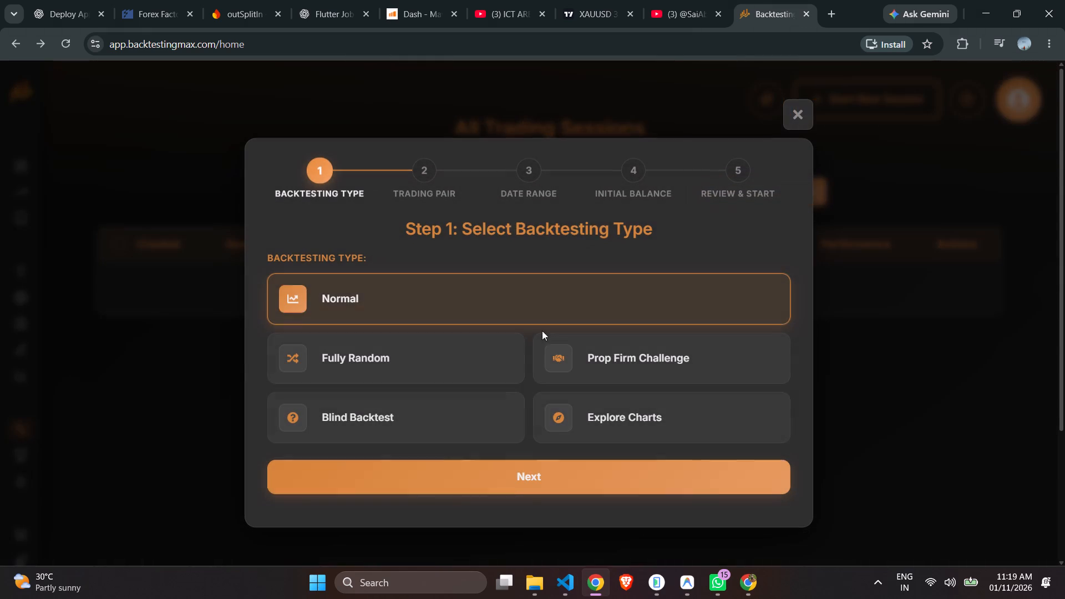
pyautogui.click(664, 369)
pyautogui.click(642, 486)
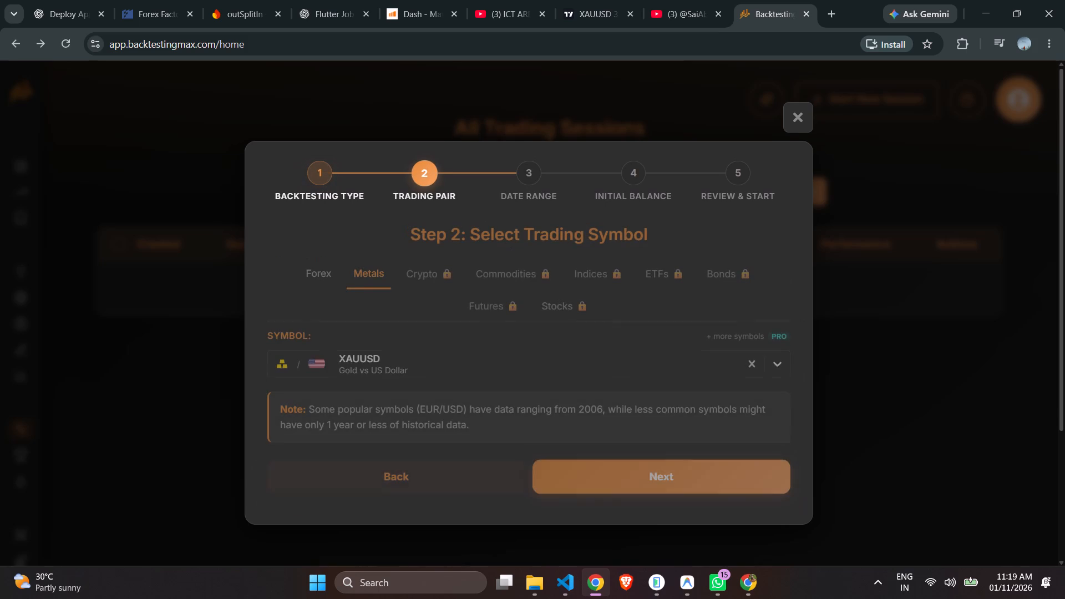
pyautogui.click(636, 479)
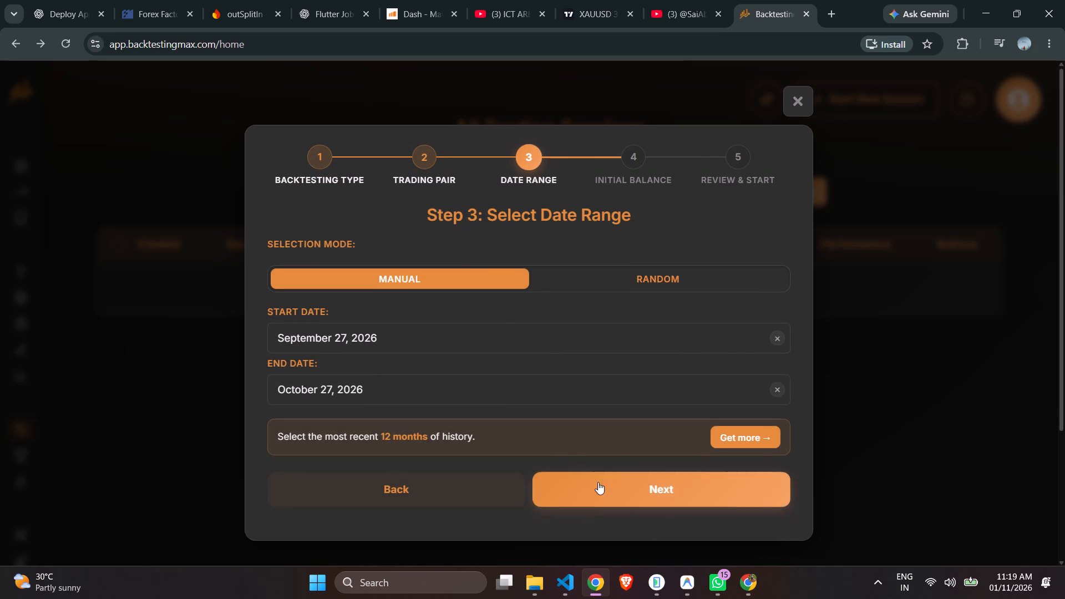
pyautogui.click(610, 493)
# Set the challenge's starting balance to $2000.
pyautogui.moveTo(326, 380); pyautogui.dragTo(241, 387)
pyautogui.press('BackSpace')
pyautogui.press('2')
pyautogui.write('00')
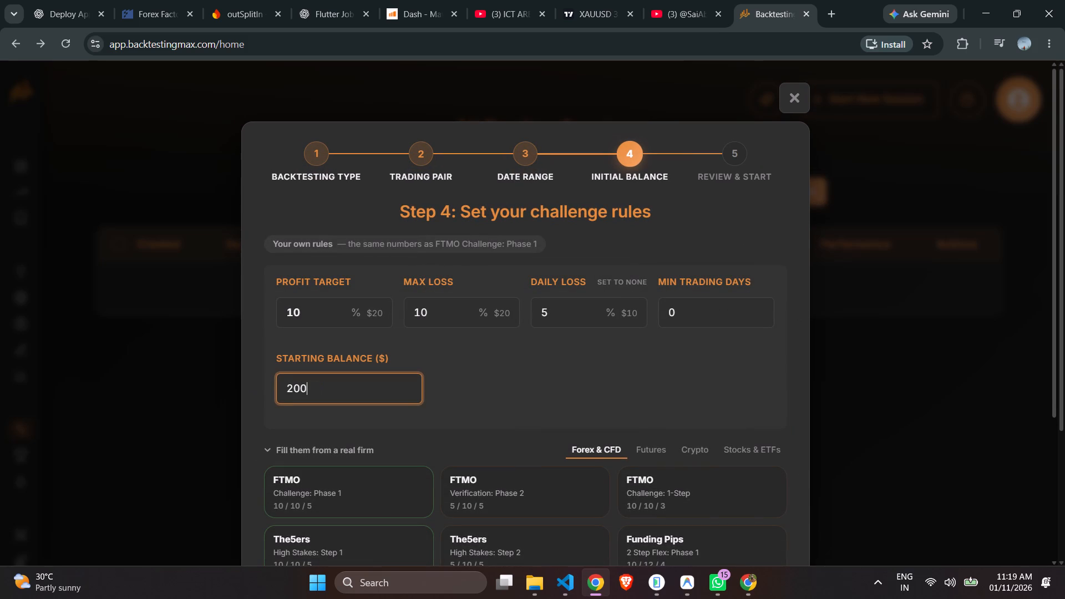
pyautogui.press('0')
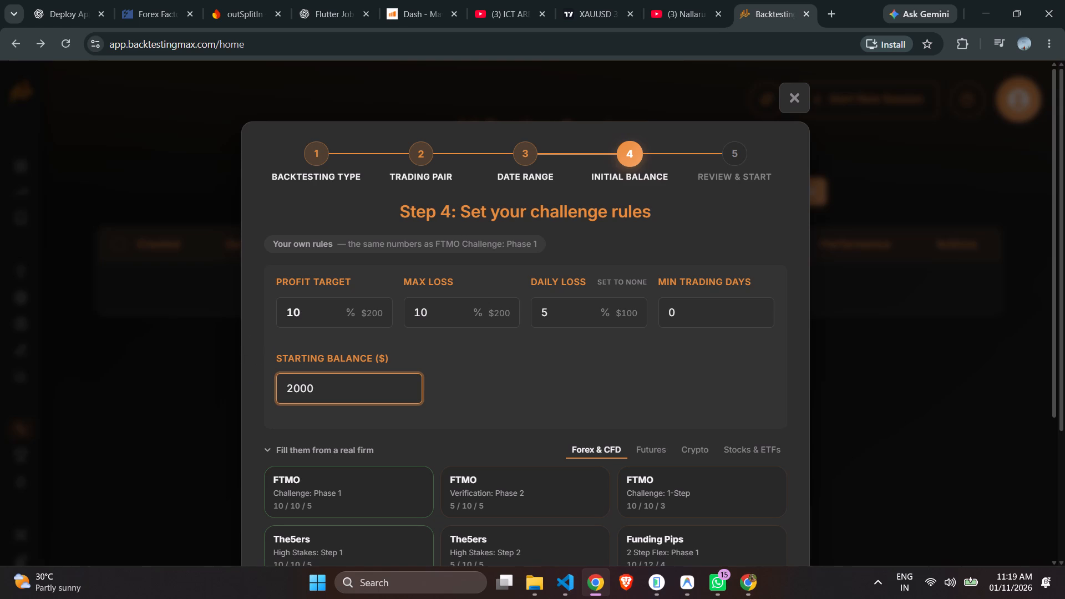
# Set the challenge's profit target to 6%.
pyautogui.click(296, 313)
pyautogui.click(302, 310)
pyautogui.press('BackSpace')
pyautogui.press('BackSpace')
pyautogui.press('BackSpace')
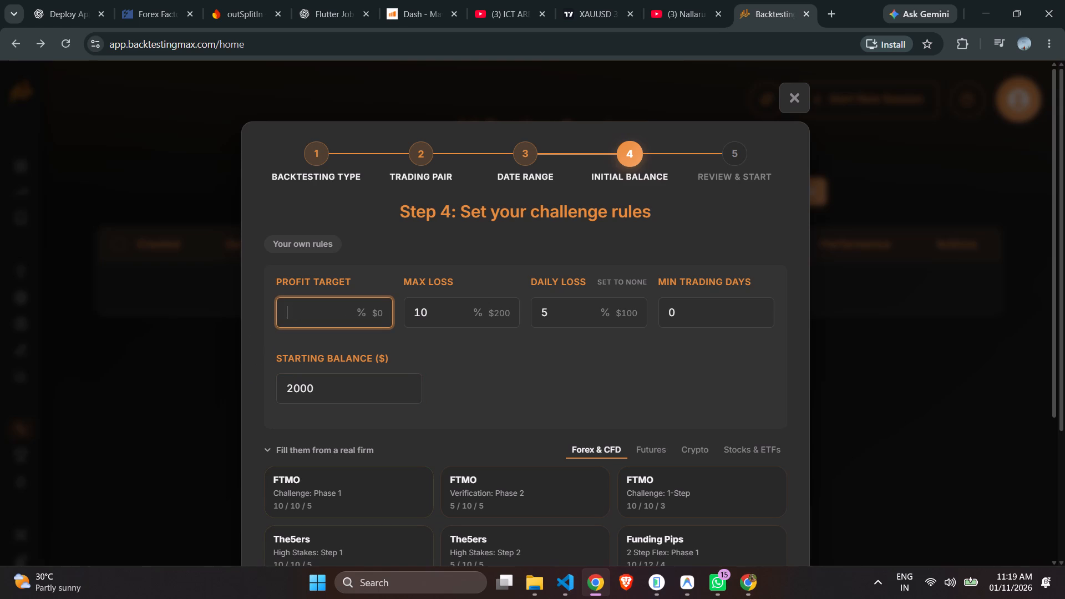
pyautogui.press('6')
# Set the challenge's max loss to 8%.
pyautogui.click(451, 312)
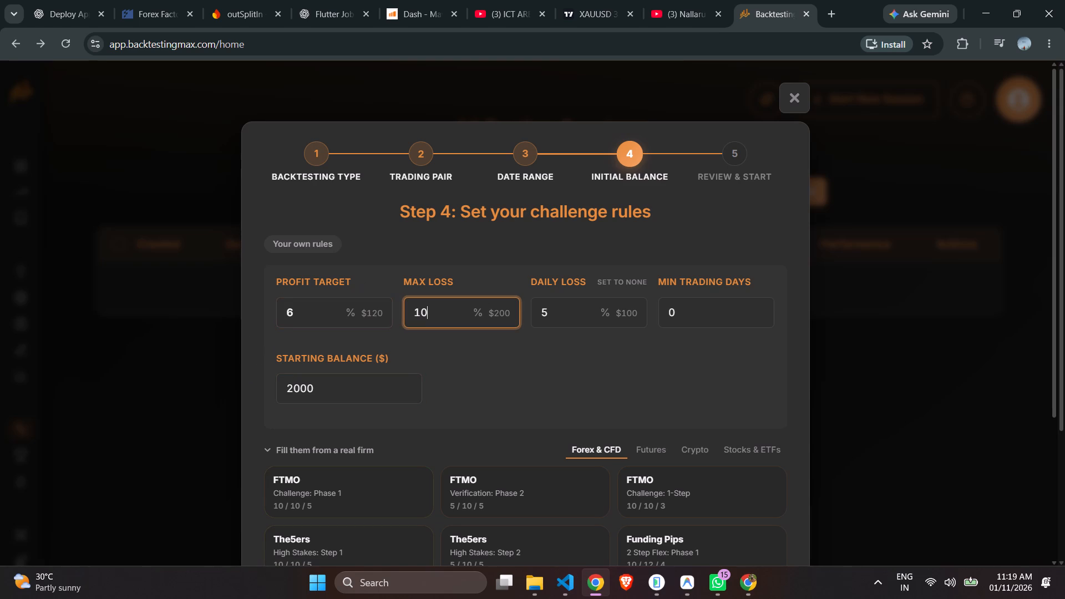
pyautogui.press('BackSpace')
pyautogui.press('BackSpace')
pyautogui.press('BackSpace')
pyautogui.press('8')
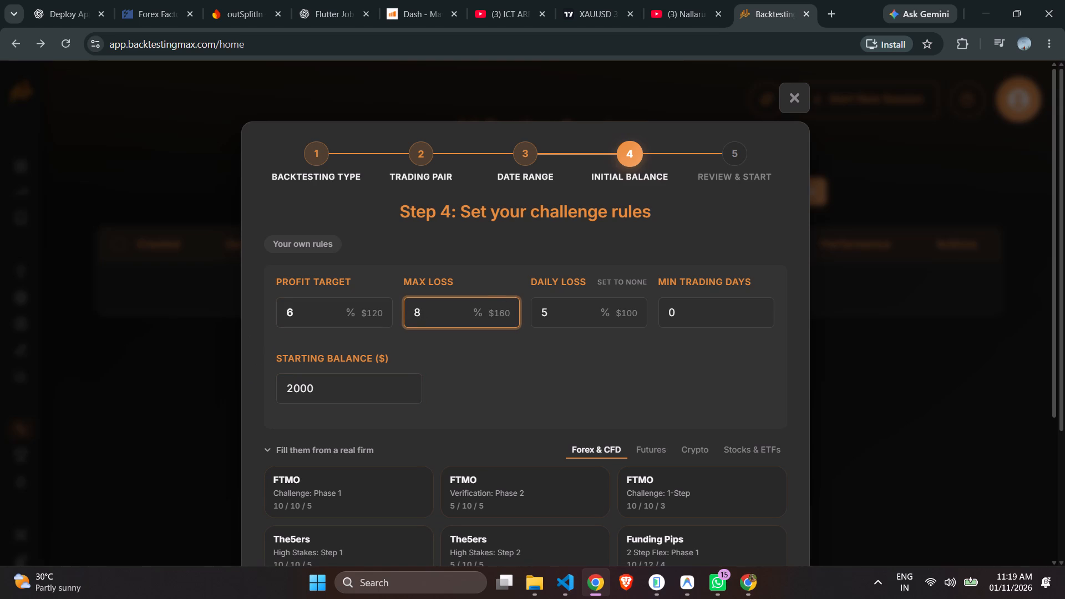
# Set the challenge's daily loss limit to 4%.
pyautogui.click(548, 308)
pyautogui.press('BackSpace')
pyautogui.press('4')
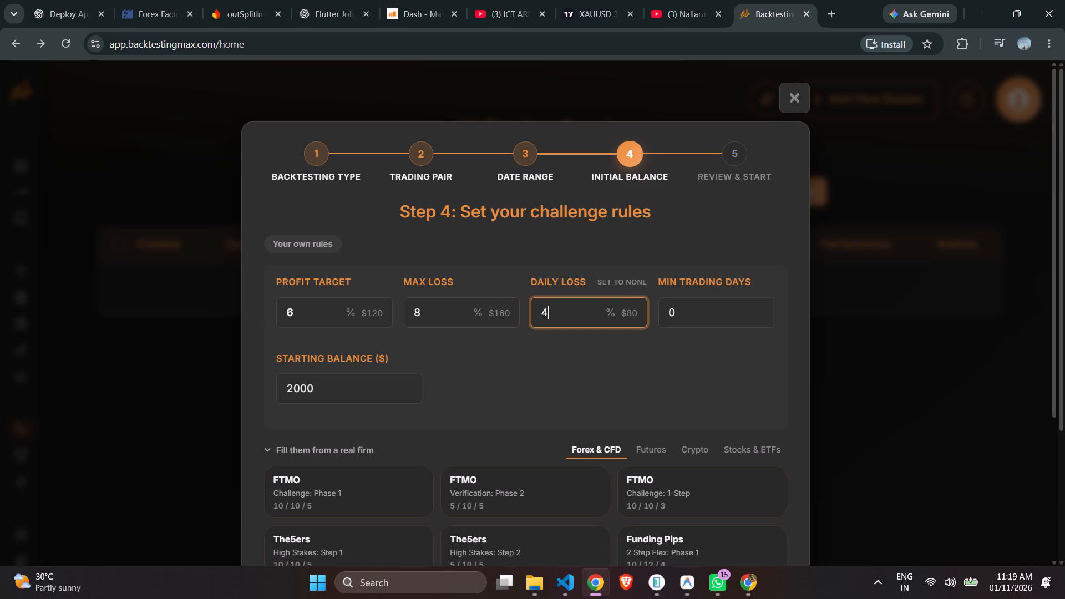
# Set the challenge's minimum trading days to 4.
pyautogui.click(721, 299)
pyautogui.press('BackSpace')
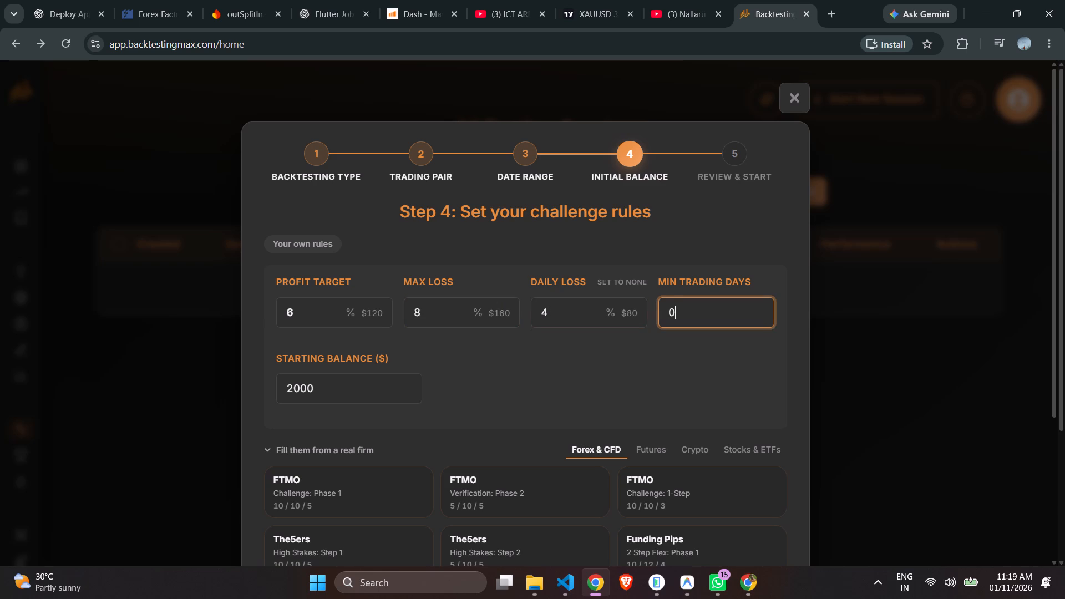
pyautogui.press('4')
# Accept the challenge rules, pass the review stage and start the XAUUSD backtesting session.
pyautogui.scroll(-8, 548, 387)
pyautogui.scroll(1, 562, 404)
pyautogui.scroll(-1, 562, 404)
pyautogui.click(660, 478)
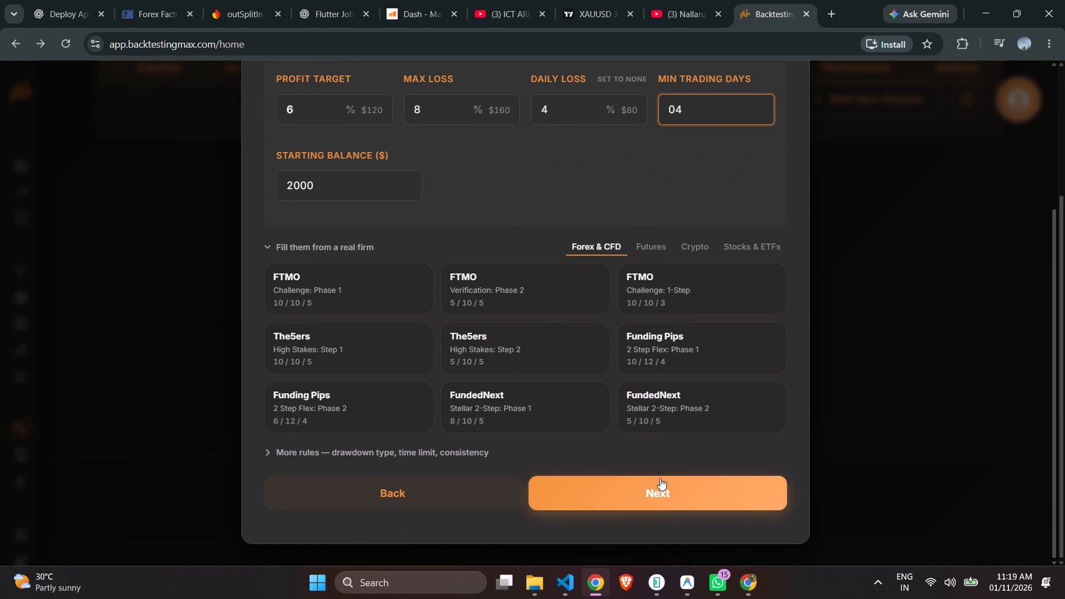
pyautogui.click(651, 500)
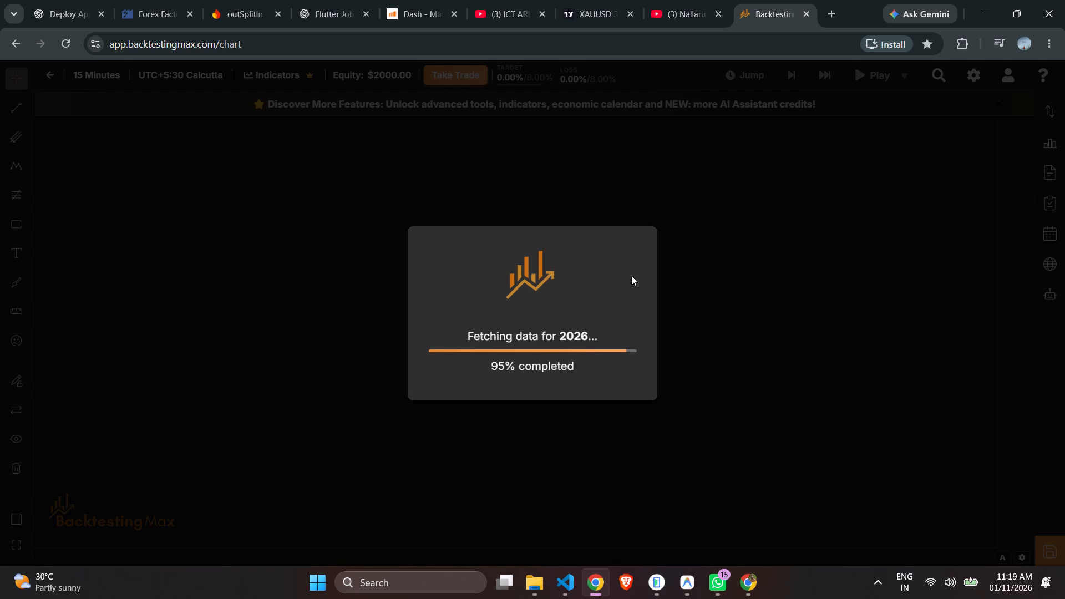
# Examine the XAUUSD price history from early August to late September on the 15-minute chart.
pyautogui.scroll(-2, 197, 283)
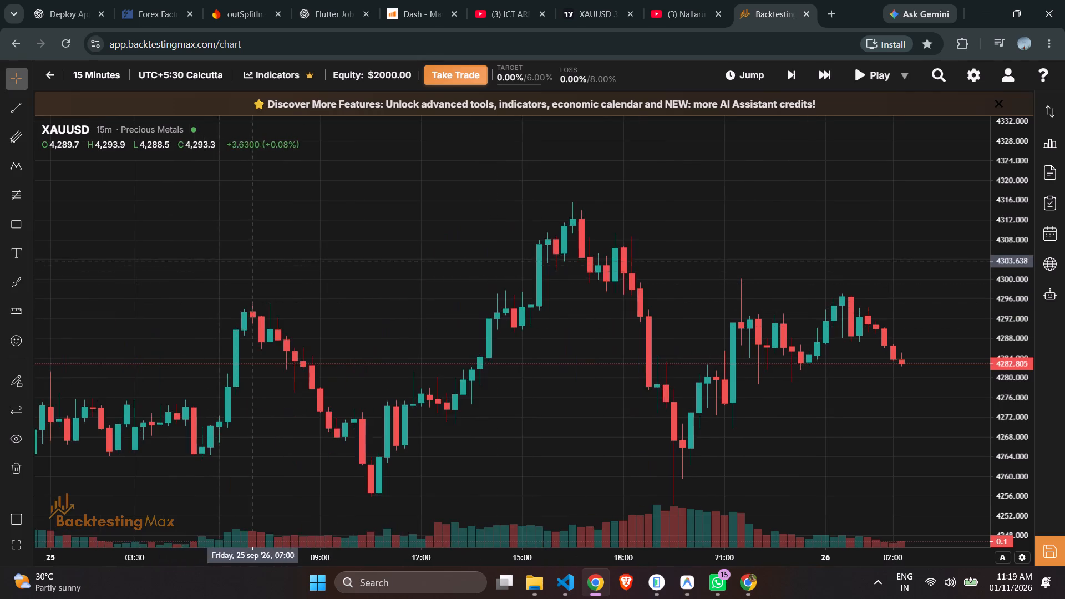
pyautogui.scroll(-5, 274, 263)
pyautogui.scroll(-6, 331, 268)
pyautogui.scroll(-2, 478, 272)
pyautogui.scroll(-4, 452, 217)
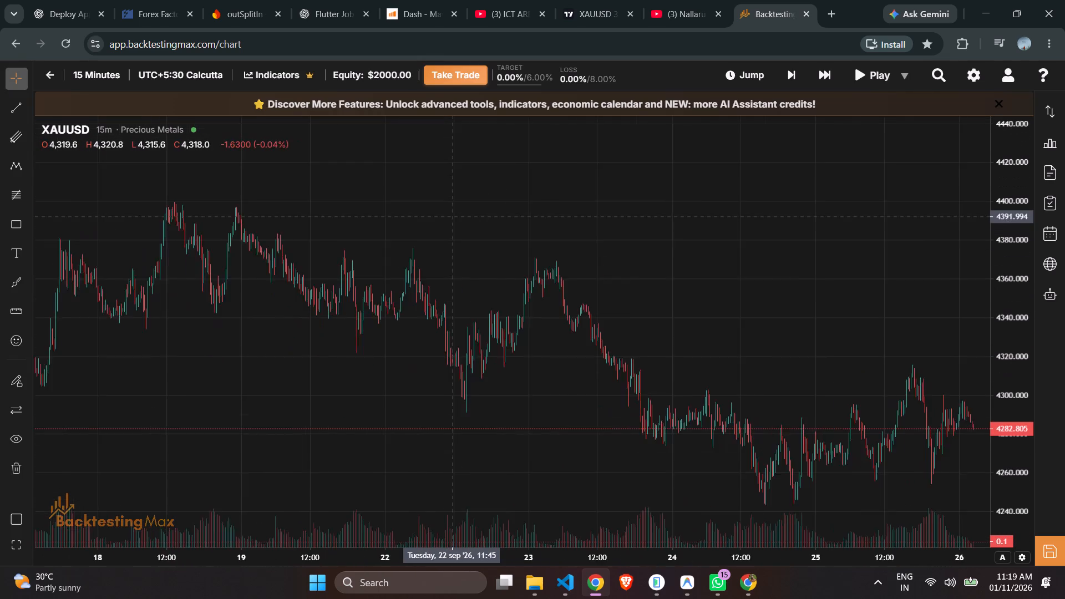
pyautogui.scroll(-4, 453, 221)
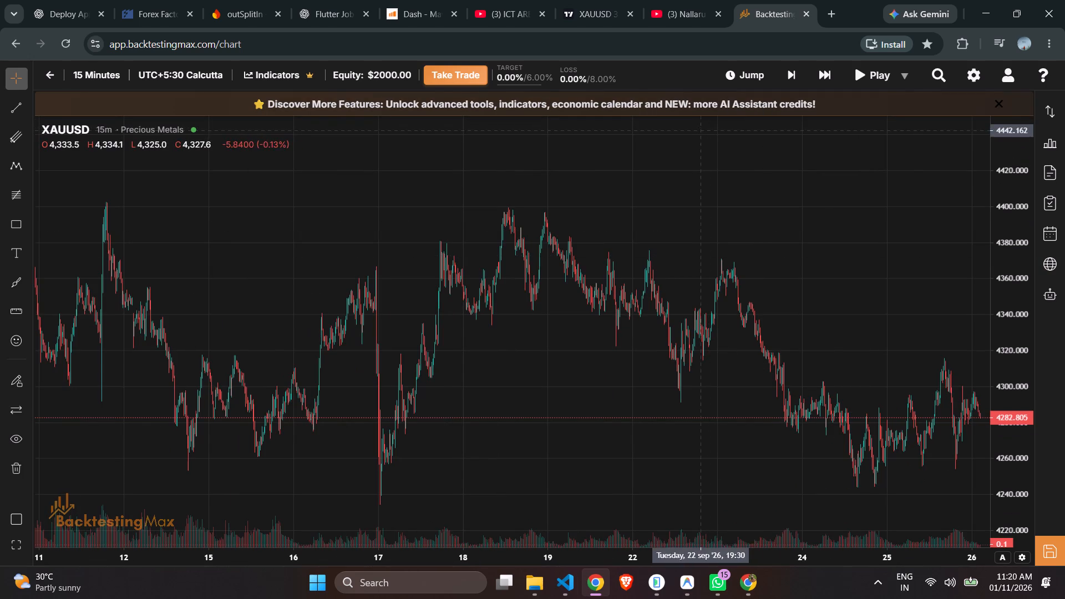
pyautogui.scroll(-3, 359, 220)
pyautogui.click(192, 222)
pyautogui.moveTo(192, 222); pyautogui.dragTo(772, 189)
pyautogui.moveTo(340, 241); pyautogui.dragTo(792, 221)
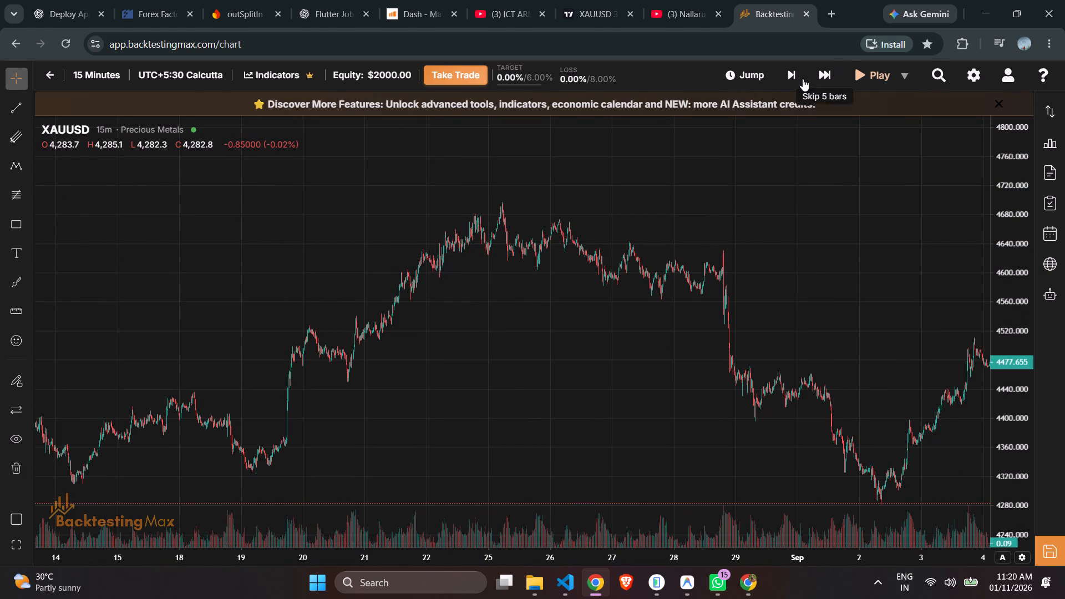
pyautogui.click(741, 75)
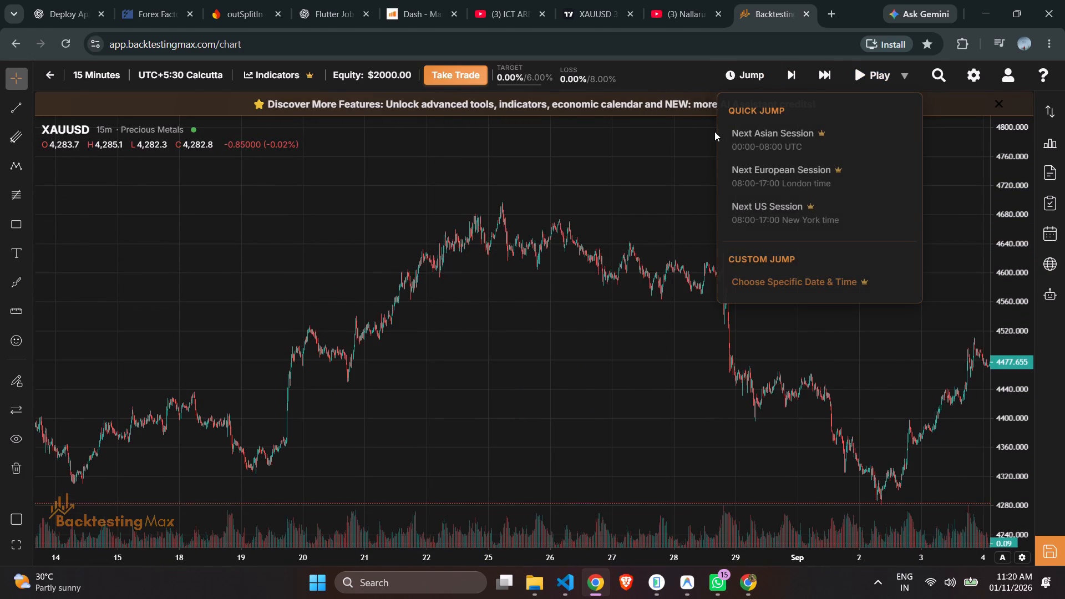
pyautogui.click(309, 277)
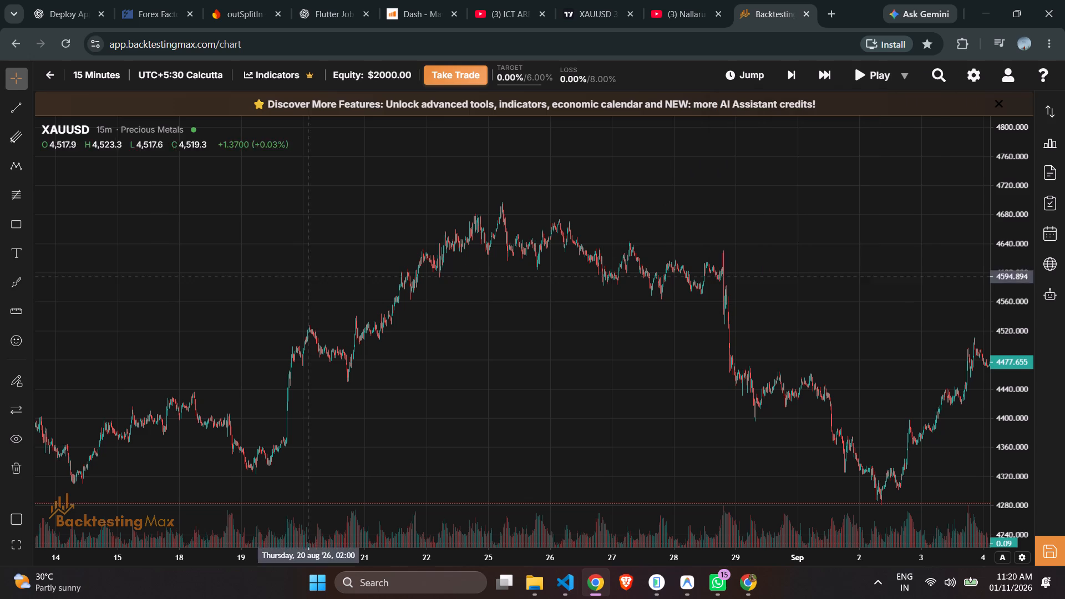
pyautogui.moveTo(159, 271); pyautogui.dragTo(754, 268)
pyautogui.tripleClick(291, 384)
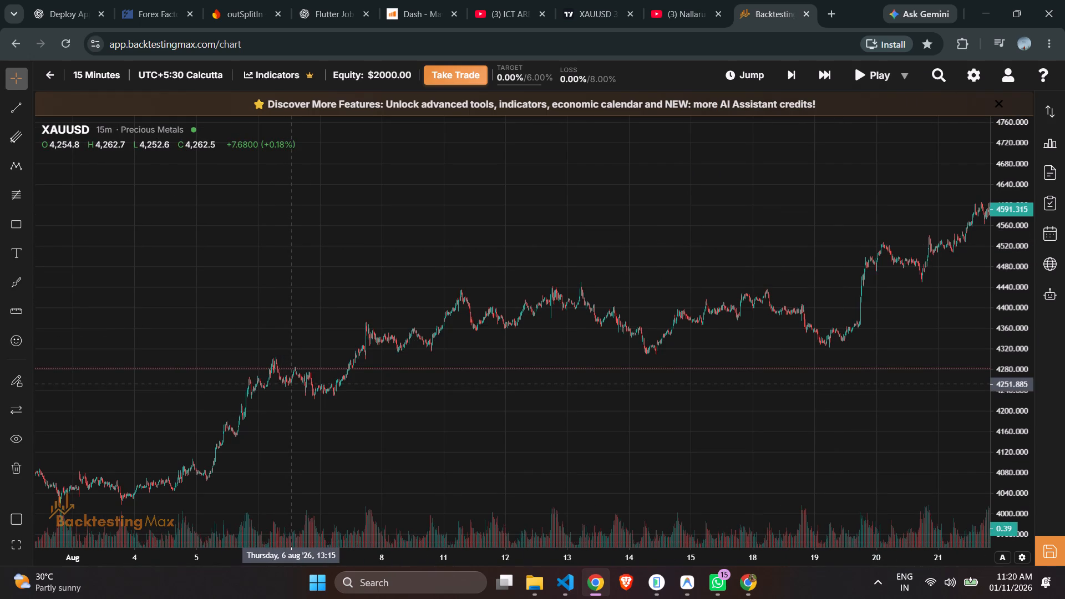
pyautogui.moveTo(292, 383); pyautogui.dragTo(147, 321)
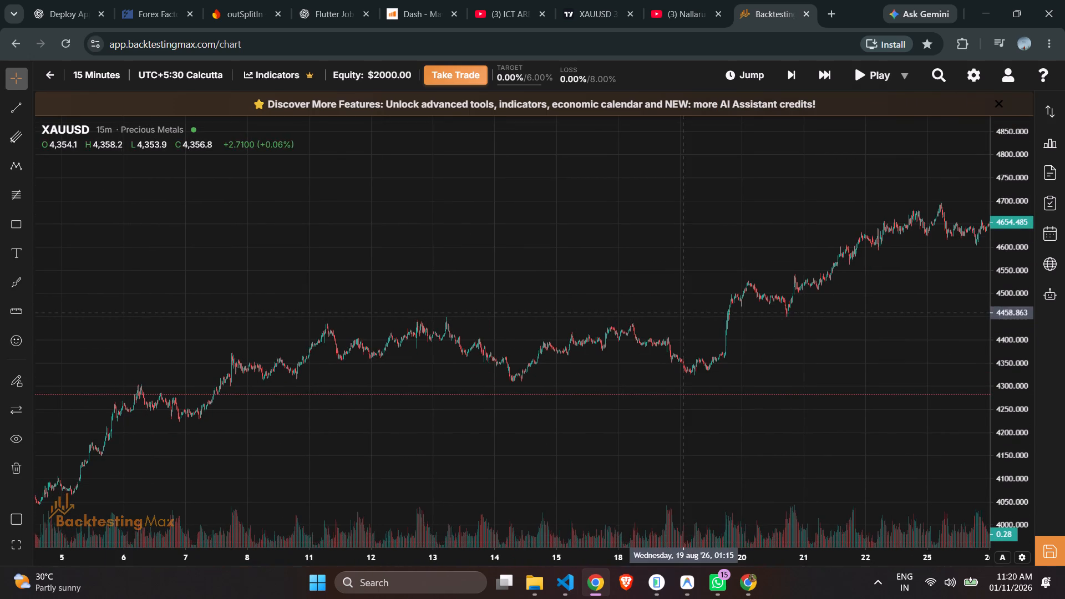
pyautogui.moveTo(684, 312); pyautogui.dragTo(309, 316)
pyautogui.moveTo(868, 347); pyautogui.dragTo(430, 277)
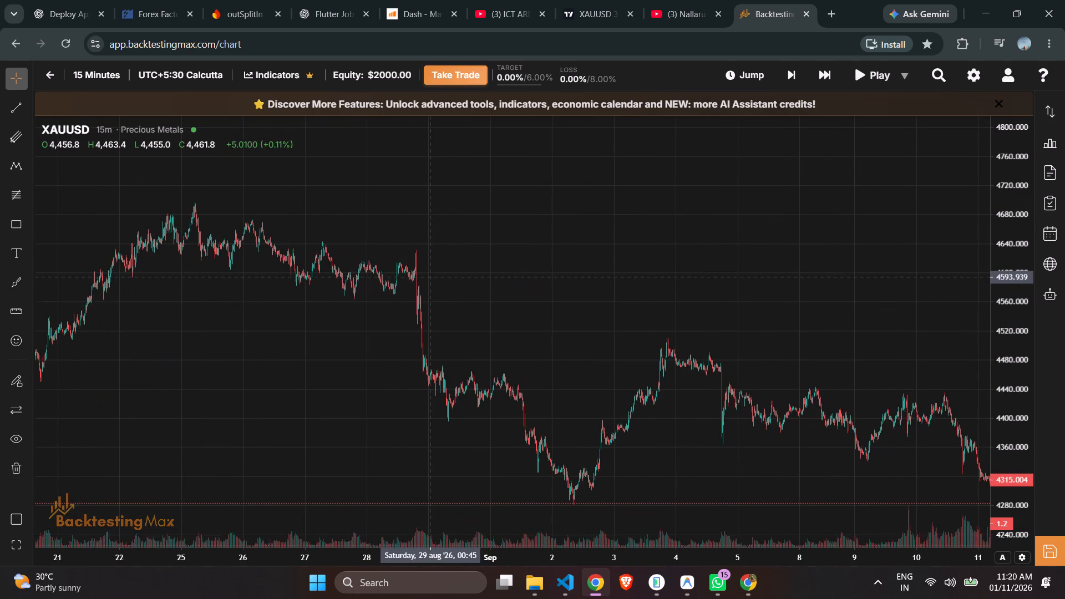
# Switch the chart timeframe to 1 Day.
pyautogui.click(89, 77)
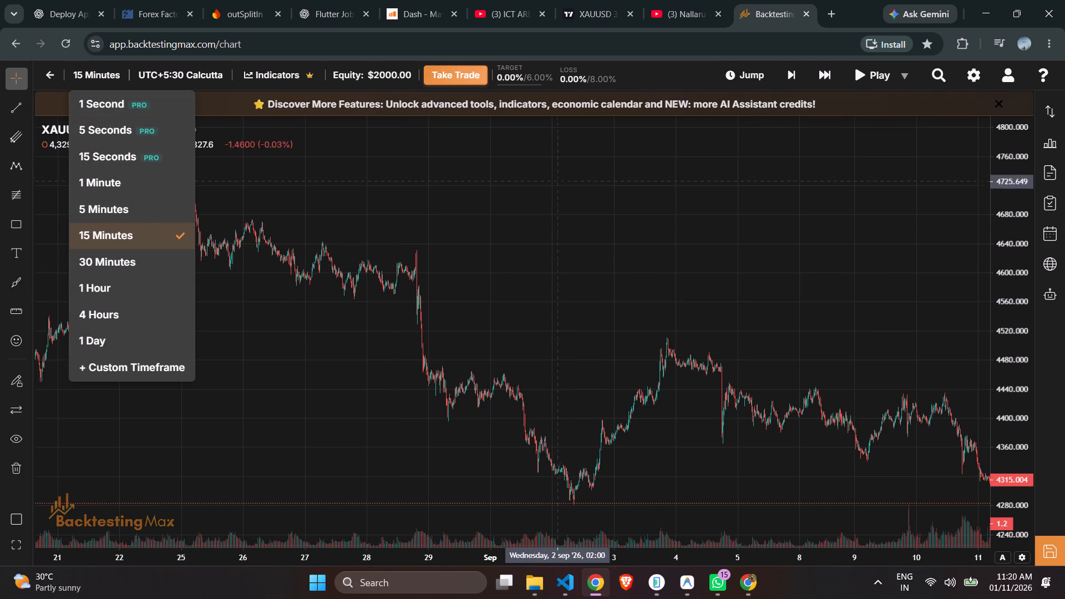
pyautogui.click(137, 338)
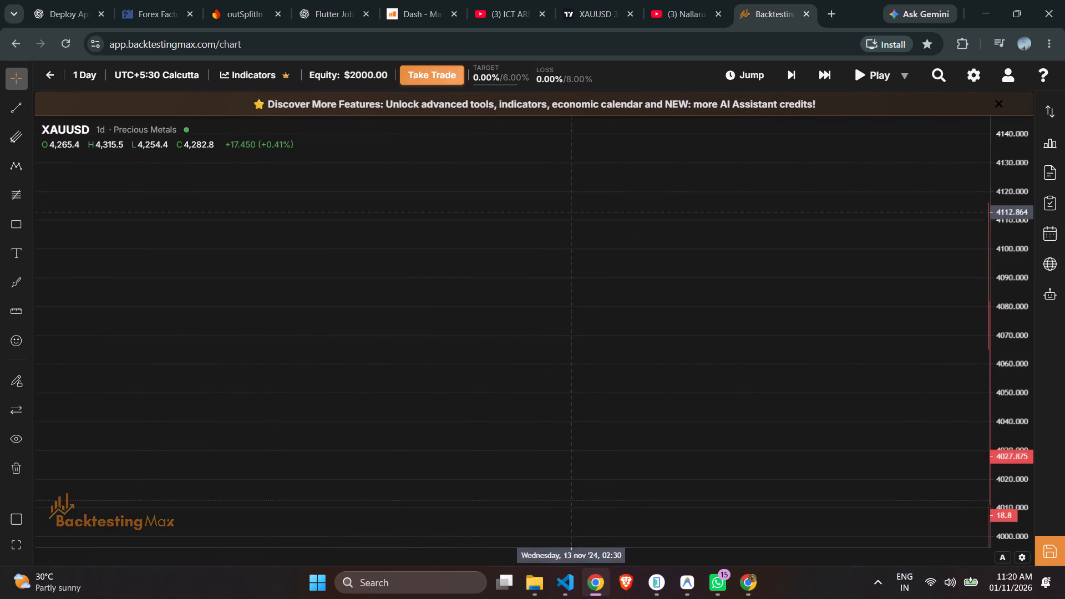
# Examine the daily candles from August to 25 September at a readable time and price scale.
pyautogui.keyDown('ctrl'); pyautogui.scroll(-4, 593, 207); pyautogui.keyUp('ctrl')
pyautogui.keyDown('ctrl'); pyautogui.scroll(1, 593, 207); pyautogui.keyUp('ctrl')
pyautogui.keyDown('ctrl'); pyautogui.scroll(-5, 593, 207); pyautogui.keyUp('ctrl')
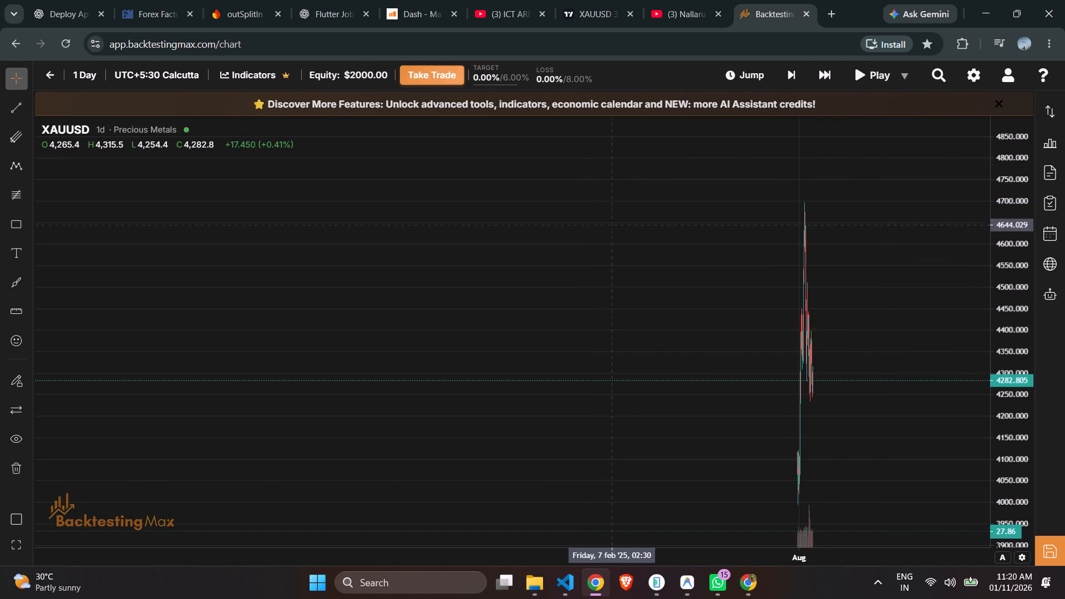
pyautogui.scroll(10, 626, 236)
pyautogui.moveTo(435, 207); pyautogui.dragTo(699, 213)
pyautogui.scroll(9, 713, 221)
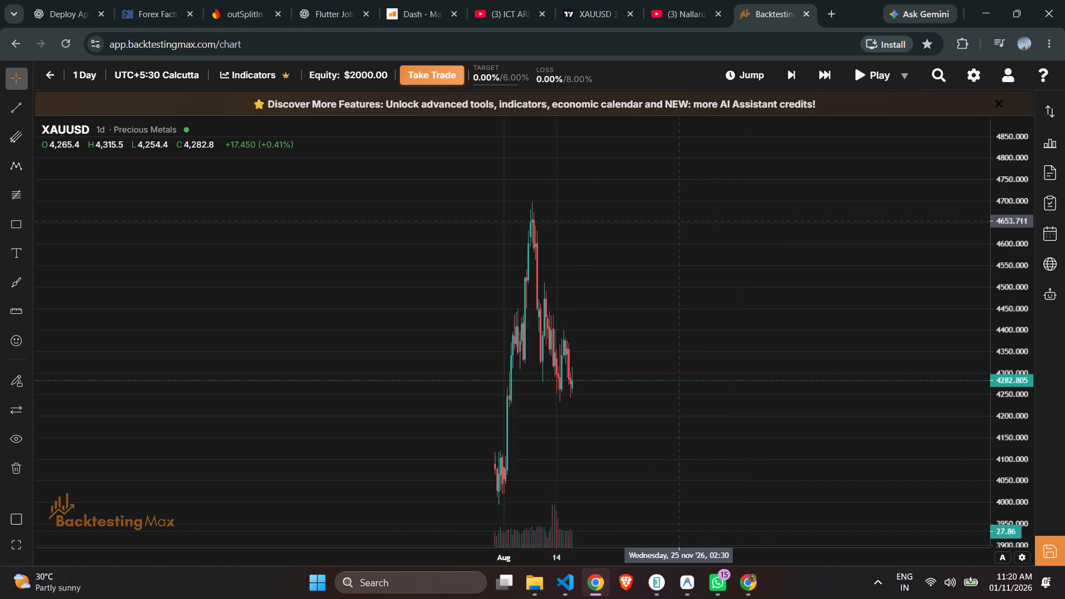
pyautogui.scroll(1, 679, 221)
pyautogui.moveTo(589, 211); pyautogui.dragTo(894, 197)
pyautogui.scroll(3, 721, 195)
pyautogui.moveTo(996, 138); pyautogui.dragTo(989, 394)
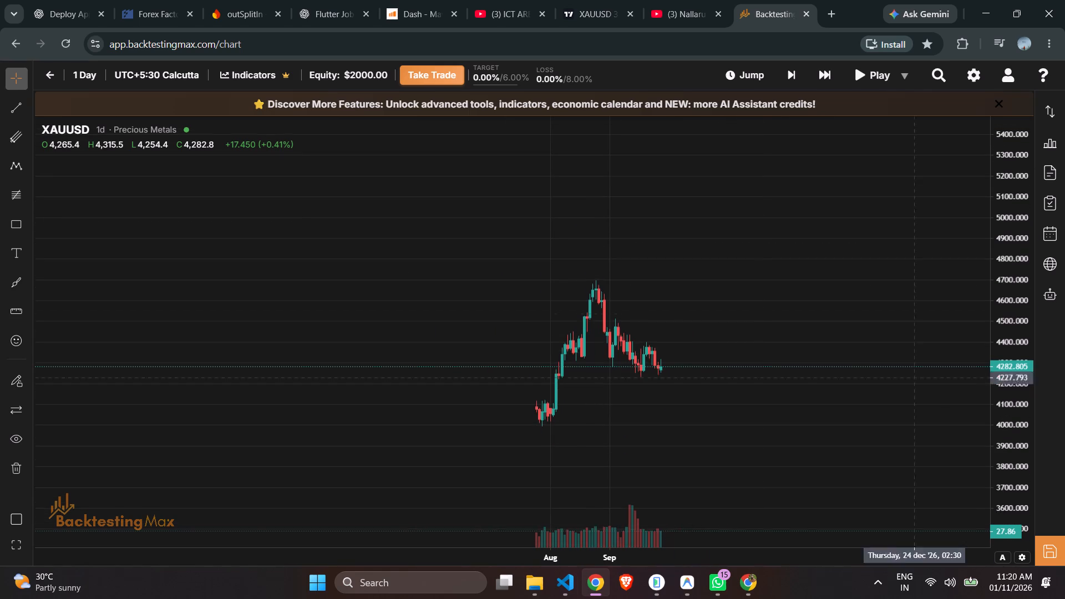
pyautogui.scroll(7, 659, 248)
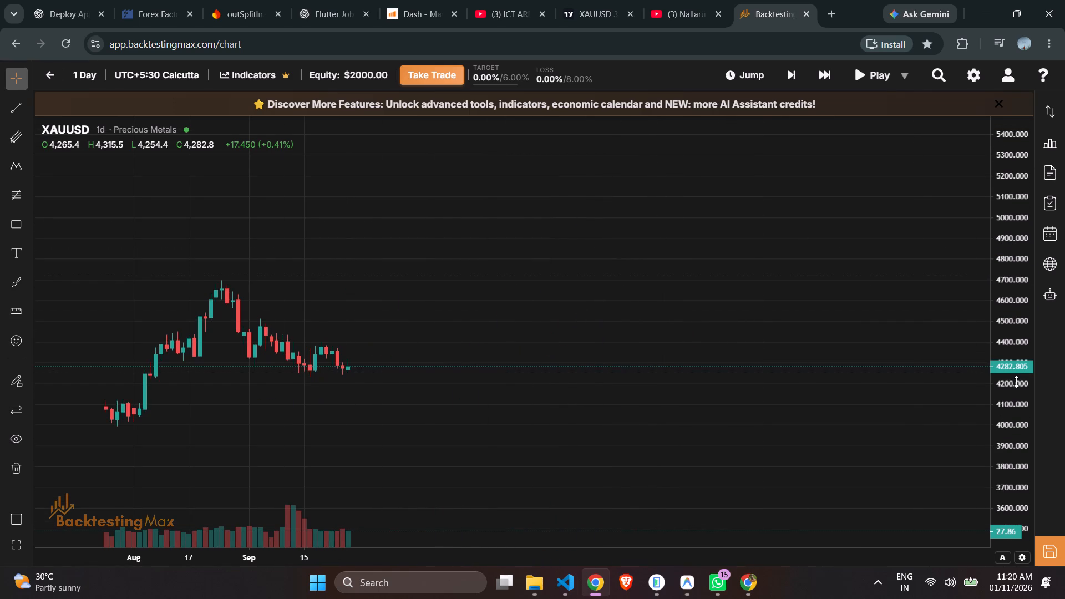
pyautogui.moveTo(1017, 382); pyautogui.dragTo(975, 55)
pyautogui.scroll(4, 926, 126)
pyautogui.moveTo(653, 280); pyautogui.dragTo(1037, 262)
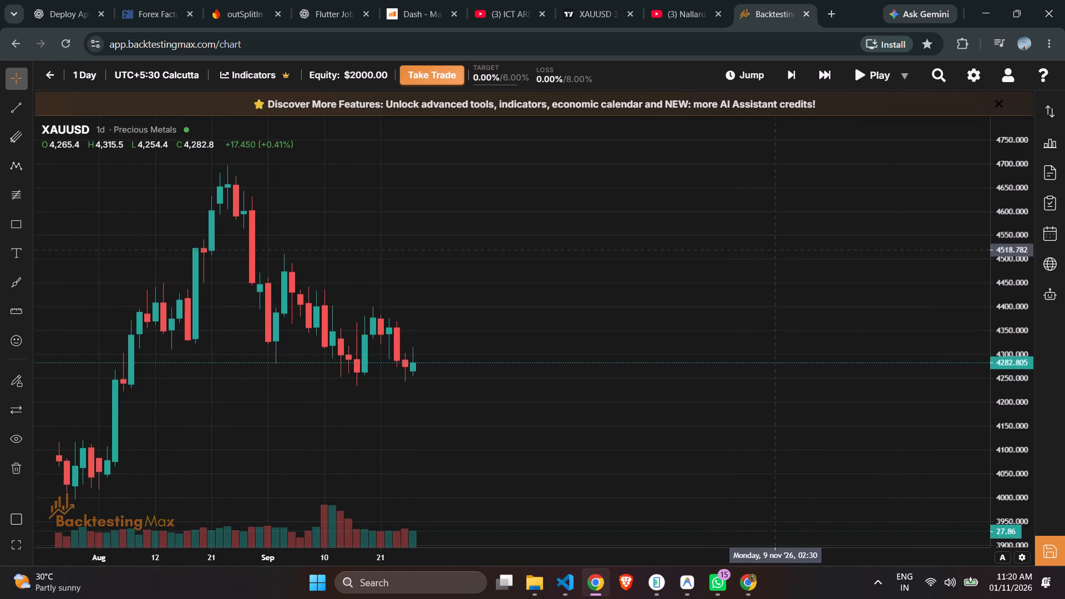
pyautogui.scroll(1, 752, 253)
pyautogui.scroll(-3, 413, 329)
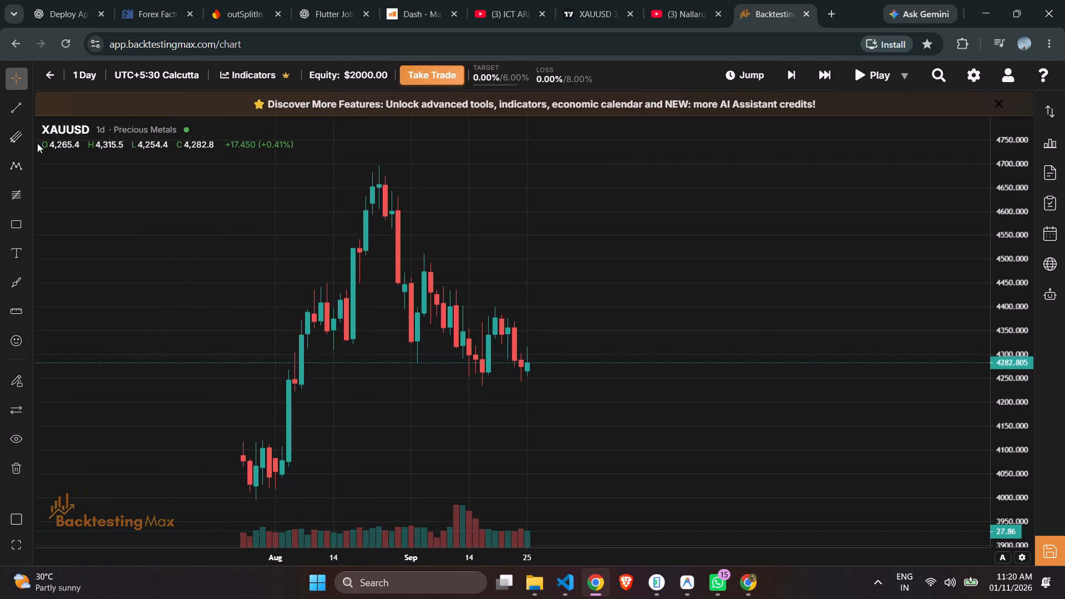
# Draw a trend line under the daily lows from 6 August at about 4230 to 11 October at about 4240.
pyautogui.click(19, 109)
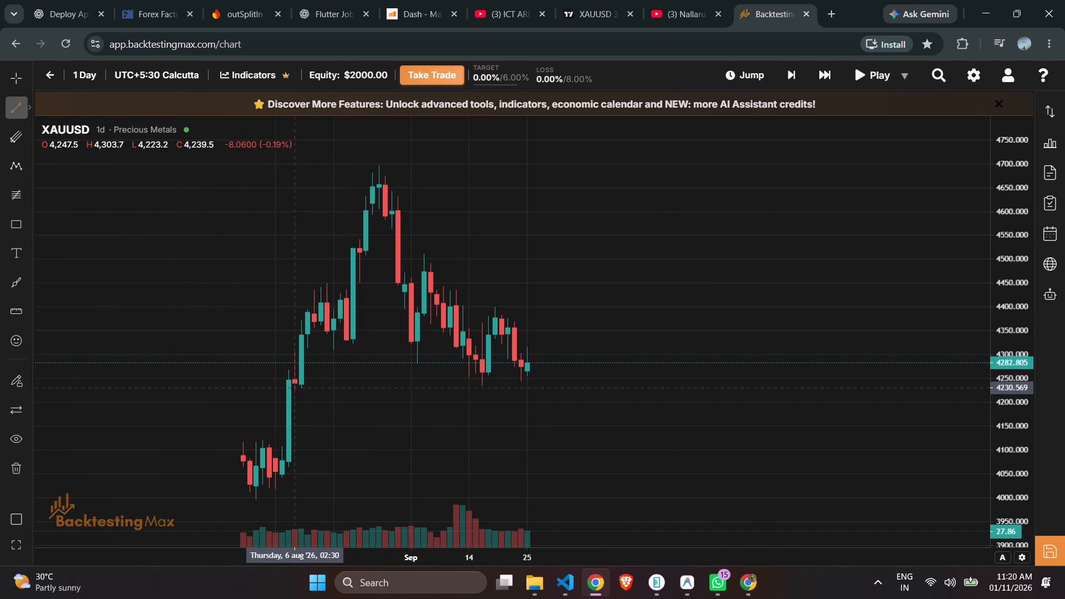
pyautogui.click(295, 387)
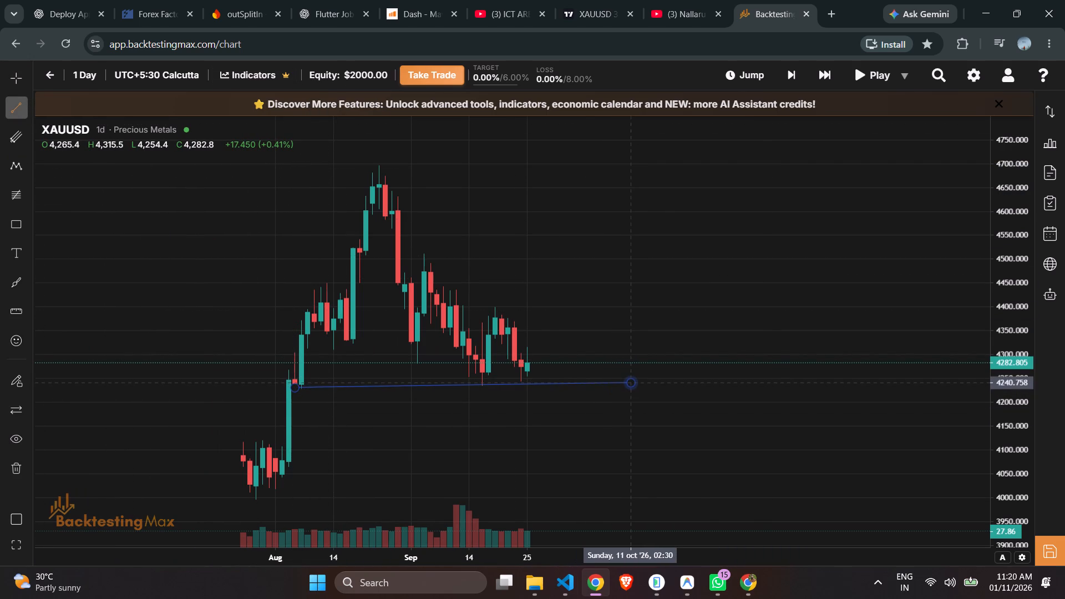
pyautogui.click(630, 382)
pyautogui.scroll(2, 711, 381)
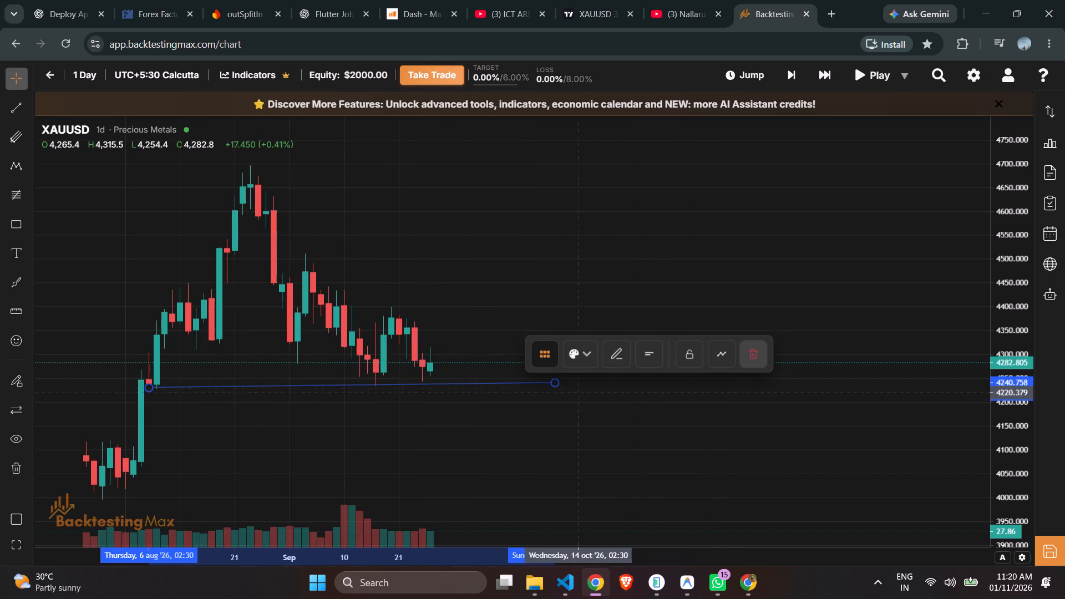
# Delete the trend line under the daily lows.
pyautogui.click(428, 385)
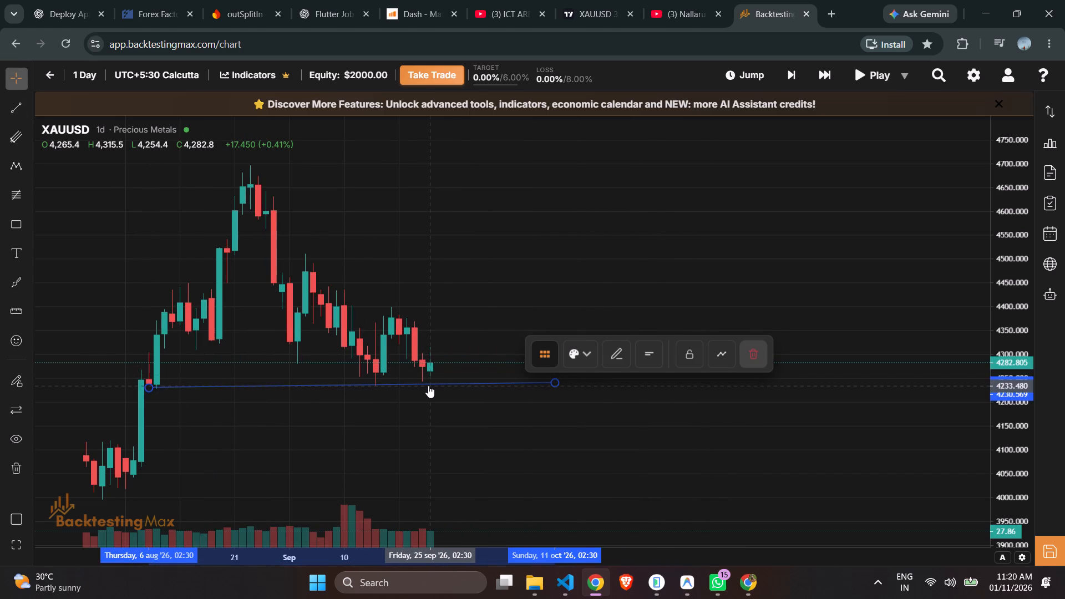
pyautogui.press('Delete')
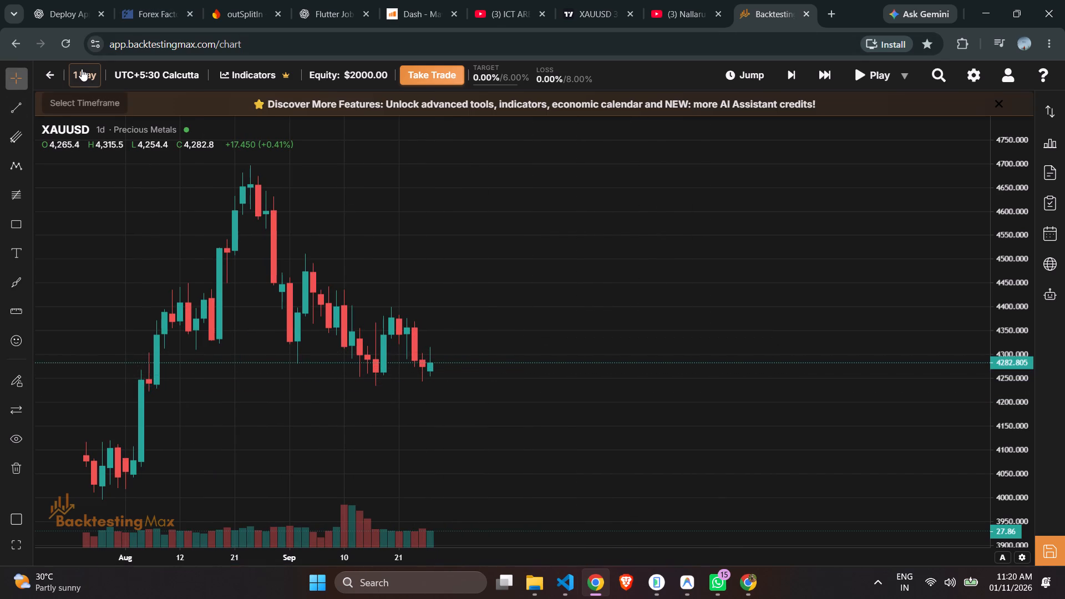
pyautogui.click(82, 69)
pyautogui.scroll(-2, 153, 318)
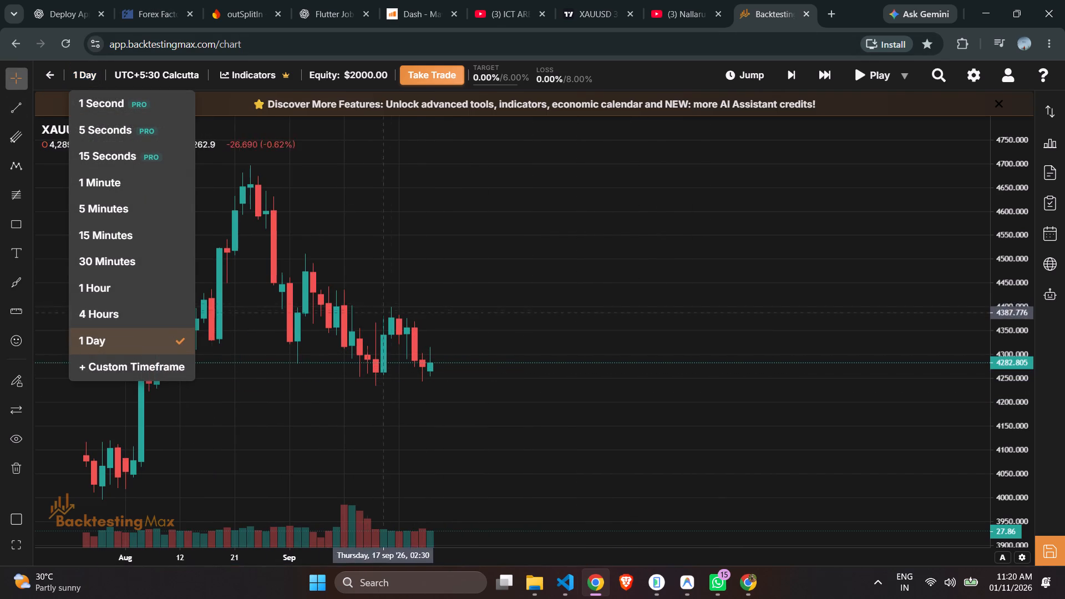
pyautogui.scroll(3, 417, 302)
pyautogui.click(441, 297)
# Draw a nearly horizontal trend line from 24 September at about 4306 to 5 October at about 4308.
pyautogui.moveTo(385, 283); pyautogui.dragTo(532, 266)
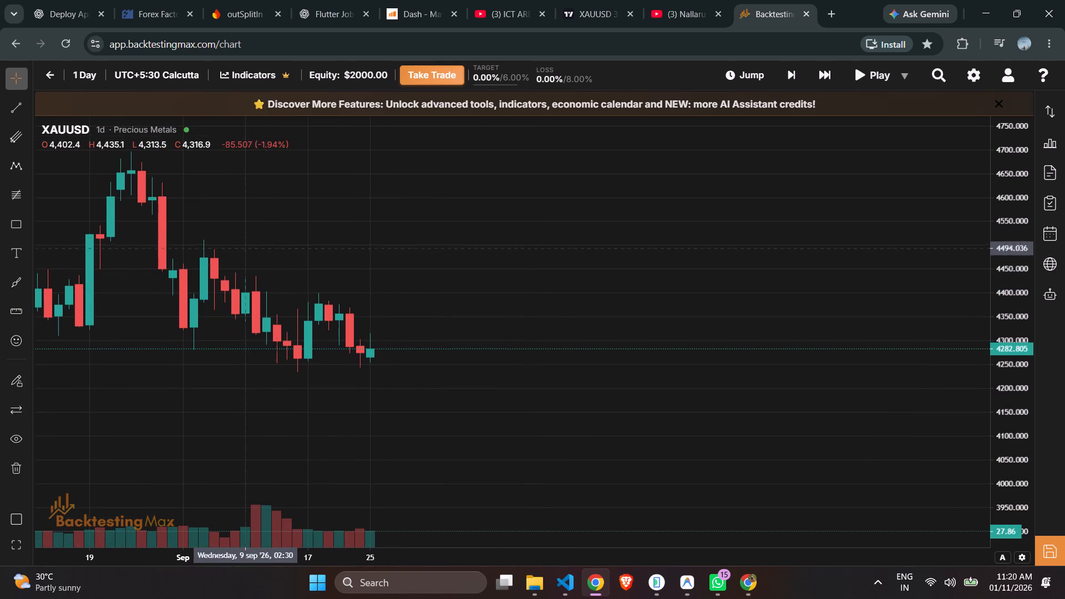
pyautogui.click(18, 110)
pyautogui.click(361, 337)
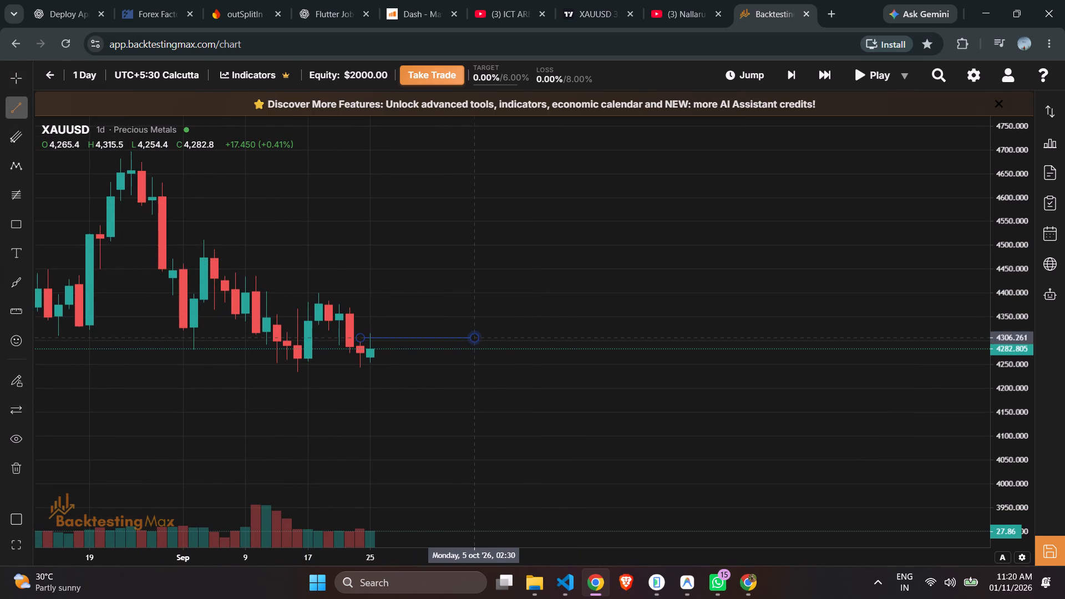
pyautogui.click(473, 337)
pyautogui.scroll(1, 392, 345)
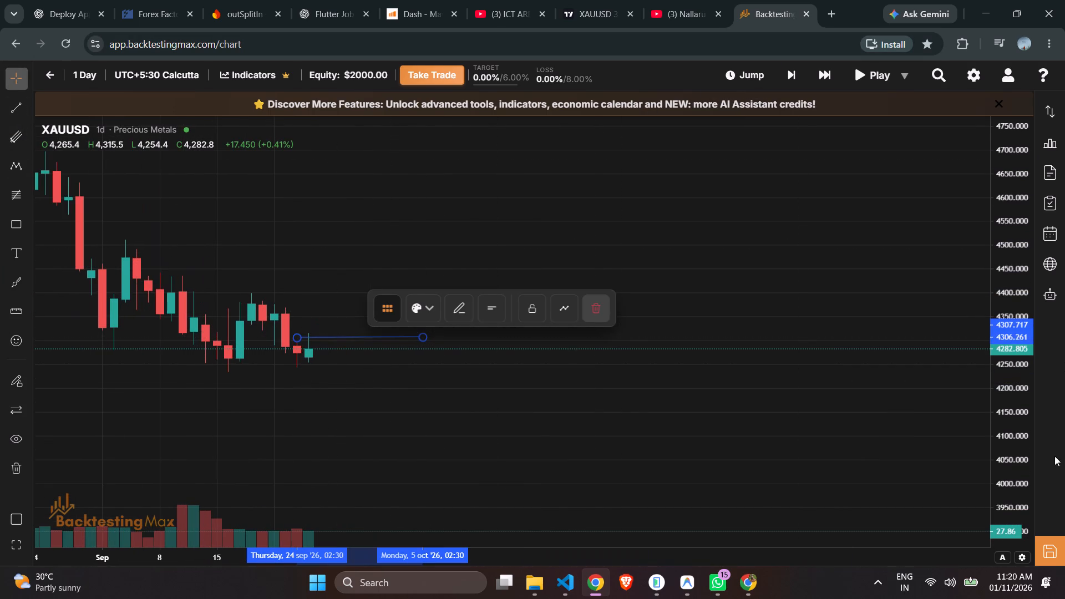
# Lower the trend line's 24 September endpoint to about 4303.6, near the top of that candle's wick.
pyautogui.moveTo(1016, 454); pyautogui.dragTo(1005, 213)
pyautogui.scroll(3, 848, 301)
pyautogui.moveTo(427, 322); pyautogui.dragTo(878, 308)
pyautogui.moveTo(687, 250); pyautogui.dragTo(890, 169)
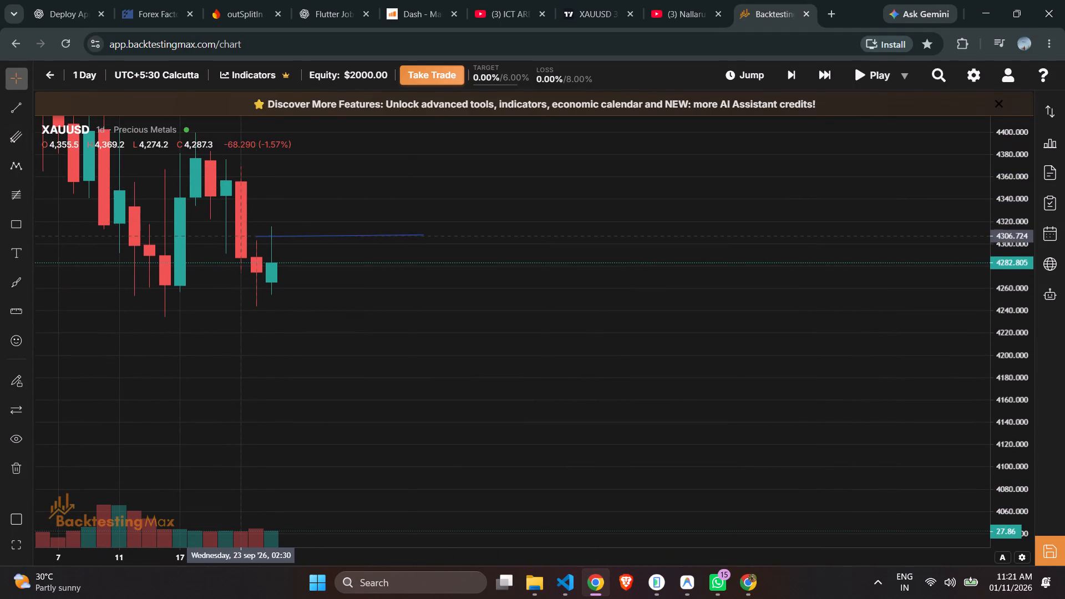
pyautogui.click(256, 237)
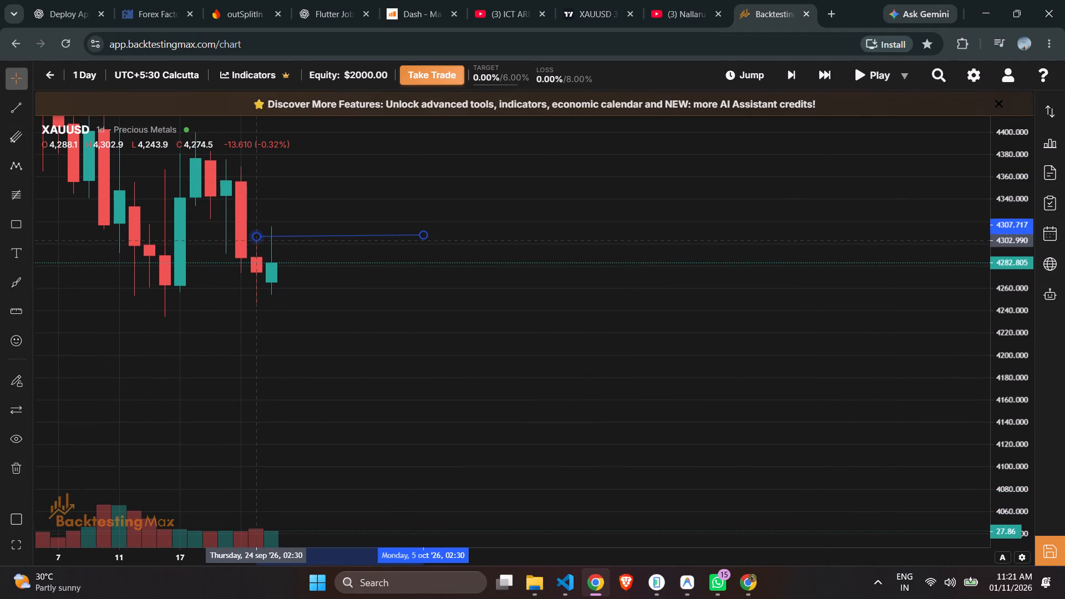
pyautogui.click(459, 248)
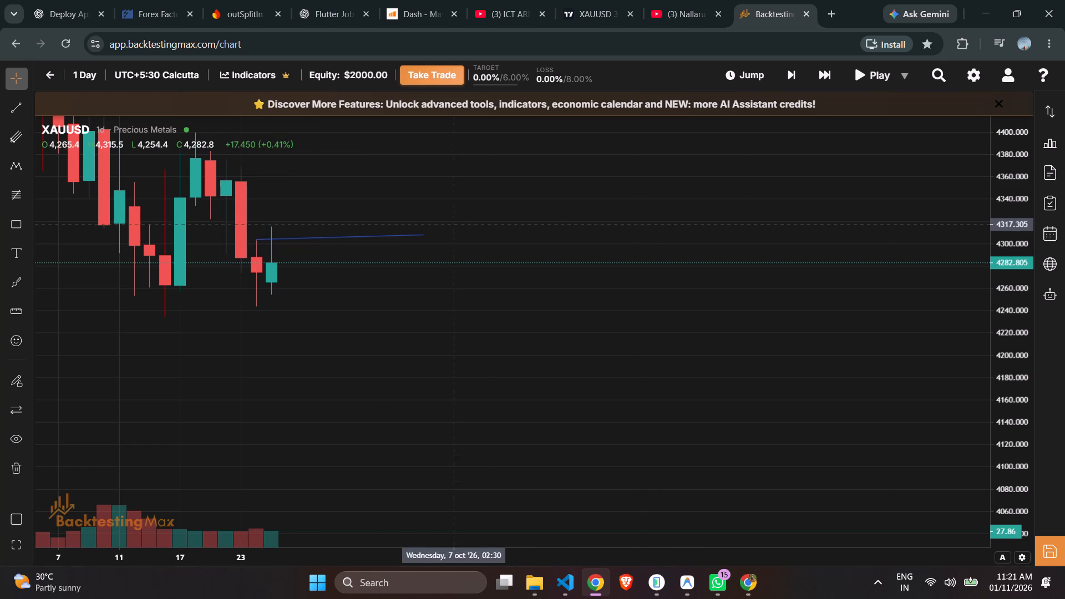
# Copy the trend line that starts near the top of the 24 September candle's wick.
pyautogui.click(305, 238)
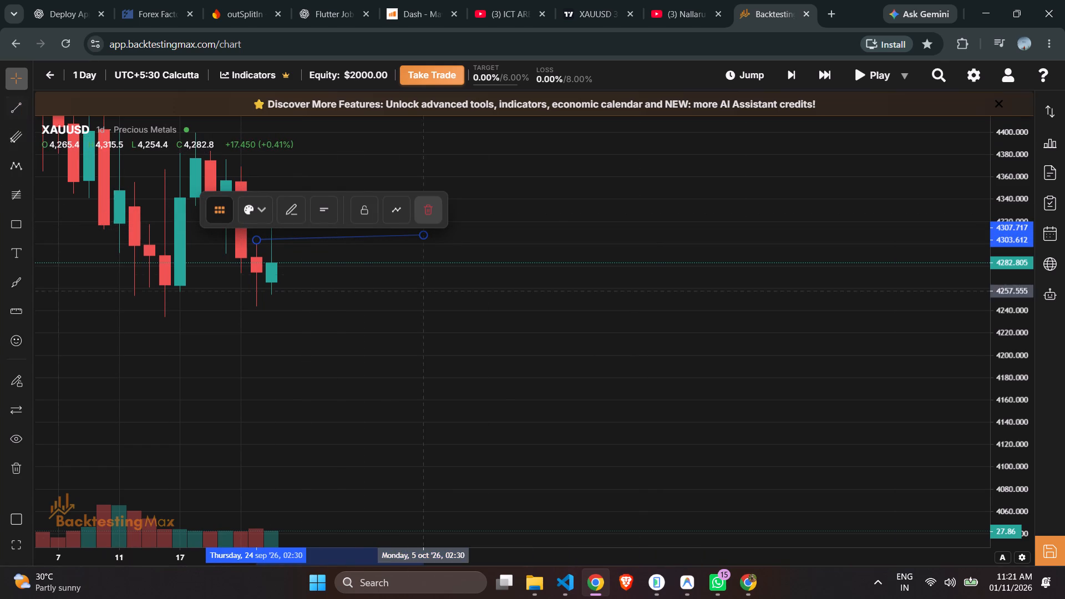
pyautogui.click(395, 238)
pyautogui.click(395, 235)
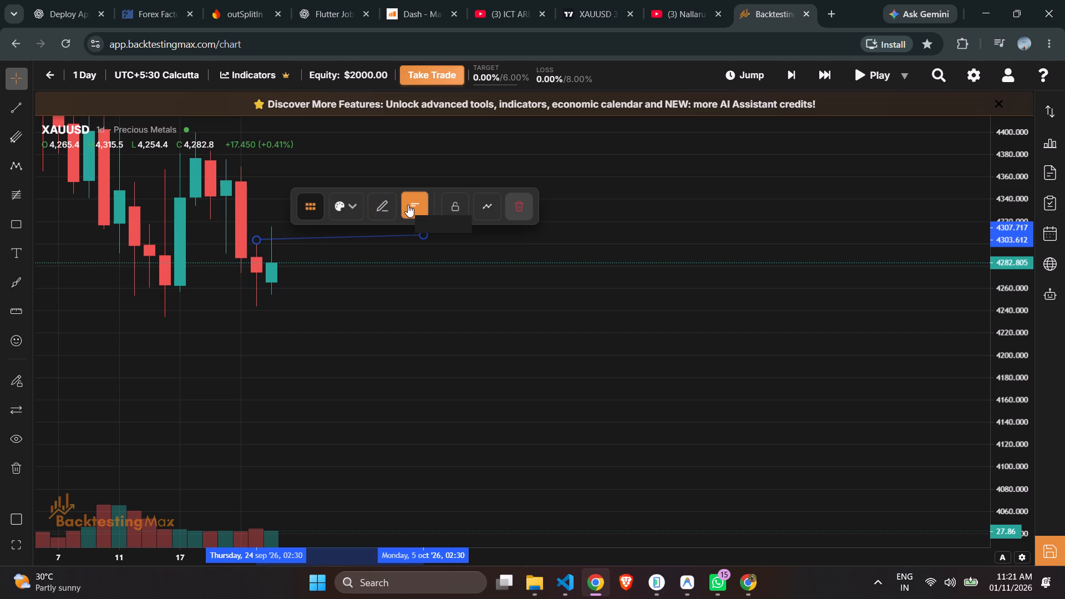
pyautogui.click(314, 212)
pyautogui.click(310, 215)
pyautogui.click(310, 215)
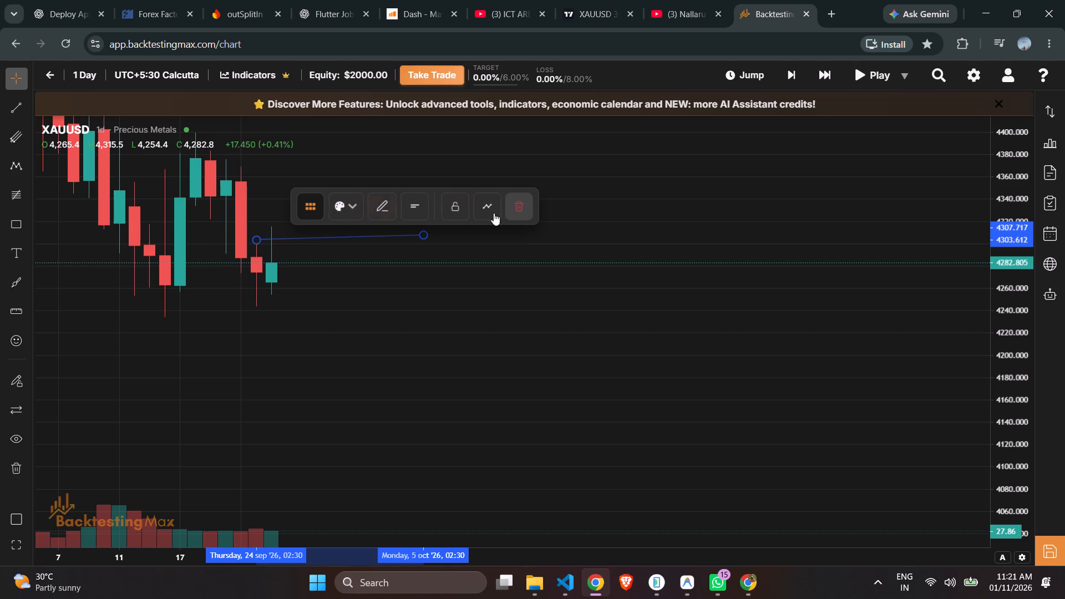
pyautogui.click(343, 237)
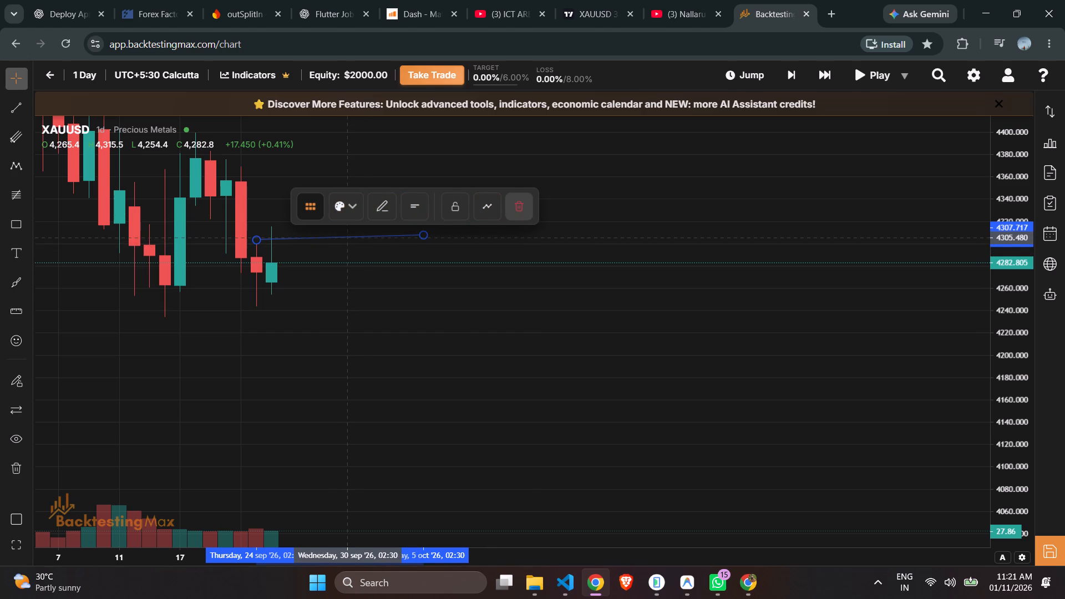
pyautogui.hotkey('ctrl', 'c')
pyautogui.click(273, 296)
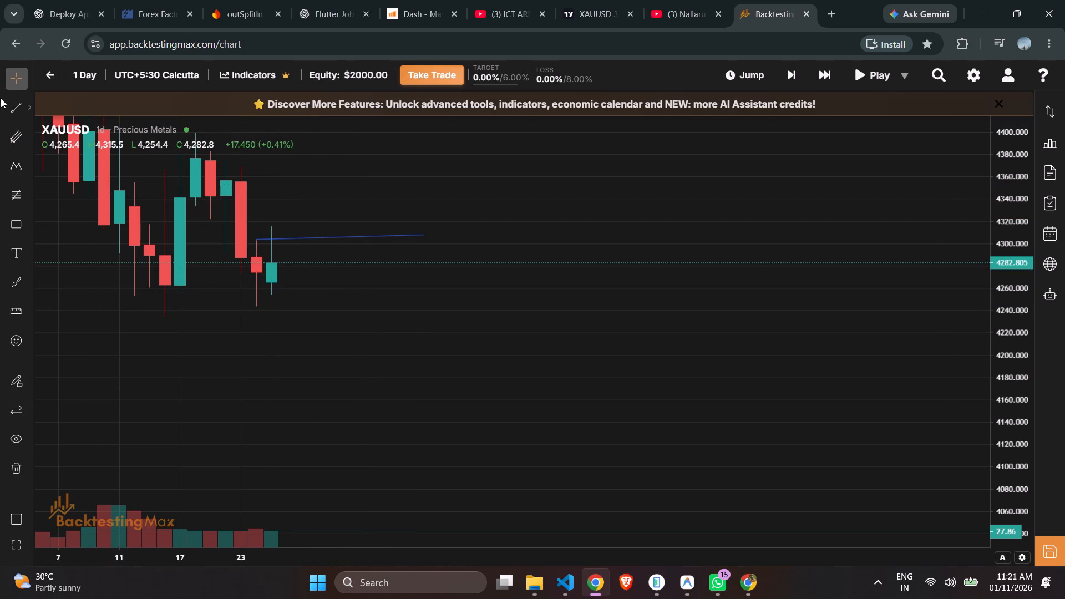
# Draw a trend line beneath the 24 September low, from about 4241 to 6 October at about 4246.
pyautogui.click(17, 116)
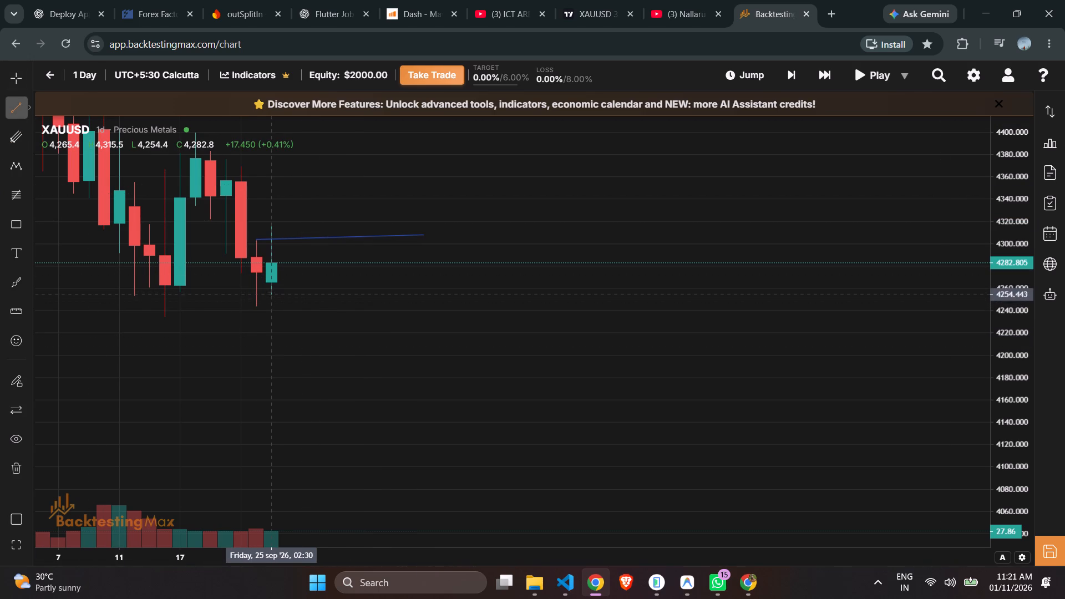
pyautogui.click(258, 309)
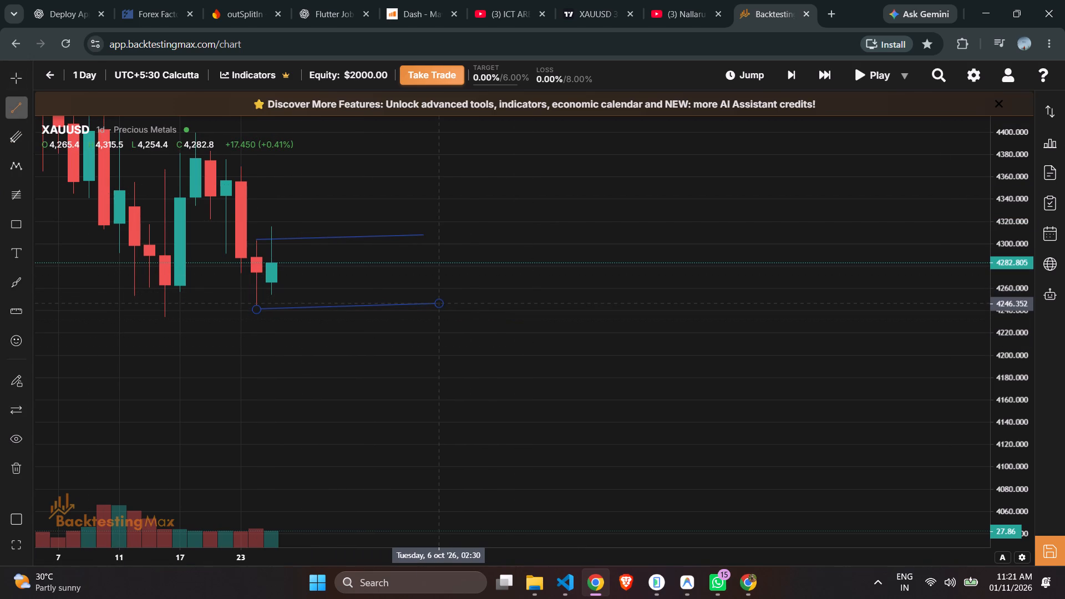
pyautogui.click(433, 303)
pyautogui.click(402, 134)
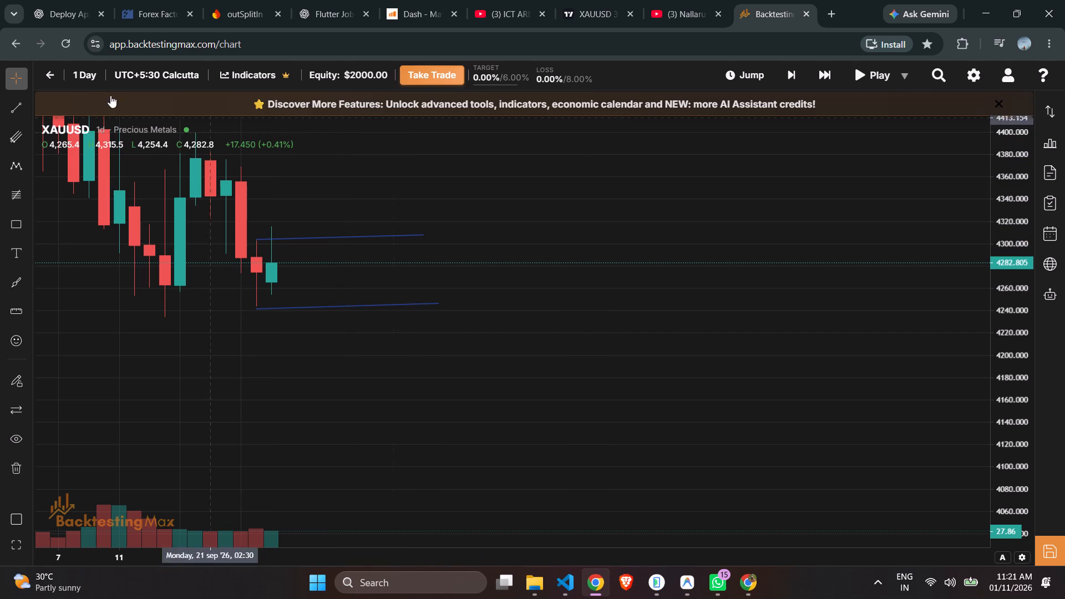
# Switch the chart to the 4-hour timeframe and examine the candles between the two trend lines.
pyautogui.click(79, 75)
pyautogui.click(127, 307)
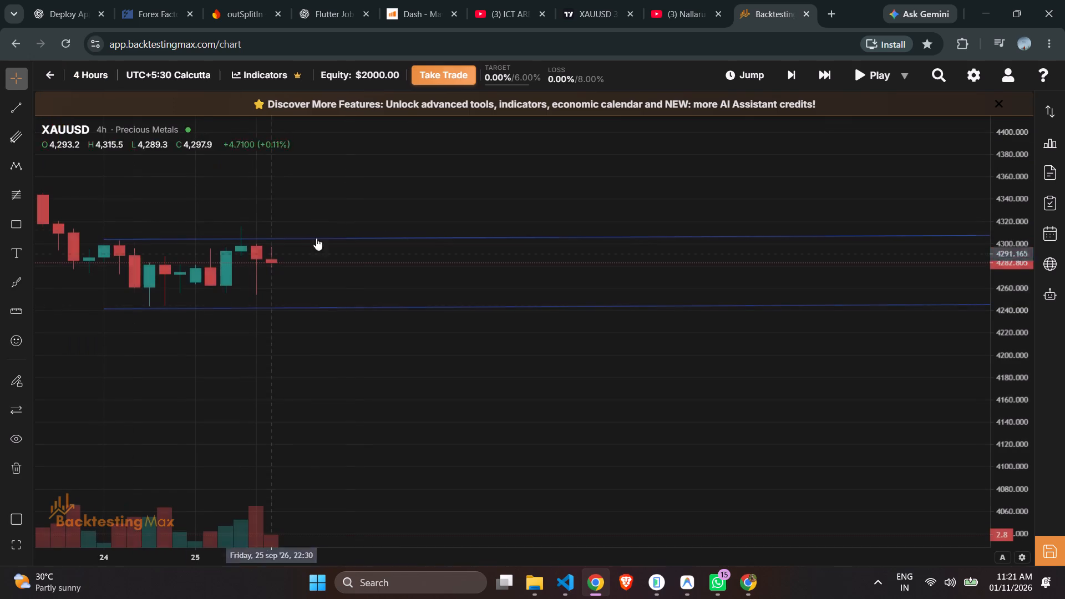
pyautogui.scroll(-3, 385, 236)
pyautogui.scroll(1, 397, 247)
pyautogui.scroll(-2, 400, 250)
pyautogui.moveTo(1012, 441); pyautogui.dragTo(955, 320)
pyautogui.scroll(2, 701, 375)
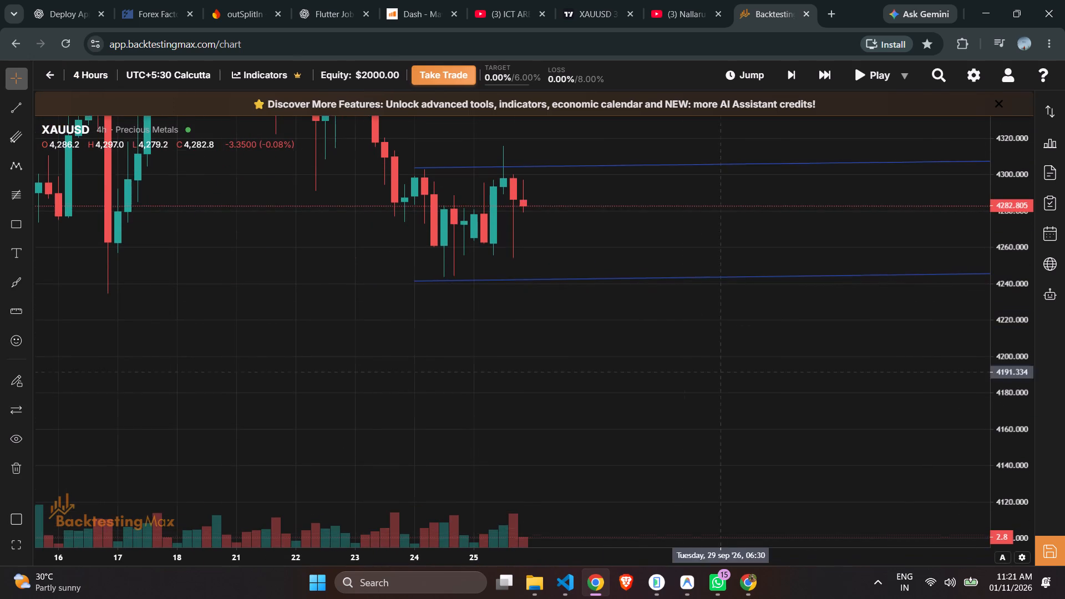
pyautogui.scroll(1, 701, 375)
pyautogui.moveTo(577, 435); pyautogui.dragTo(668, 510)
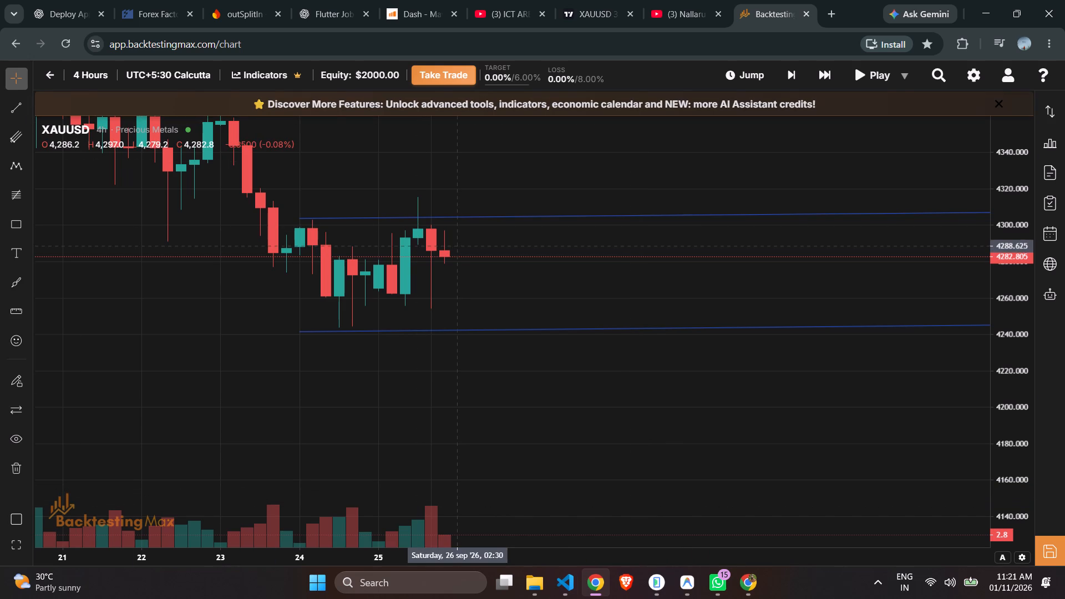
# Delete both the upper and lower trend lines that start on 24 September.
pyautogui.click(472, 215)
pyautogui.click(471, 216)
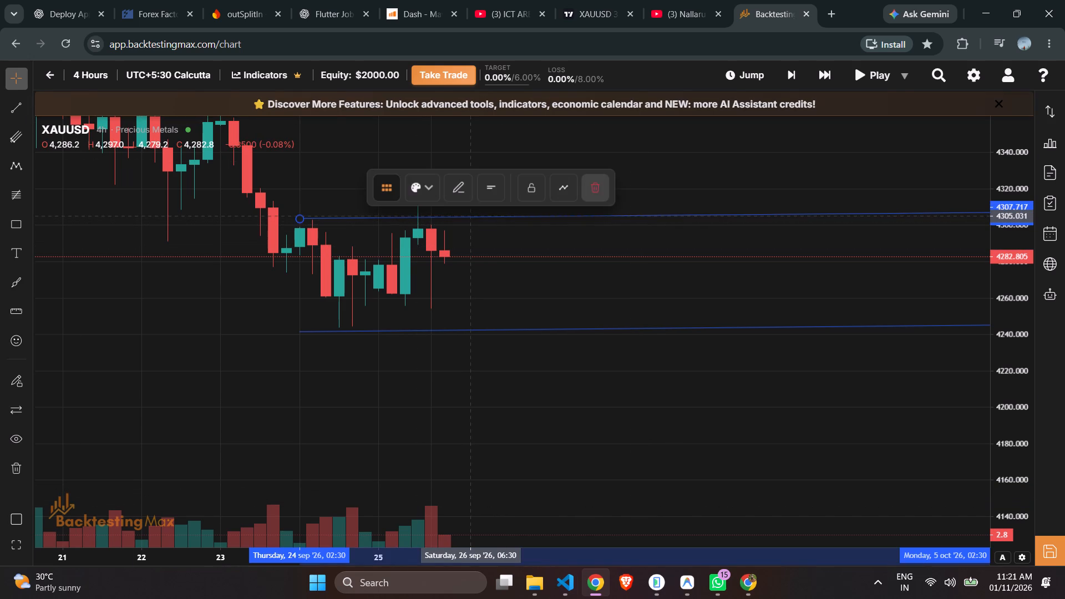
pyautogui.press('Delete')
pyautogui.click(405, 332)
pyautogui.press('Delete')
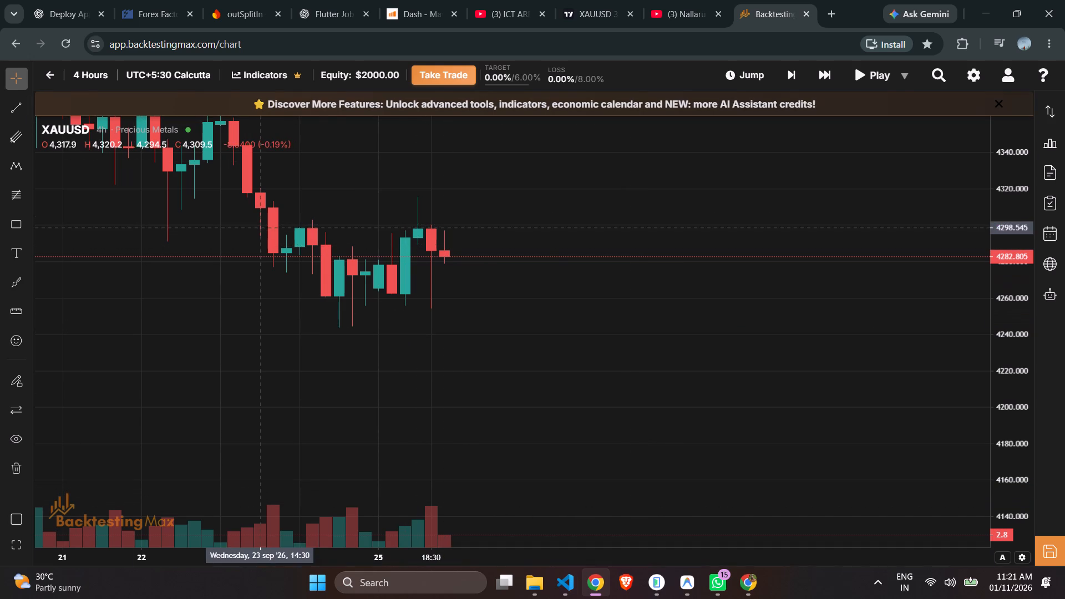
# Switch the chart back to the 1-day timeframe.
pyautogui.click(95, 79)
pyautogui.click(114, 334)
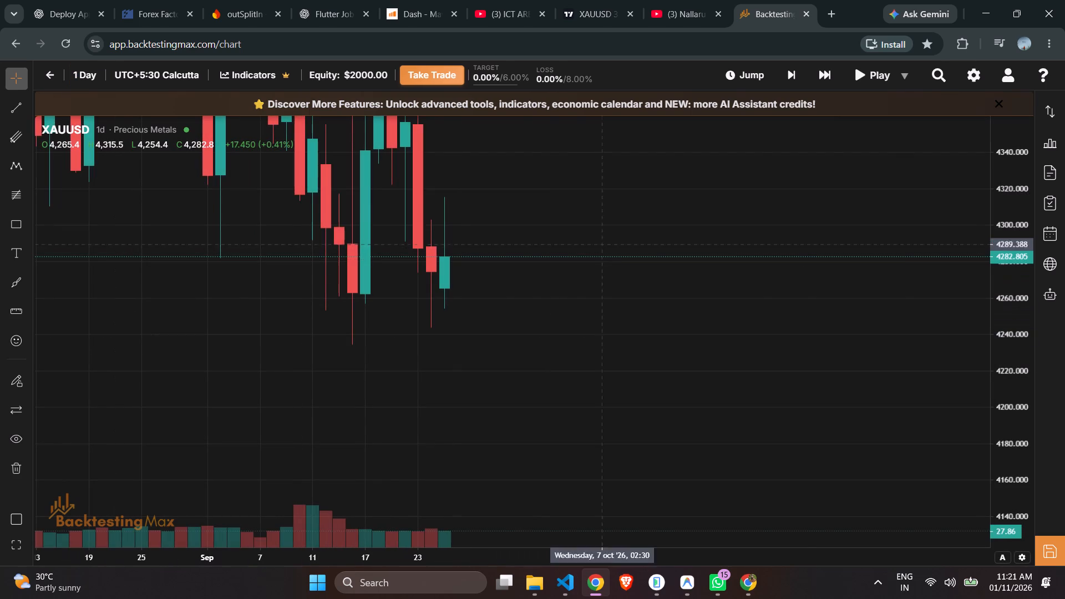
# Advance the daily XAUUSD replay by one bar to 28 September and inspect the new candle.
pyautogui.moveTo(1031, 178); pyautogui.dragTo(1022, 402)
pyautogui.scroll(-8, 697, 235)
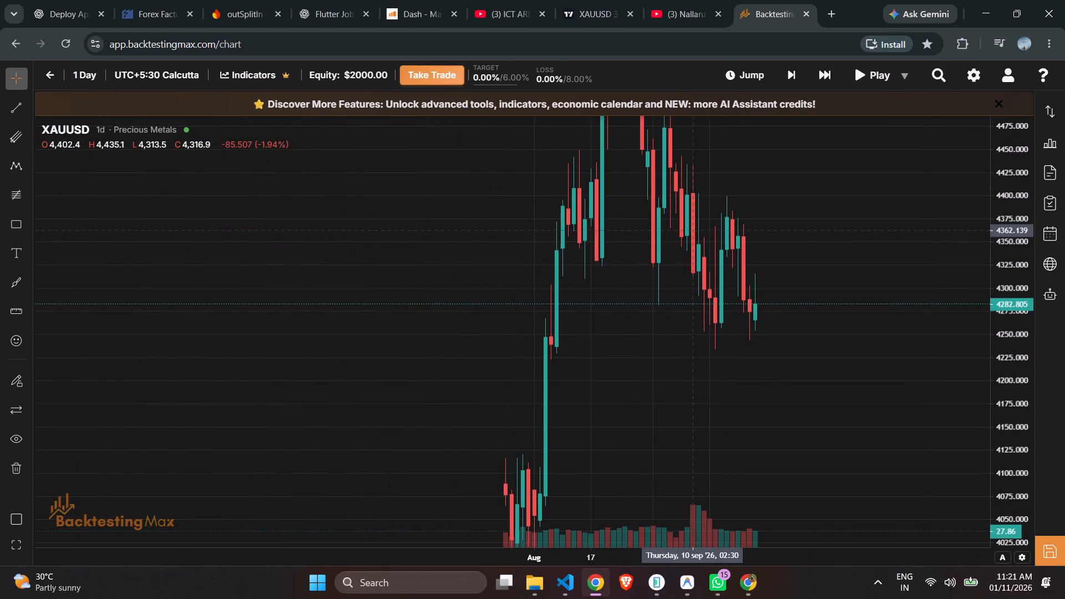
pyautogui.scroll(3, 682, 231)
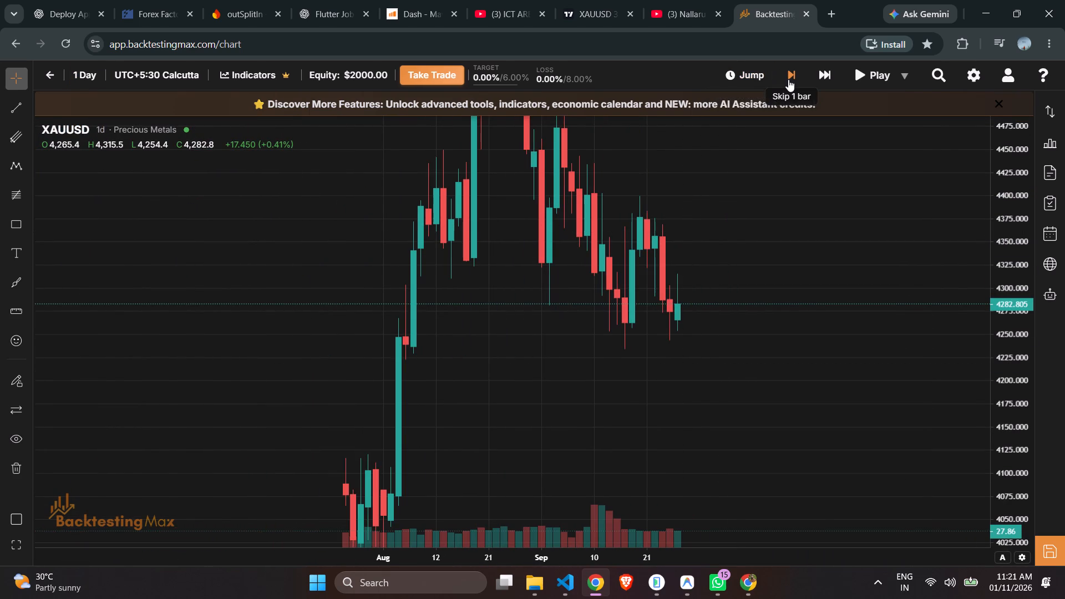
pyautogui.click(788, 79)
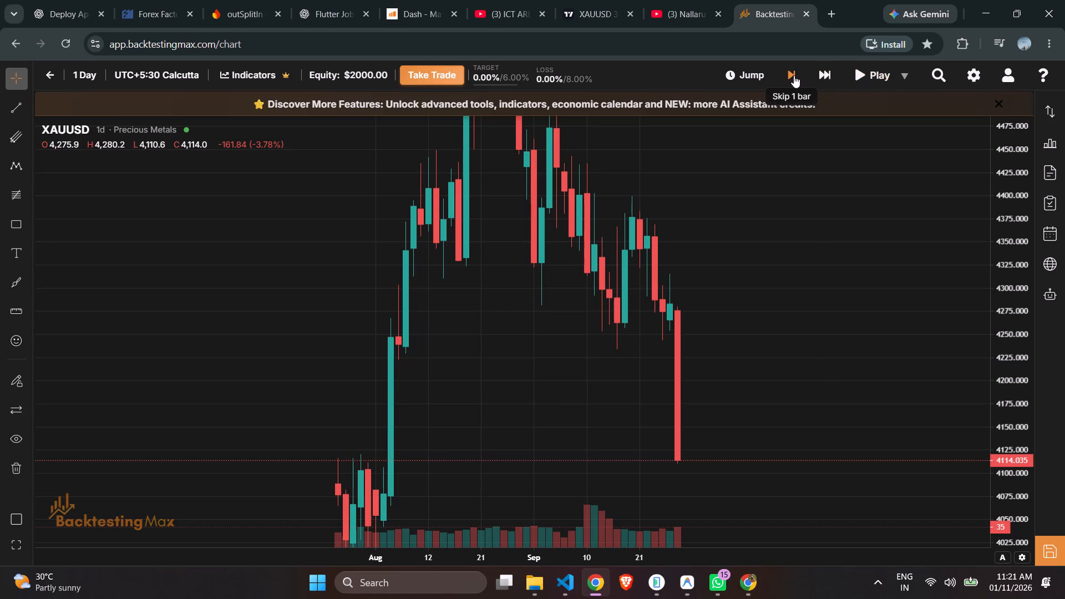
pyautogui.scroll(-5, 647, 227)
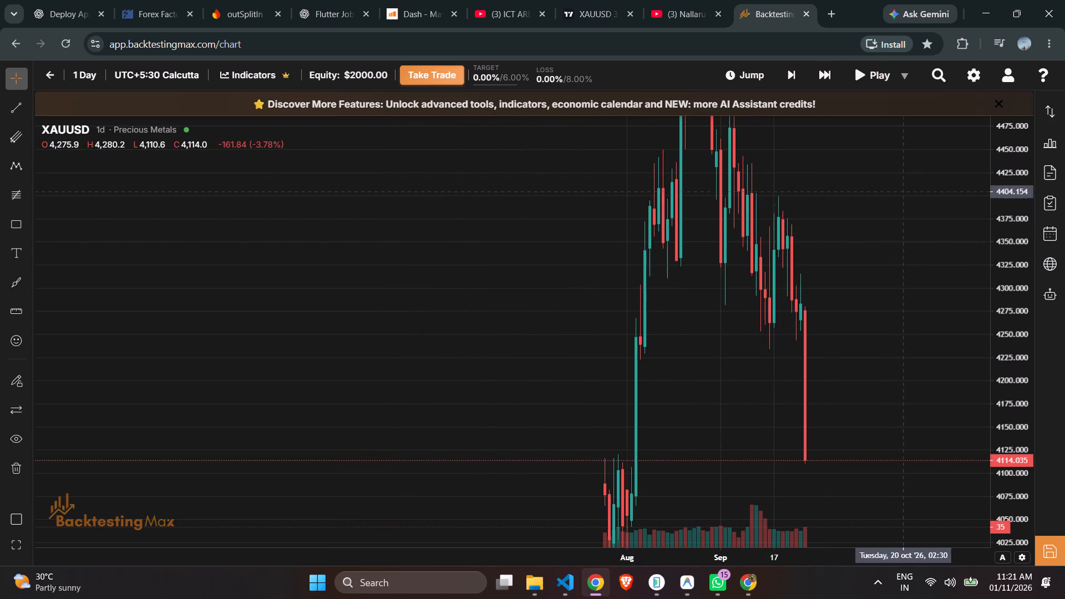
pyautogui.moveTo(1020, 163); pyautogui.dragTo(1015, 363)
pyautogui.moveTo(859, 371); pyautogui.dragTo(689, 390)
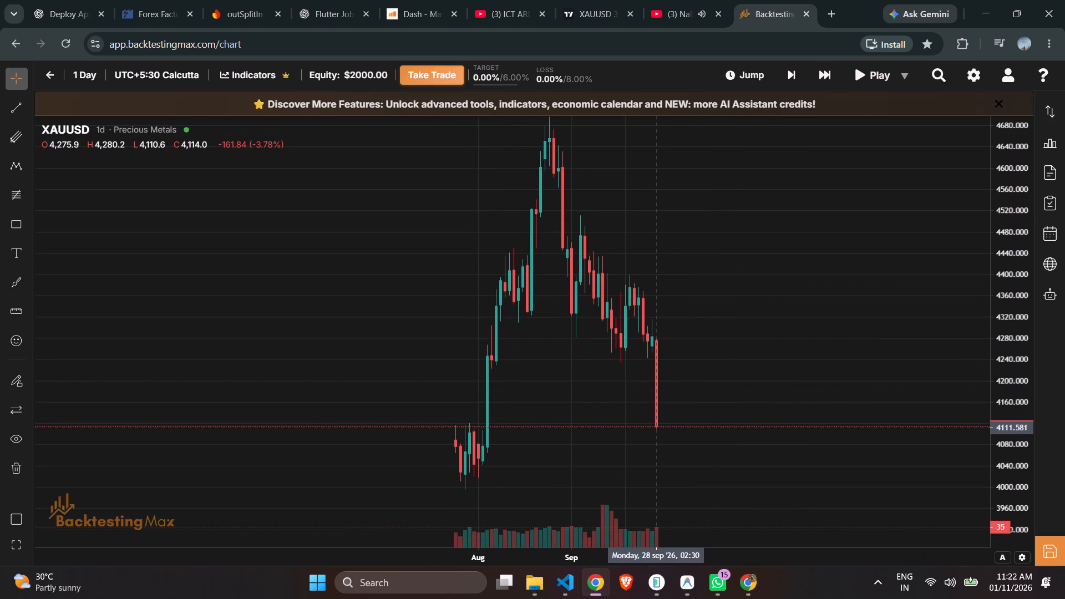
# Switch to the YouTube tab and play the "Radhimaa" music video from Think Music India.
pyautogui.click(661, 0)
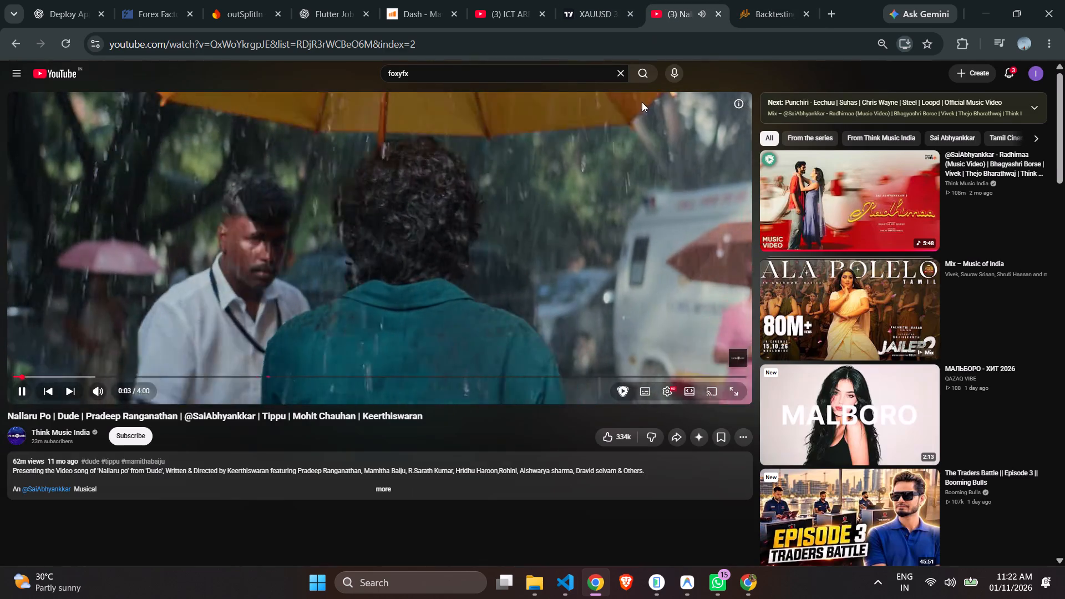
pyautogui.scroll(1, 587, 317)
pyautogui.click(891, 184)
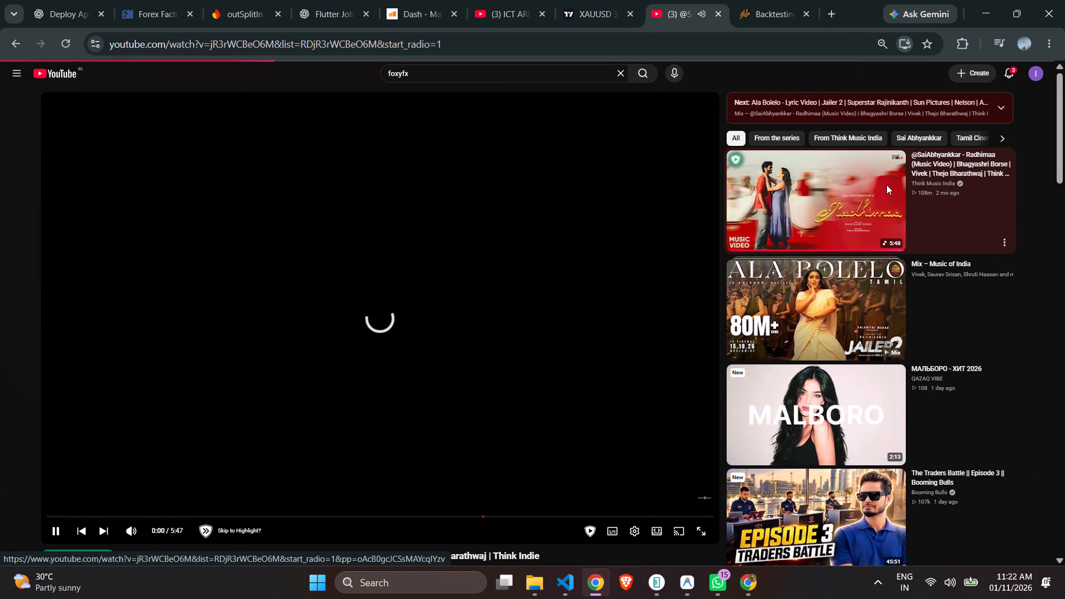
pyautogui.scroll(1, 223, 417)
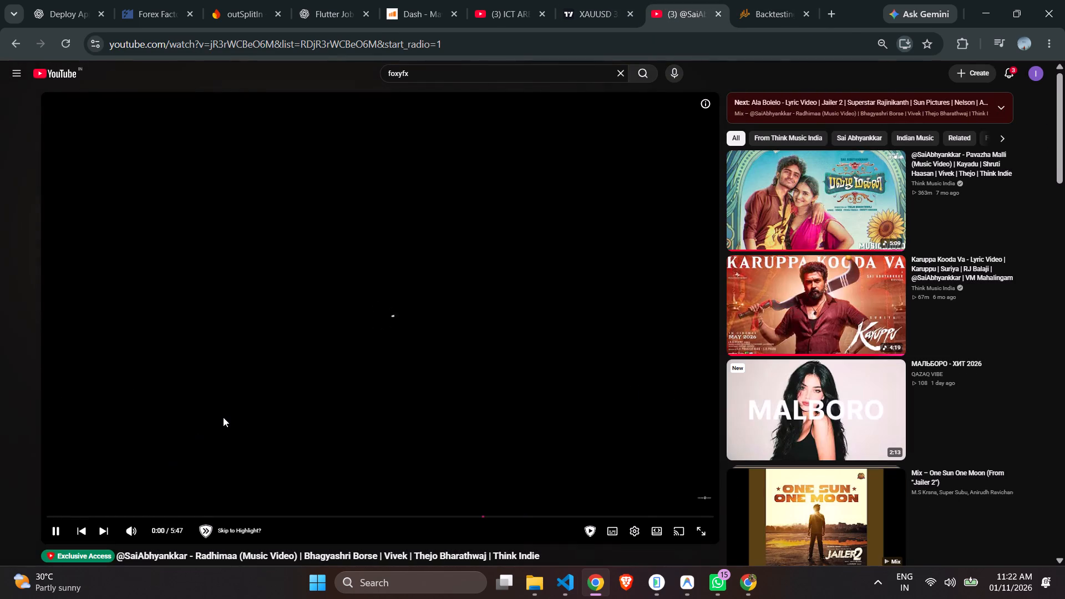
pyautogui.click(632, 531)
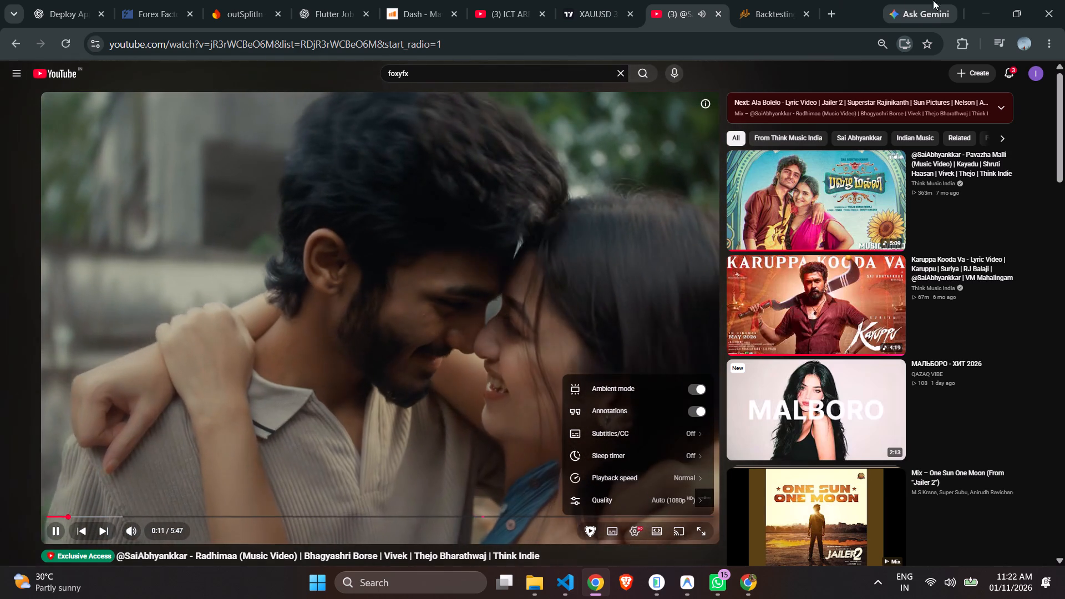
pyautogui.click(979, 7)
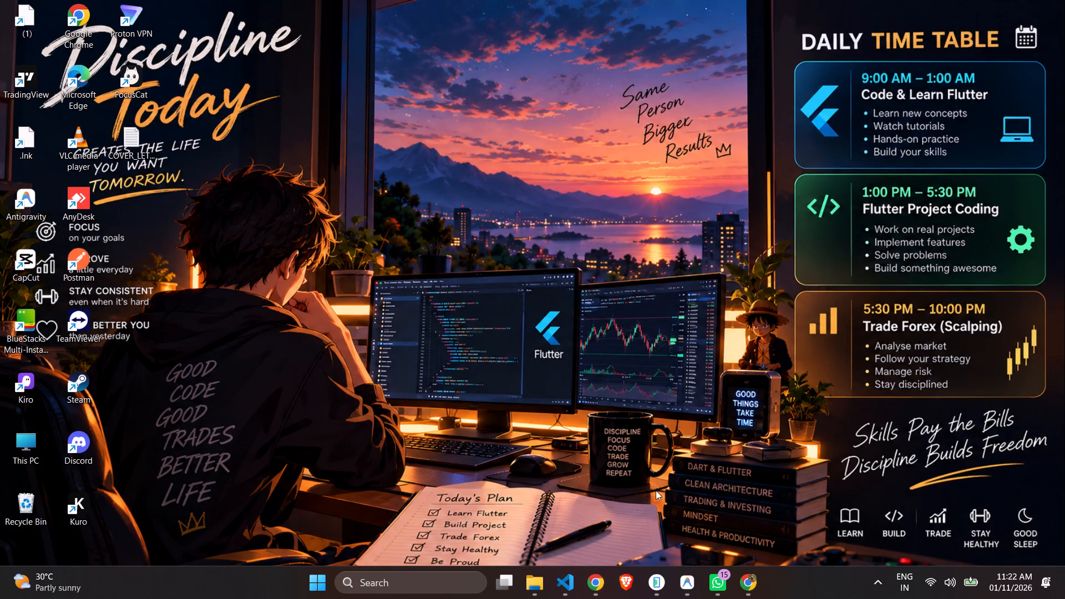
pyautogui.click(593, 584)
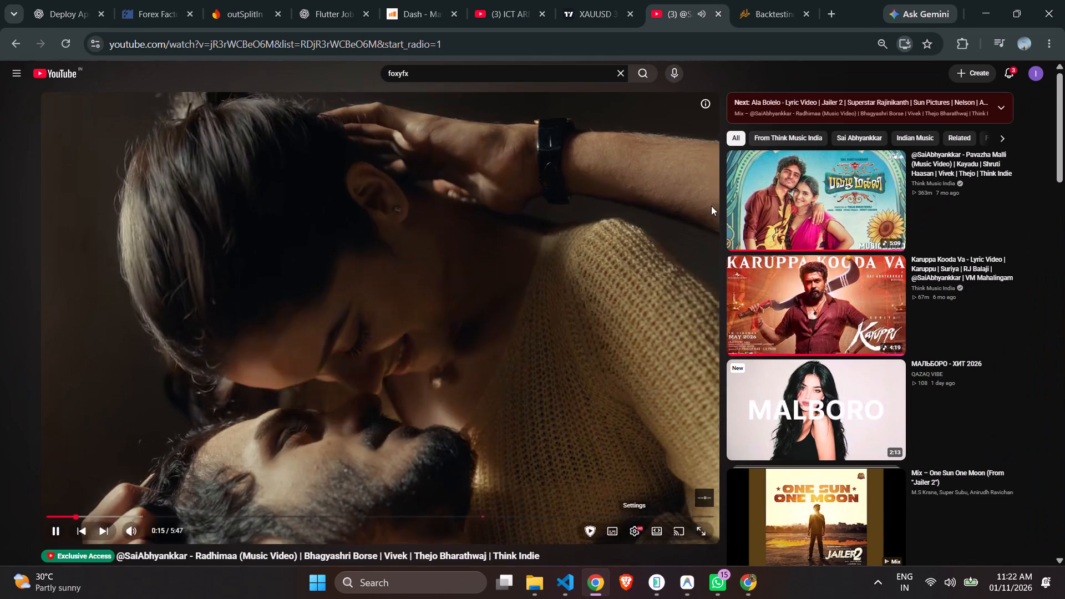
# Return to the backtest chart tab, play the daily replay forward and stop it in early October.
pyautogui.click(760, 8)
pyautogui.scroll(3, 677, 234)
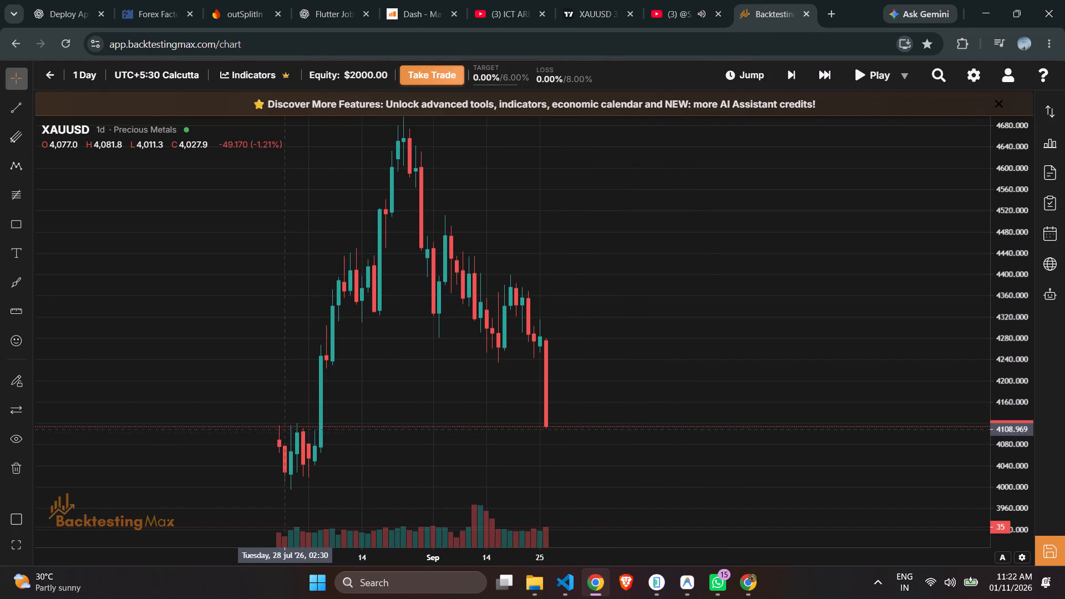
pyautogui.scroll(2, 599, 324)
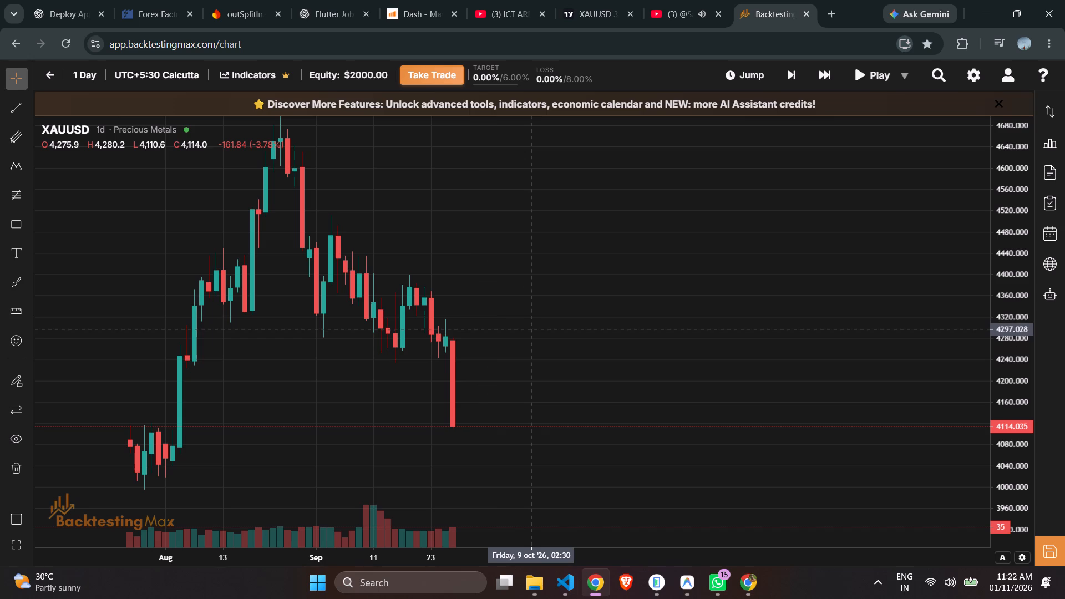
pyautogui.scroll(2, 427, 345)
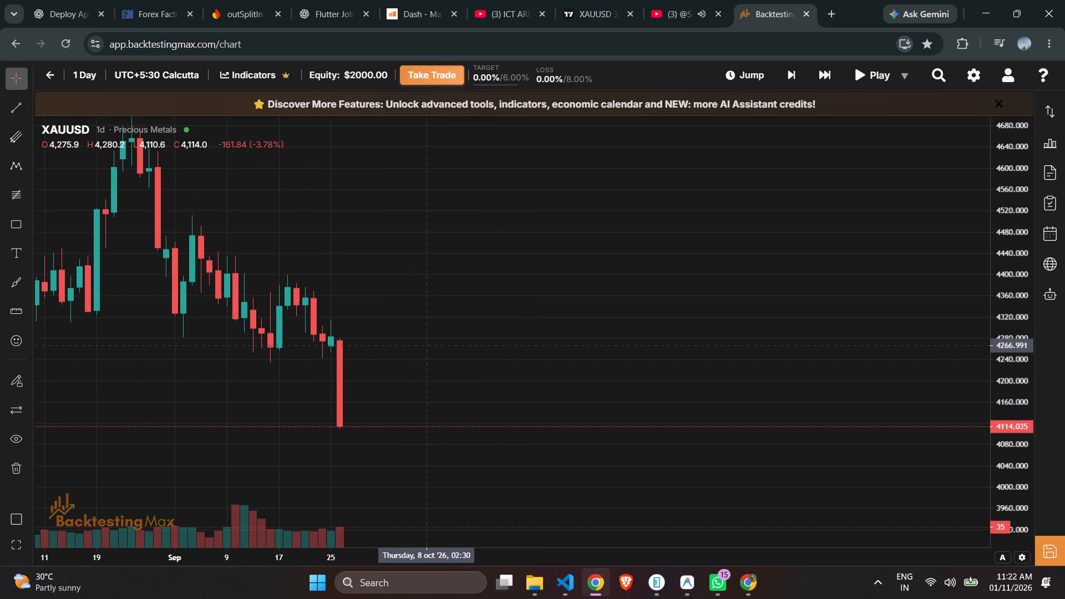
pyautogui.click(859, 74)
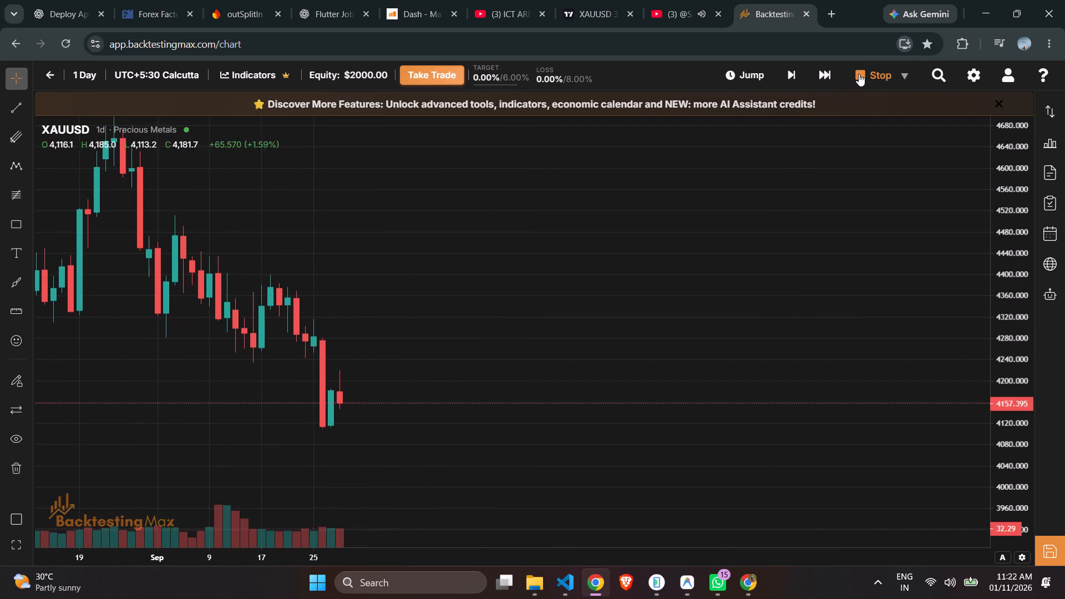
pyautogui.click(859, 74)
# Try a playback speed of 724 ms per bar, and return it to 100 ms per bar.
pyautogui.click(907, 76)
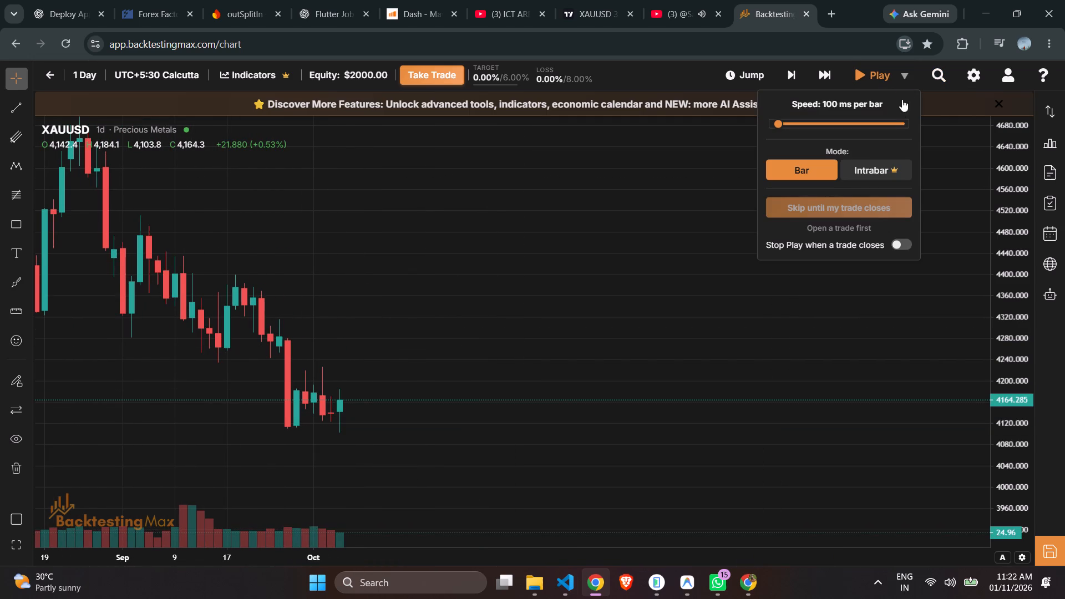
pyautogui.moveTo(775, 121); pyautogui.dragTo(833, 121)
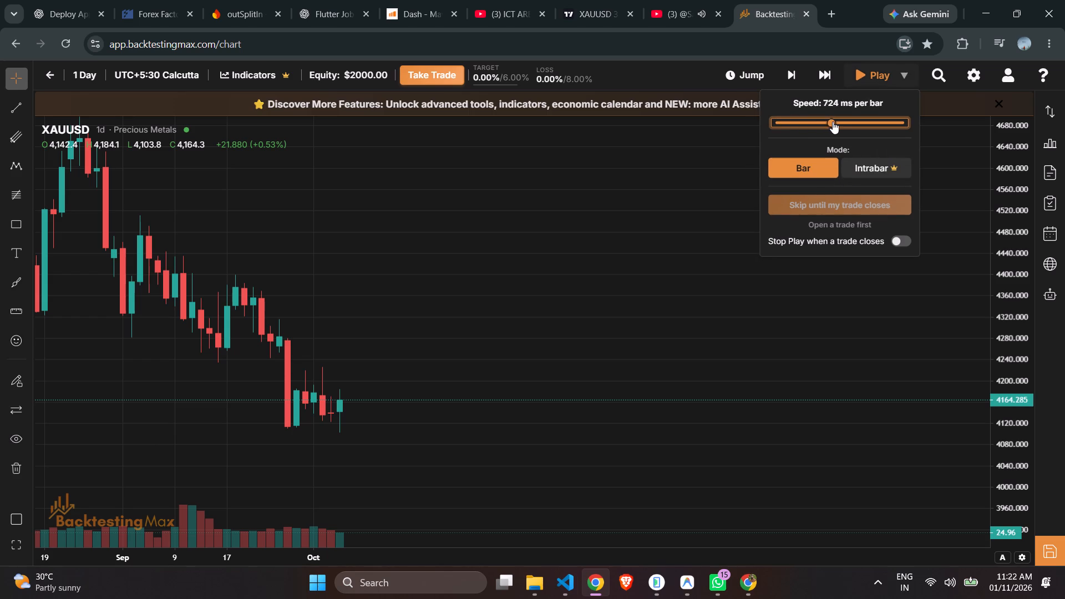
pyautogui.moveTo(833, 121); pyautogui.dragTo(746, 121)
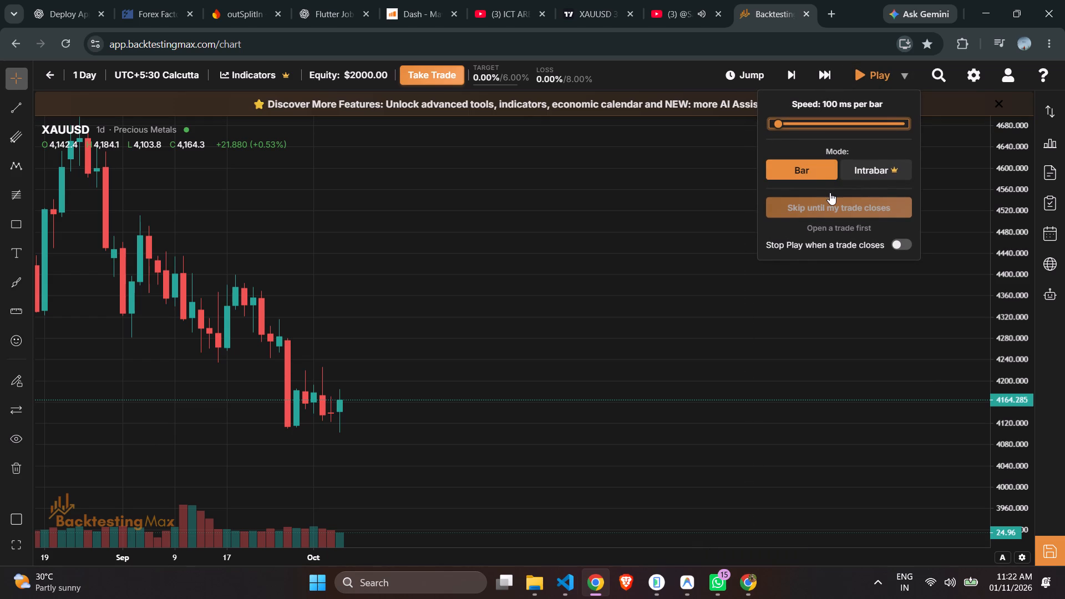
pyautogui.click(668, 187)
# Play the daily XAUUSD replay through to the end of the available data.
pyautogui.scroll(-3, 507, 182)
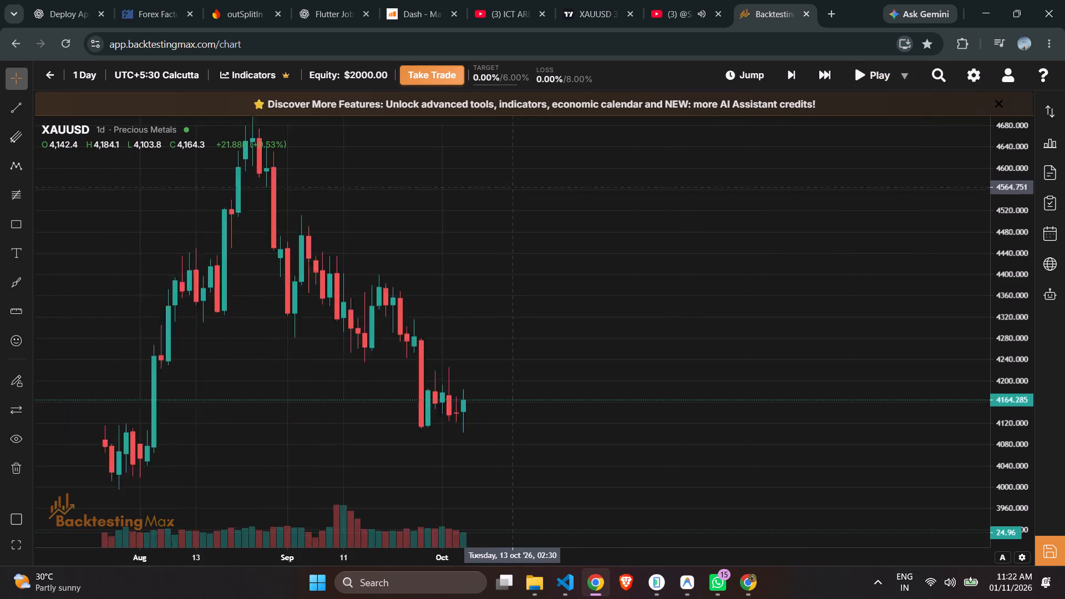
pyautogui.scroll(-1, 611, 221)
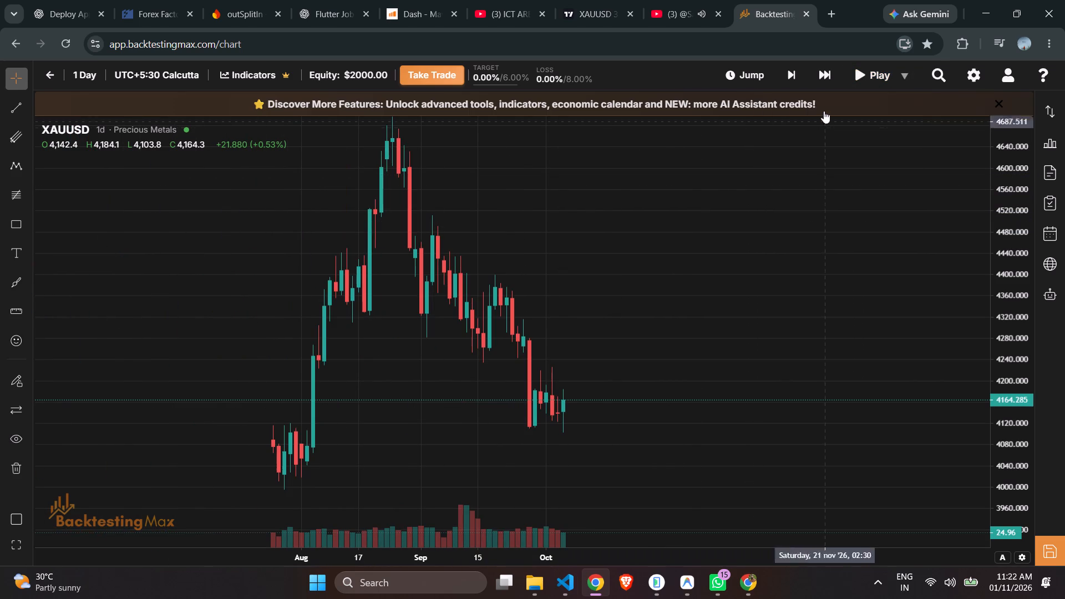
pyautogui.click(864, 74)
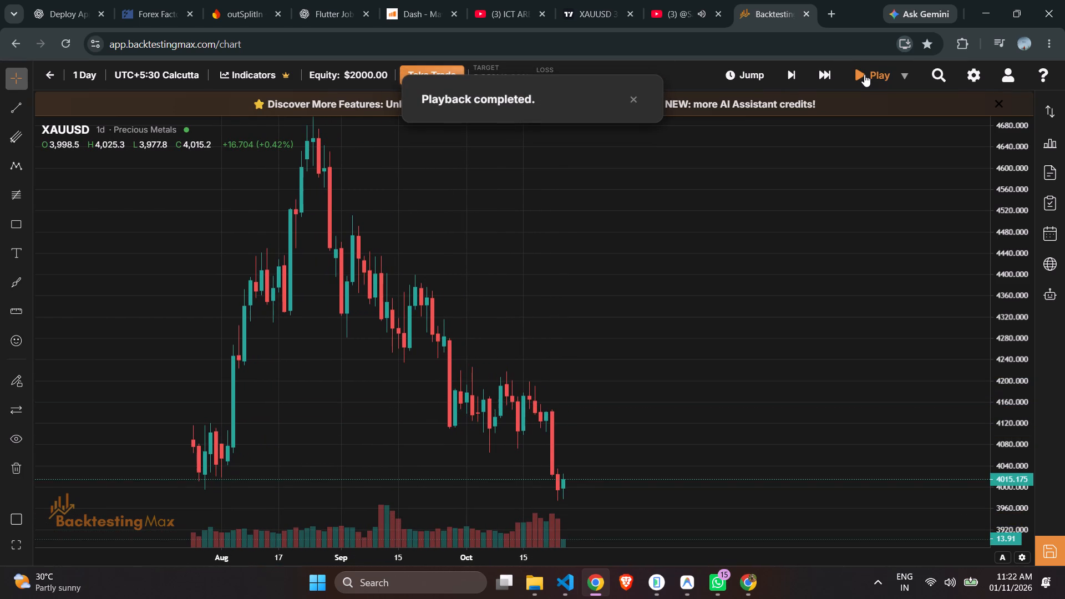
# Try to continue the daily replay past the last bar, and look over the XAUUSD price action from August to October.
pyautogui.click(864, 74)
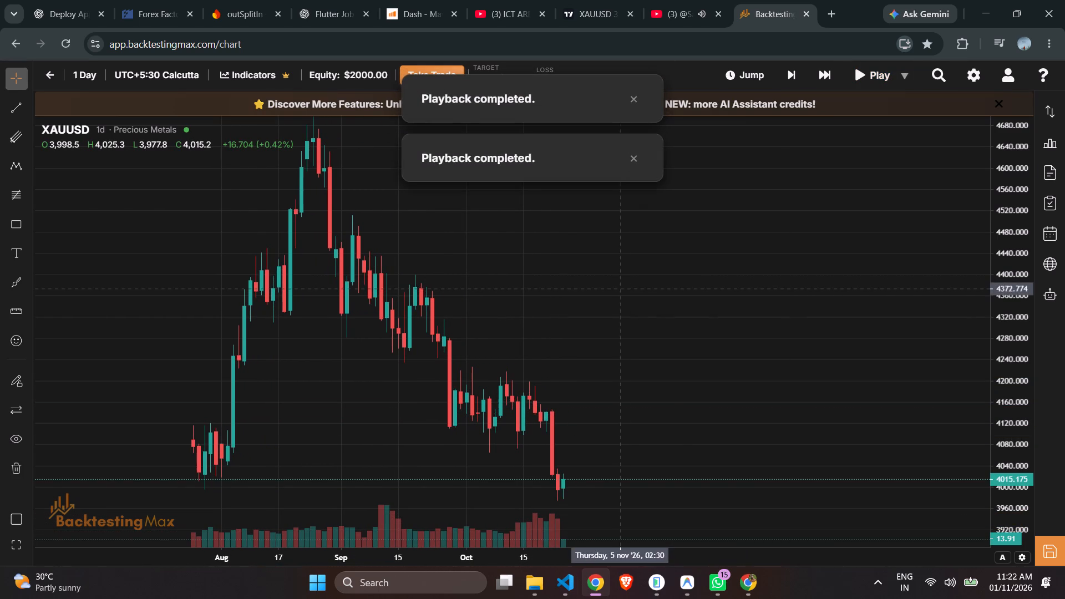
pyautogui.moveTo(621, 289); pyautogui.dragTo(691, 292)
pyautogui.moveTo(1000, 186); pyautogui.dragTo(984, 301)
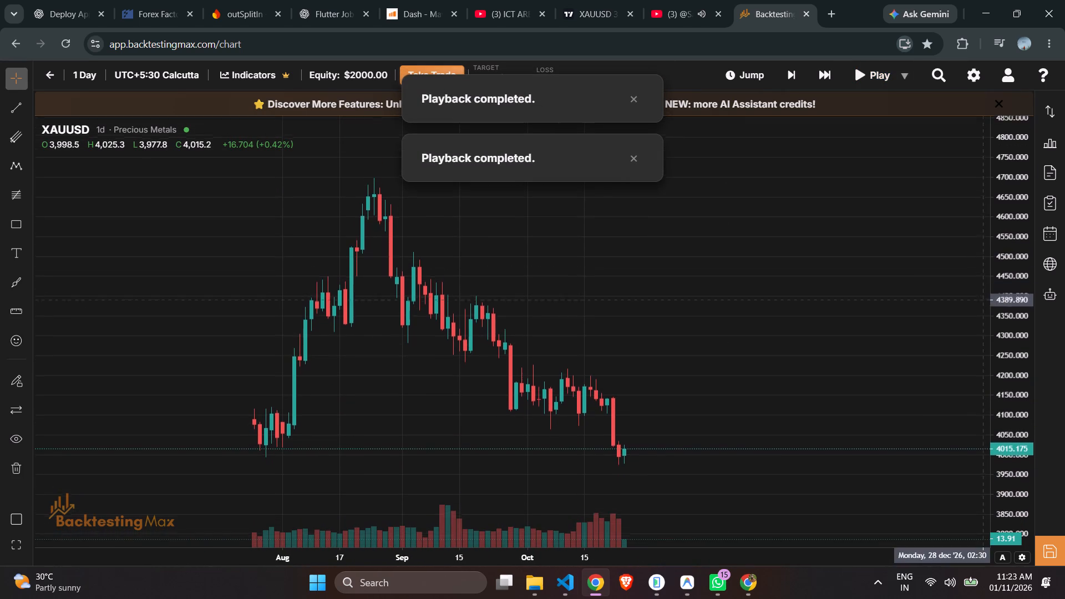
pyautogui.moveTo(984, 301); pyautogui.dragTo(983, 303)
pyautogui.scroll(-2, 642, 250)
pyautogui.scroll(1, 642, 250)
pyautogui.scroll(4, 679, 286)
pyautogui.scroll(-4, 679, 286)
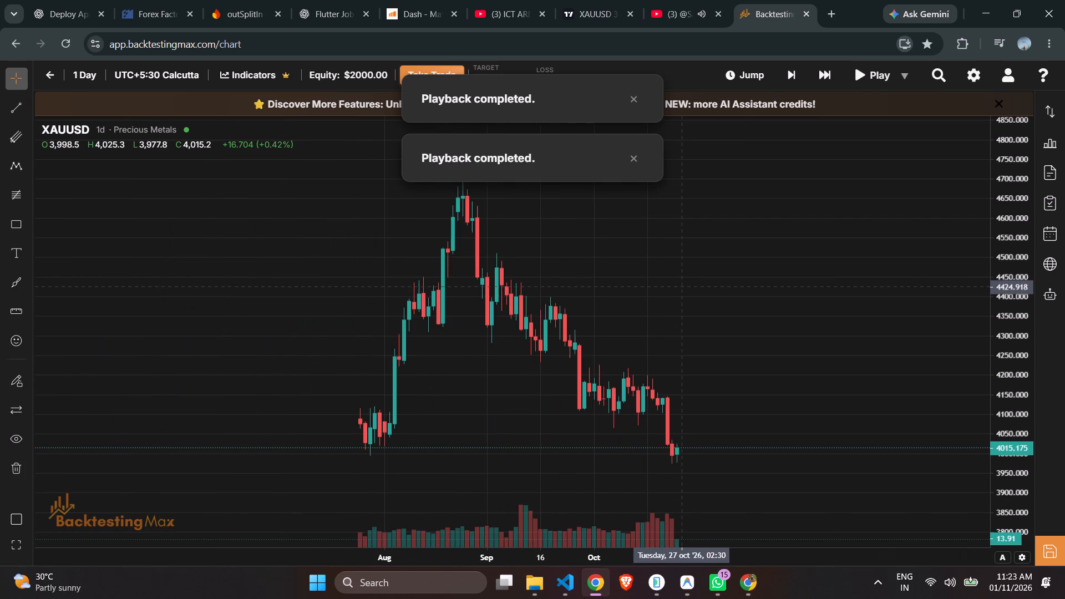
pyautogui.scroll(3, 679, 287)
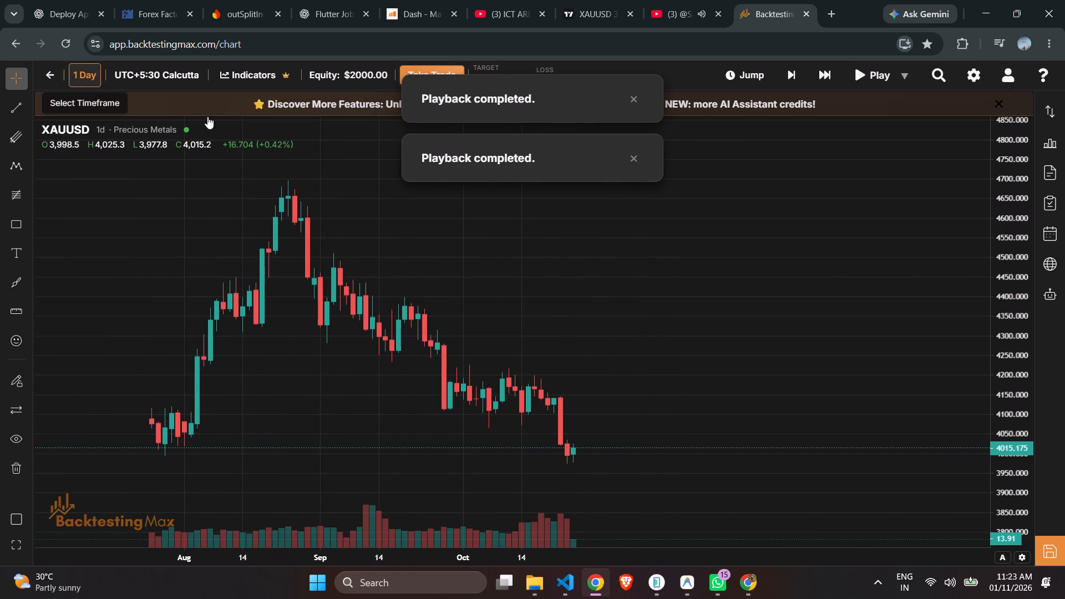
pyautogui.moveTo(1015, 409); pyautogui.dragTo(993, 331)
pyautogui.moveTo(870, 375); pyautogui.dragTo(751, 173)
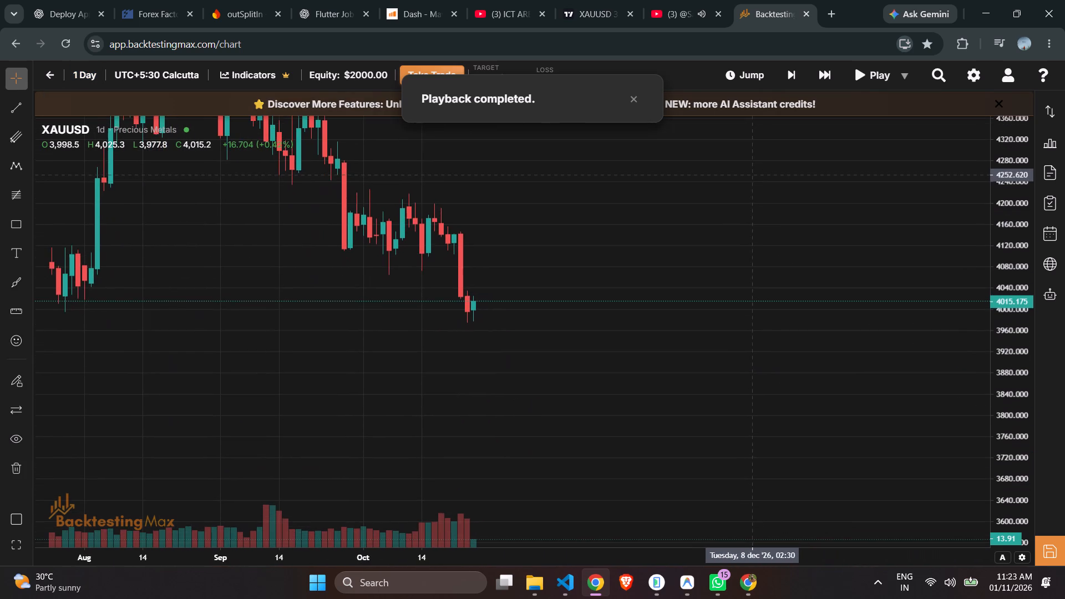
pyautogui.moveTo(751, 173); pyautogui.dragTo(769, 189)
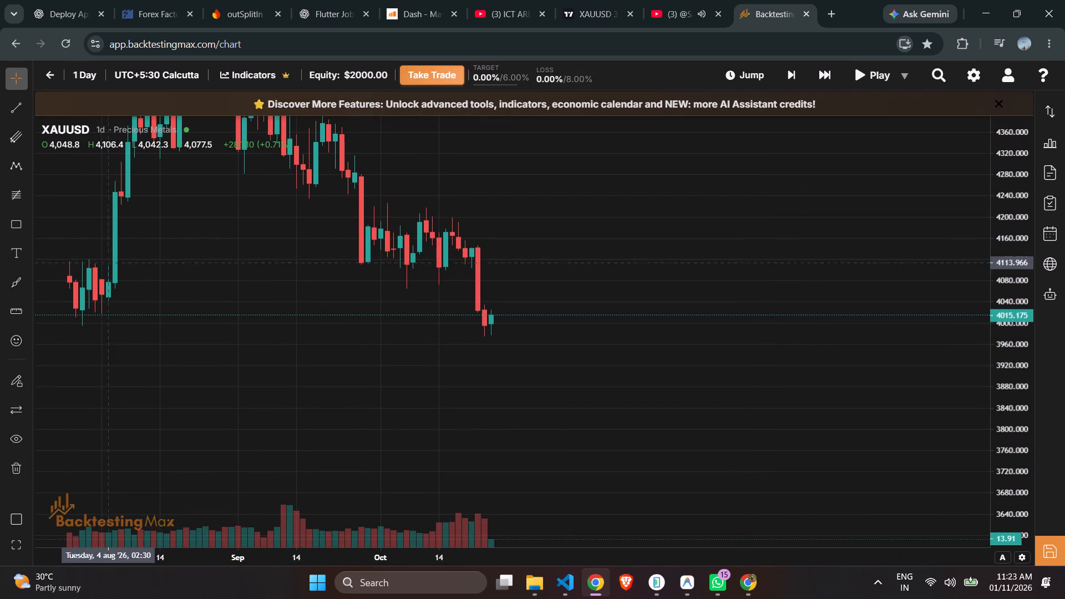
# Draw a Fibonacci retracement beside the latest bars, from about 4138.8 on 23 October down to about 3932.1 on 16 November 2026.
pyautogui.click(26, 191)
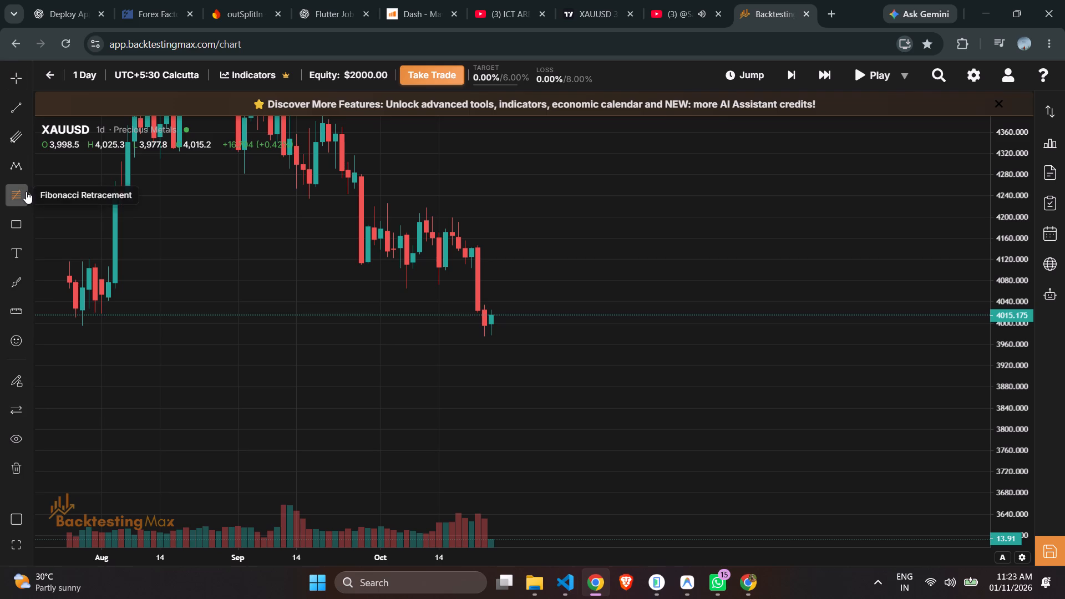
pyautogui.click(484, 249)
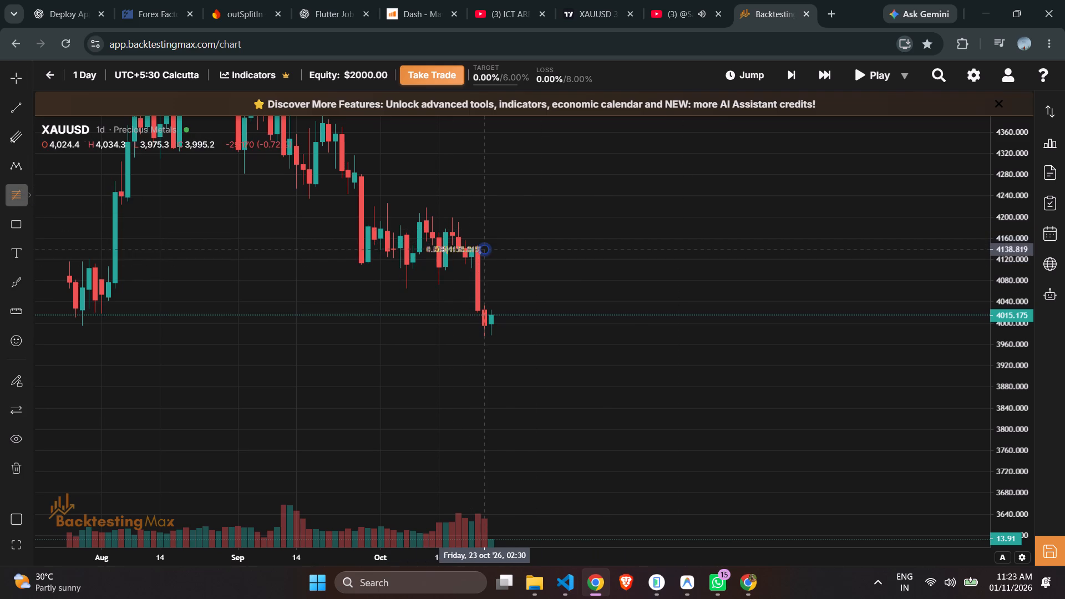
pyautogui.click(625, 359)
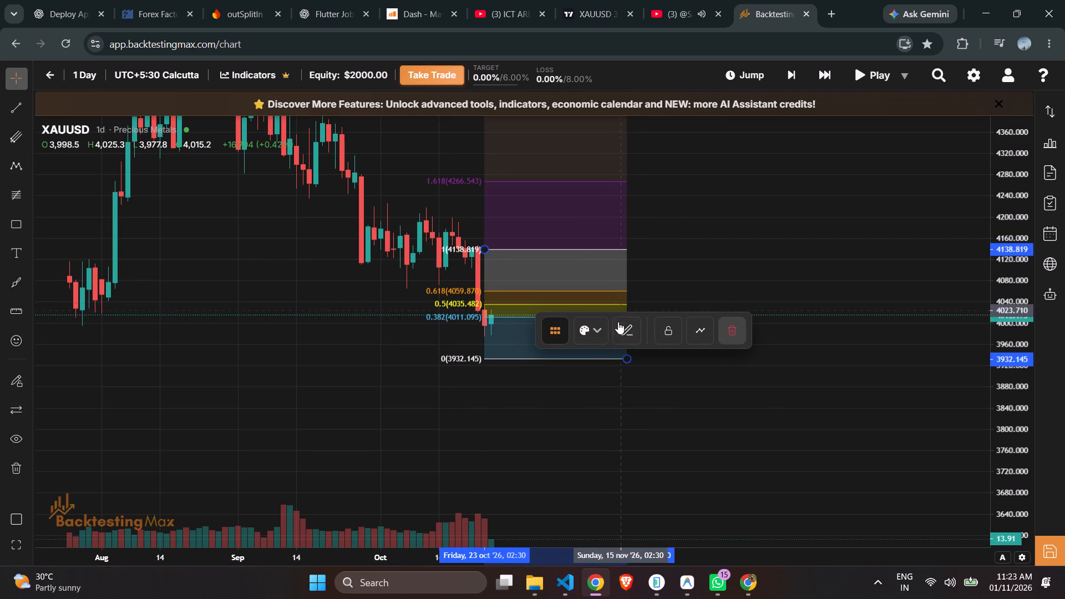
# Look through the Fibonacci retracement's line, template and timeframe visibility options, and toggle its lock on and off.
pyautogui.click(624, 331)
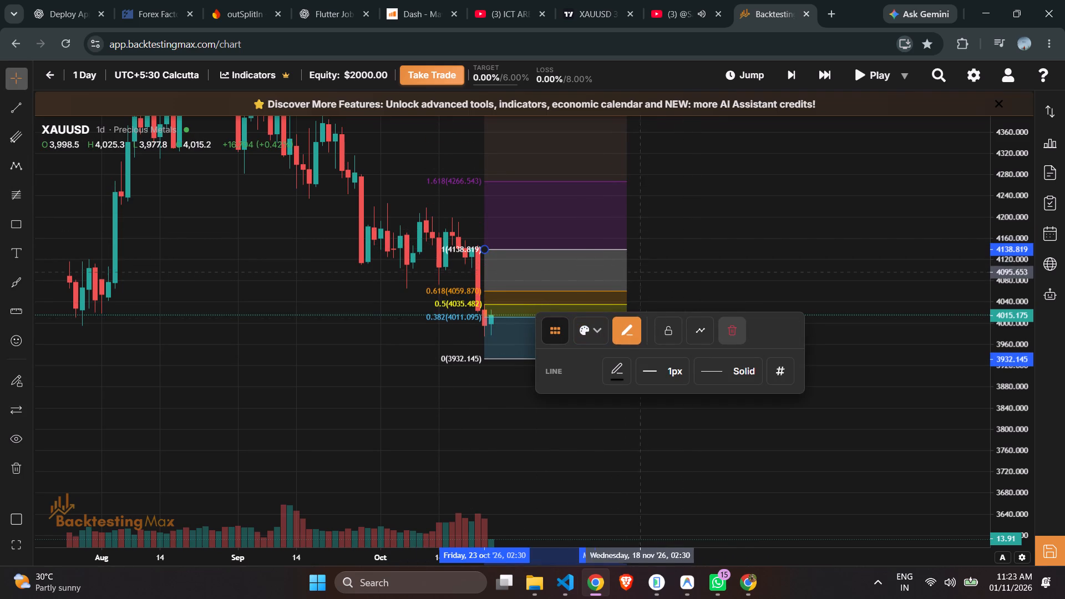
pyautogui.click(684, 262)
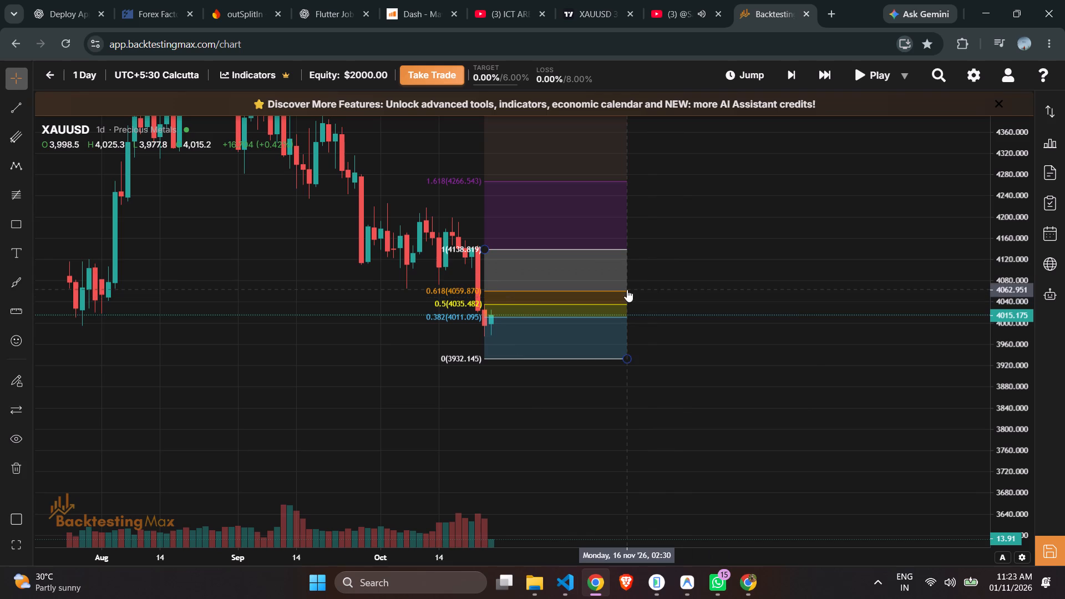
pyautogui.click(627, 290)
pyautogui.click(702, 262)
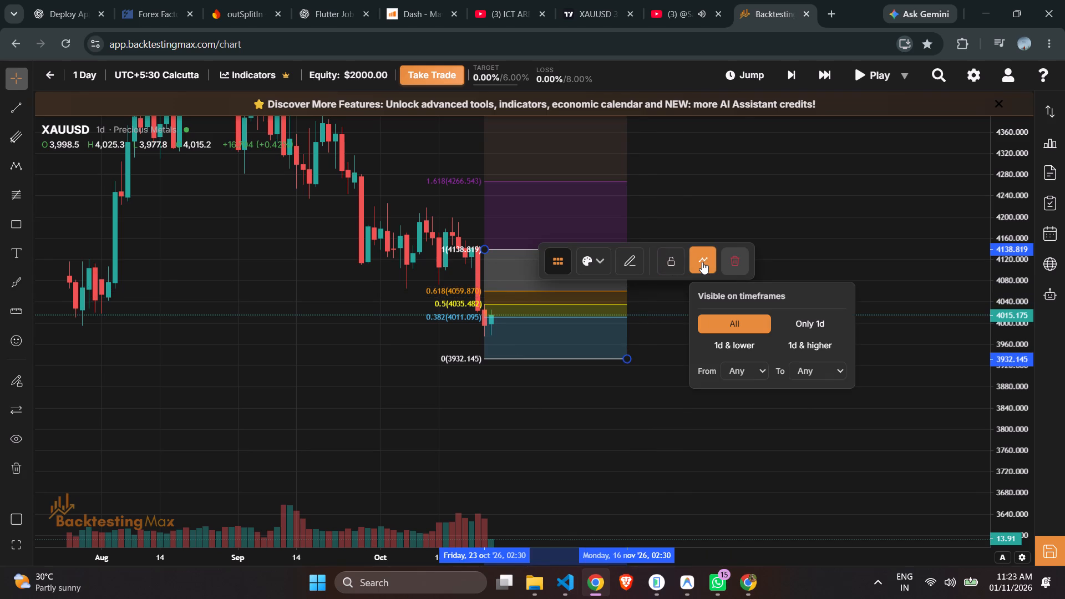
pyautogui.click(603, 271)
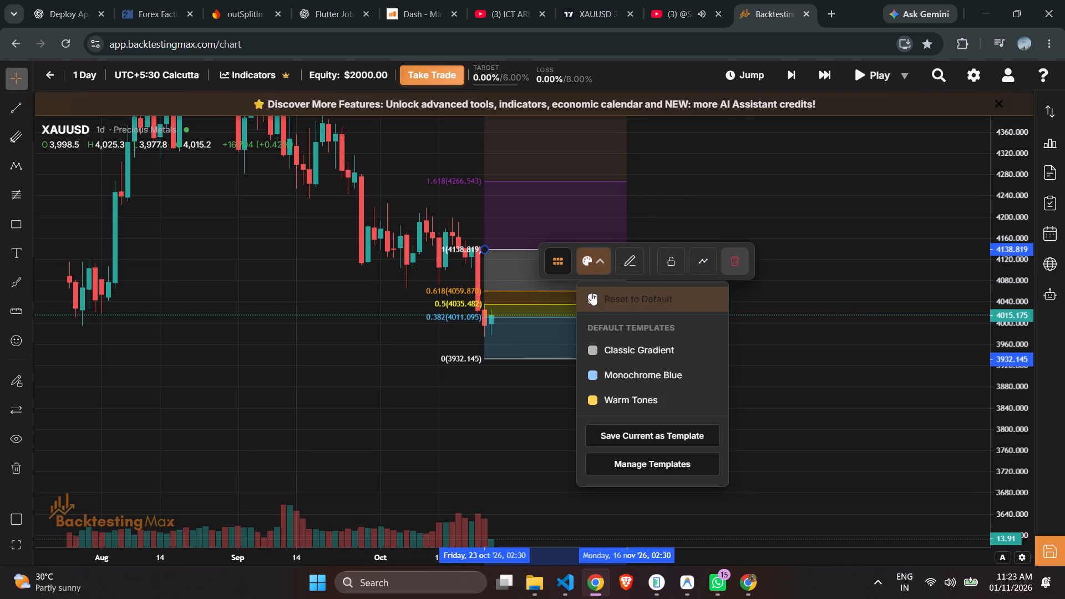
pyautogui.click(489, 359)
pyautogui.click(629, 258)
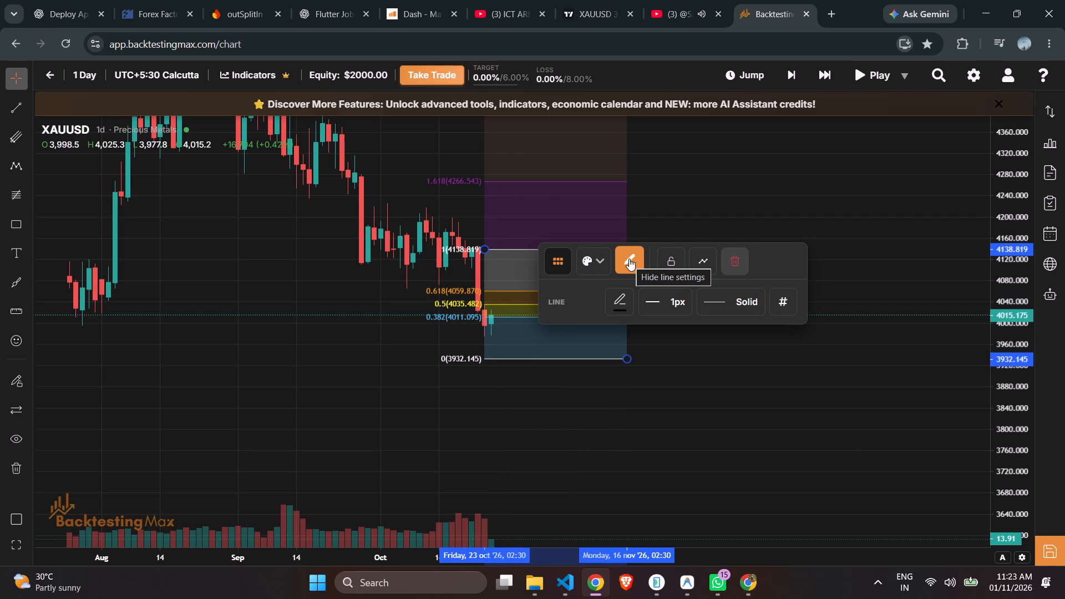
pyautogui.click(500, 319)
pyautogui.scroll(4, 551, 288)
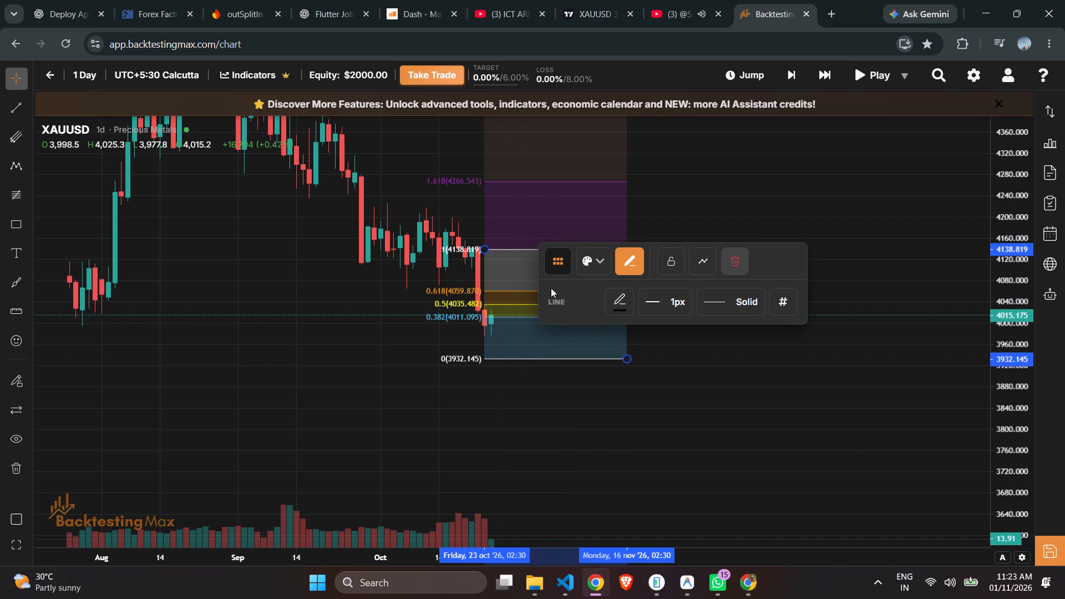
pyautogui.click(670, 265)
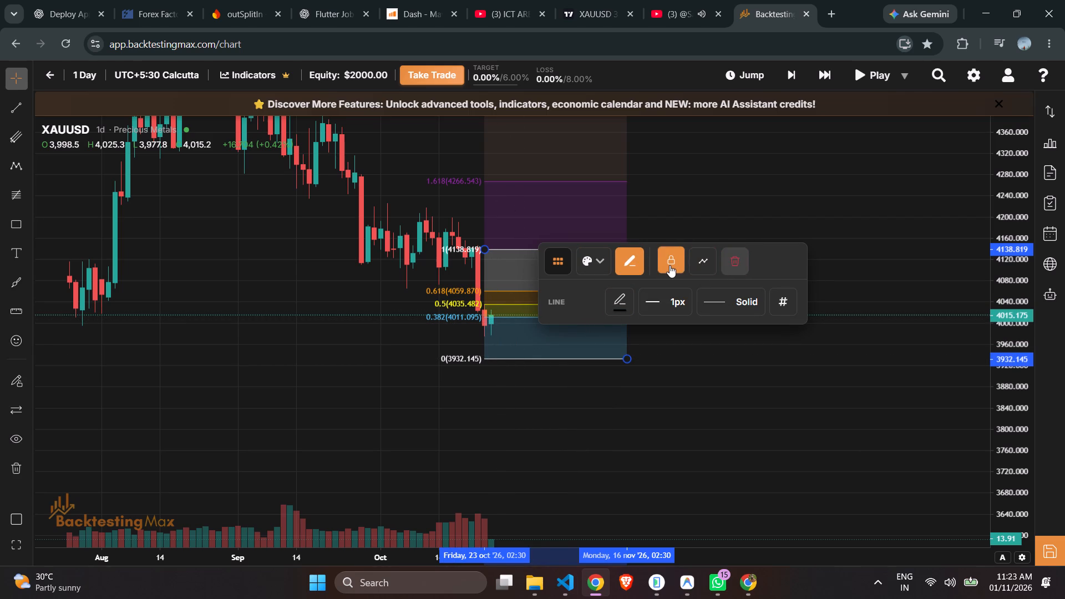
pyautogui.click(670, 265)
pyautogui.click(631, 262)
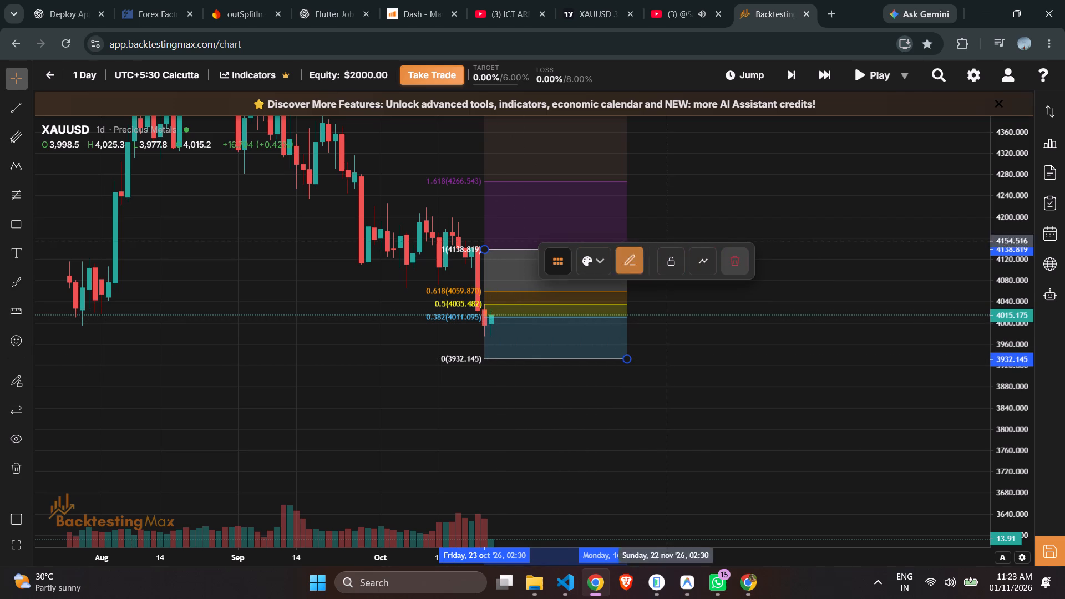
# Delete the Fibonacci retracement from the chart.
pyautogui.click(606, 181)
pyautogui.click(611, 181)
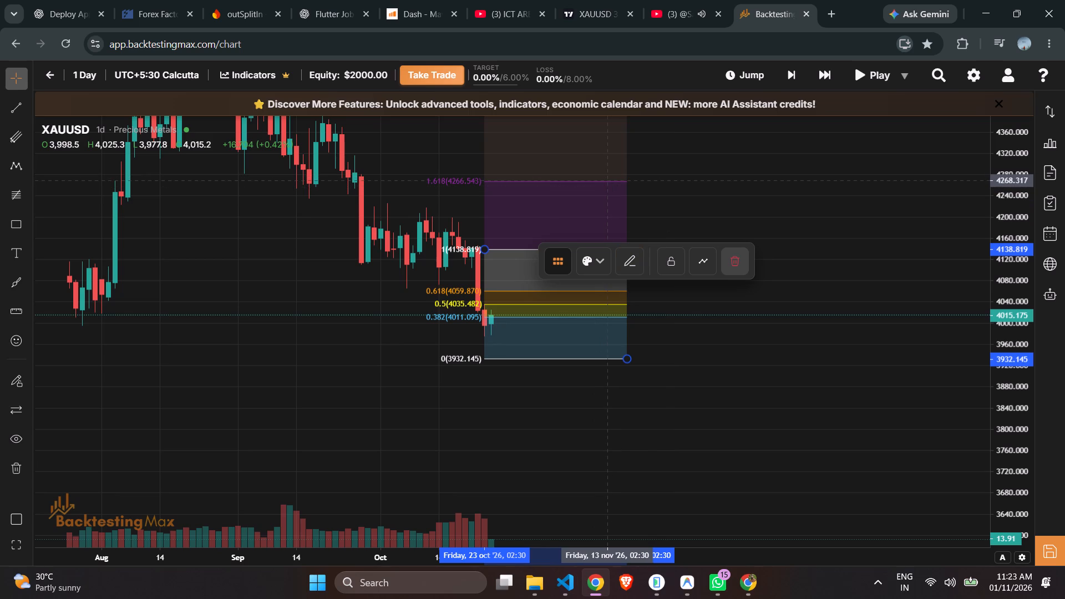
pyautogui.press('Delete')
# Draw a rectangle zone between about 4106 and 4034, spanning 21 October to 29 November 2026.
pyautogui.scroll(-1, 630, 182)
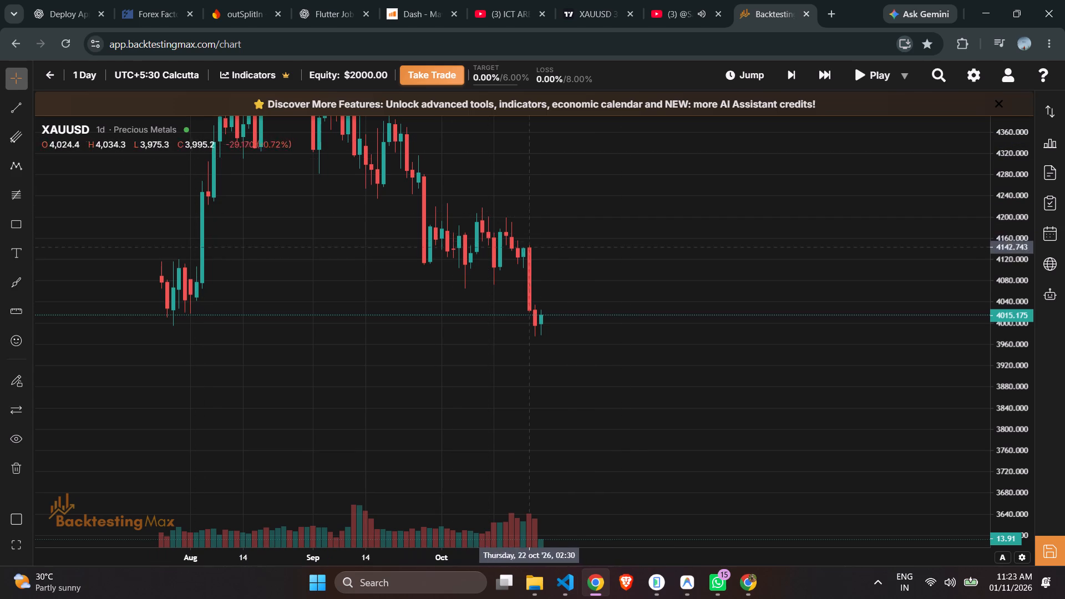
pyautogui.click(17, 230)
pyautogui.moveTo(523, 267); pyautogui.dragTo(604, 323)
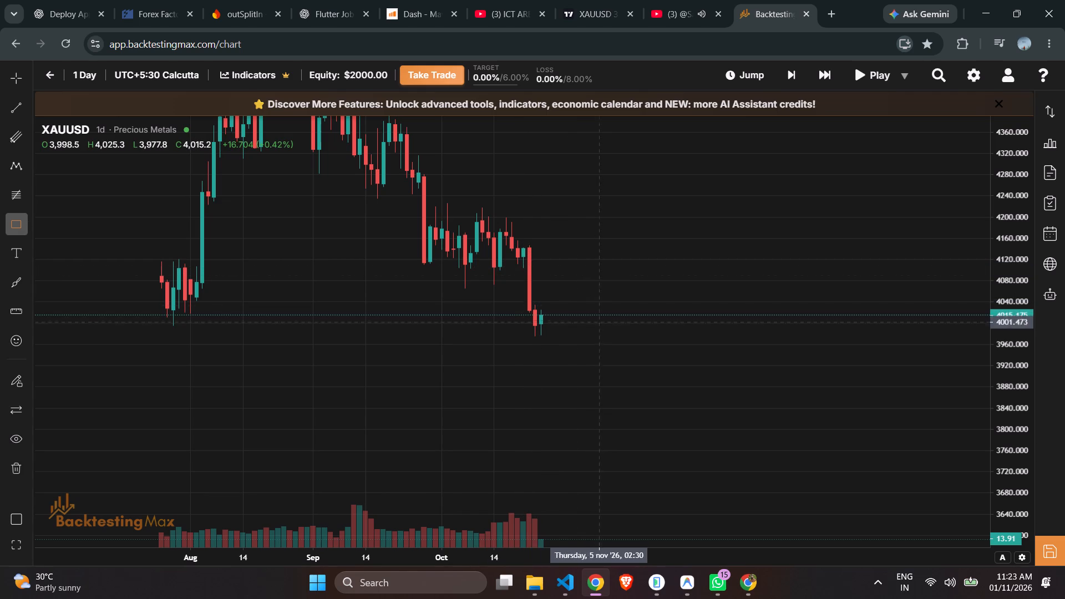
pyautogui.moveTo(604, 323); pyautogui.dragTo(603, 322)
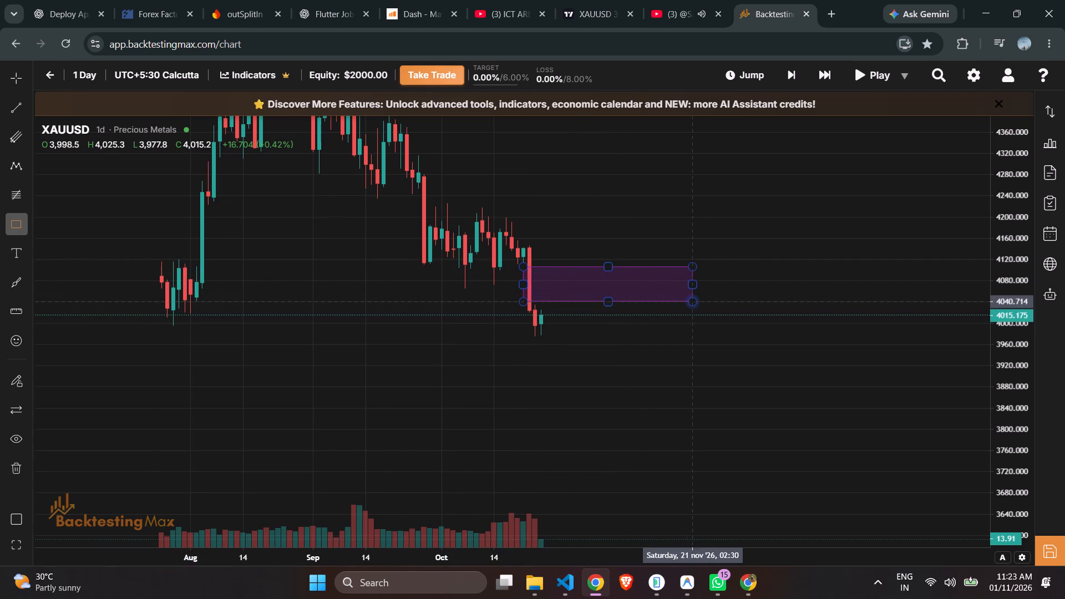
pyautogui.click(738, 304)
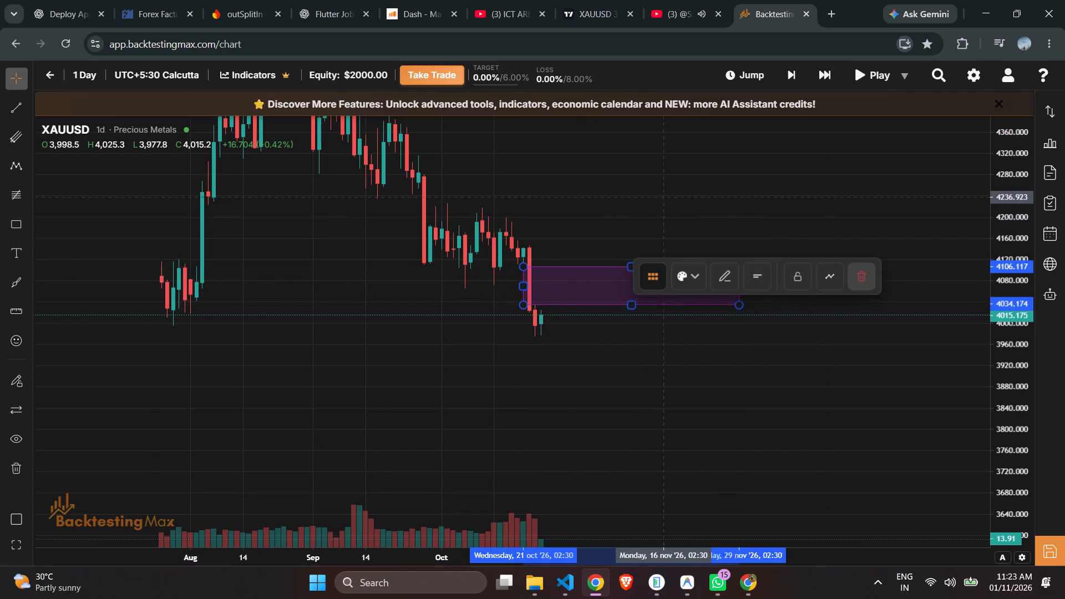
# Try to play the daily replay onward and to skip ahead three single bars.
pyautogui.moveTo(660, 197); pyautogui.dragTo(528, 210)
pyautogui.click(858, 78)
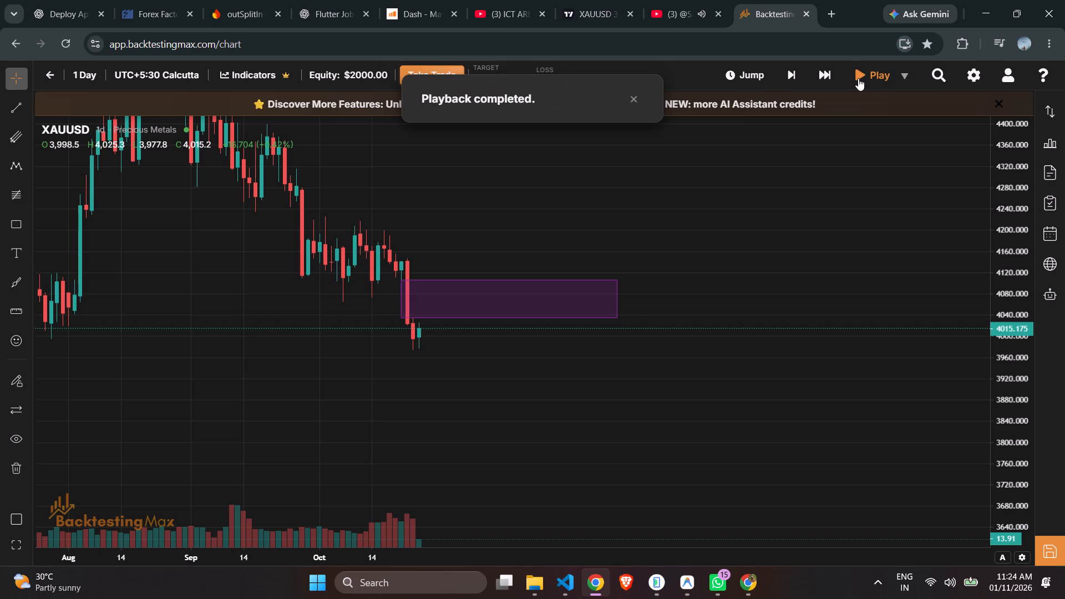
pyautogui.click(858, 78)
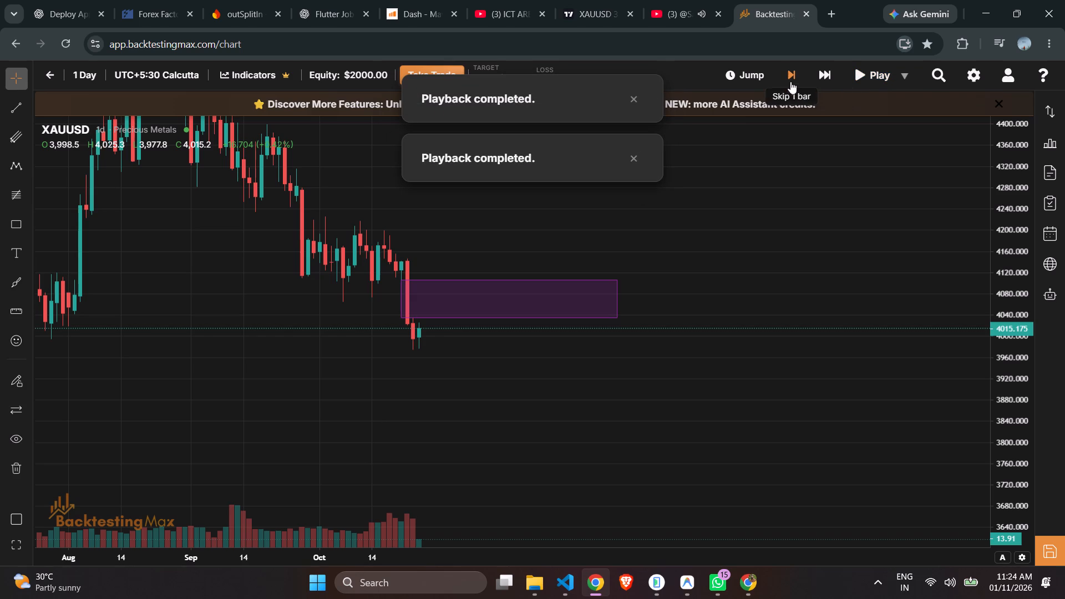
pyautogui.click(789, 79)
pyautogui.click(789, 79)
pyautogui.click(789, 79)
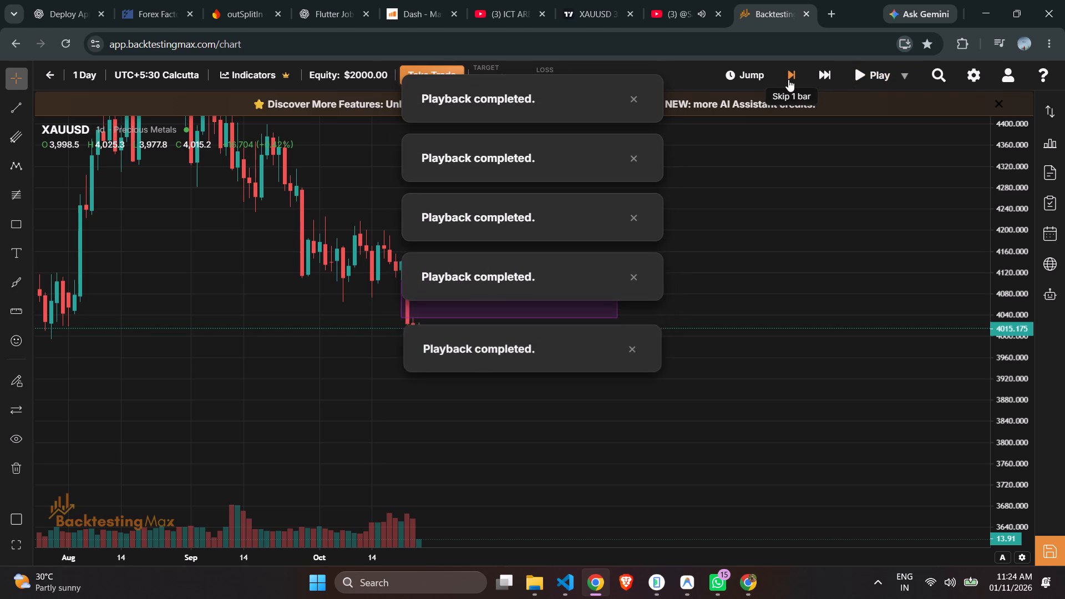
# Set the playback speed to 603 ms per bar and try to play the replay again.
pyautogui.scroll(2, 780, 213)
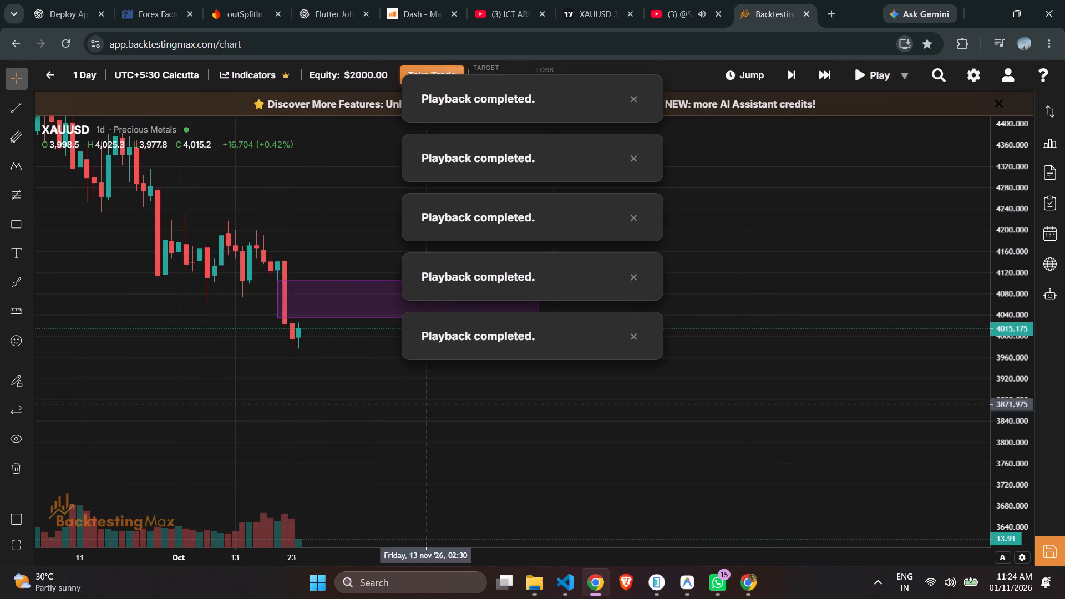
pyautogui.click(324, 445)
pyautogui.moveTo(427, 404); pyautogui.dragTo(505, 467)
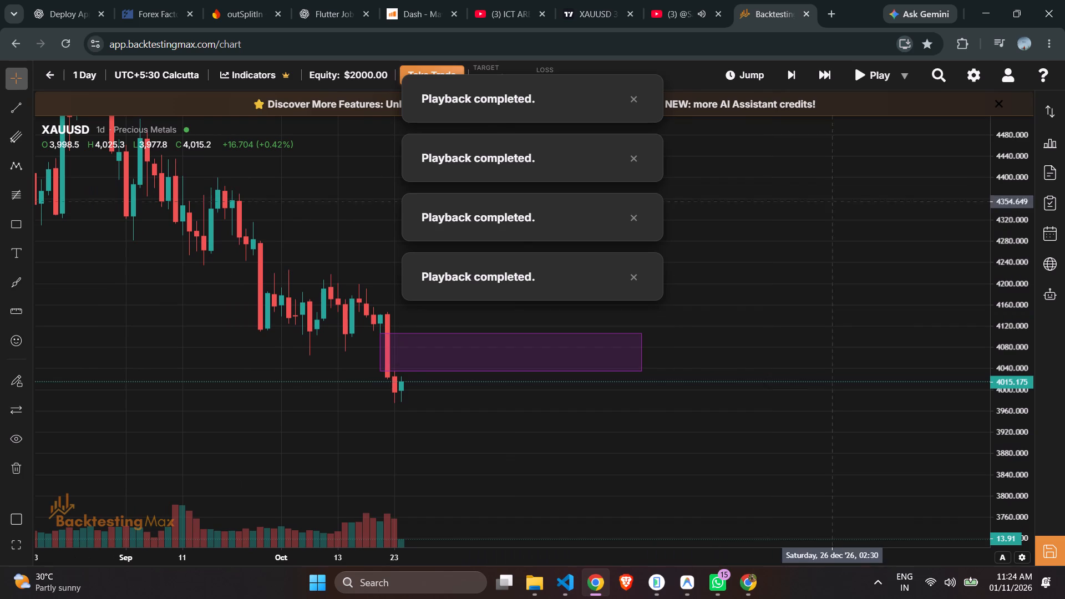
pyautogui.click(907, 76)
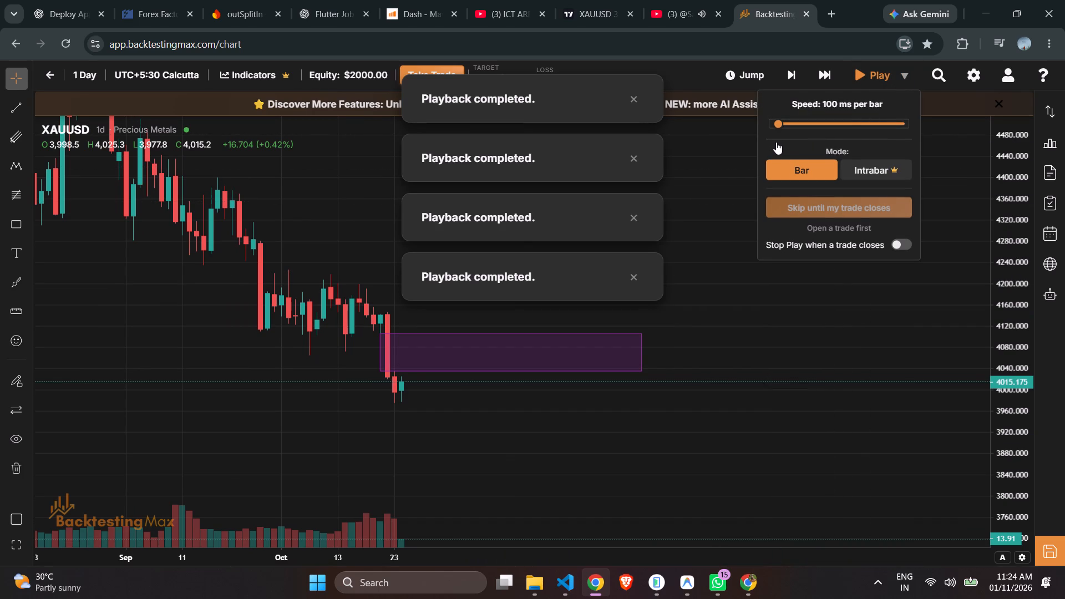
pyautogui.moveTo(776, 125); pyautogui.dragTo(827, 124)
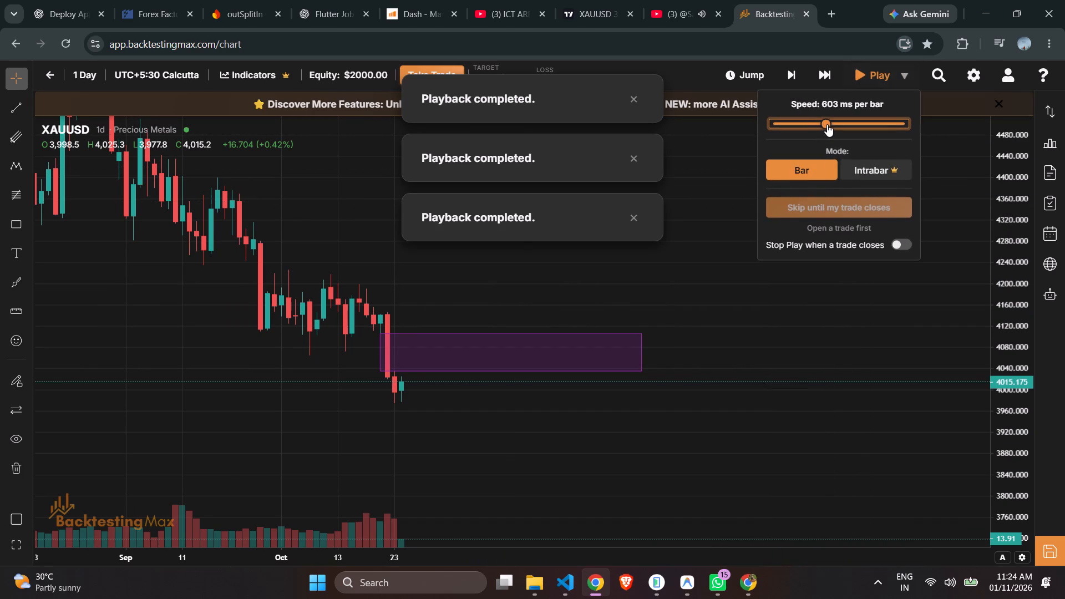
pyautogui.click(833, 327)
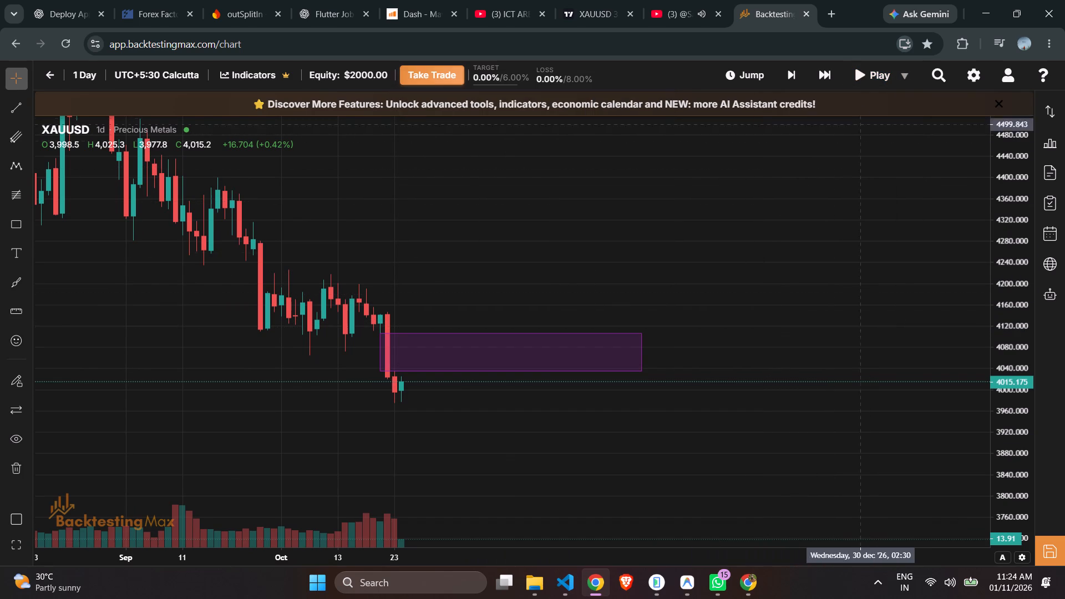
pyautogui.click(861, 81)
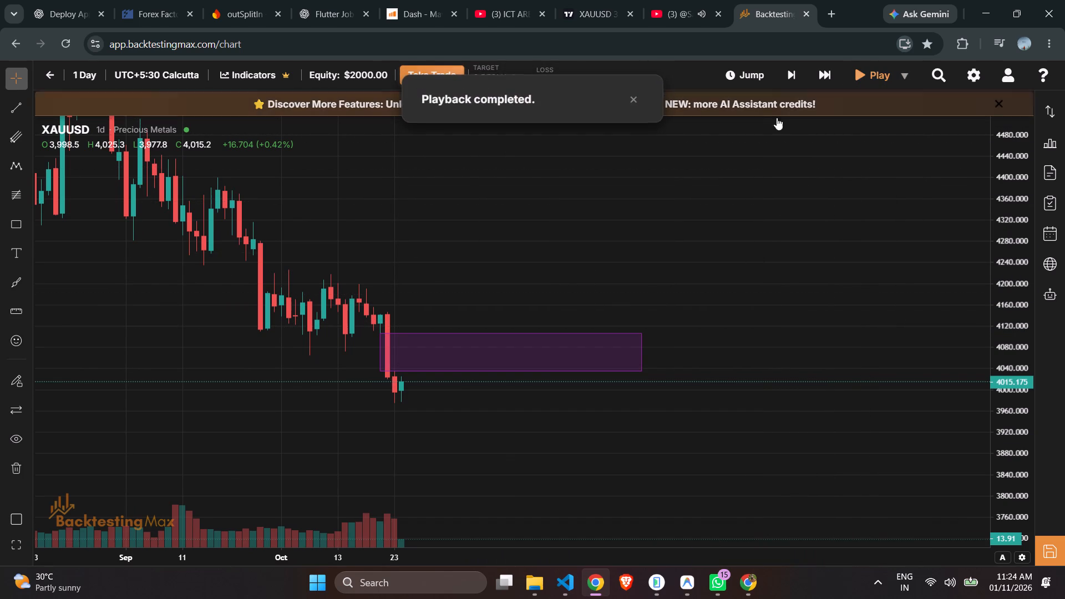
# Open the BacktestingMax subscription plans overview from the feature promotion to view the Premium and Pro pricing.
pyautogui.click(775, 103)
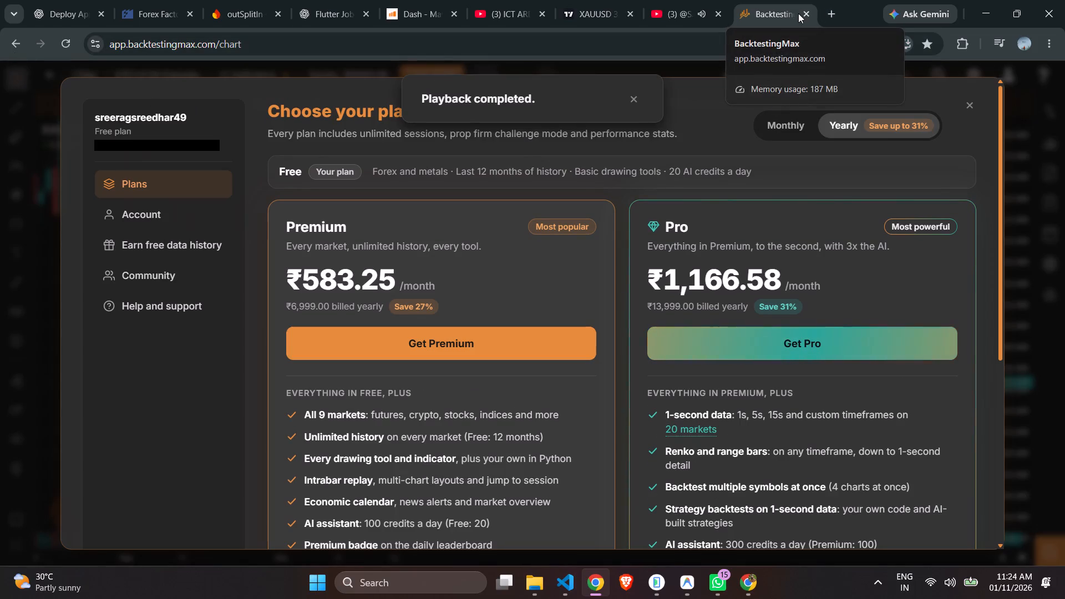
# Close the BacktestingMax tab and open a new blank tab.
pyautogui.click(810, 14)
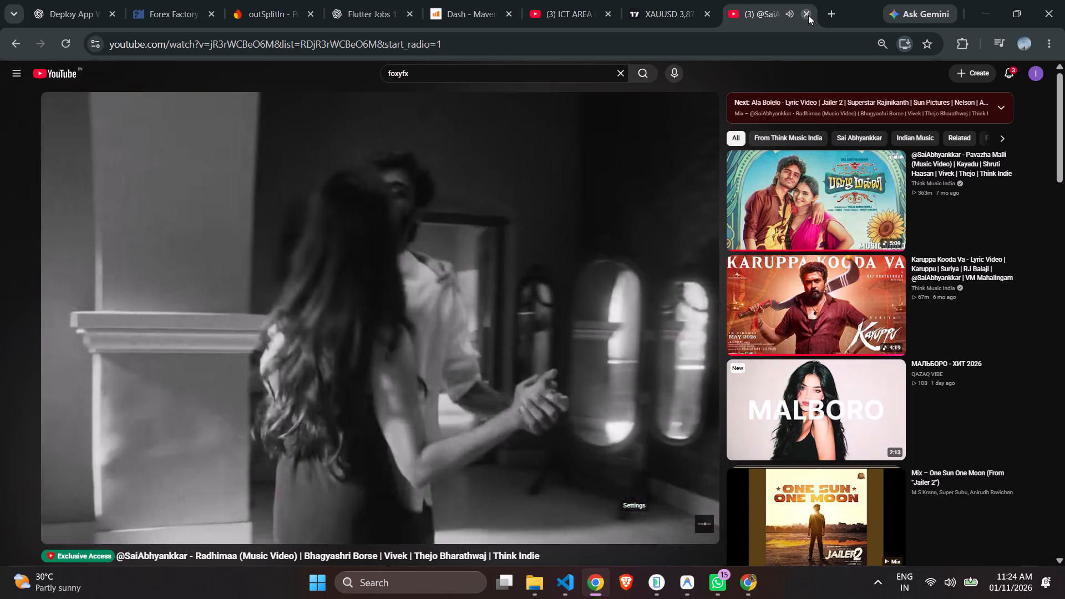
pyautogui.click(826, 9)
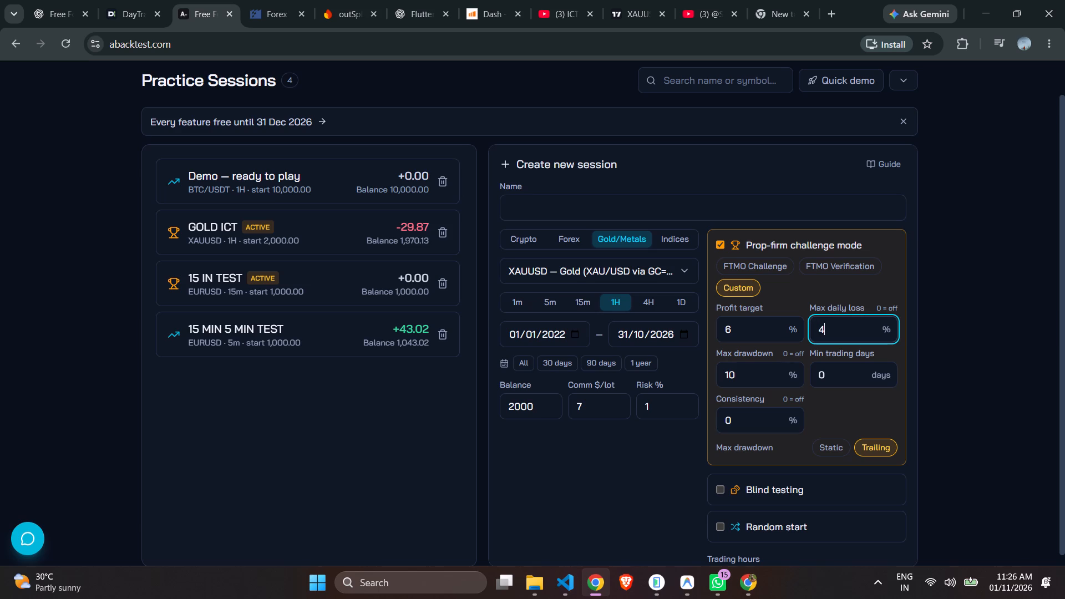
pyautogui.click(759, 382)
pyautogui.press('BackSpace')
pyautogui.press('BackSpace')
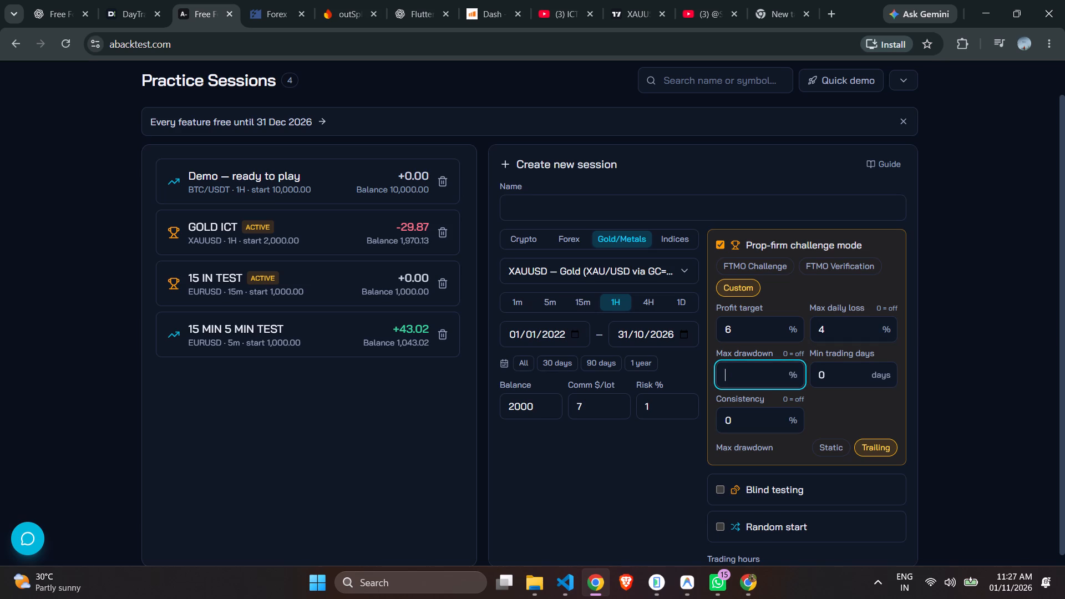
pyautogui.press('8')
# Set min trading days to 4 and consistency to 4%, and make the challenge's max drawdown Static.
pyautogui.click(841, 377)
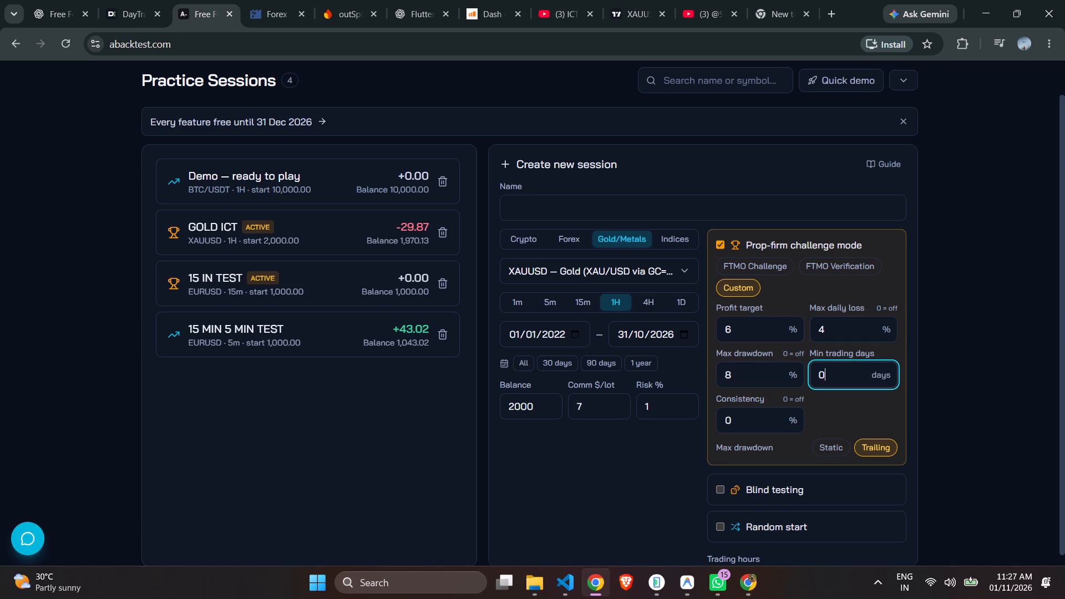
pyautogui.press('BackSpace')
pyautogui.press('4')
pyautogui.click(751, 409)
pyautogui.press('BackSpace')
pyautogui.press('4')
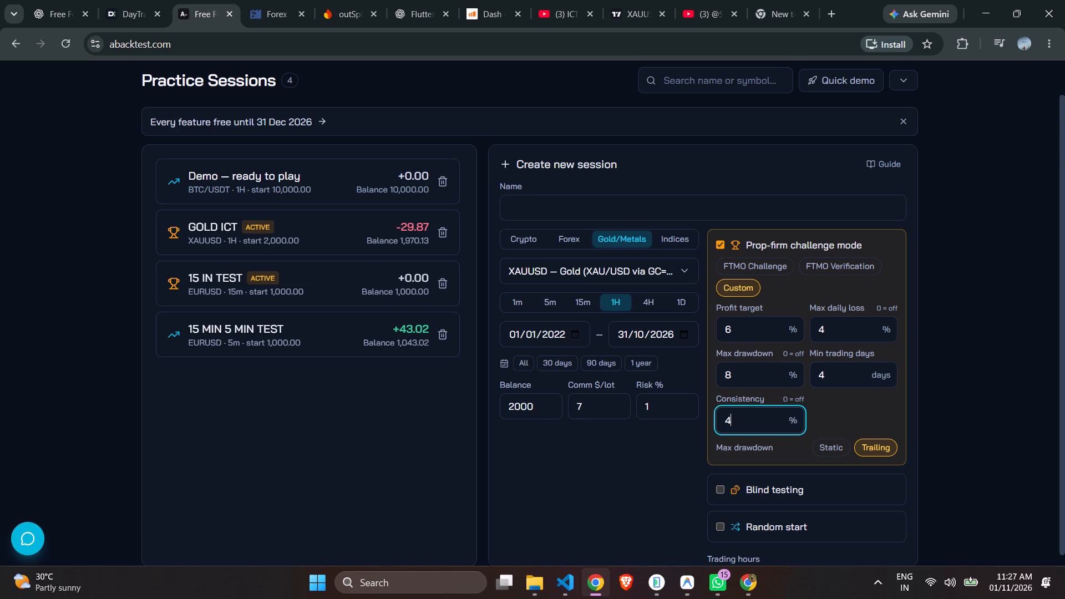
pyautogui.click(823, 445)
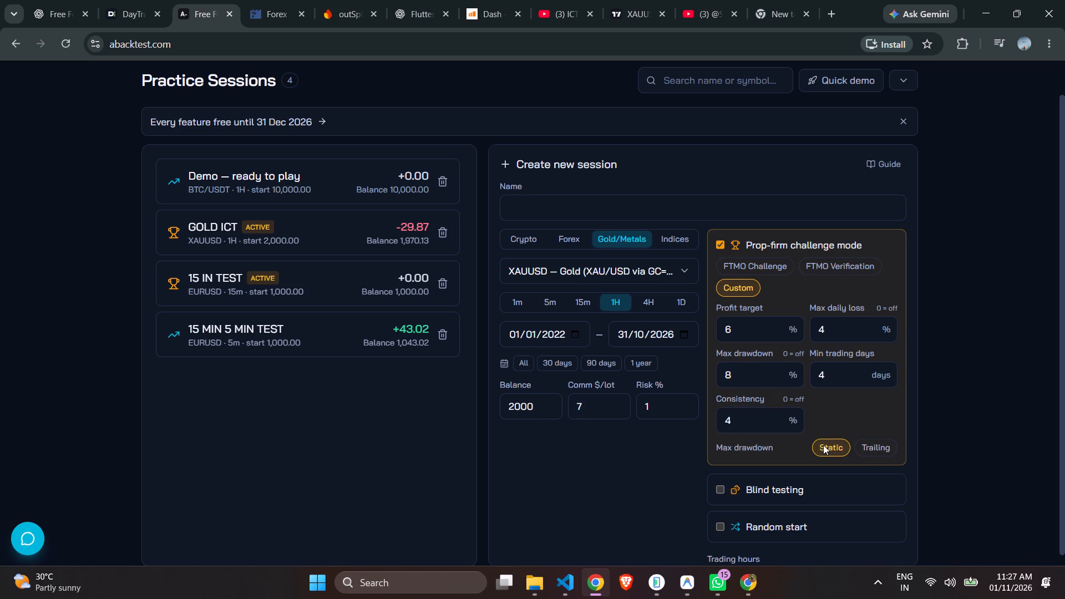
# Start training with the configured XAUUSD challenge session, keeping the commission at 7 $/lot.
pyautogui.scroll(-3, 812, 410)
pyautogui.scroll(1, 812, 410)
pyautogui.scroll(-3, 810, 410)
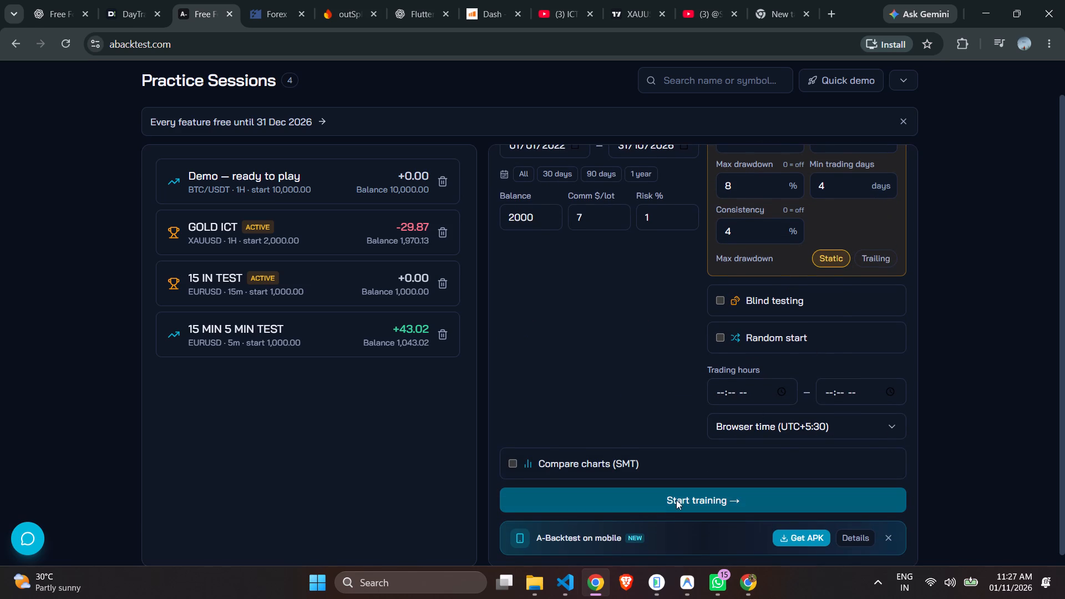
pyautogui.scroll(2, 618, 405)
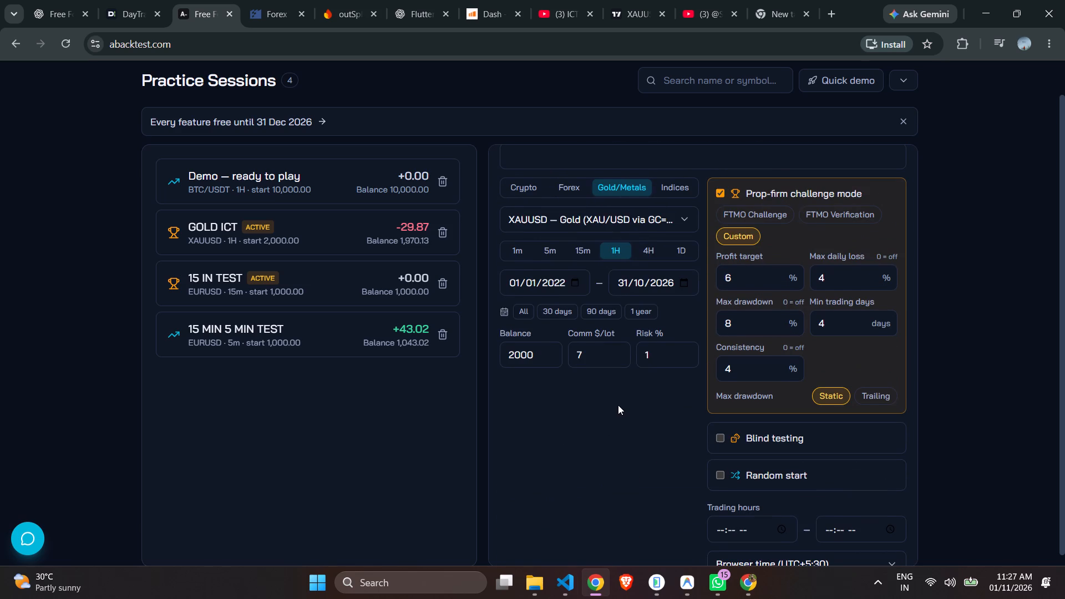
pyautogui.click(591, 351)
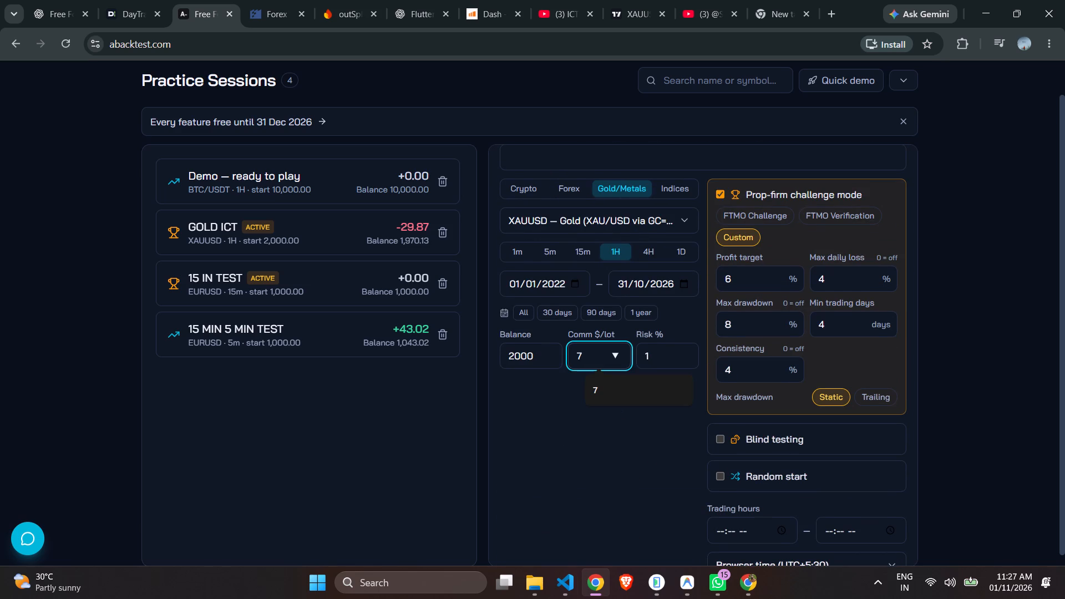
pyautogui.scroll(1, 595, 356)
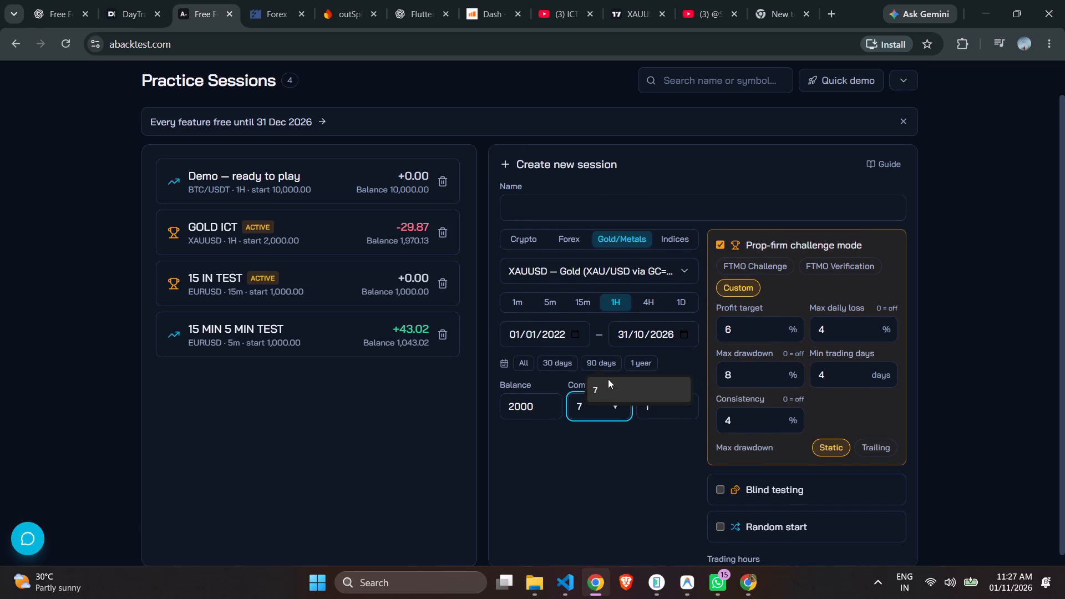
pyautogui.click(612, 387)
pyautogui.scroll(-6, 616, 389)
pyautogui.click(713, 481)
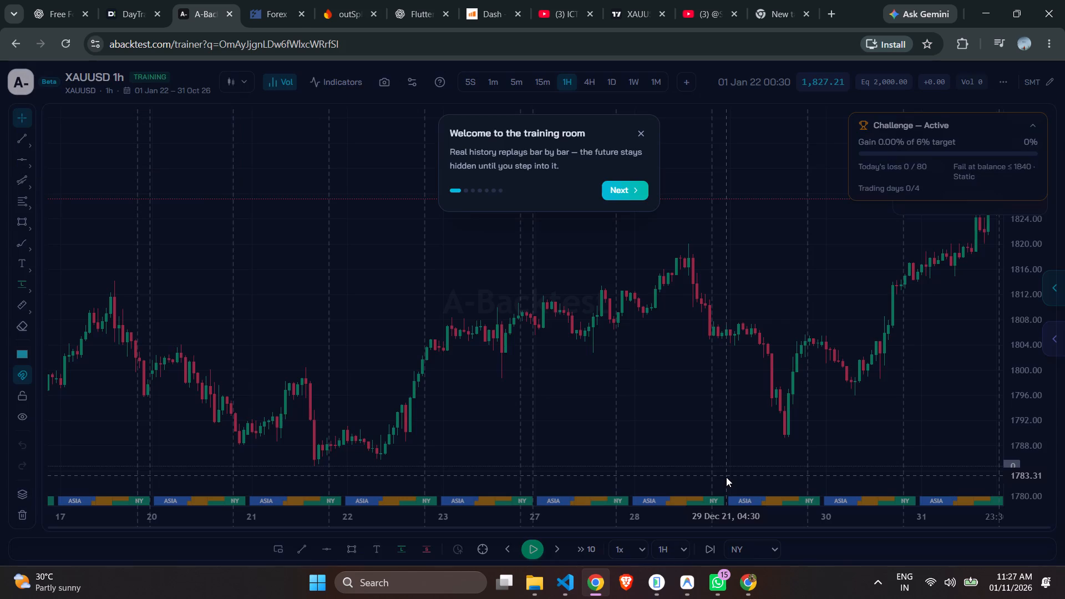
# Dismiss the introductory tour of the training room.
pyautogui.click(622, 197)
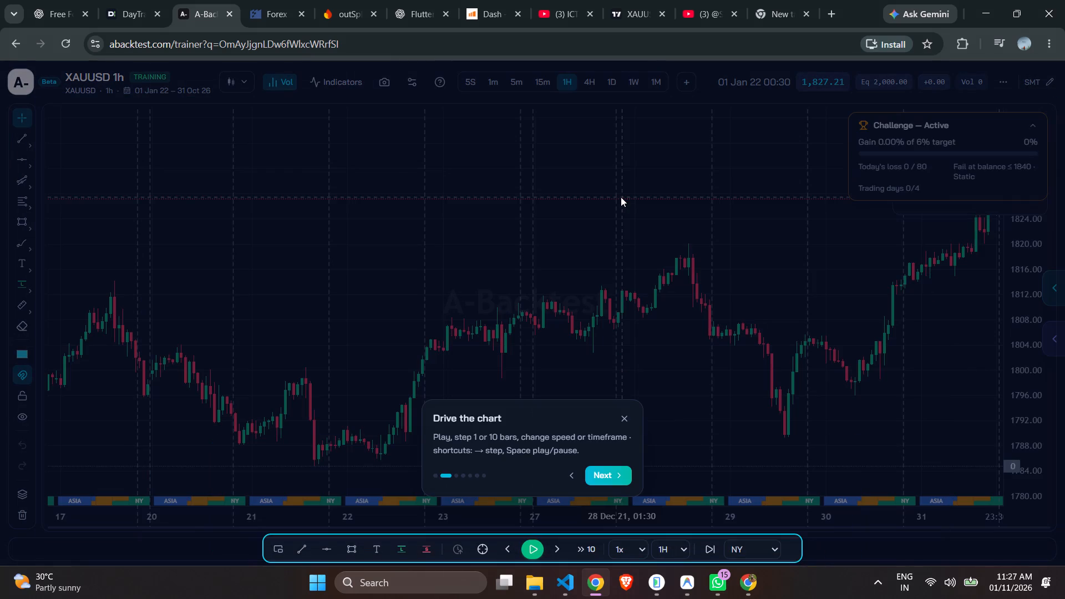
pyautogui.click(624, 420)
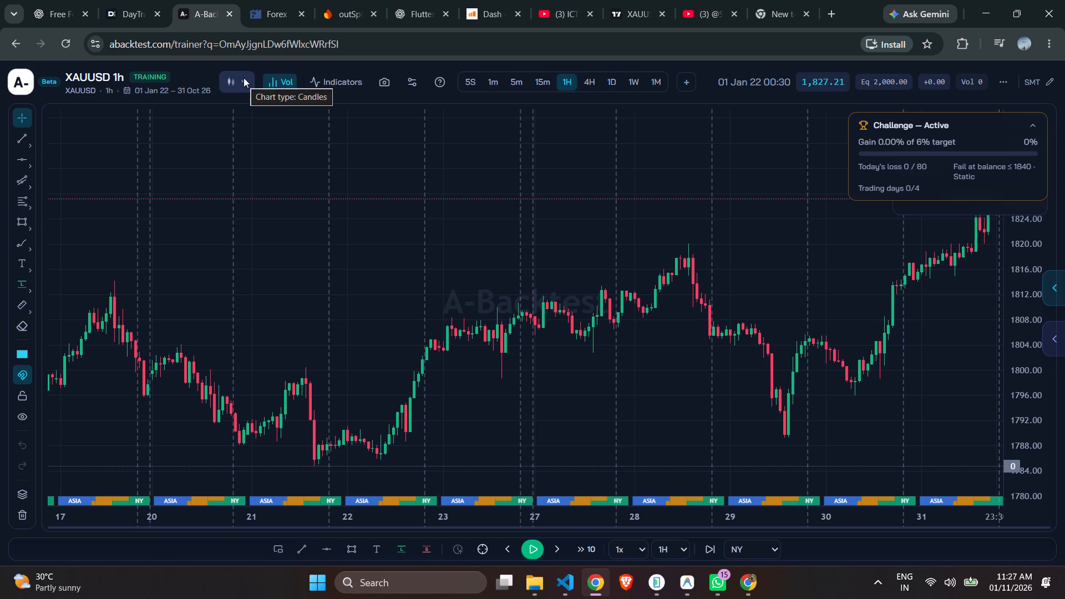
# Switch the XAUUSD chart to the 1M timeframe.
pyautogui.click(651, 79)
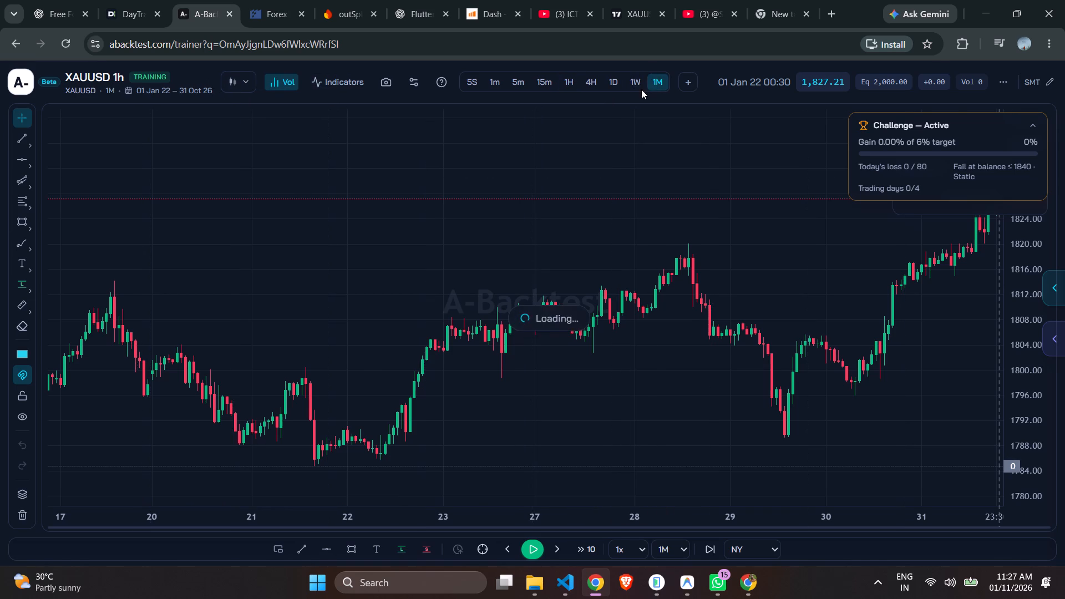
# Draw a Fib Retracement on the latest monthly candle, from its high at about 1854 down to about 1780.
pyautogui.moveTo(711, 226); pyautogui.dragTo(349, 174)
pyautogui.scroll(-1, 550, 200)
pyautogui.scroll(1, 550, 200)
pyautogui.scroll(-7, 550, 200)
pyautogui.scroll(1, 557, 200)
pyautogui.scroll(-3, 557, 200)
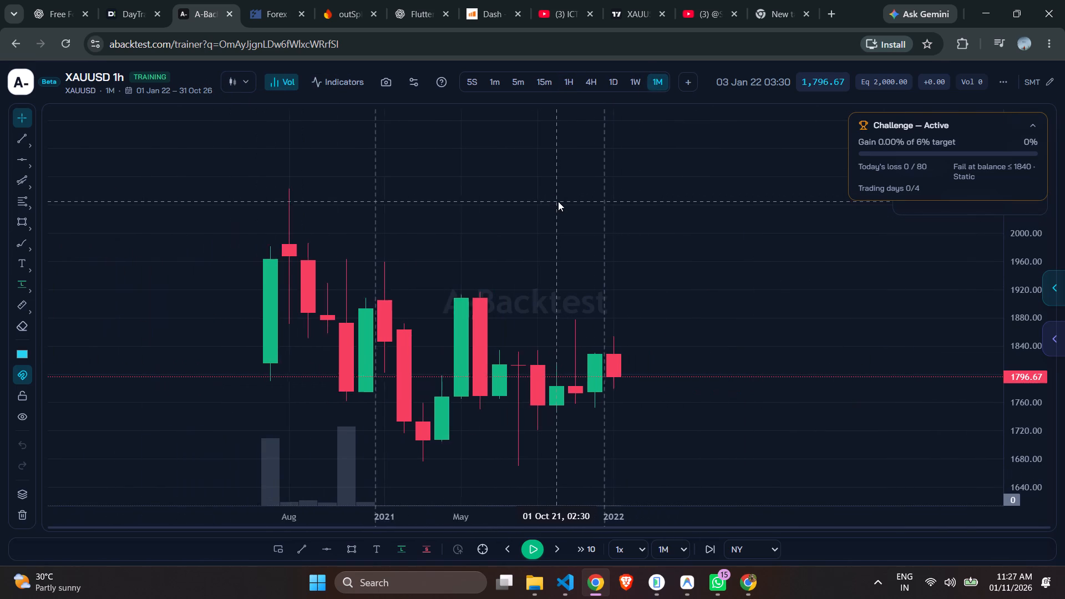
pyautogui.scroll(-4, 558, 201)
pyautogui.scroll(1, 559, 202)
pyautogui.scroll(-4, 559, 202)
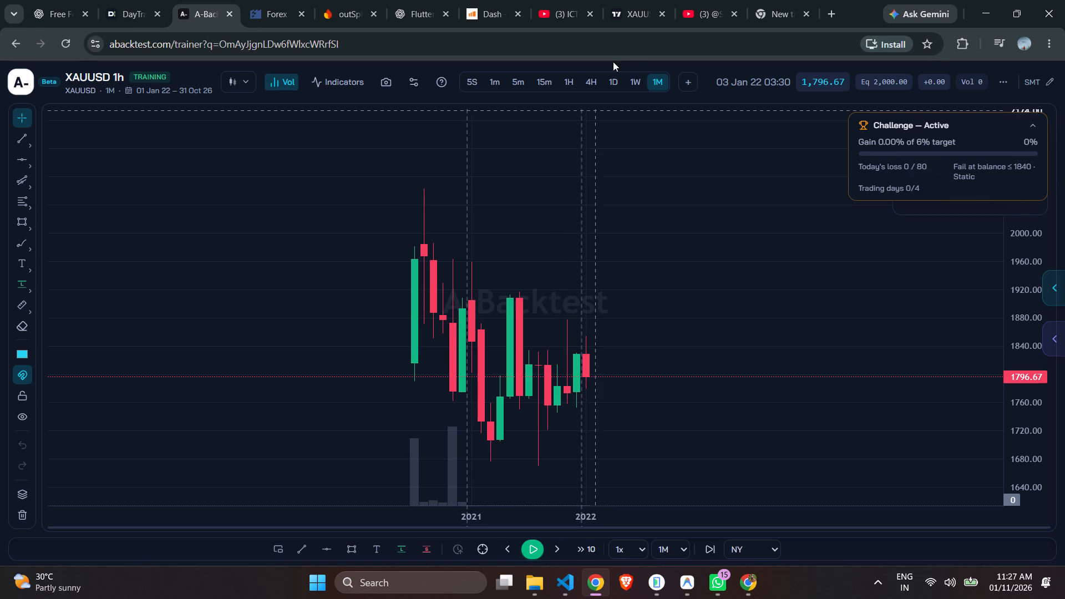
pyautogui.moveTo(672, 206); pyautogui.dragTo(516, 131)
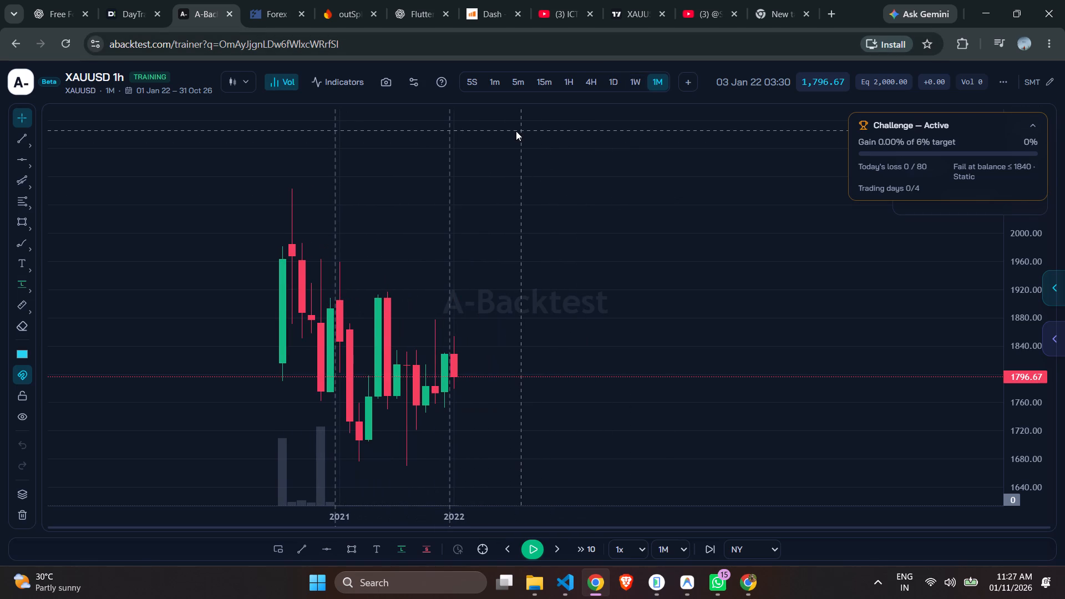
pyautogui.click(32, 206)
pyautogui.click(78, 201)
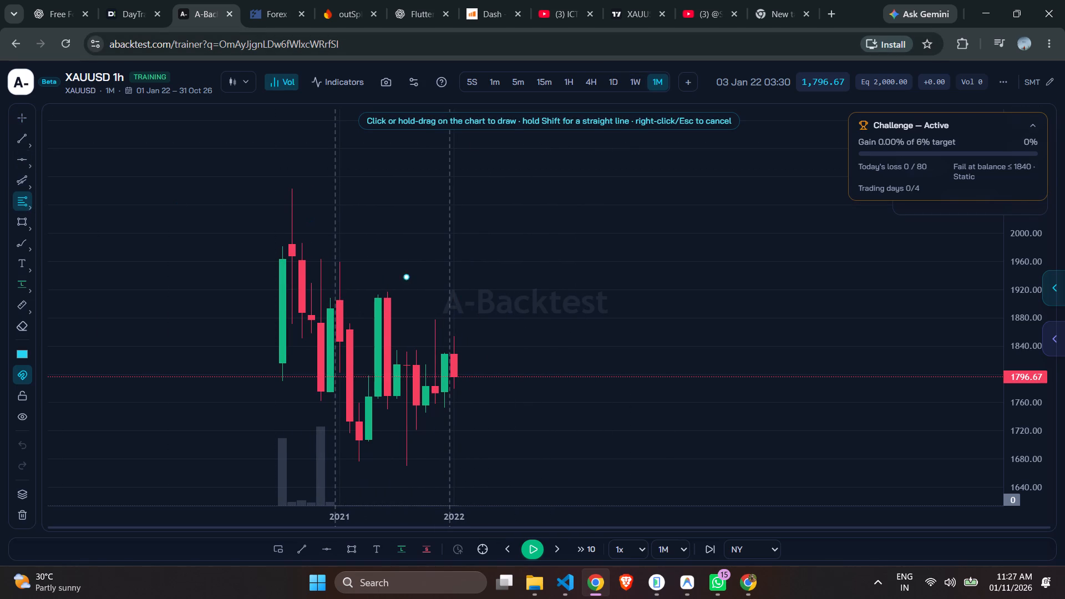
pyautogui.moveTo(455, 332); pyautogui.dragTo(507, 388)
pyautogui.click(507, 388)
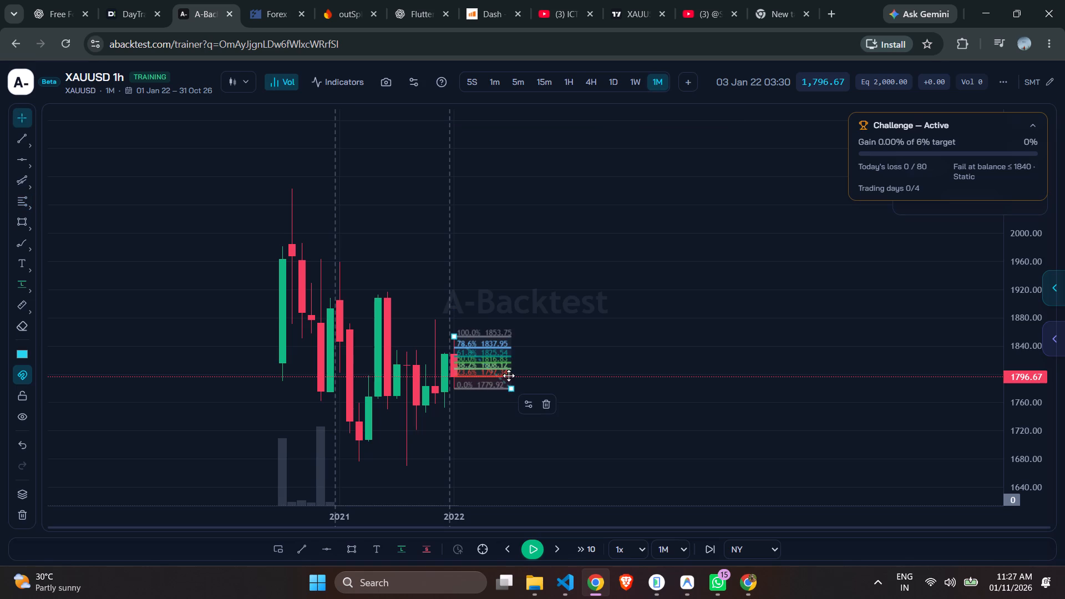
# Change the Fib Retracement's 0.236 level to 0.25.
pyautogui.click(524, 400)
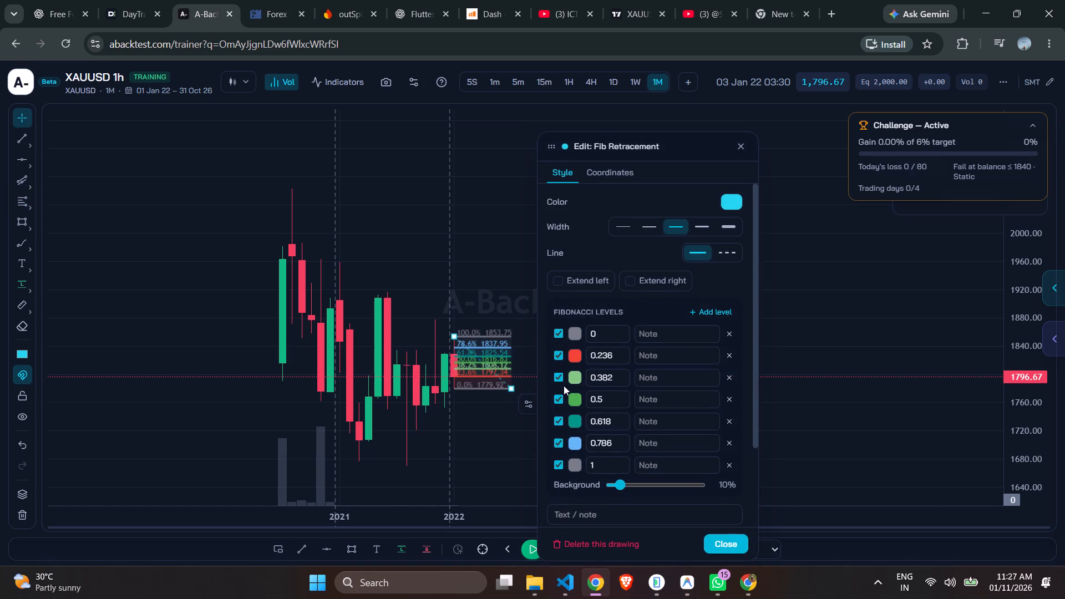
pyautogui.click(619, 353)
pyautogui.press('BackSpace')
pyautogui.press('BackSpace')
pyautogui.press('5')
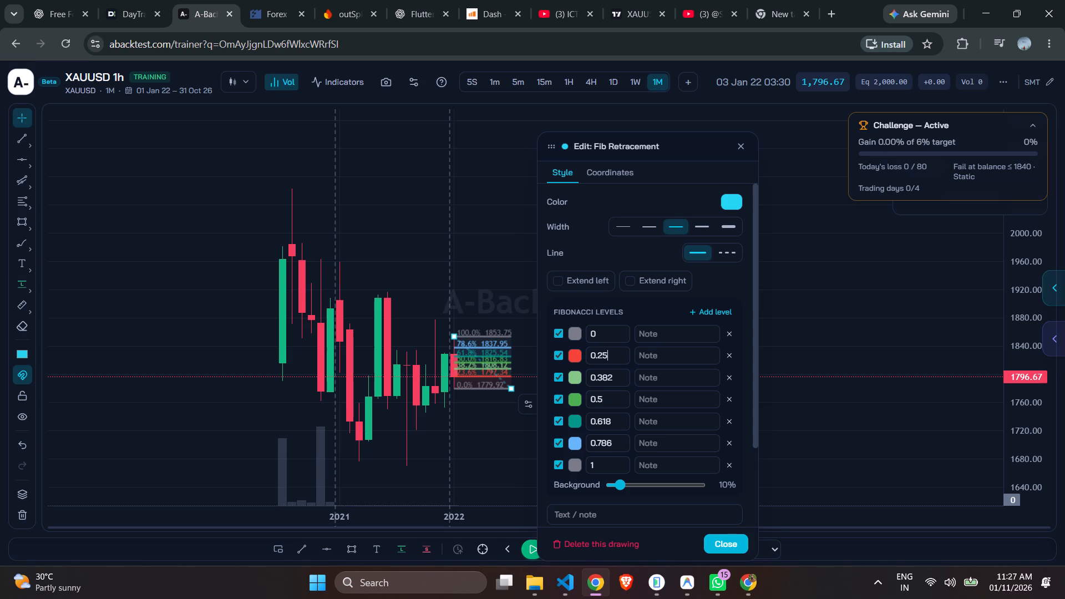
# Change the Fib Retracement's 0.382 level to 0.50 and disable that duplicate level.
pyautogui.click(617, 376)
pyautogui.press('BackSpace')
pyautogui.press('BackSpace')
pyautogui.press('BackSpace')
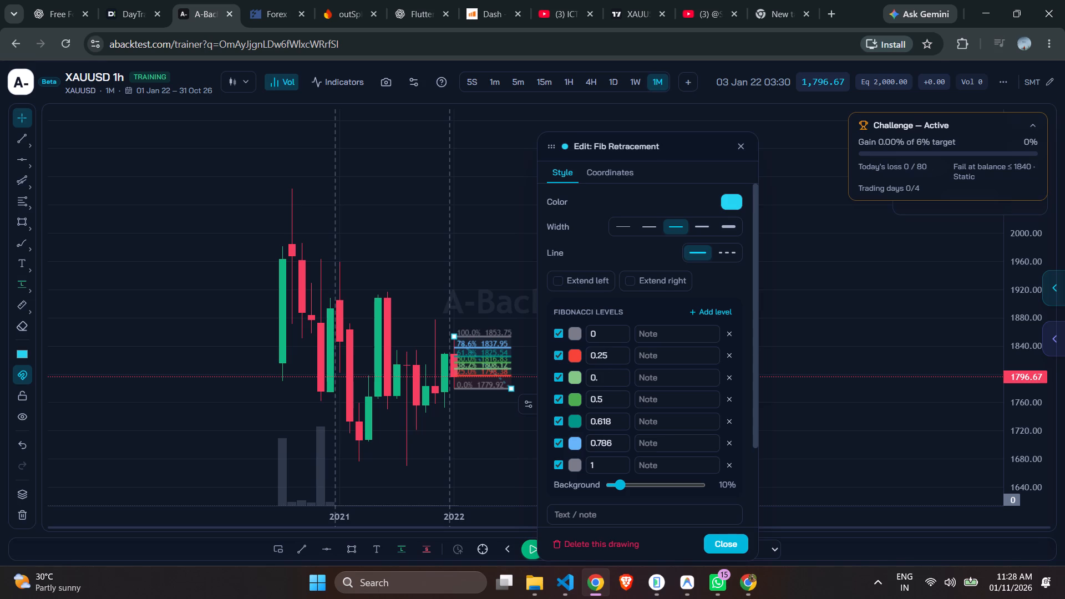
pyautogui.write('50')
pyautogui.click(553, 377)
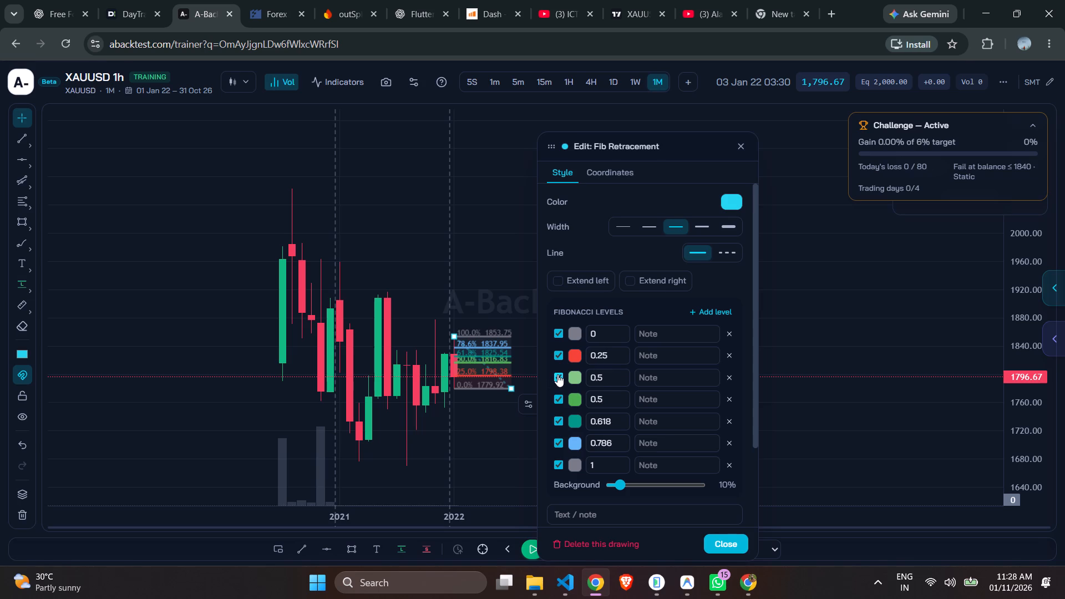
pyautogui.click(557, 374)
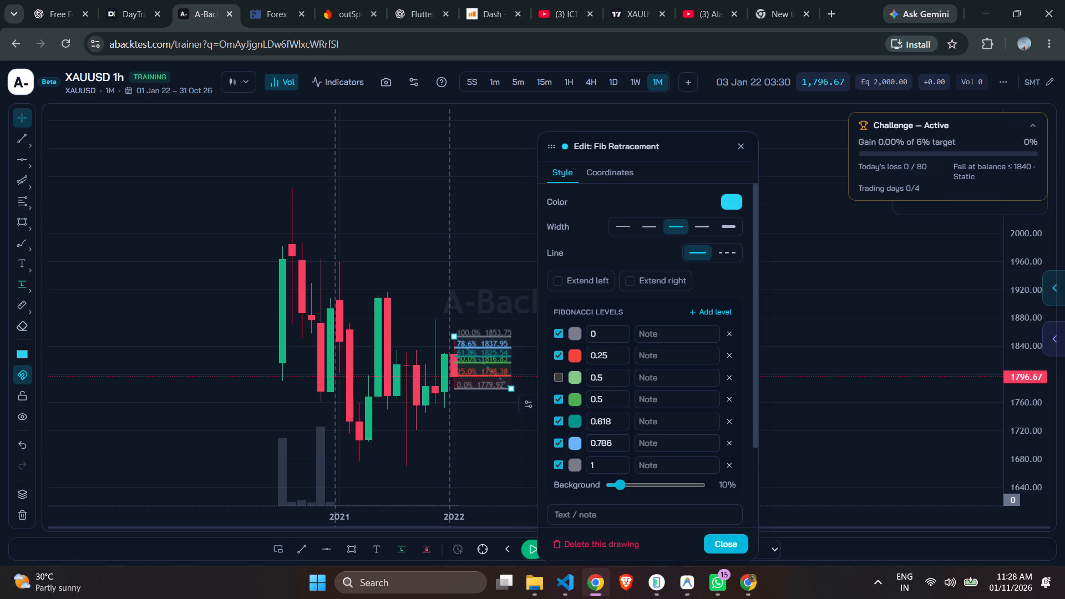
# Change the Fib Retracement's 0.618 and 0.786 levels to 0.75, disable the teal duplicate, and close the drawing's settings.
pyautogui.click(608, 420)
pyautogui.press('BackSpace')
pyautogui.press('BackSpace')
pyautogui.press('BackSpace')
pyautogui.write('75')
pyautogui.doubleClick(604, 420)
pyautogui.moveTo(614, 419); pyautogui.dragTo(570, 418)
pyautogui.hotkey('ctrl', 'c')
pyautogui.moveTo(618, 445); pyautogui.dragTo(552, 440)
pyautogui.hotkey('ctrl', 'v')
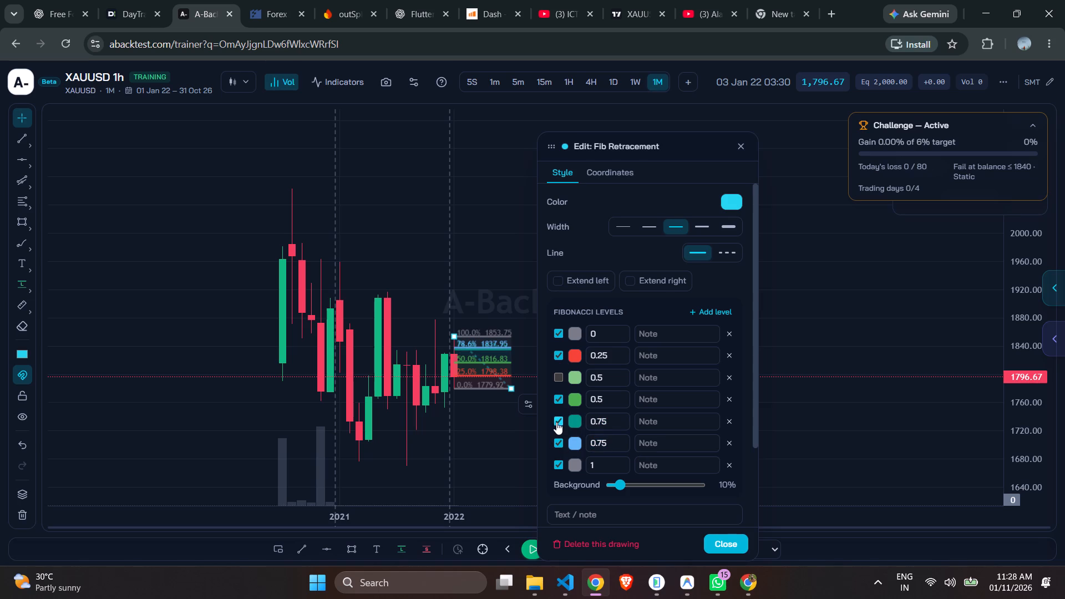
pyautogui.click(556, 422)
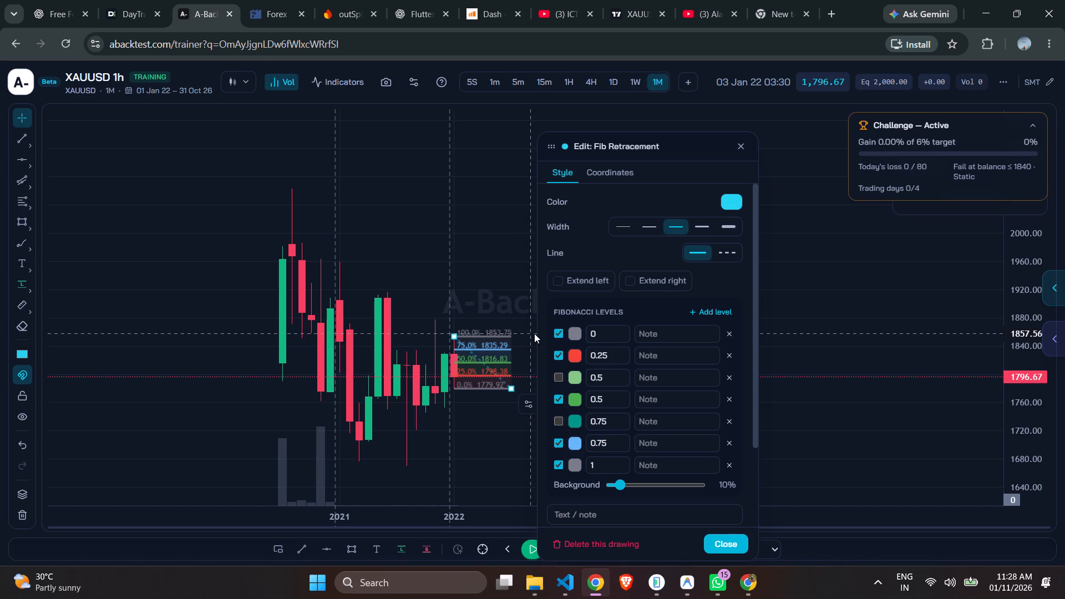
pyautogui.click(726, 540)
# Reopen the Fib Retracement's settings and set its line width to the second-thinnest option.
pyautogui.scroll(3, 544, 364)
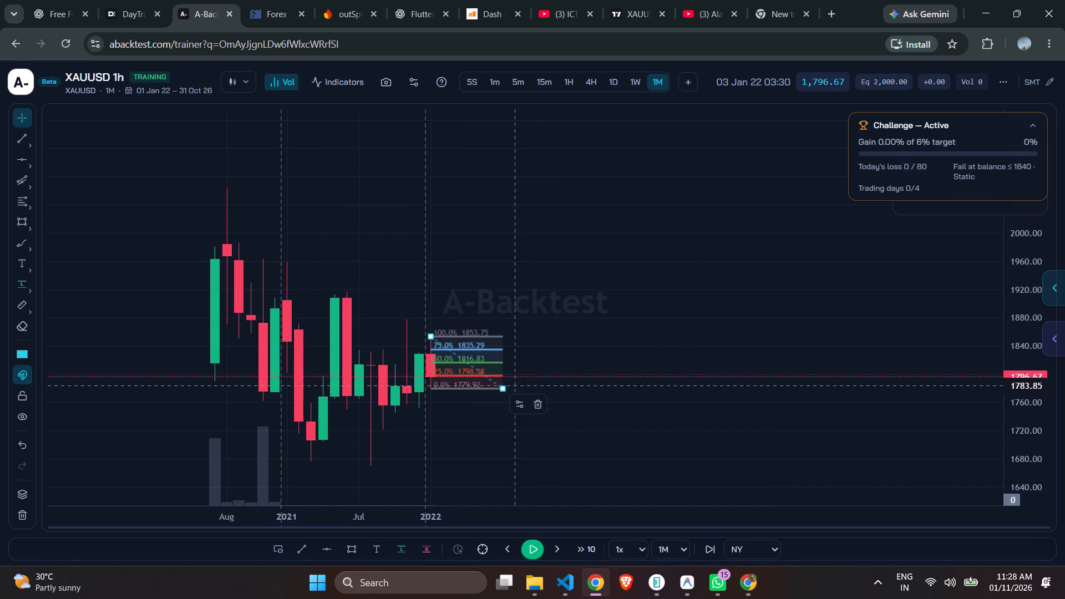
pyautogui.click(463, 349)
pyautogui.click(520, 400)
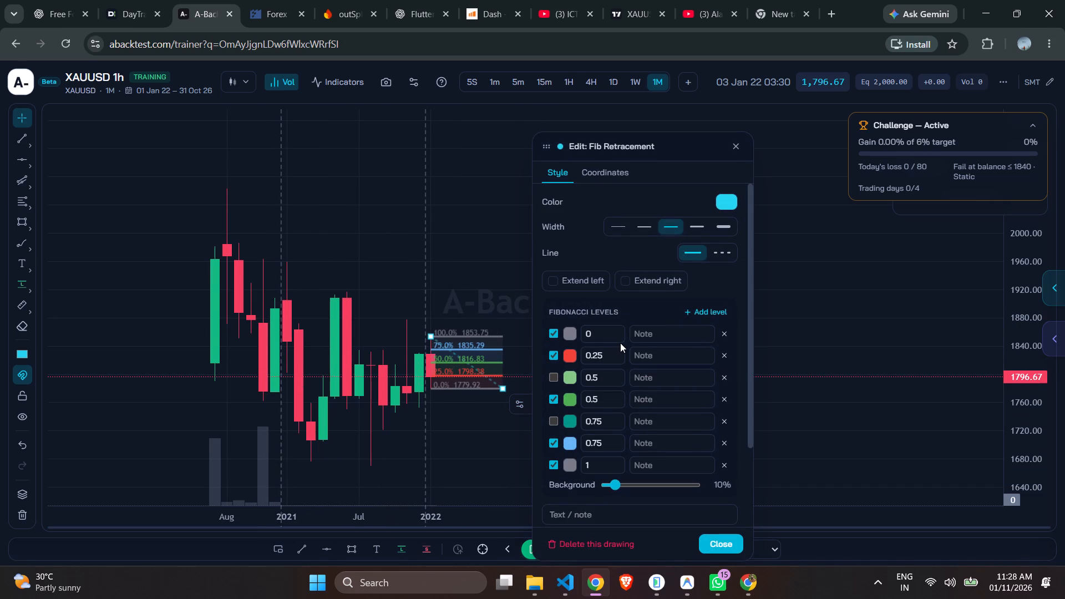
pyautogui.click(635, 229)
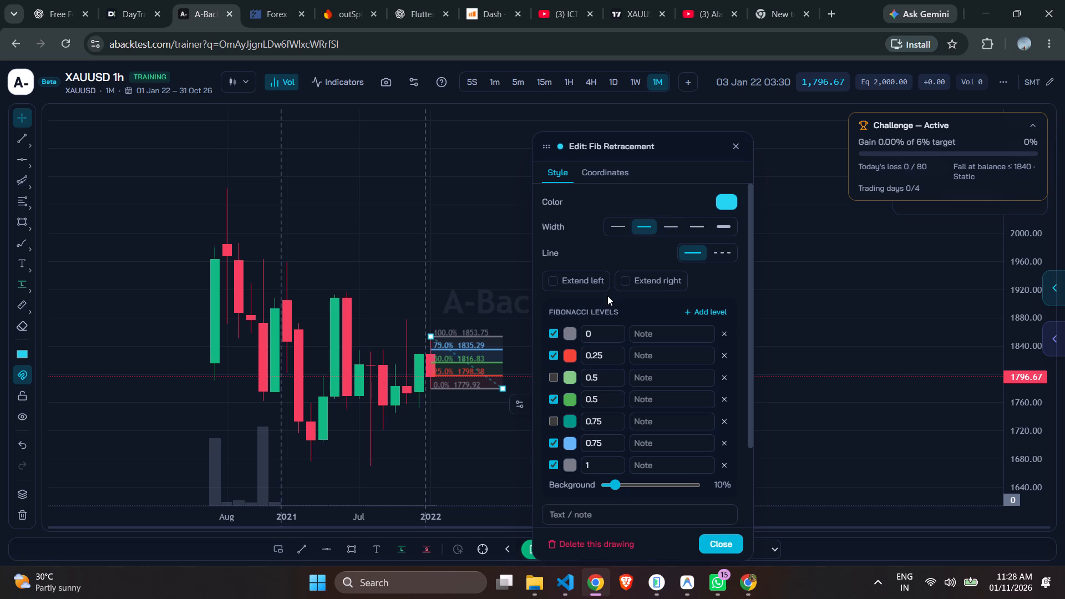
# Recolour the Fib Retracement levels: 0 in red, the enabled 0.5 in light grey, and the enabled 0.75 and 1 in green.
pyautogui.click(576, 337)
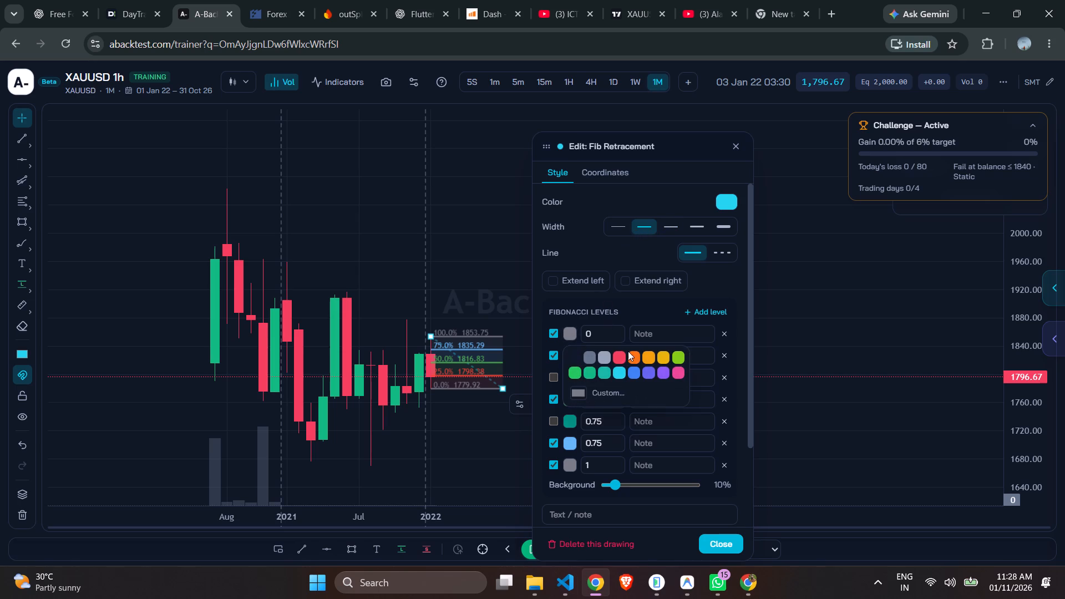
pyautogui.click(618, 354)
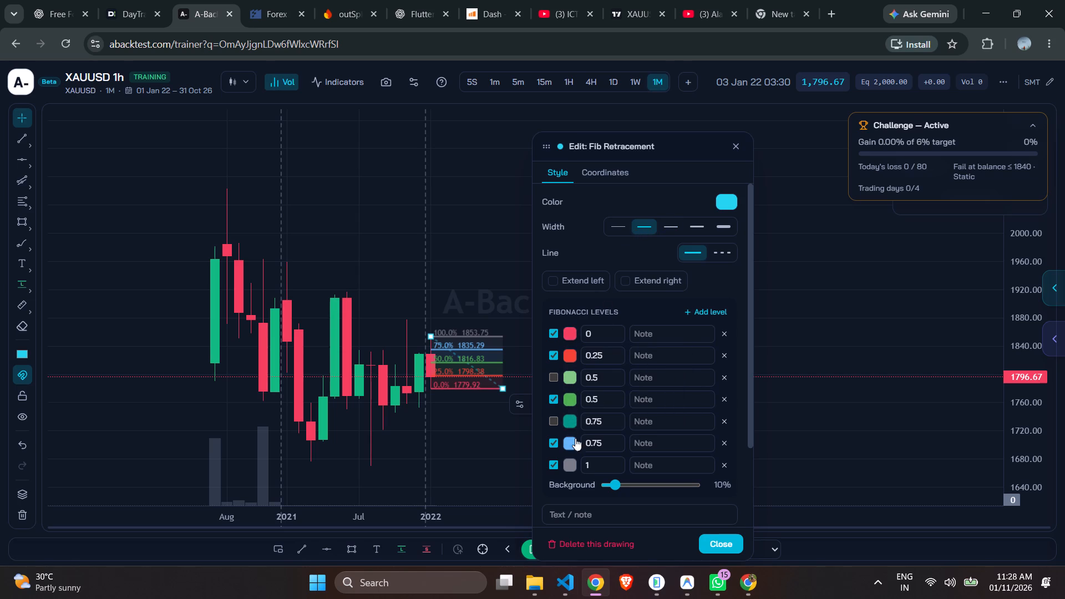
pyautogui.click(568, 399)
pyautogui.click(601, 420)
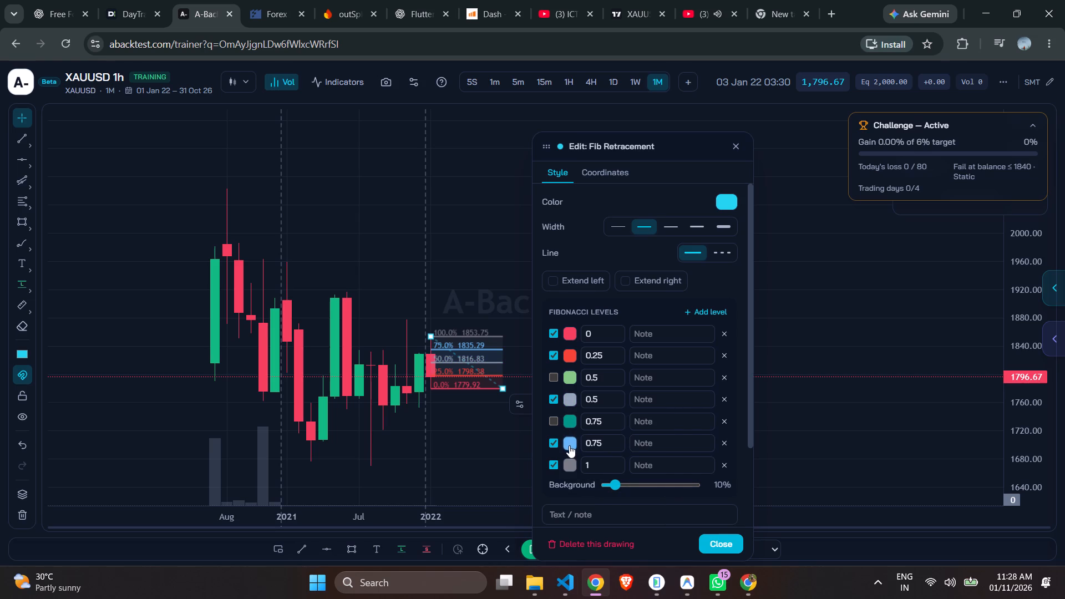
pyautogui.click(569, 446)
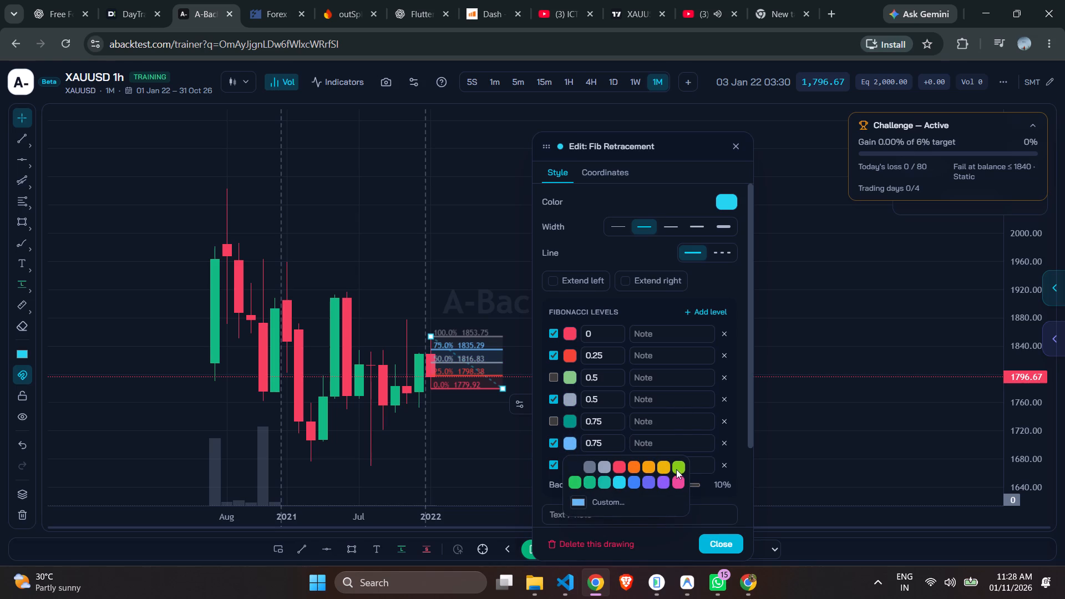
pyautogui.click(570, 482)
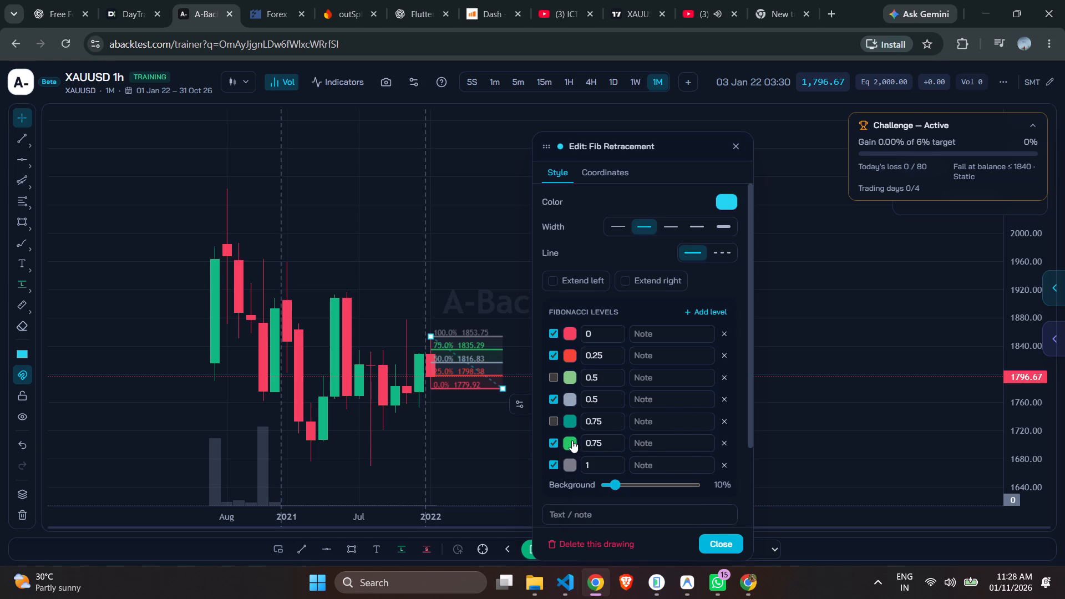
pyautogui.click(570, 462)
pyautogui.click(568, 504)
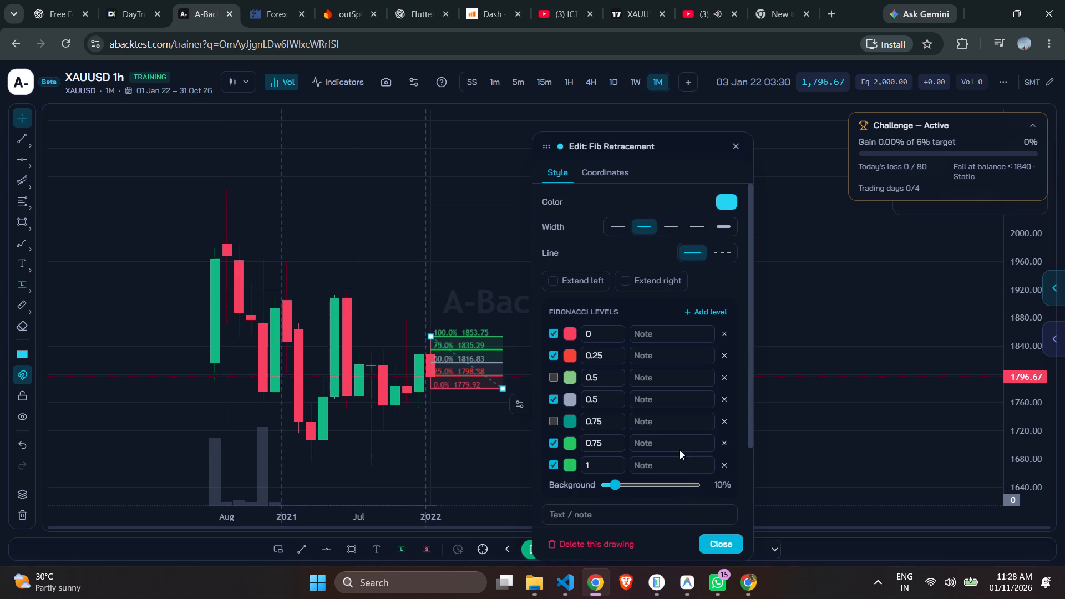
# Save the Fib Retracement's style as a template named CRT-FIB and close the drawing's settings.
pyautogui.scroll(-2, 699, 409)
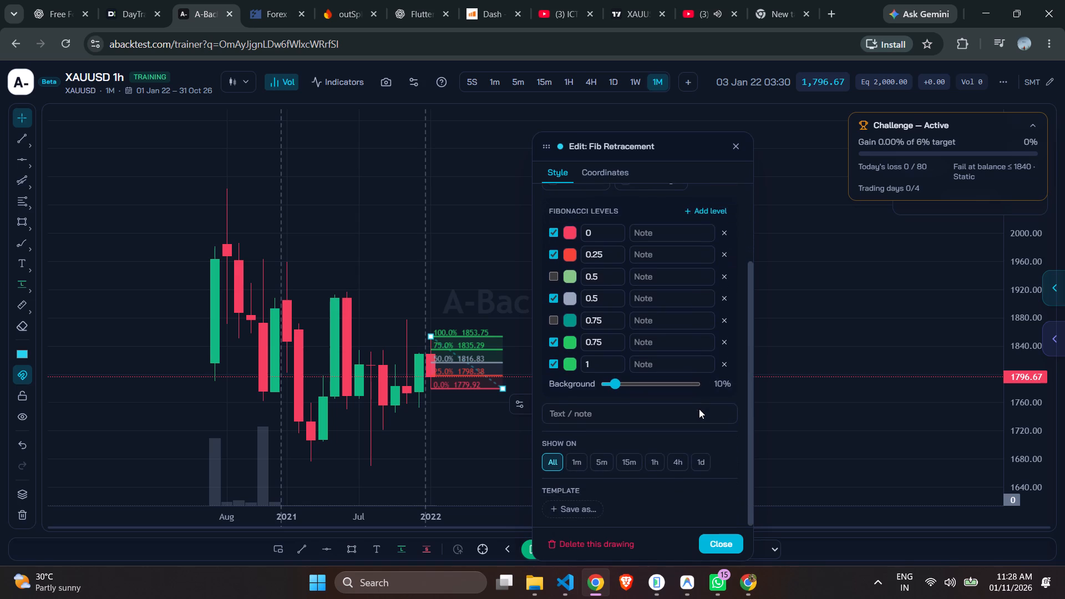
pyautogui.scroll(-5, 699, 409)
pyautogui.click(580, 506)
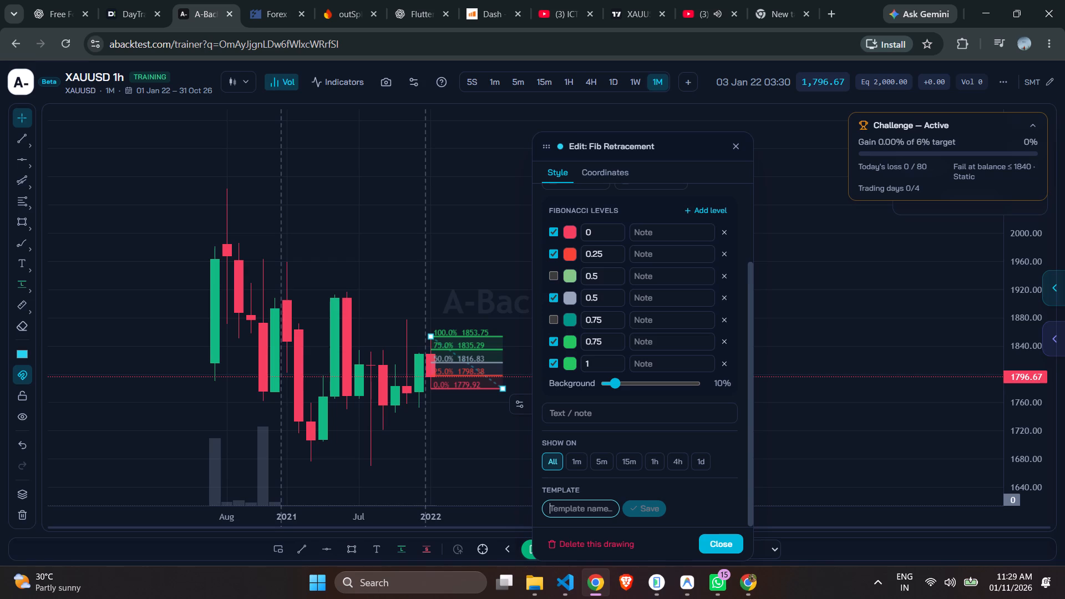
pyautogui.write('CRT')
pyautogui.write('-FIB')
pyautogui.click(647, 506)
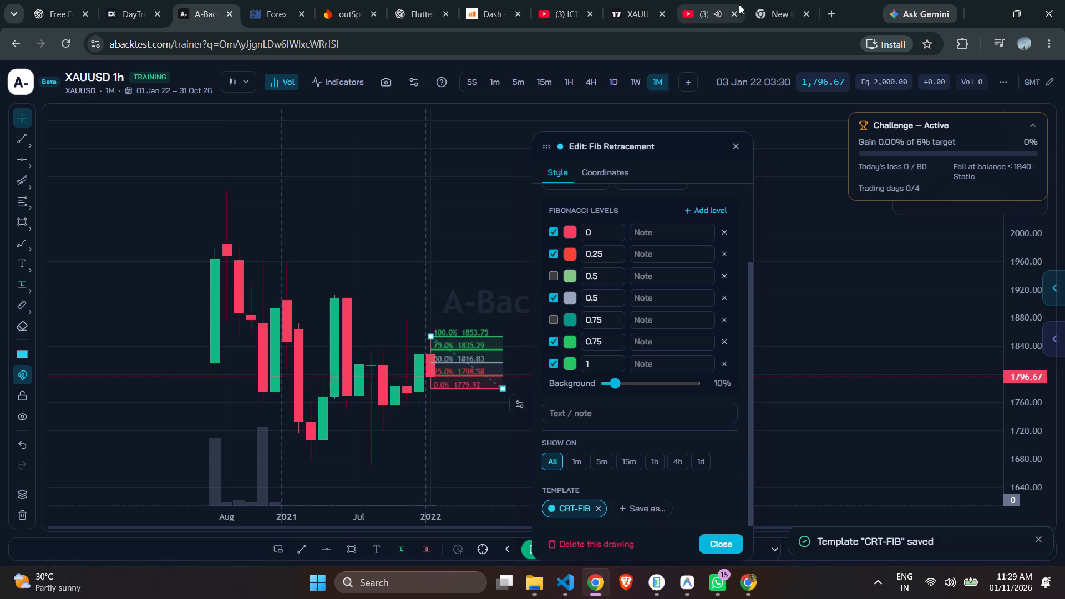
pyautogui.click(734, 152)
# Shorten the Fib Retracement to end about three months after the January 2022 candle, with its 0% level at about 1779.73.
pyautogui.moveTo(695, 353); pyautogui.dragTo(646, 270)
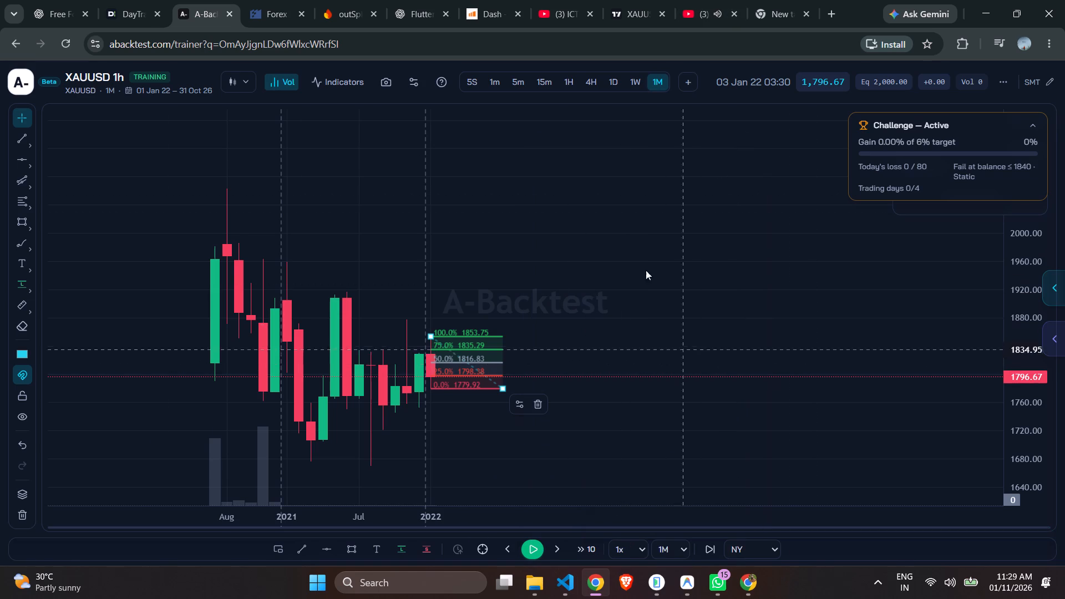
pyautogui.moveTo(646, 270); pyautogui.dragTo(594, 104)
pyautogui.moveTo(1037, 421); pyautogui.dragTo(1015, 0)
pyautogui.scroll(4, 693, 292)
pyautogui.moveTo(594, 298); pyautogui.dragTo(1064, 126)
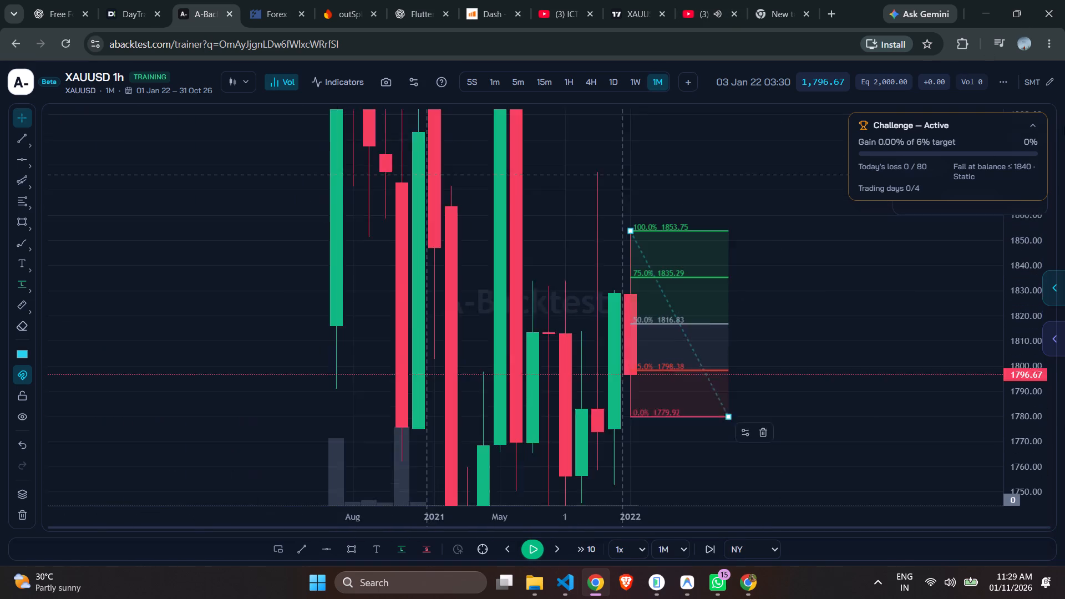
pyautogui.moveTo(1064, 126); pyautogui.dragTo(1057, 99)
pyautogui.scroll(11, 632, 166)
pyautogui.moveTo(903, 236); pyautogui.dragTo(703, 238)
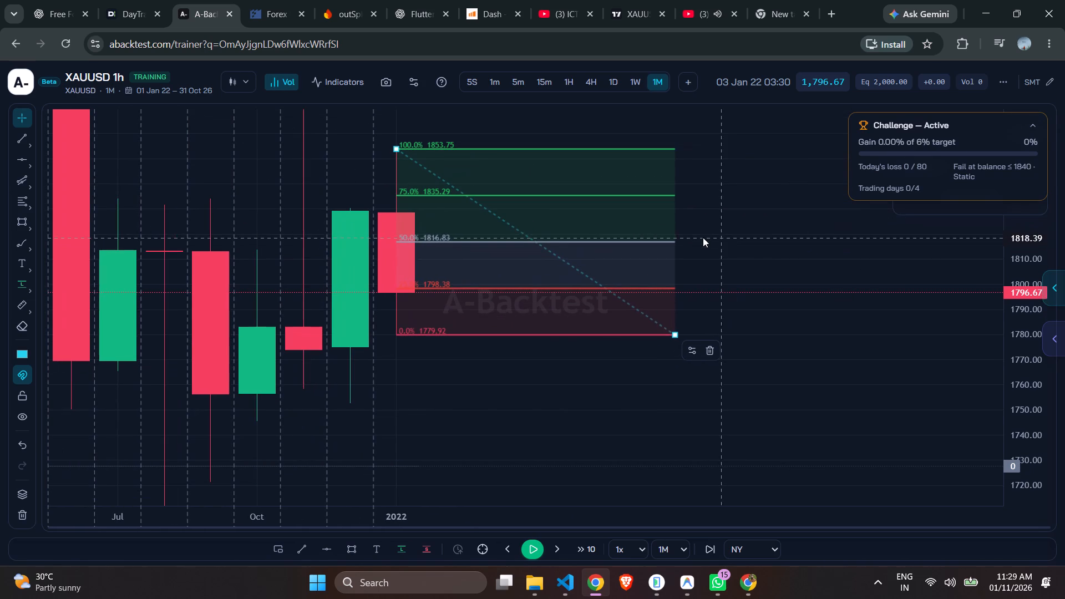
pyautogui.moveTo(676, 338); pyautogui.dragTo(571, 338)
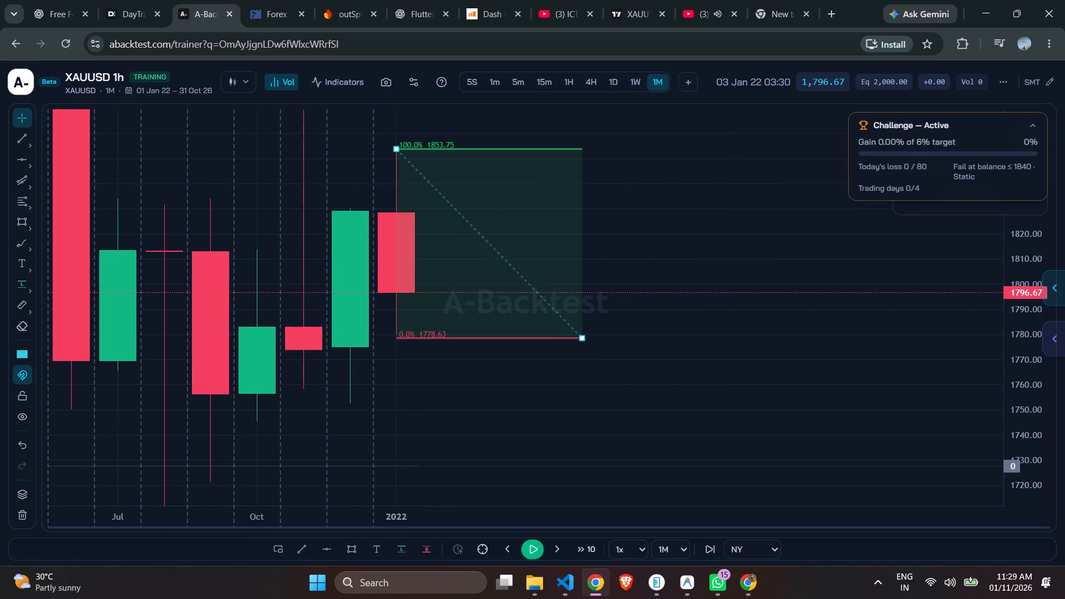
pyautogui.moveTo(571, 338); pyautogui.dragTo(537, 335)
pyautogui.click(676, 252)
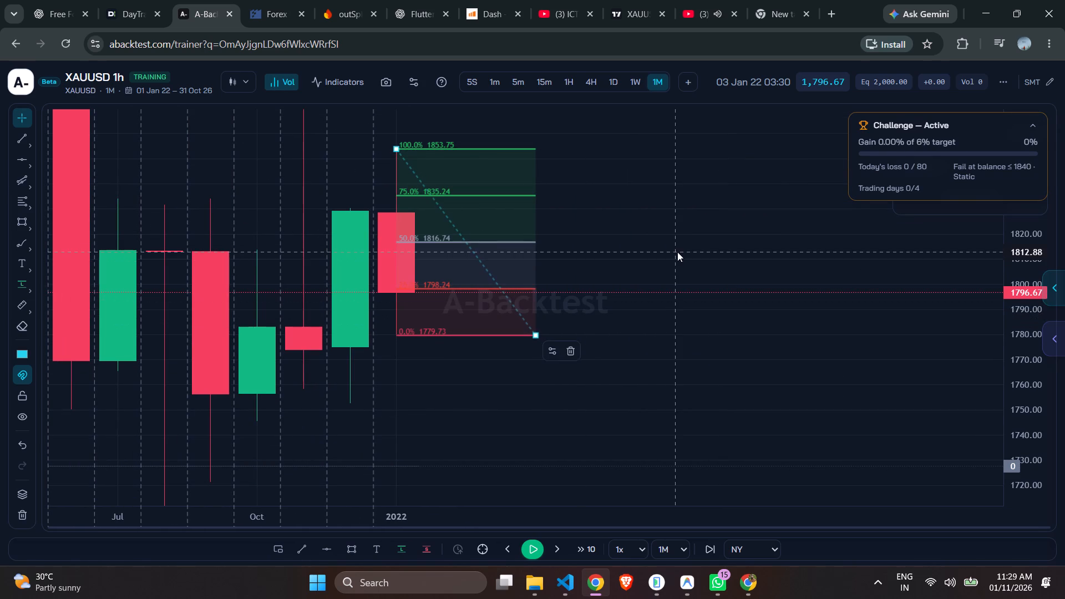
# Switch to the weekly chart and examine the Fib Retracement against the weekly candles.
pyautogui.moveTo(622, 224); pyautogui.dragTo(775, 244)
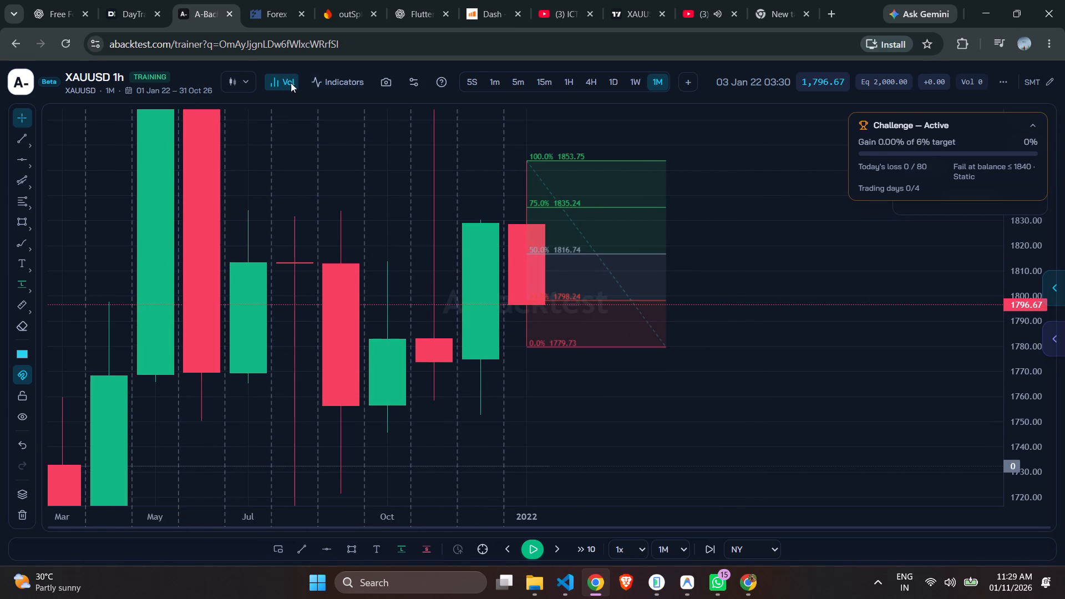
pyautogui.click(628, 85)
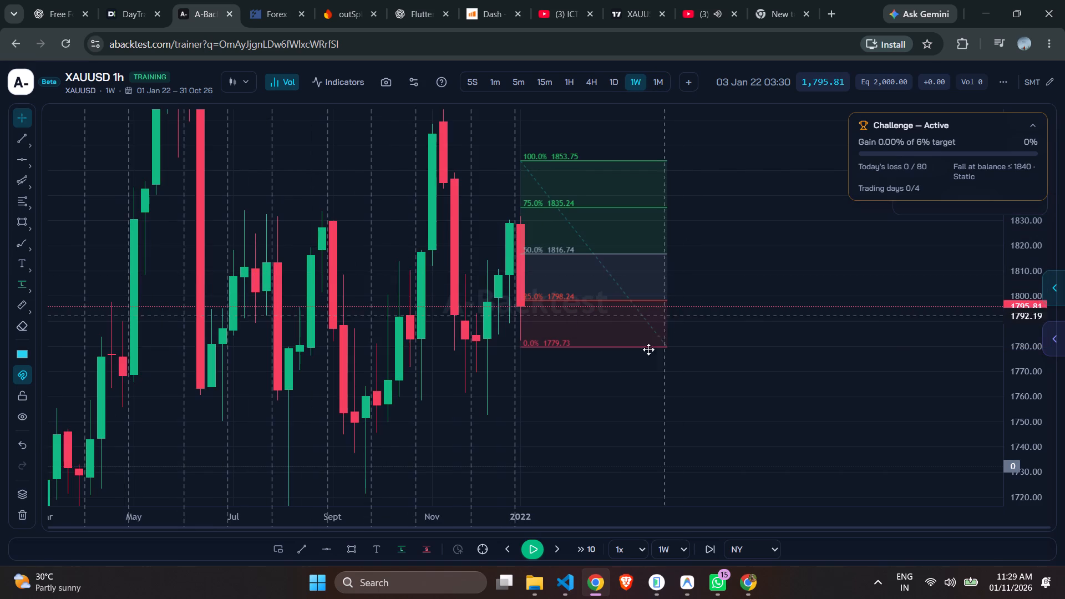
pyautogui.scroll(3, 735, 268)
pyautogui.moveTo(729, 258); pyautogui.dragTo(744, 318)
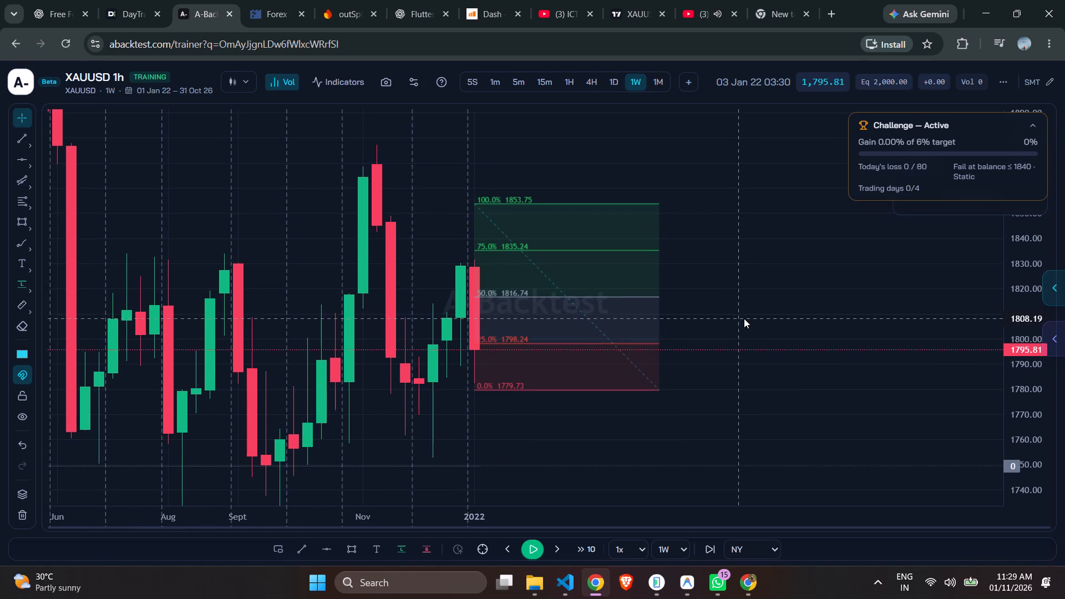
# Delete the Fib Retracement from the chart.
pyautogui.click(651, 387)
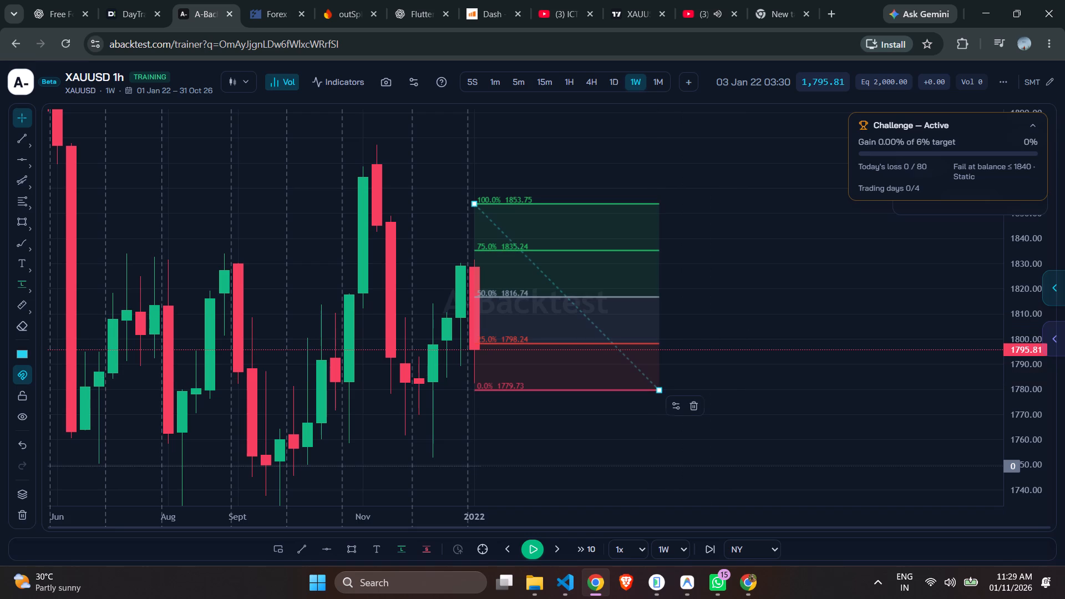
pyautogui.press('Delete')
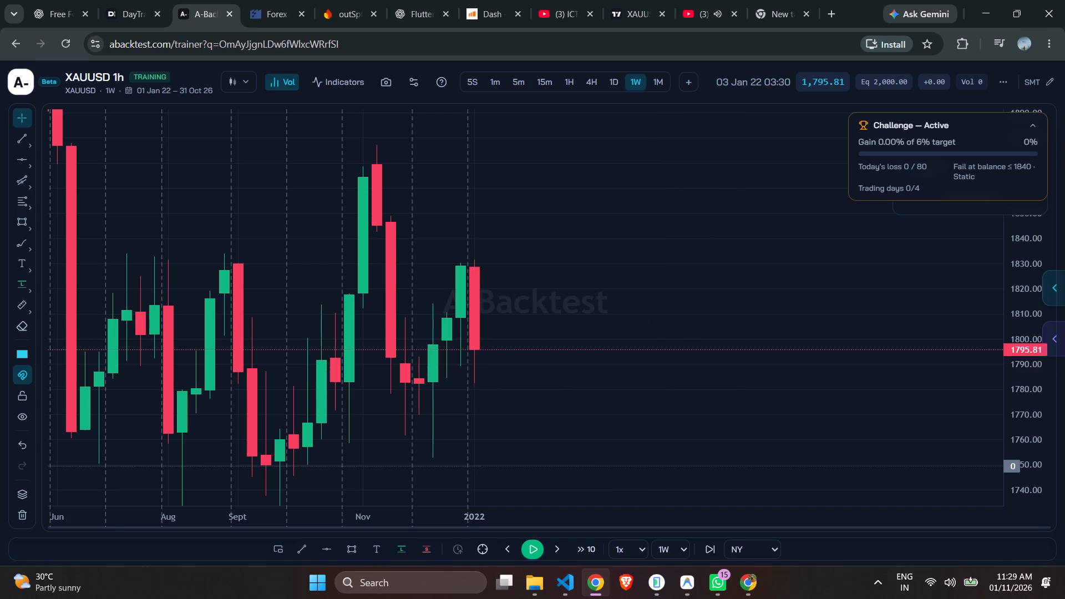
# Return to the monthly chart and draw a Fib Retracement from the January 2022 candle's high at 1853.75 to its low at about 1780.56.
pyautogui.click(663, 77)
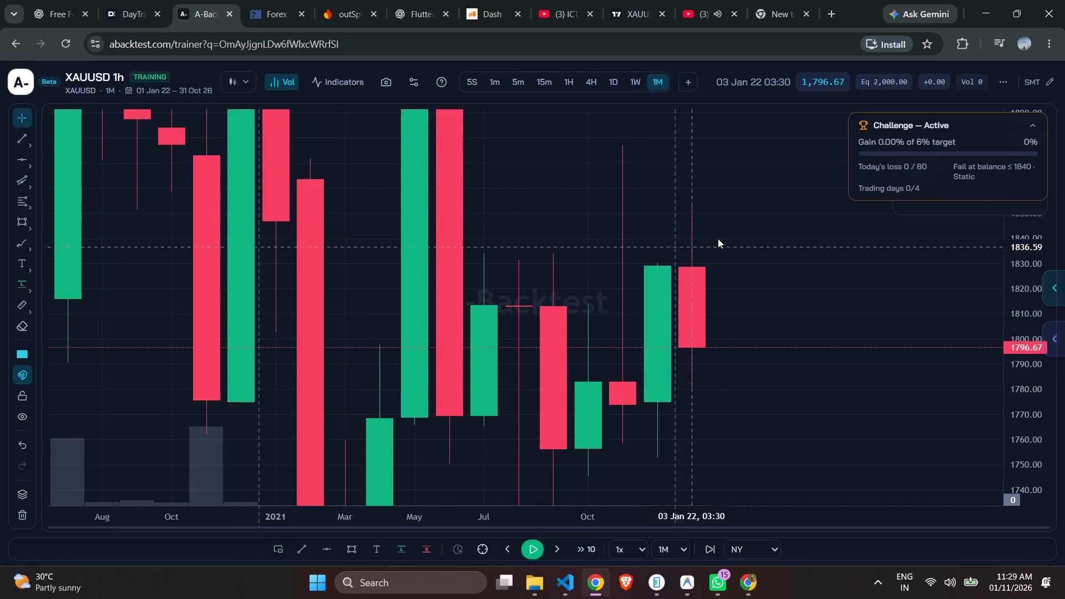
pyautogui.scroll(-2, 722, 237)
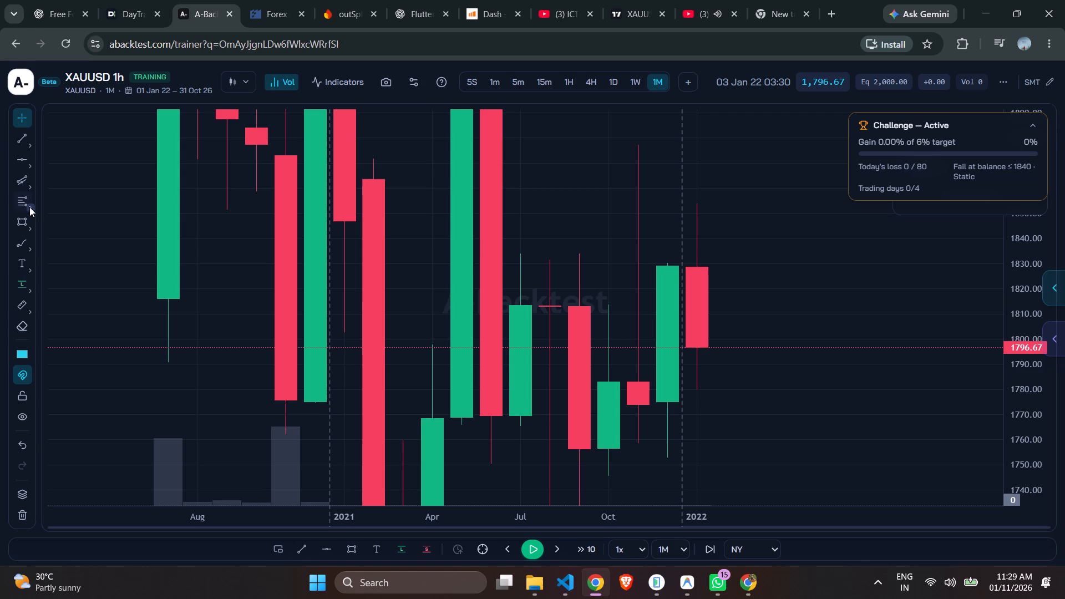
pyautogui.click(30, 164)
pyautogui.click(30, 146)
pyautogui.click(30, 146)
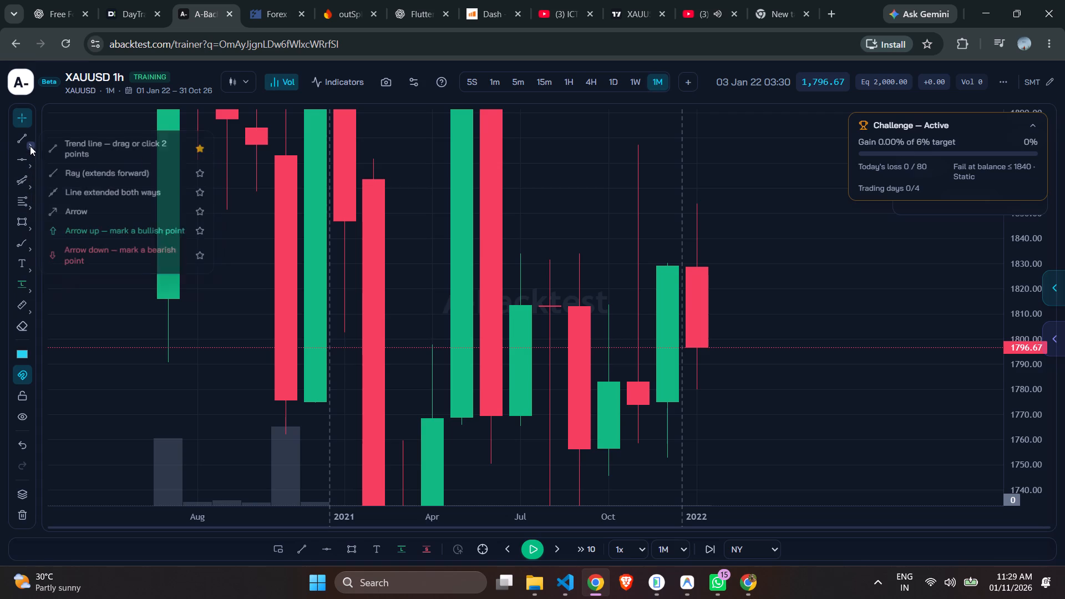
pyautogui.click(30, 207)
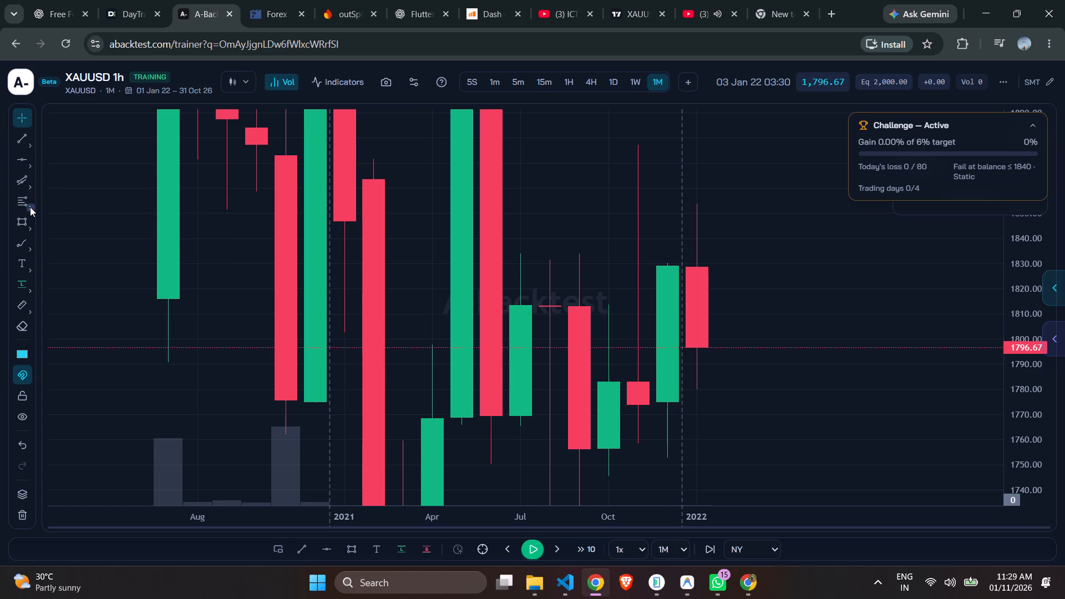
pyautogui.click(30, 207)
pyautogui.click(75, 201)
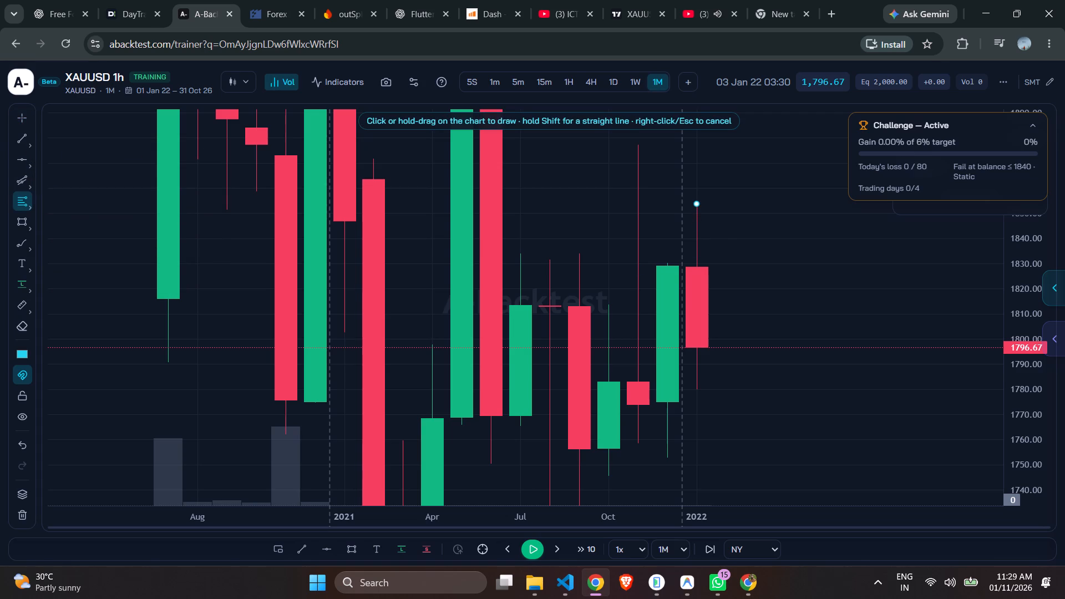
pyautogui.moveTo(701, 206); pyautogui.dragTo(810, 388)
pyautogui.scroll(7, 855, 302)
pyautogui.scroll(-1, 878, 293)
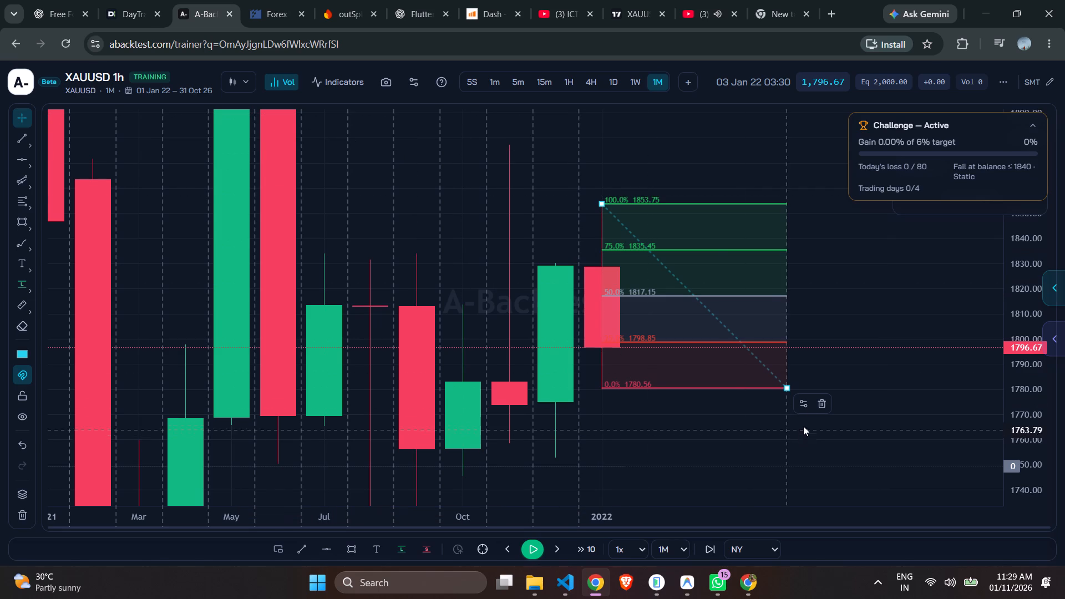
# Open the new Fib Retracement's settings and set its line width to the thinnest option.
pyautogui.click(808, 404)
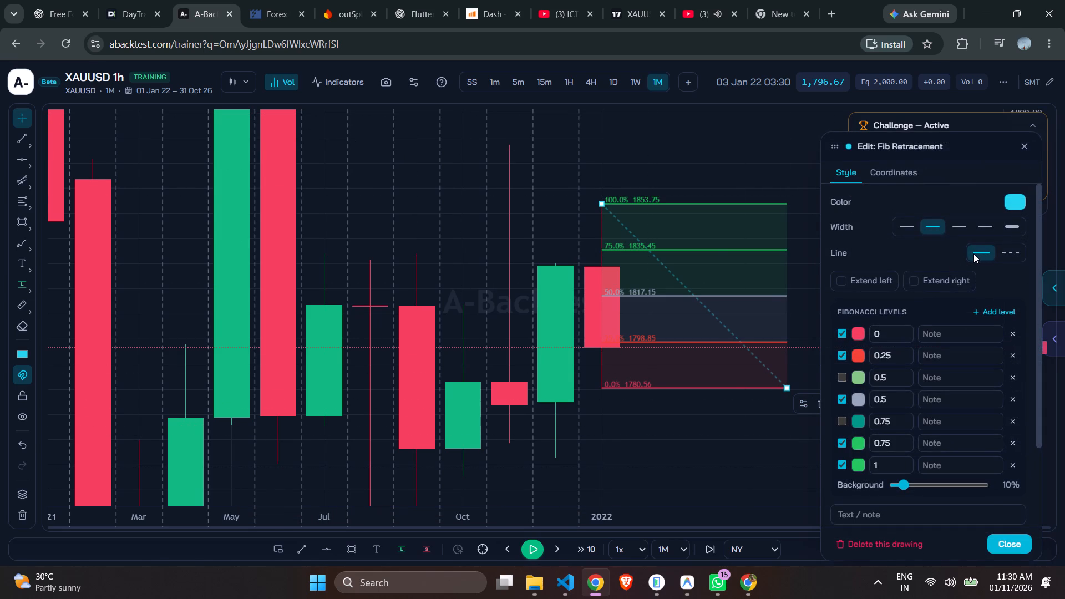
pyautogui.click(900, 231)
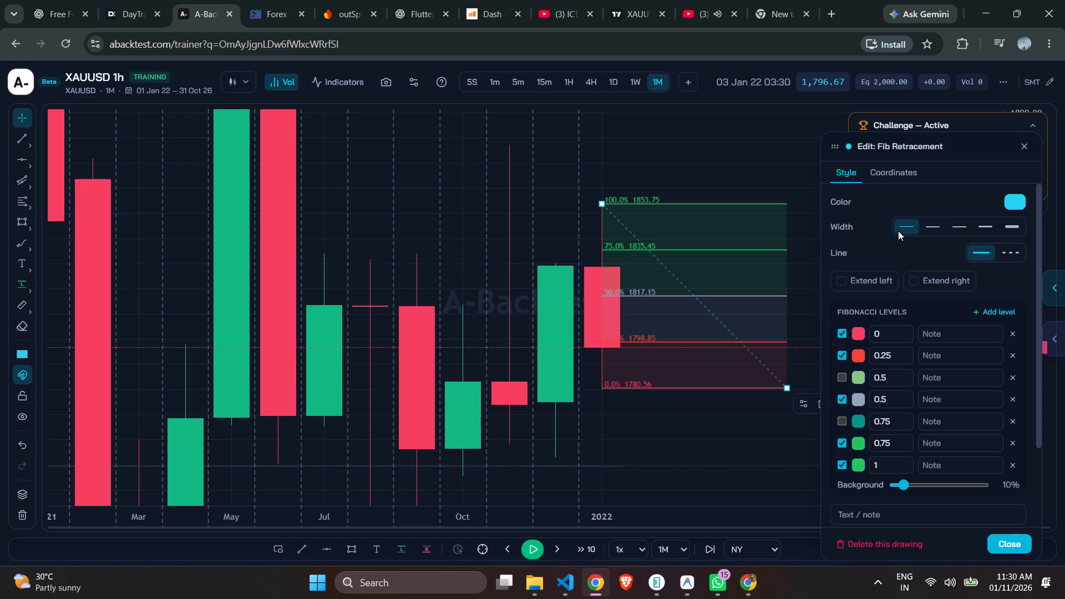
pyautogui.moveTo(889, 252); pyautogui.dragTo(854, 256)
pyautogui.scroll(-3, 854, 256)
pyautogui.scroll(-1, 906, 280)
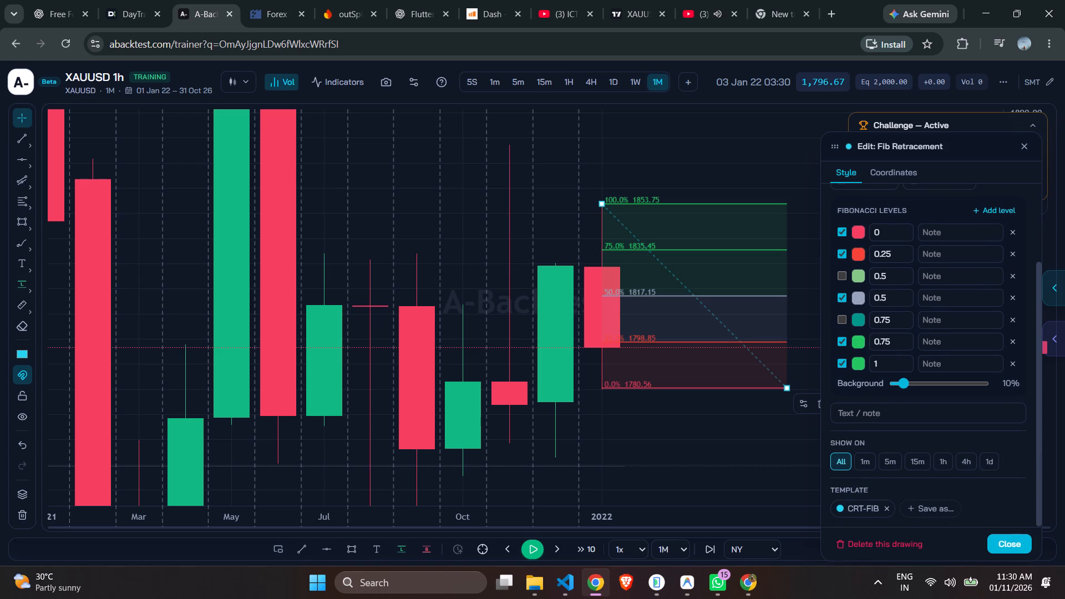
pyautogui.scroll(-2, 867, 352)
pyautogui.scroll(4, 960, 435)
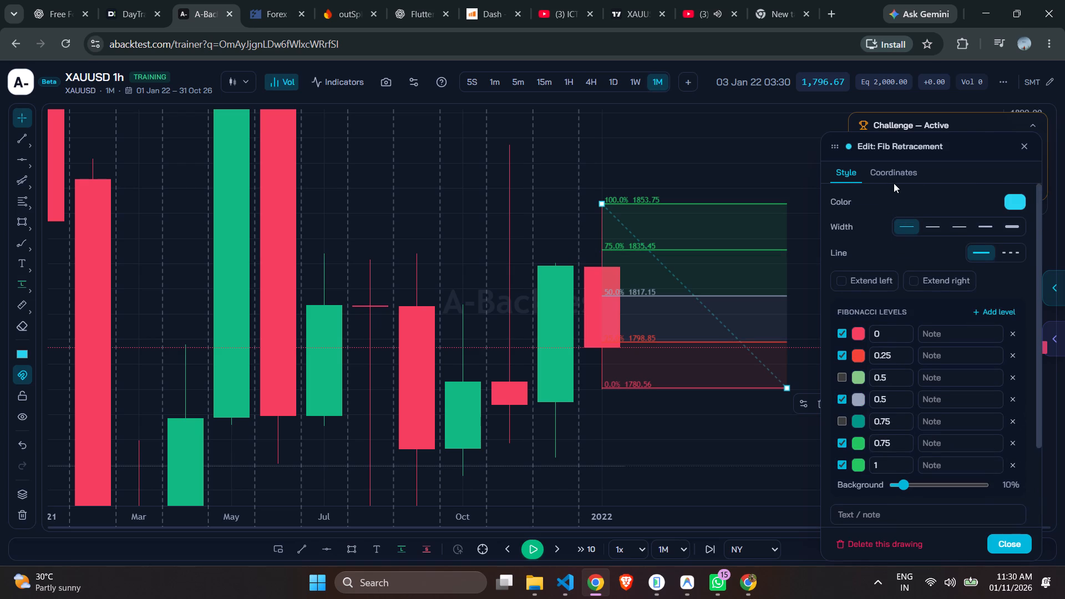
pyautogui.click(893, 171)
pyautogui.click(849, 170)
# Set the Fib Retracement's background opacity to 0% and its line style to dashed.
pyautogui.scroll(-1, 933, 333)
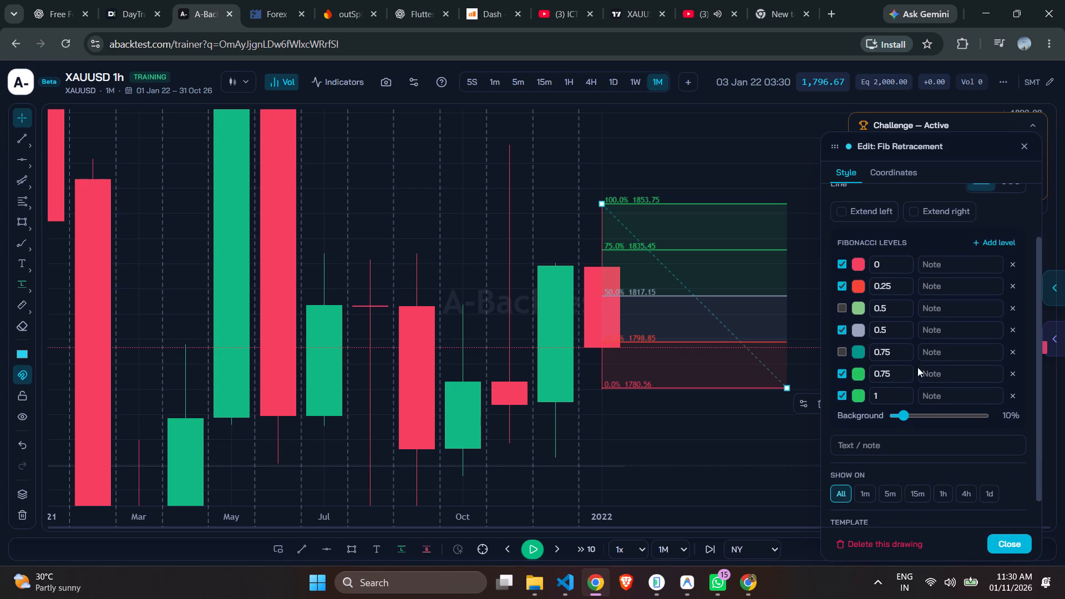
pyautogui.moveTo(906, 414); pyautogui.dragTo(894, 416)
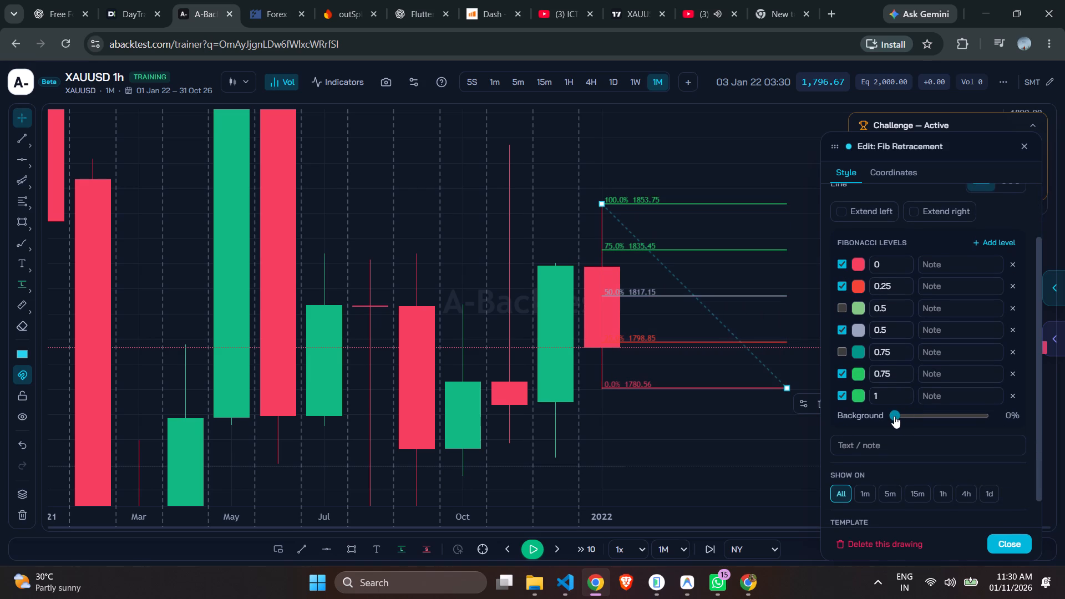
pyautogui.moveTo(894, 416); pyautogui.dragTo(894, 416)
pyautogui.scroll(2, 963, 311)
pyautogui.scroll(-1, 963, 311)
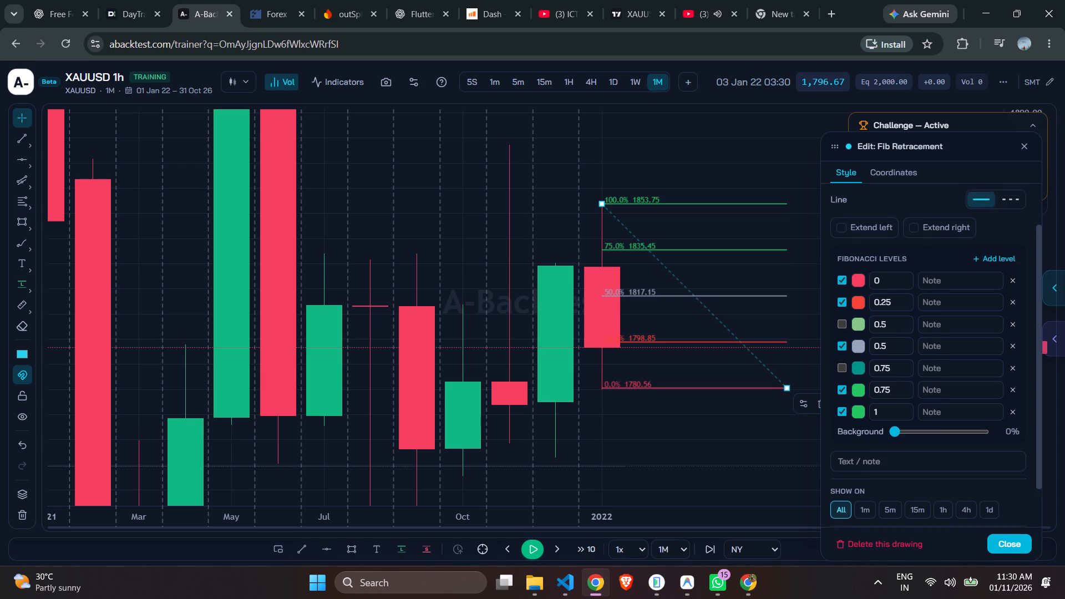
pyautogui.scroll(2, 963, 311)
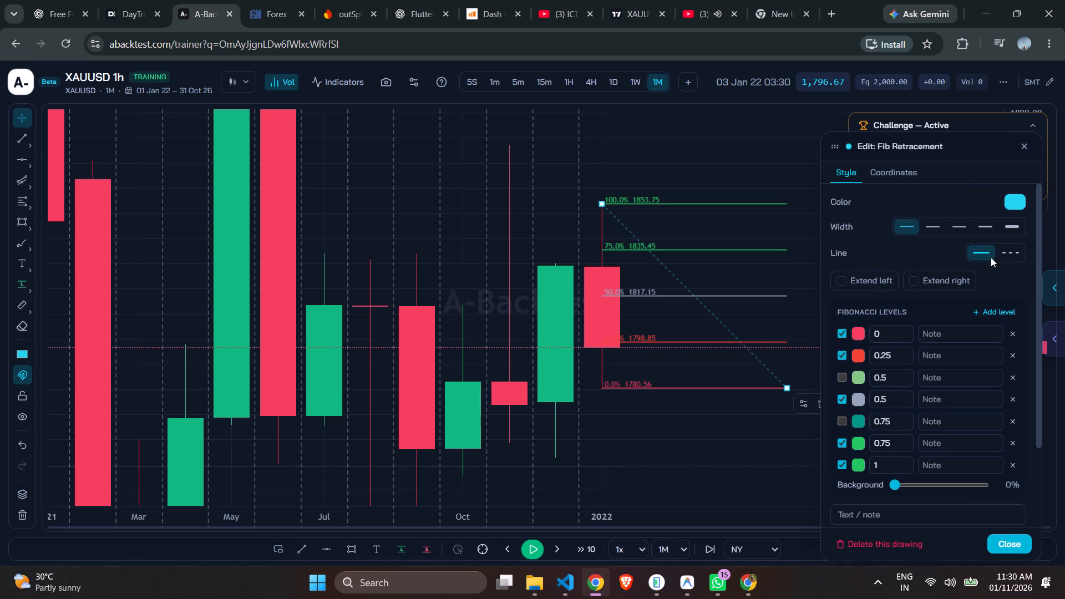
pyautogui.click(981, 255)
pyautogui.click(1005, 255)
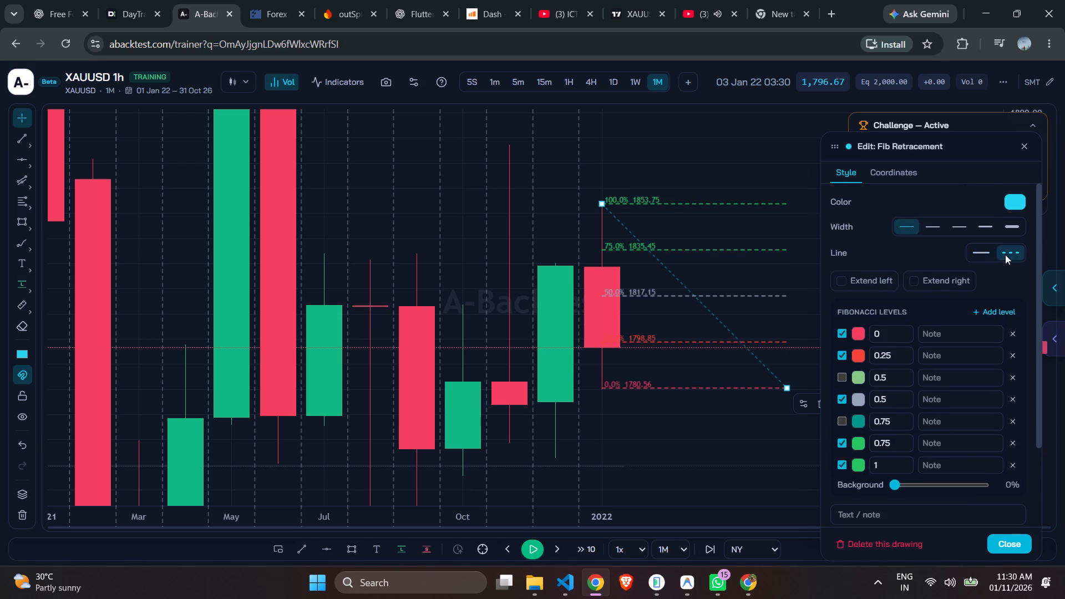
# Change the Fib Retracement's main colour to near-black, keep its line style dashed, and close its settings.
pyautogui.click(991, 255)
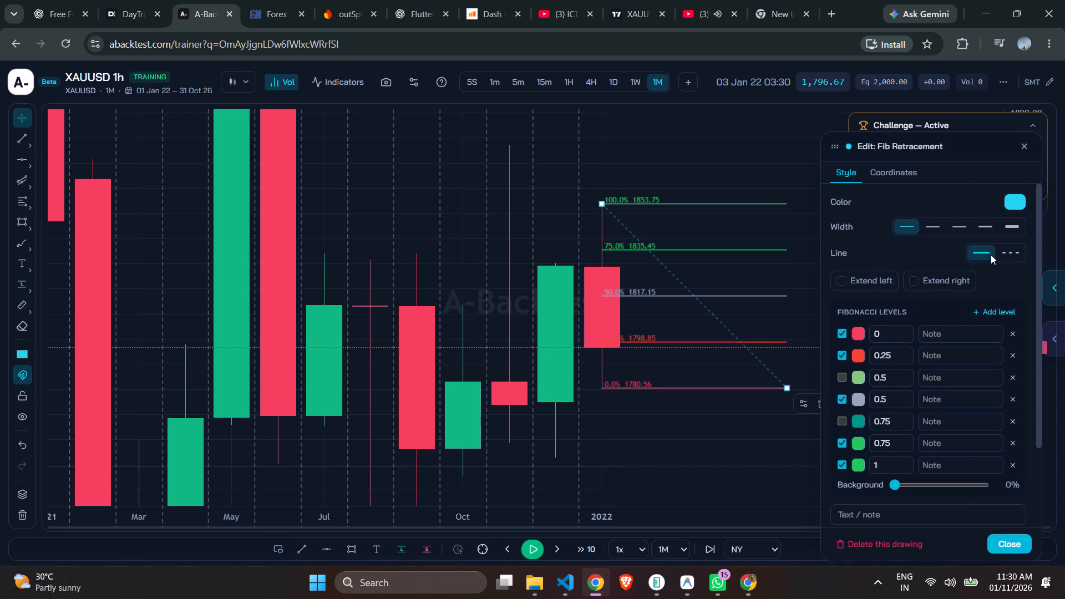
pyautogui.click(1005, 253)
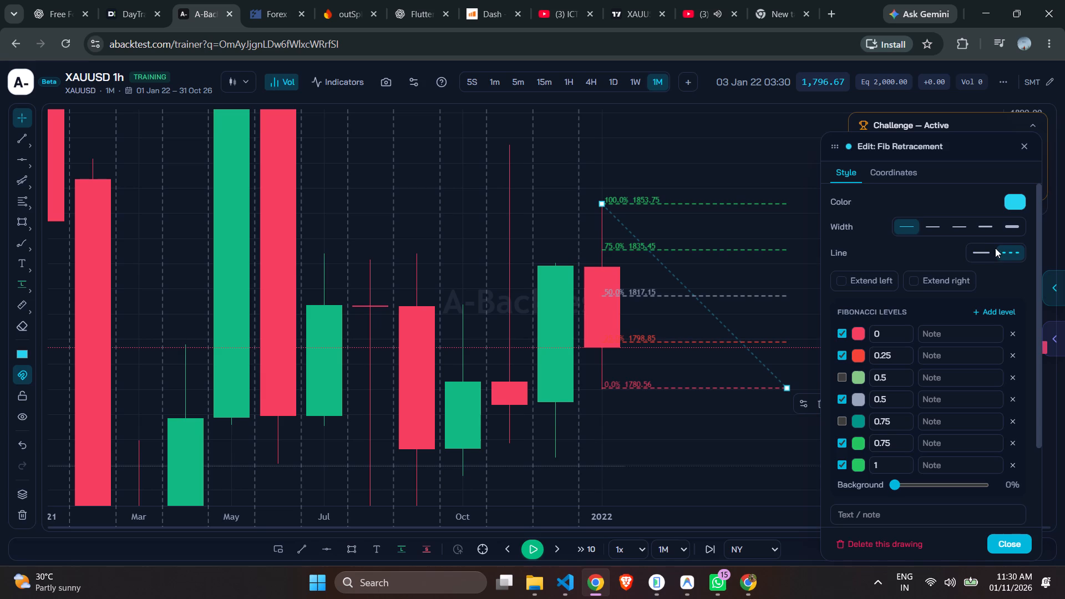
pyautogui.click(1014, 196)
pyautogui.click(947, 229)
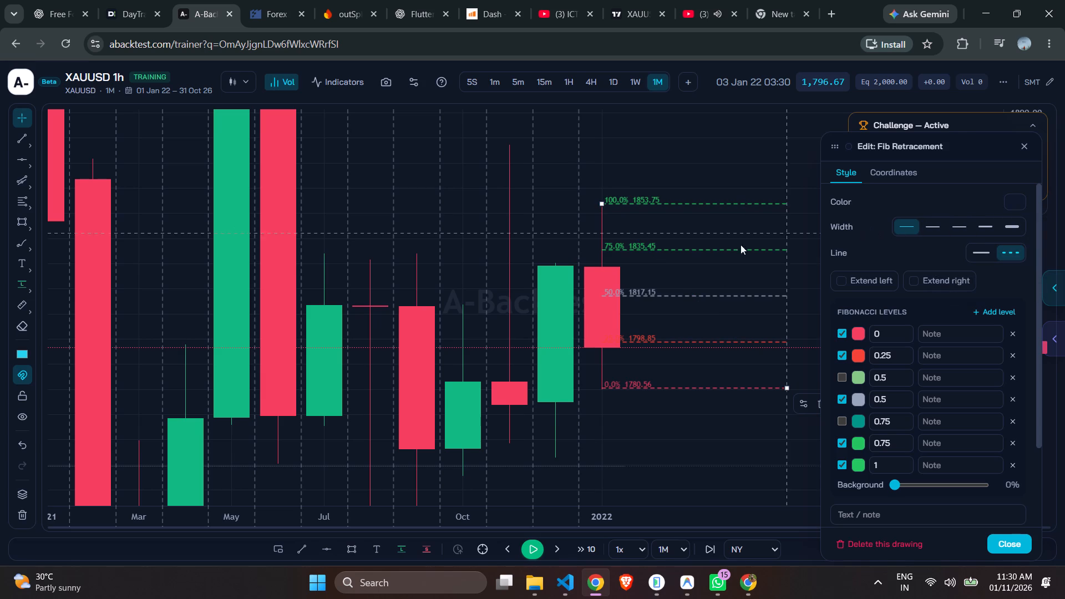
pyautogui.click(1015, 544)
# On the weekly chart, refit the Fib Retracement to the January 2022 candle's high at 1831.62 and low at 1782.32.
pyautogui.moveTo(818, 313); pyautogui.dragTo(751, 314)
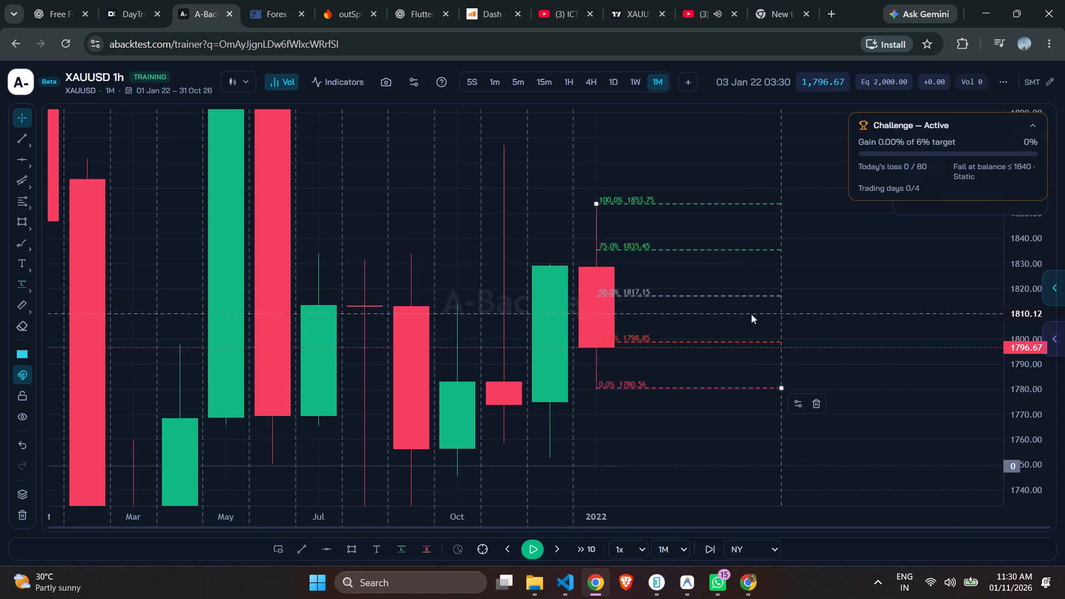
pyautogui.moveTo(751, 314); pyautogui.dragTo(705, 314)
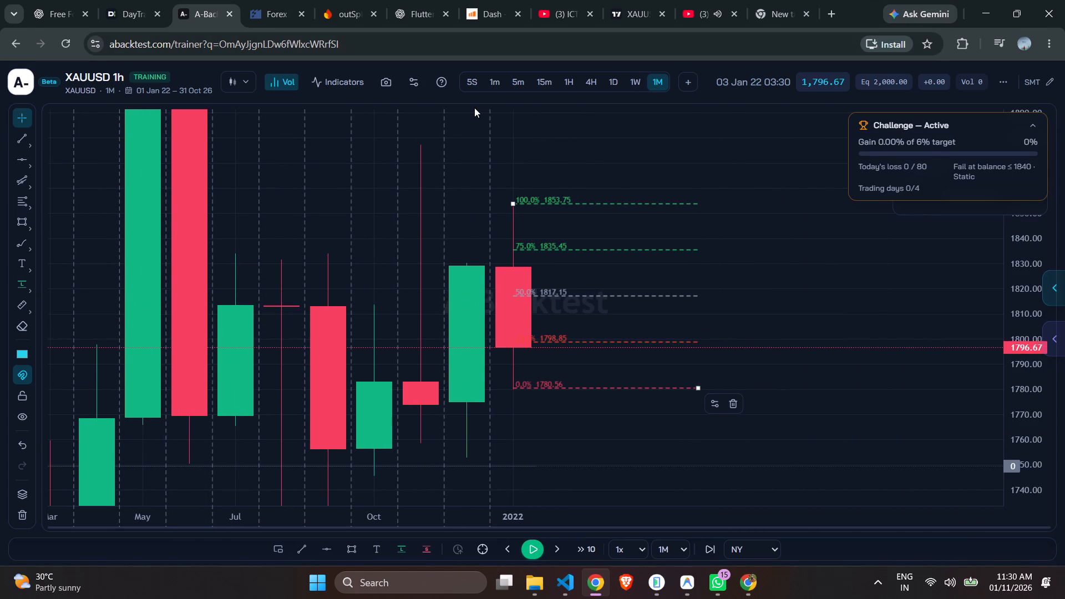
pyautogui.click(628, 82)
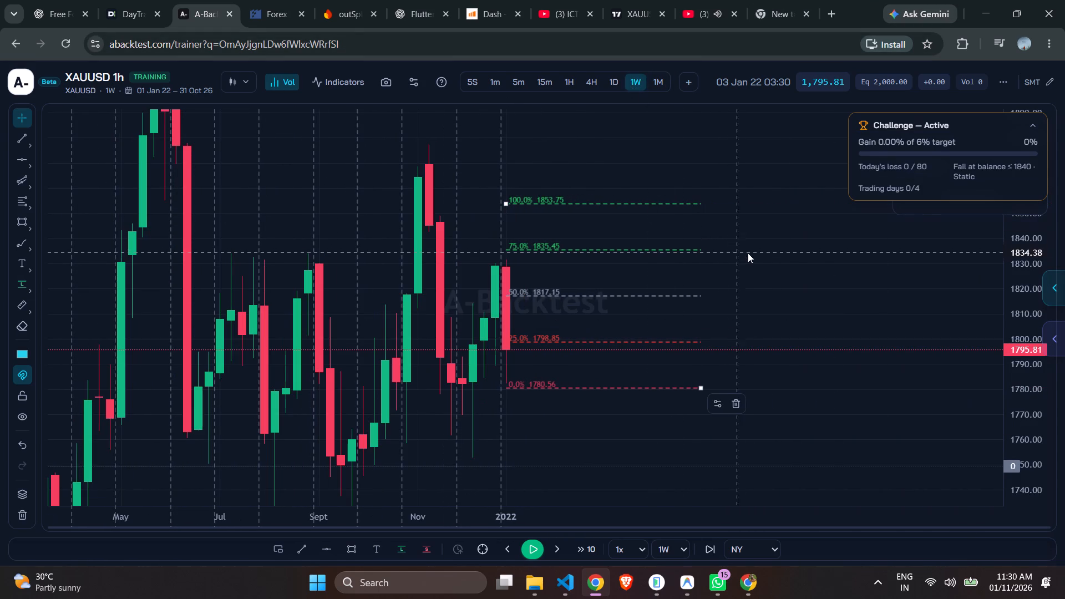
pyautogui.moveTo(752, 253); pyautogui.dragTo(634, 250)
pyautogui.scroll(1, 648, 243)
pyautogui.moveTo(645, 240); pyautogui.dragTo(758, 246)
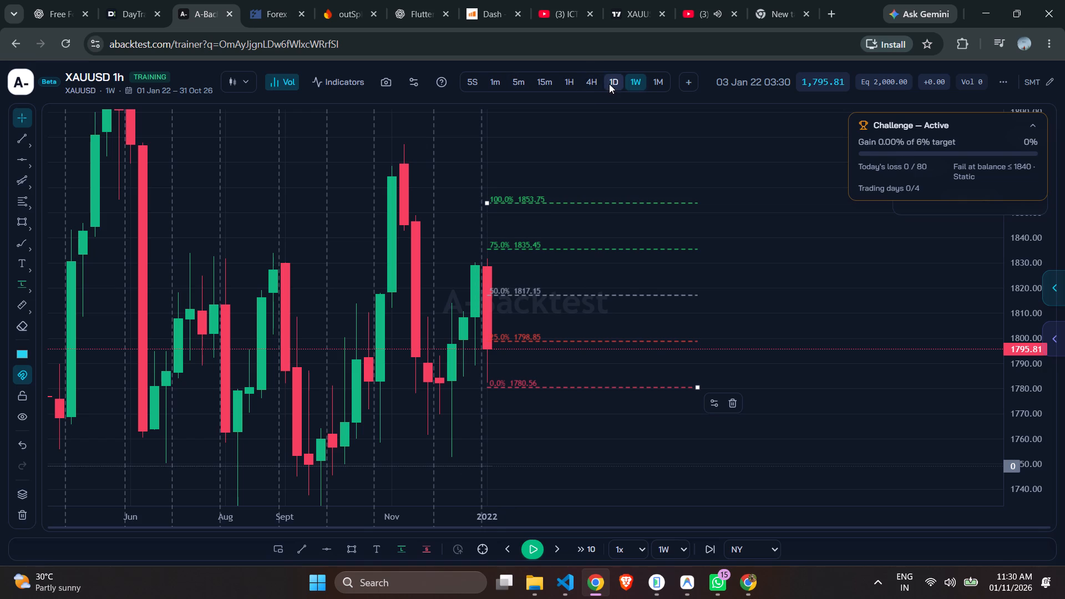
pyautogui.moveTo(489, 207); pyautogui.dragTo(490, 252)
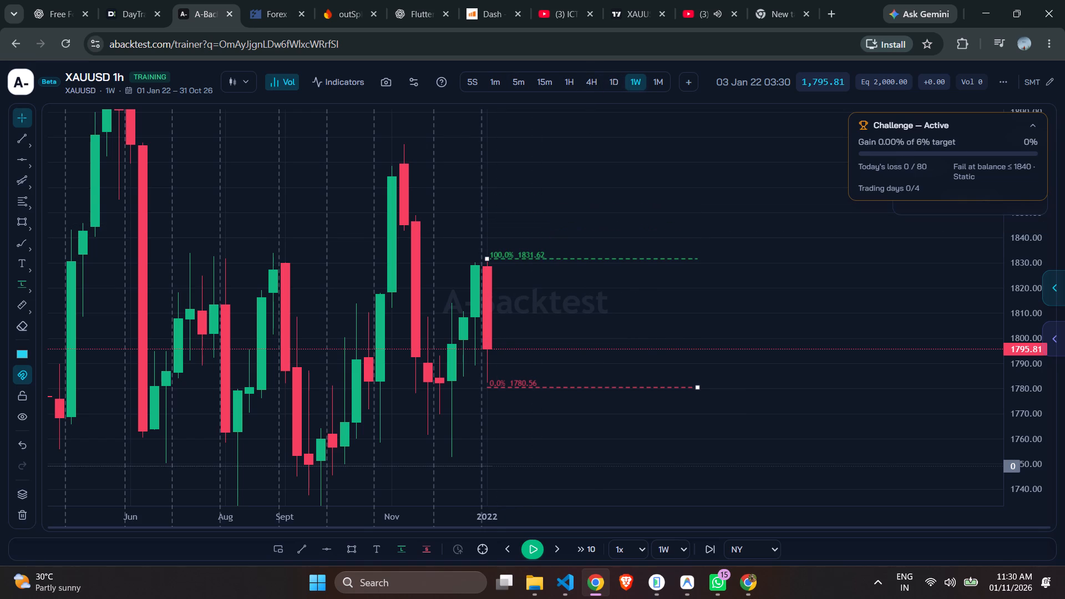
pyautogui.moveTo(490, 252); pyautogui.dragTo(490, 253)
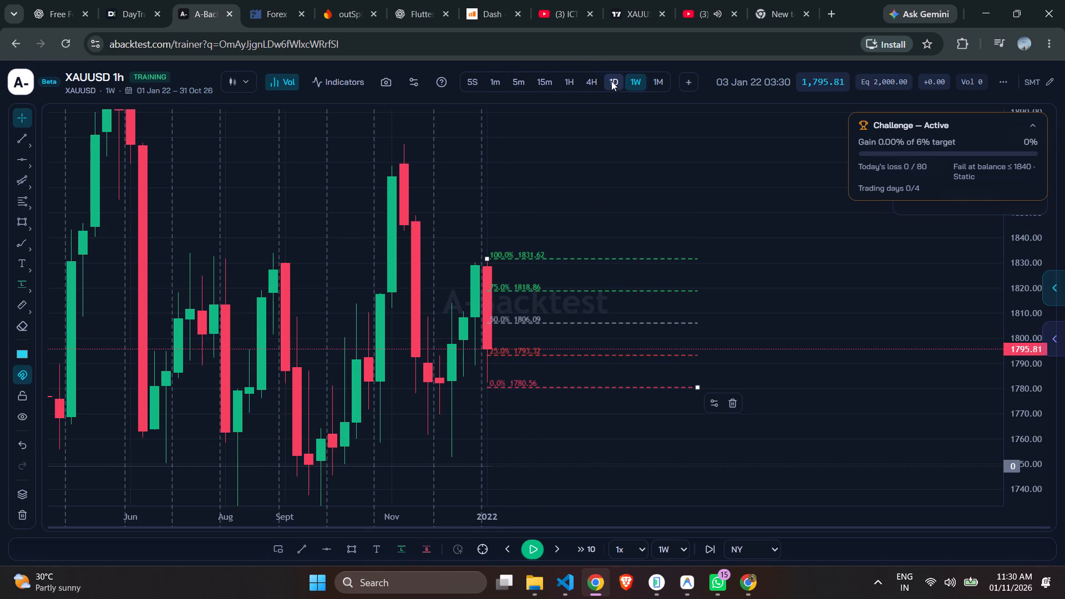
pyautogui.click(486, 387)
pyautogui.click(486, 387)
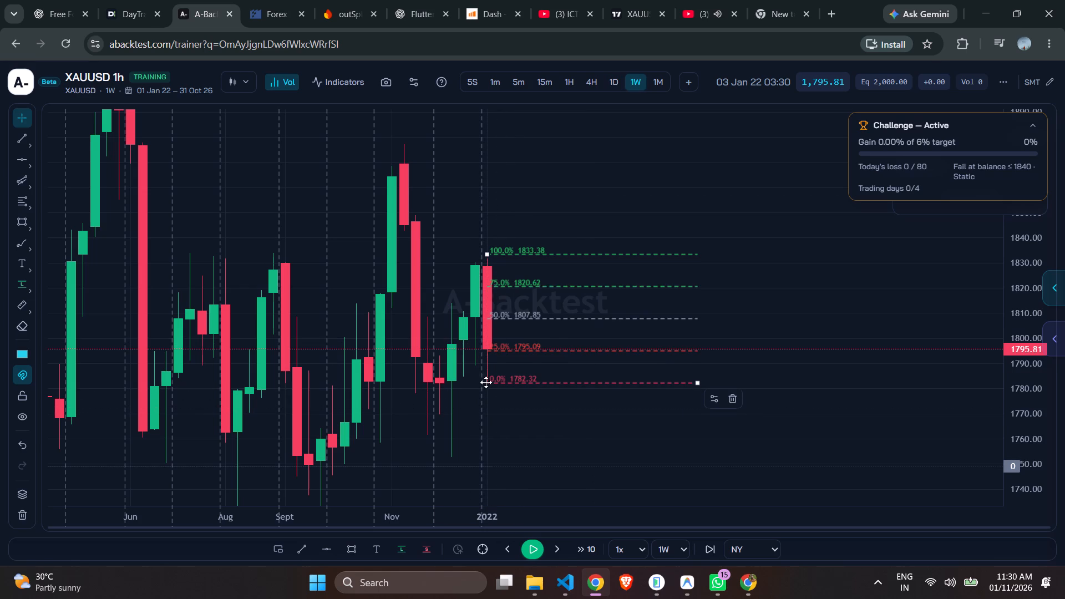
pyautogui.click(489, 259)
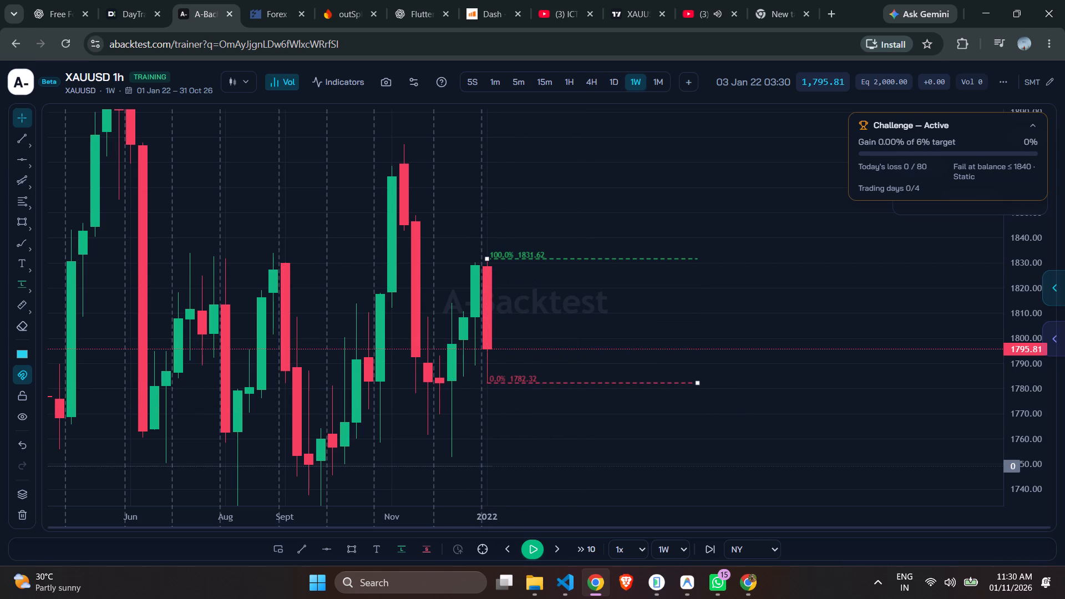
pyautogui.click(569, 240)
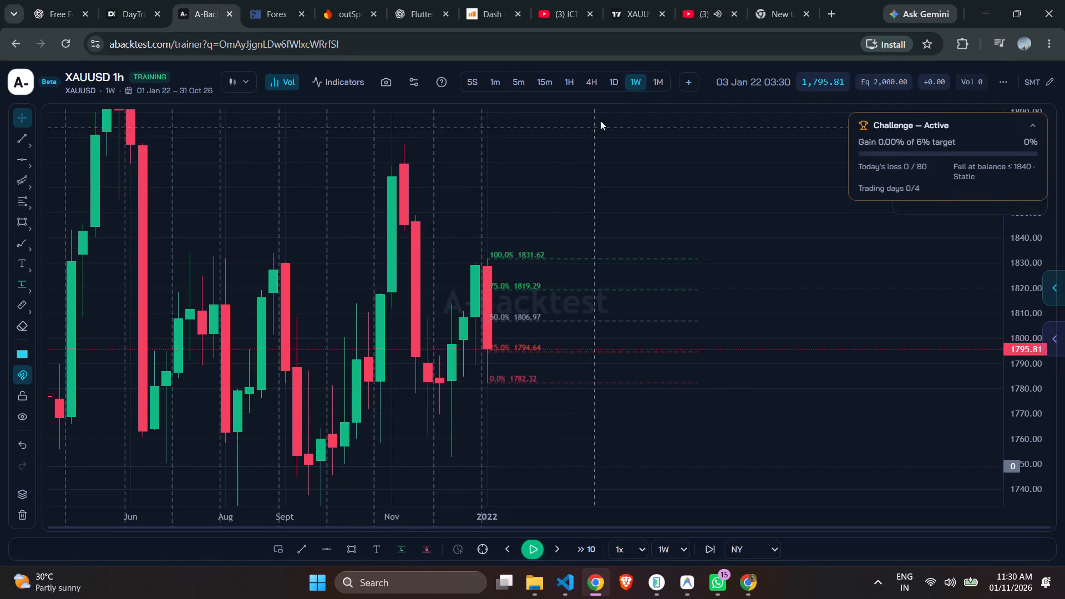
# Switch to the daily chart and examine the recent candles against the Fib Retracement levels.
pyautogui.click(609, 82)
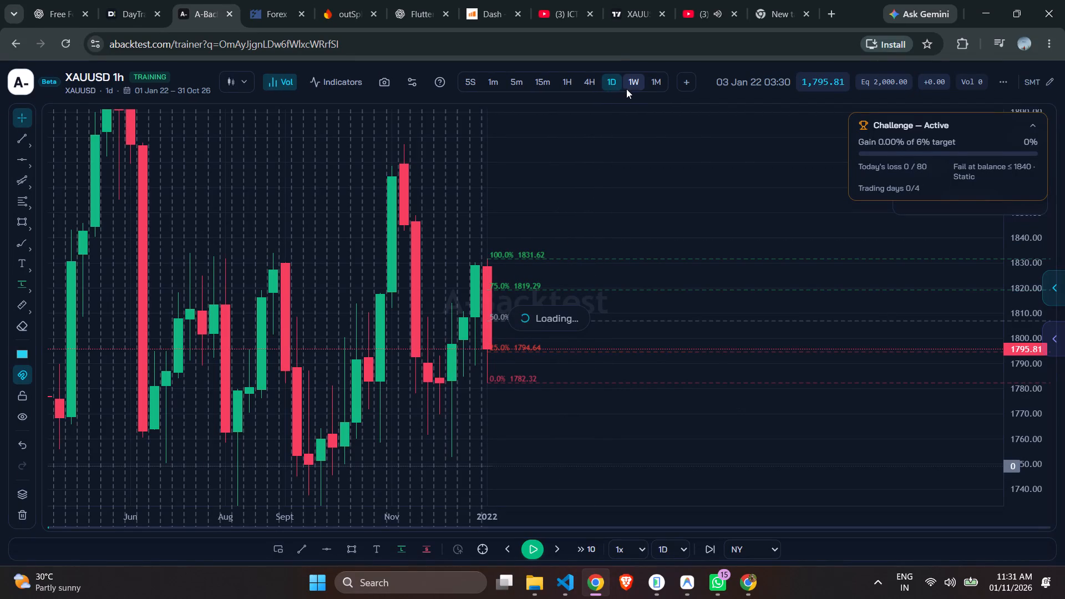
pyautogui.scroll(2, 1031, 378)
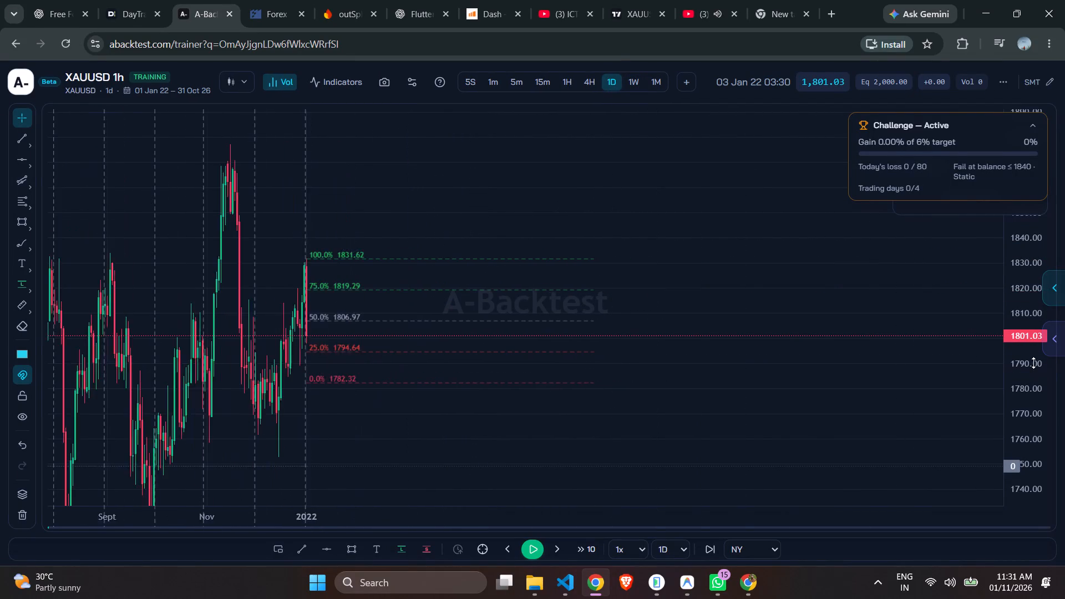
pyautogui.scroll(7, 1033, 363)
pyautogui.moveTo(563, 297); pyautogui.dragTo(895, 255)
pyautogui.scroll(3, 774, 253)
pyautogui.moveTo(491, 186); pyautogui.dragTo(787, 186)
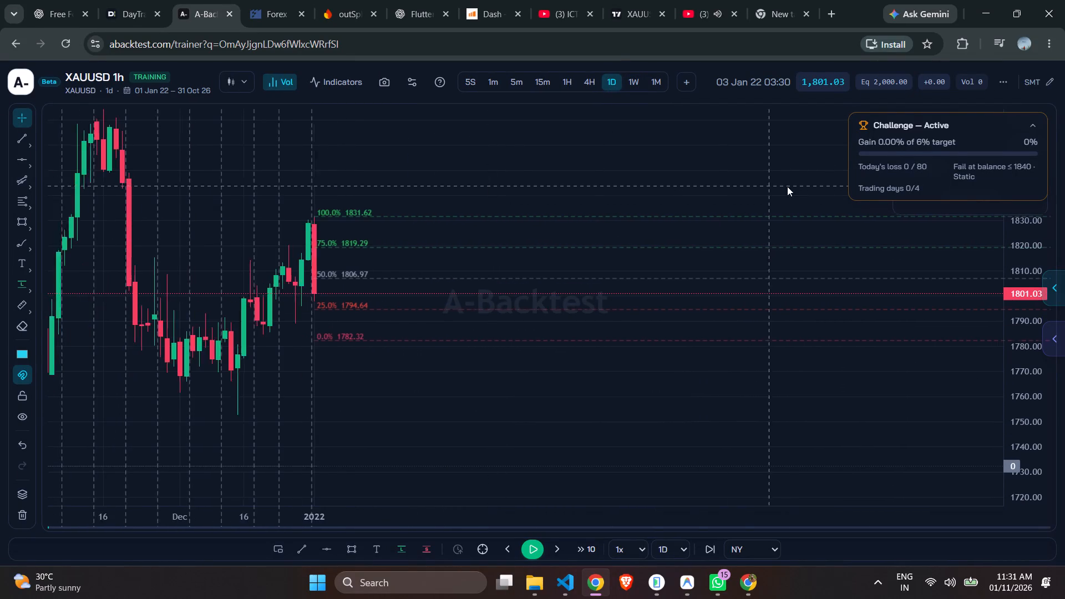
pyautogui.moveTo(787, 186); pyautogui.dragTo(789, 185)
pyautogui.scroll(2, 601, 155)
pyautogui.moveTo(460, 143); pyautogui.dragTo(819, 129)
pyautogui.scroll(2, 728, 148)
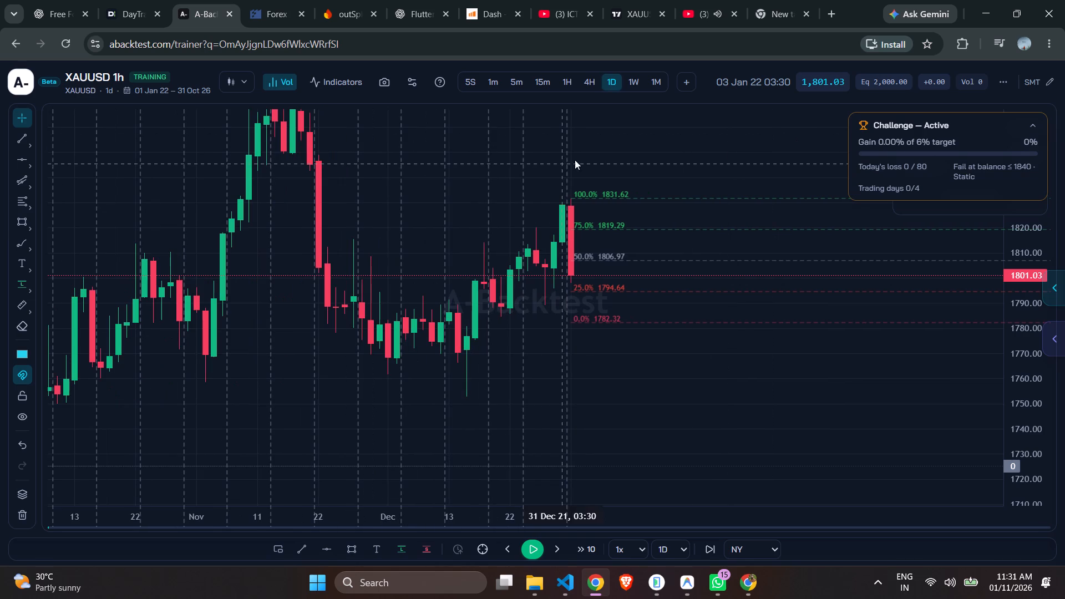
pyautogui.click(570, 155)
pyautogui.scroll(1, 570, 155)
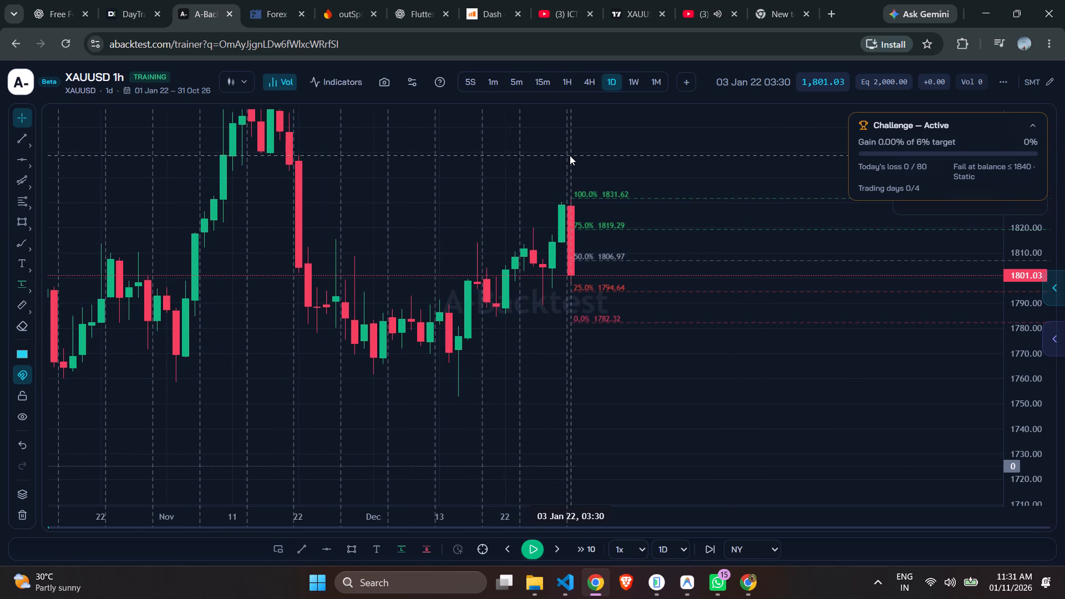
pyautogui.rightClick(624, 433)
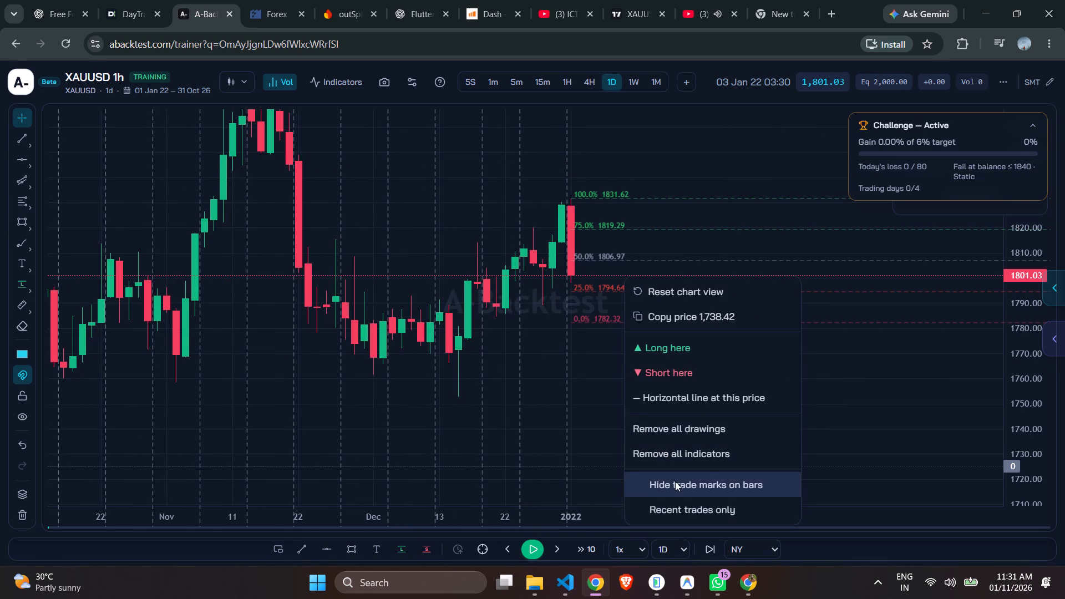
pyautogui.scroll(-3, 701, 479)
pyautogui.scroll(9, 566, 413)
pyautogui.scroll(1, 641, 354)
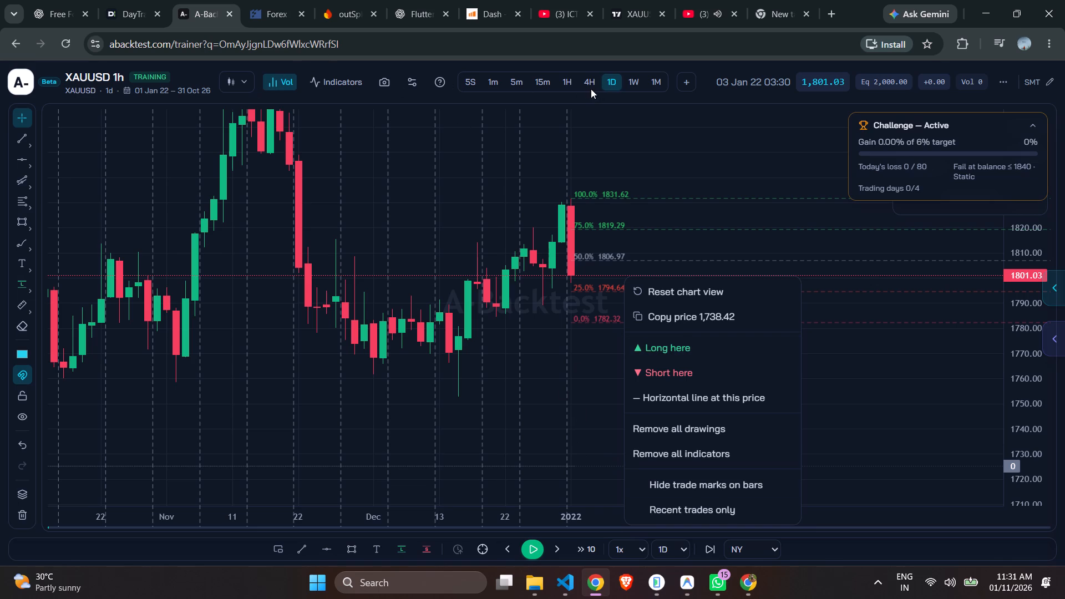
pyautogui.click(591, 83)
# Switch to the 4-hour chart and examine price around the start of 2022 against the Fib levels.
pyautogui.scroll(2, 682, 168)
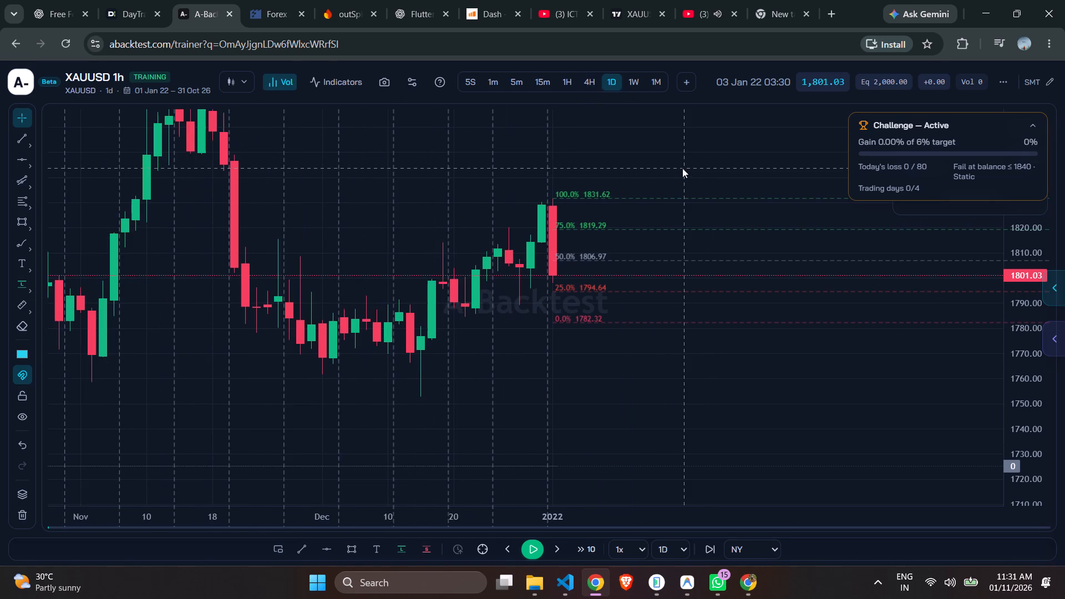
pyautogui.scroll(2, 682, 168)
pyautogui.click(590, 78)
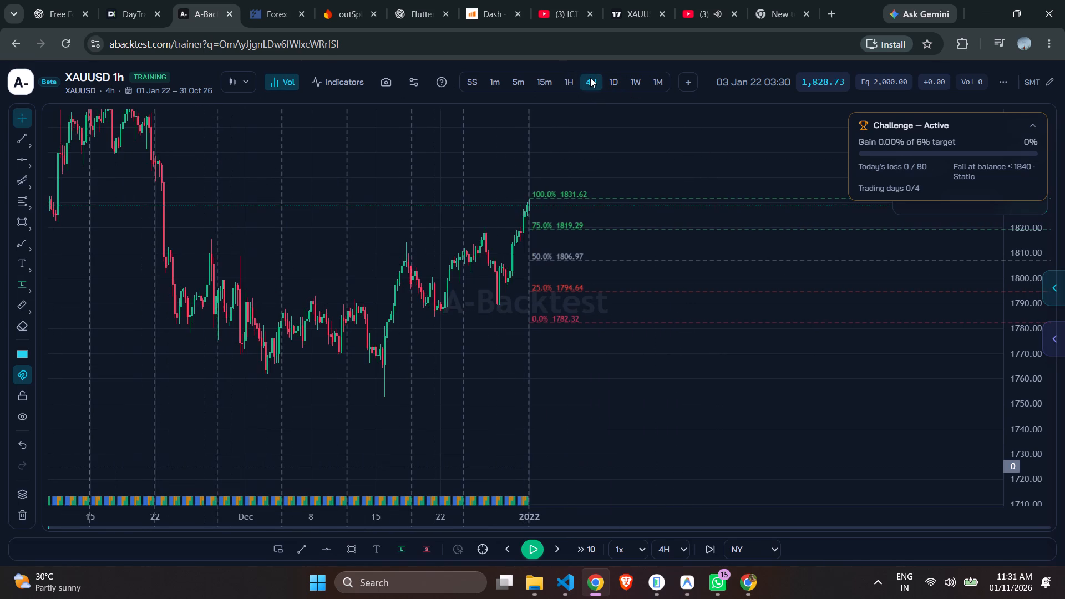
pyautogui.scroll(4, 543, 157)
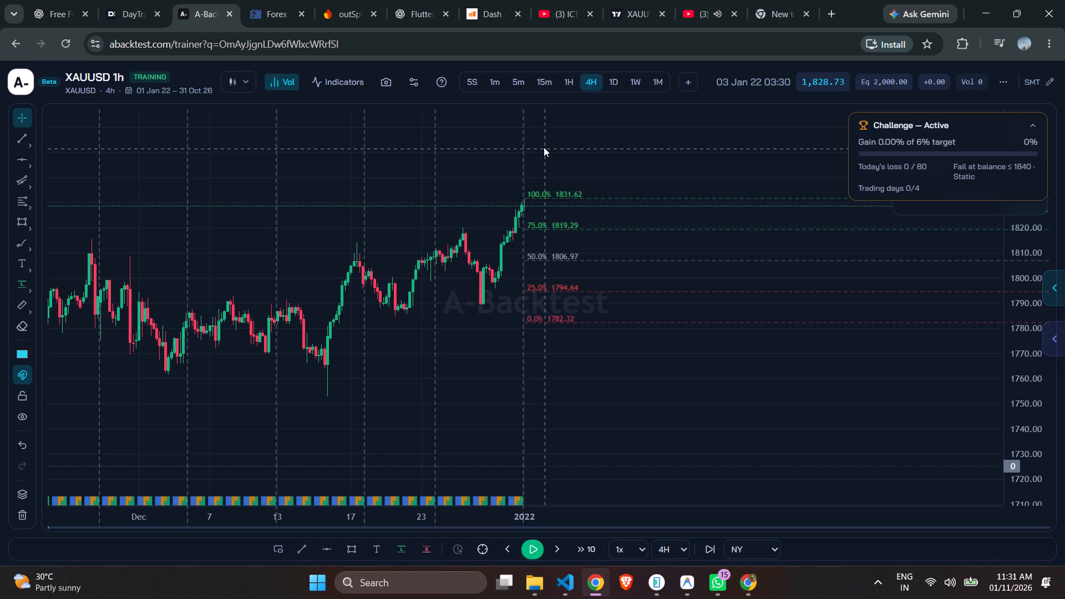
# Return to the daily chart and examine the price action from mid-2021 to January 2022 around the Fib levels.
pyautogui.click(614, 82)
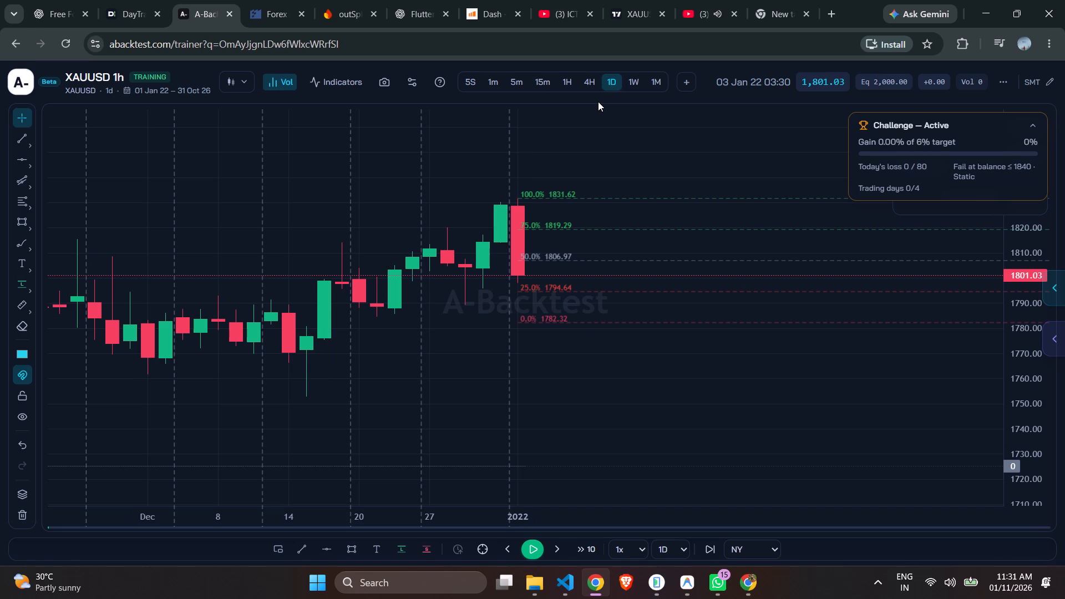
pyautogui.scroll(-6, 599, 102)
pyautogui.scroll(-11, 523, 155)
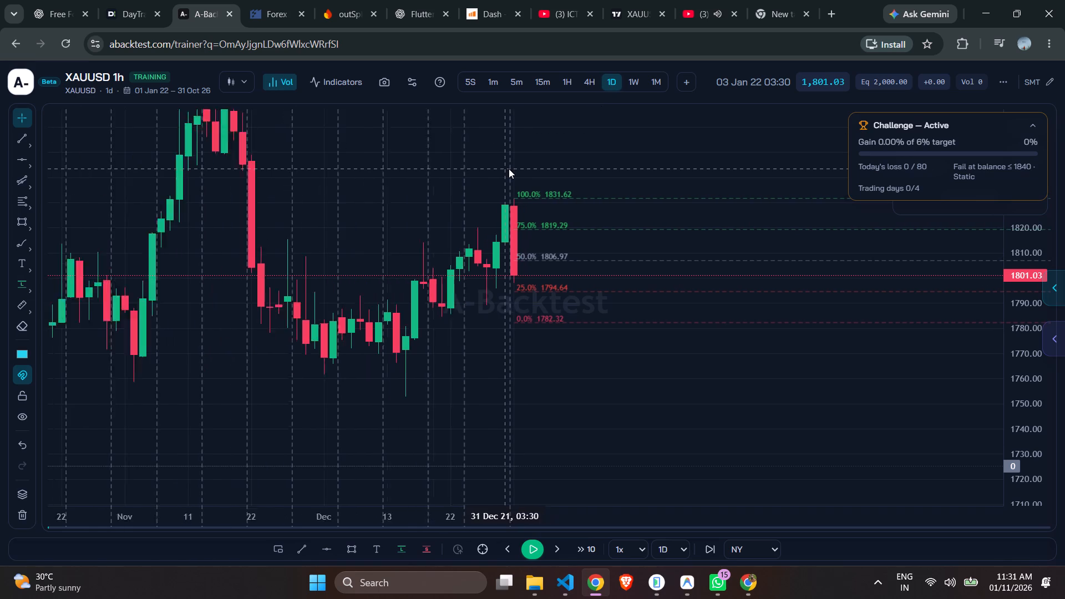
pyautogui.scroll(-6, 509, 169)
pyautogui.scroll(1, 509, 169)
pyautogui.scroll(-5, 509, 169)
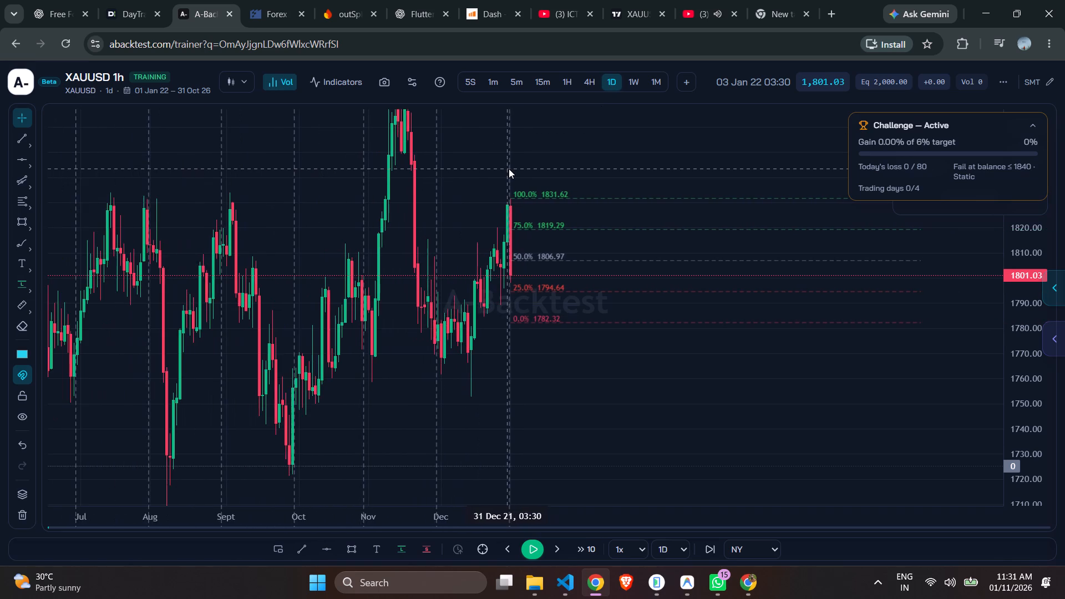
pyautogui.scroll(15, 509, 169)
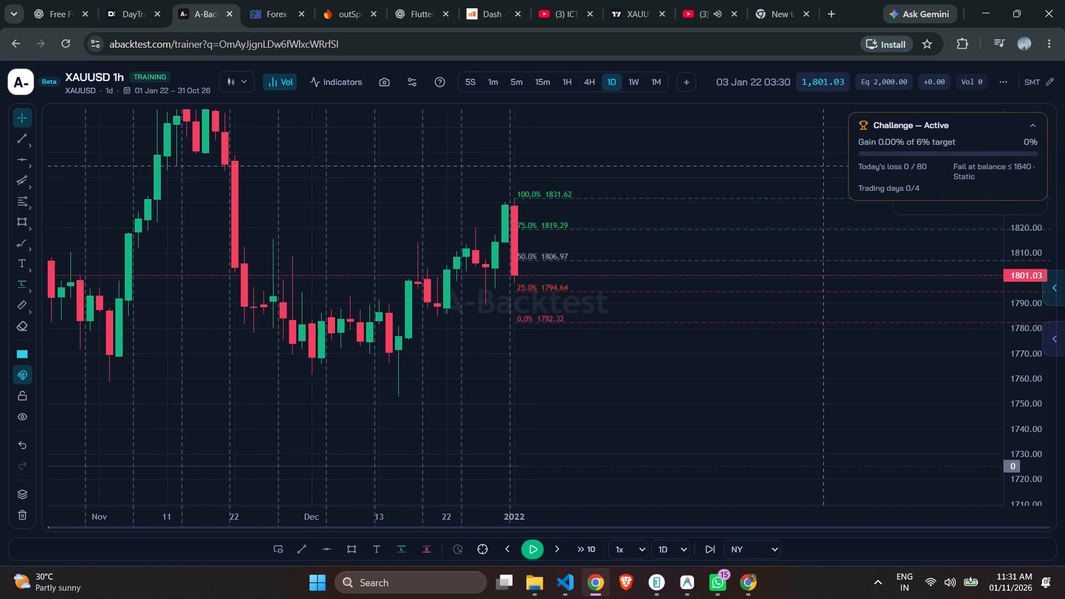
pyautogui.moveTo(1021, 271); pyautogui.dragTo(1014, 75)
pyautogui.scroll(1, 726, 281)
pyautogui.scroll(-1, 726, 281)
pyautogui.scroll(1, 726, 281)
pyautogui.moveTo(724, 280); pyautogui.dragTo(724, 280)
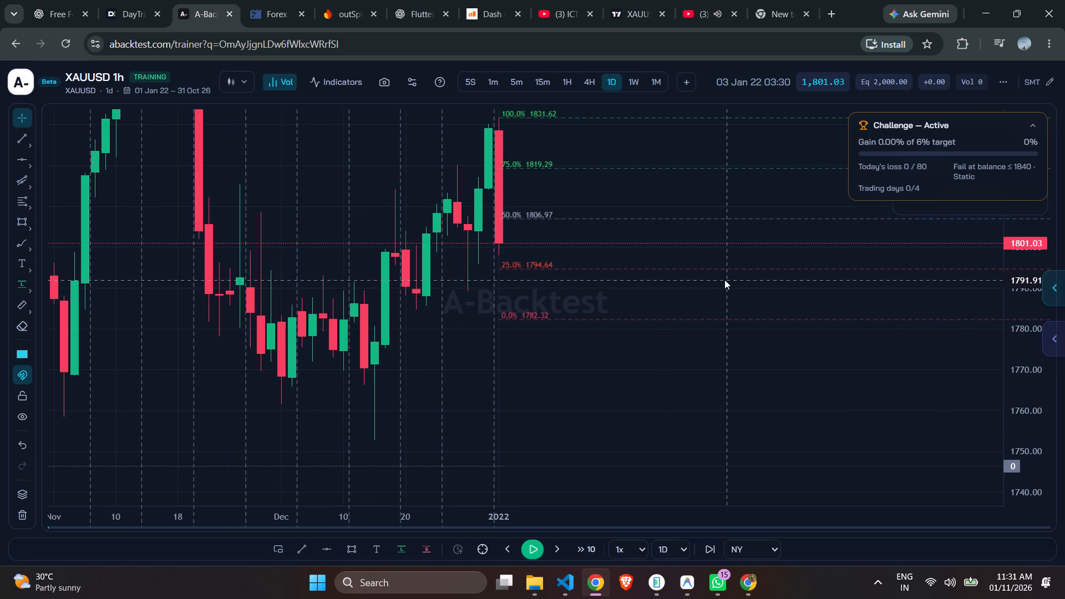
pyautogui.moveTo(724, 280); pyautogui.dragTo(728, 236)
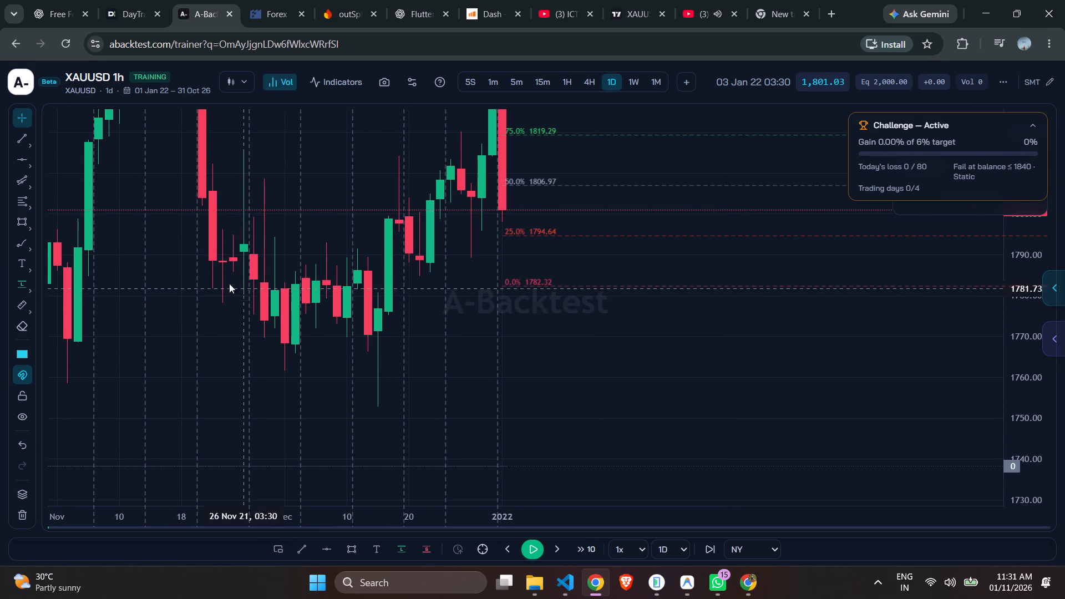
# Search the indicator library for "ICT" and close the library without adding an indicator.
pyautogui.click(334, 85)
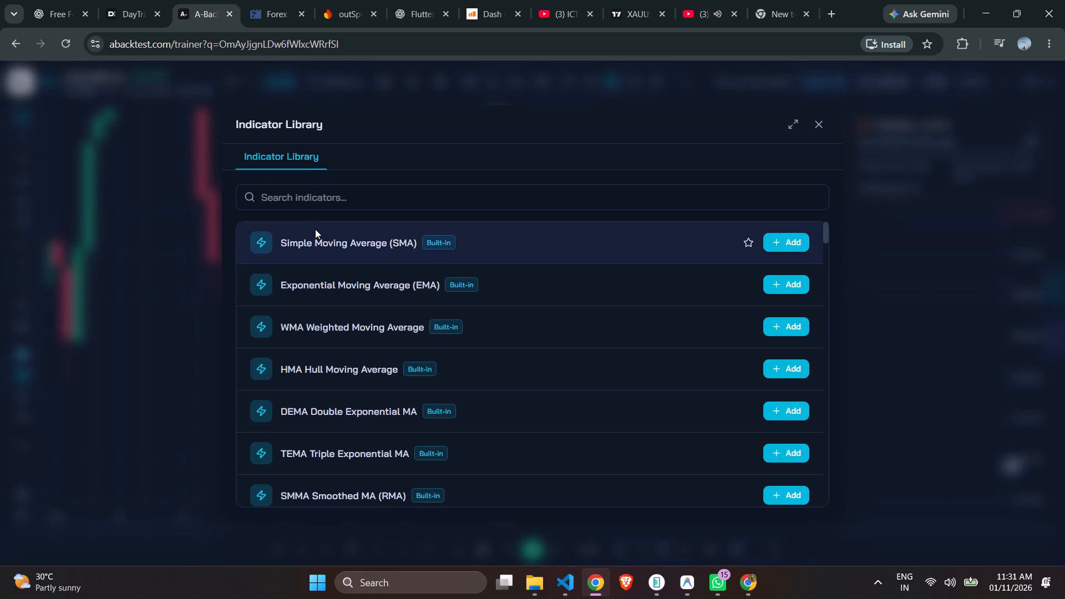
pyautogui.write('ICT')
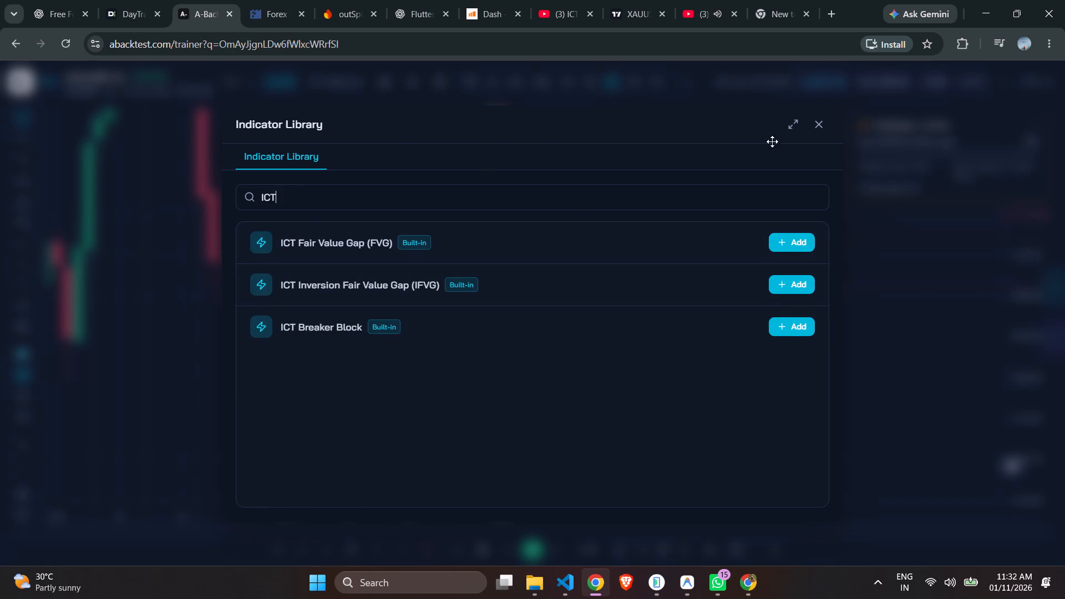
pyautogui.click(818, 125)
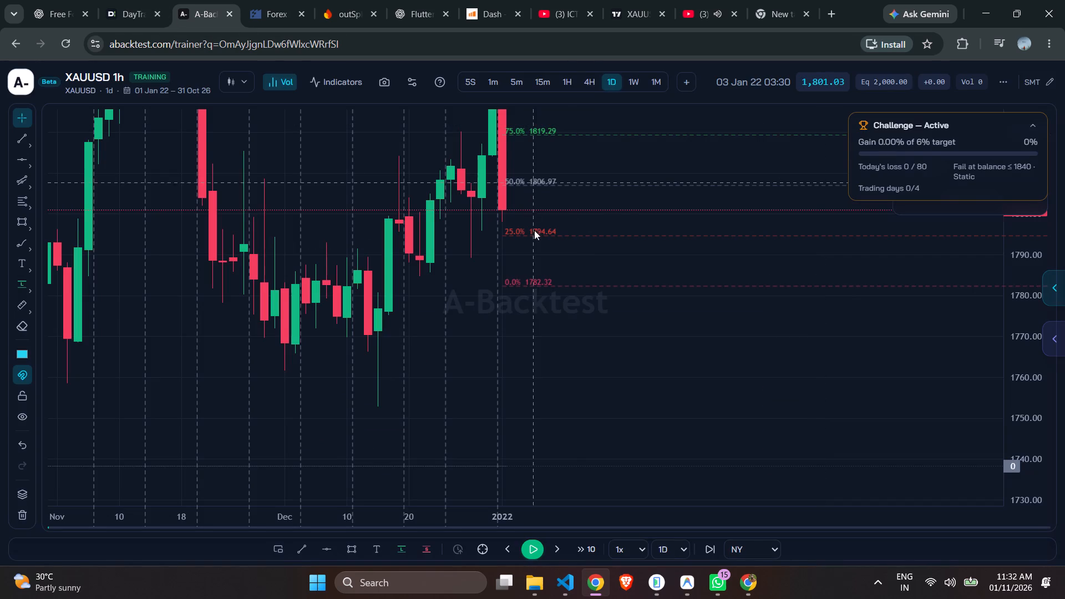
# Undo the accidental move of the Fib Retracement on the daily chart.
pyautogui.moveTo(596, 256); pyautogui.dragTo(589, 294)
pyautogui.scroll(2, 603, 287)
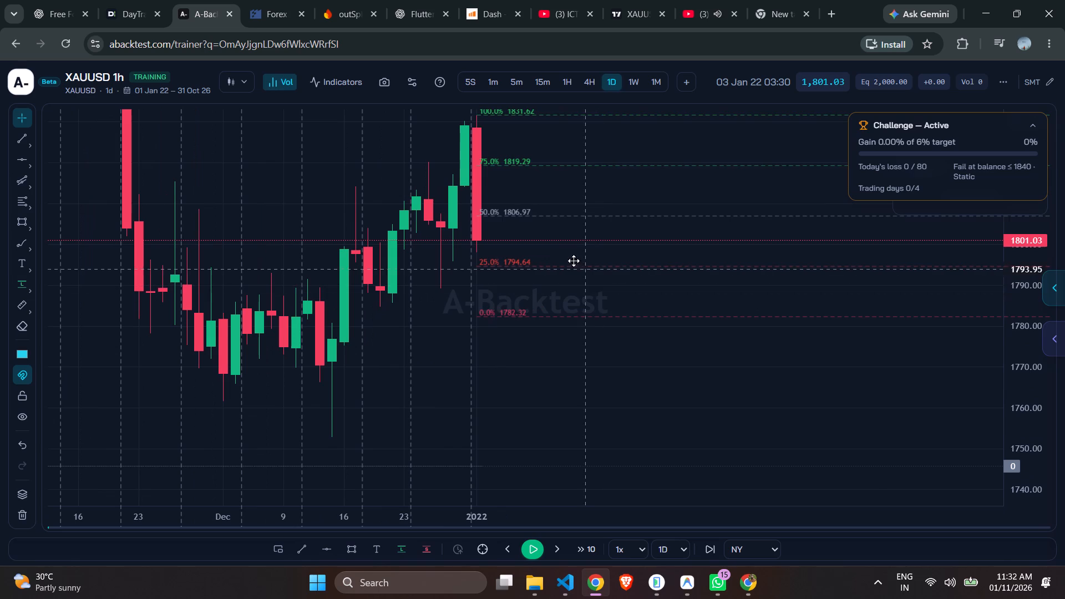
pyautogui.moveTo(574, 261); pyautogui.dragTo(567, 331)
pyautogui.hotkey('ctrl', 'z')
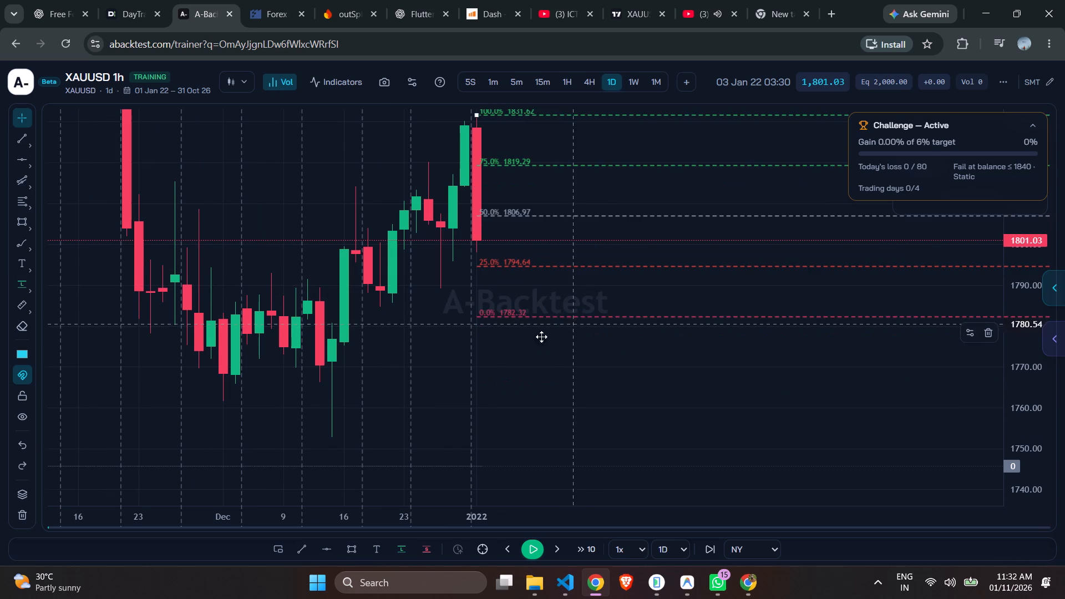
# Compare the daily and weekly charts around the start of 2022 against the Fib Retracement levels.
pyautogui.moveTo(540, 366); pyautogui.dragTo(552, 504)
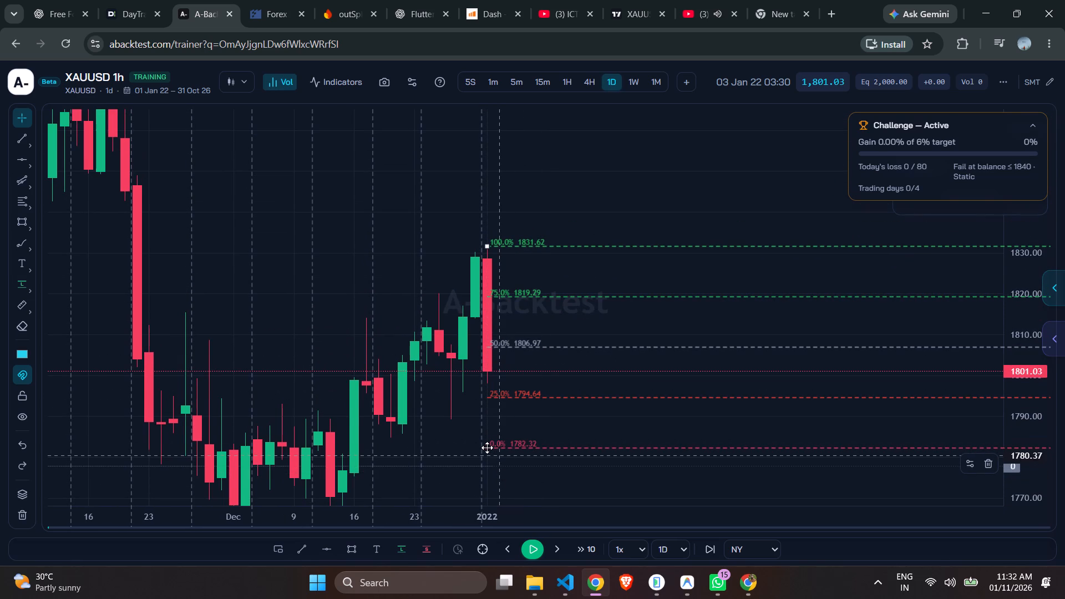
pyautogui.click(487, 448)
pyautogui.moveTo(572, 420); pyautogui.dragTo(525, 416)
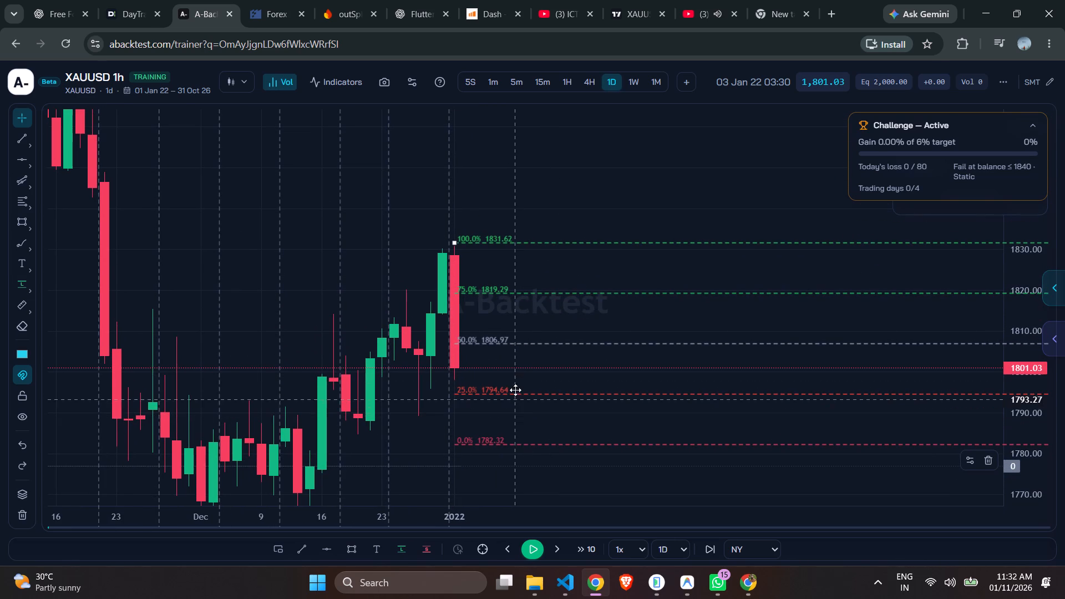
pyautogui.click(630, 82)
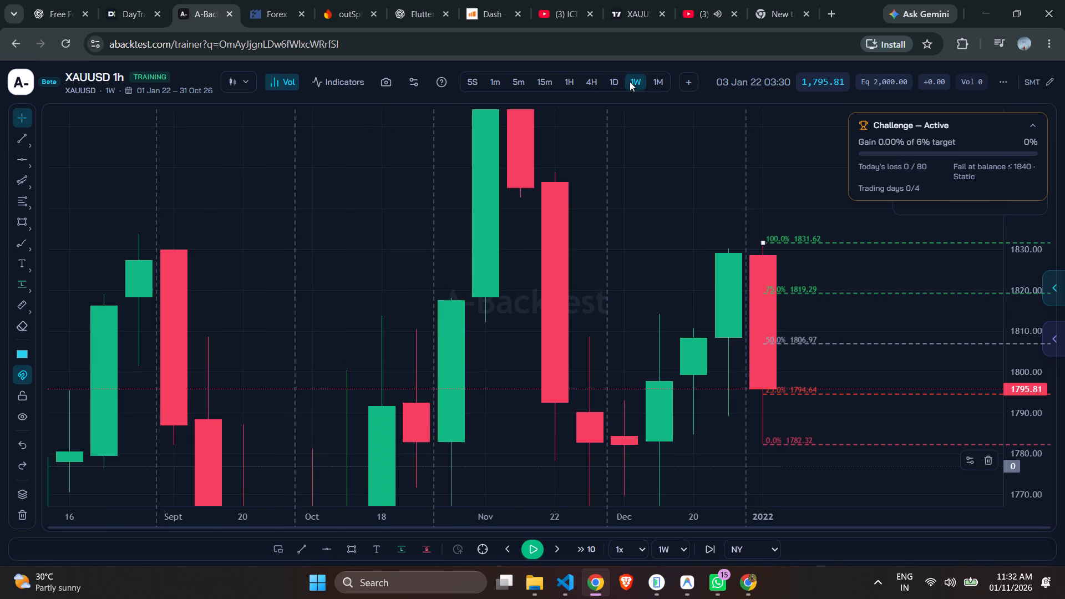
pyautogui.click(606, 89)
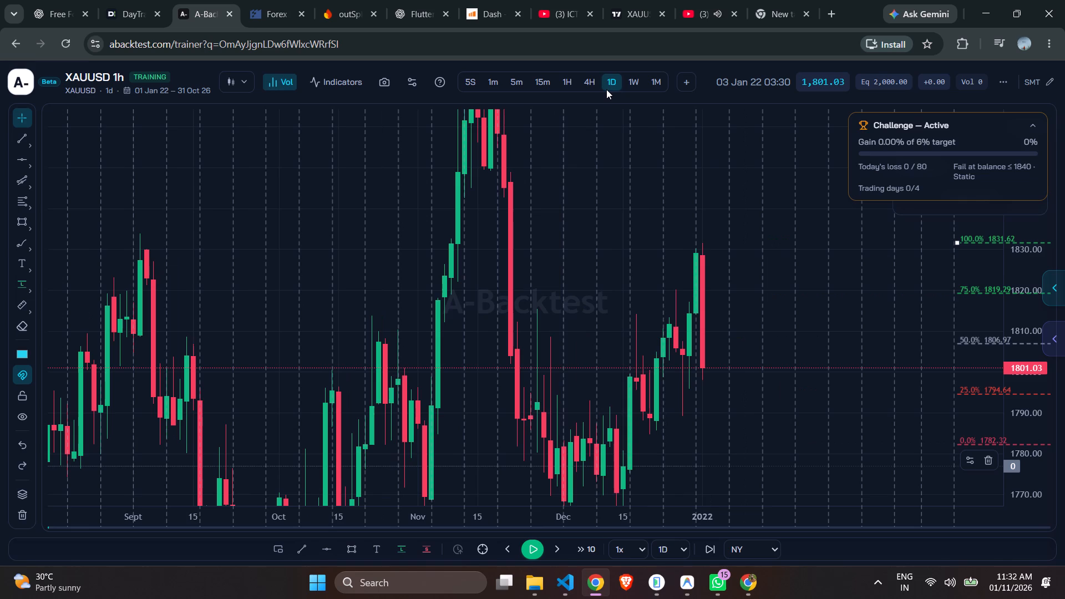
pyautogui.click(633, 82)
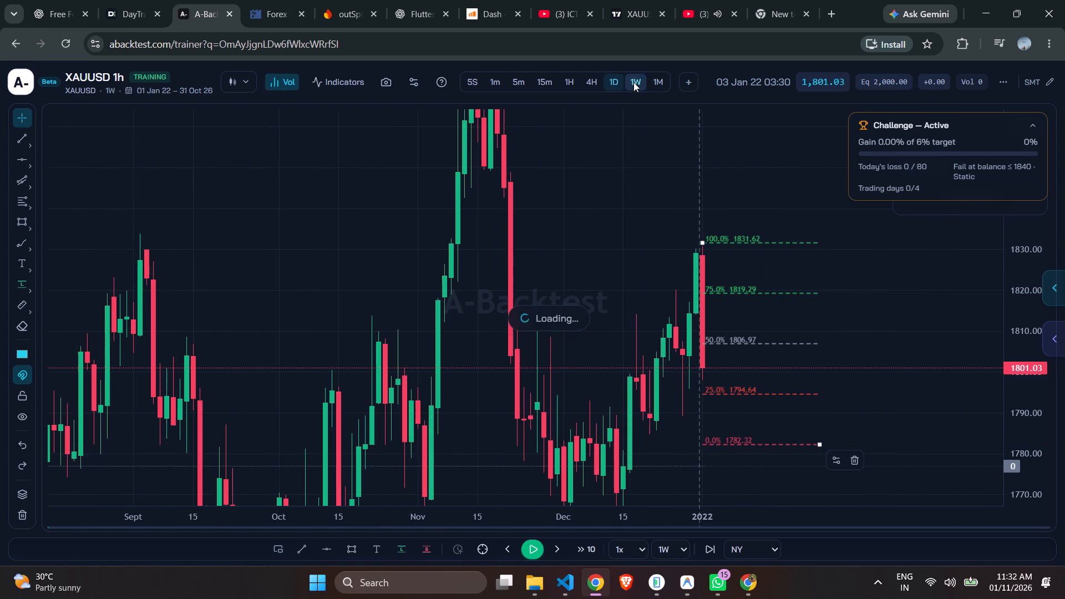
pyautogui.moveTo(708, 174); pyautogui.dragTo(574, 164)
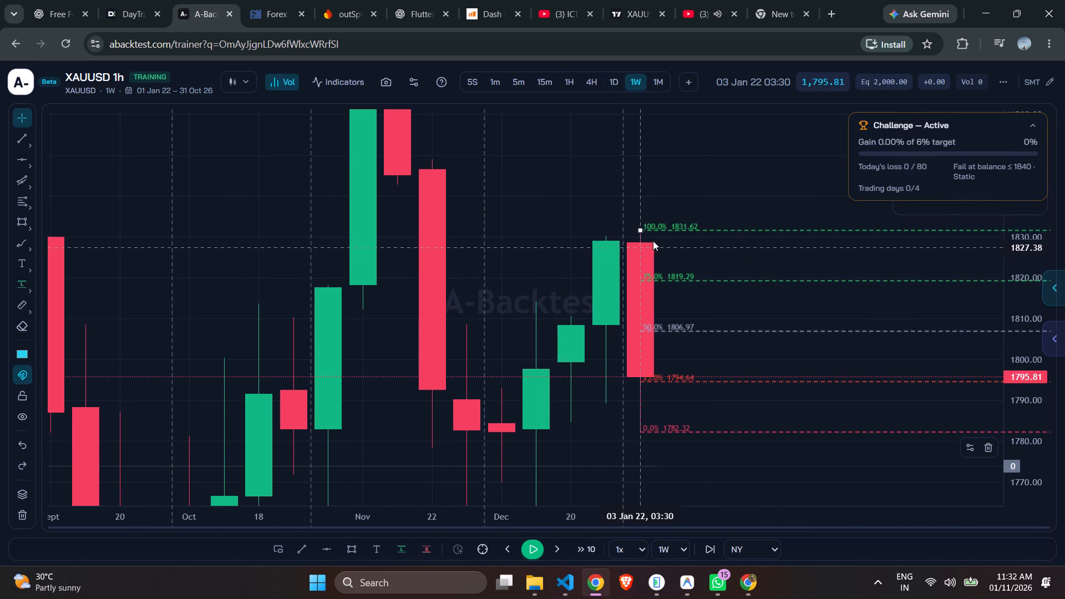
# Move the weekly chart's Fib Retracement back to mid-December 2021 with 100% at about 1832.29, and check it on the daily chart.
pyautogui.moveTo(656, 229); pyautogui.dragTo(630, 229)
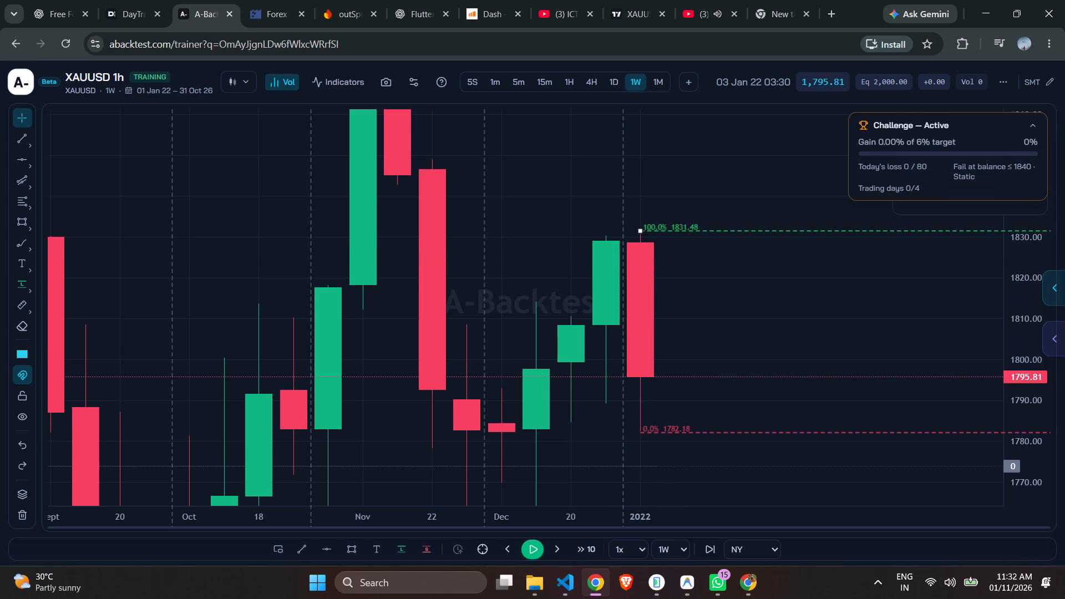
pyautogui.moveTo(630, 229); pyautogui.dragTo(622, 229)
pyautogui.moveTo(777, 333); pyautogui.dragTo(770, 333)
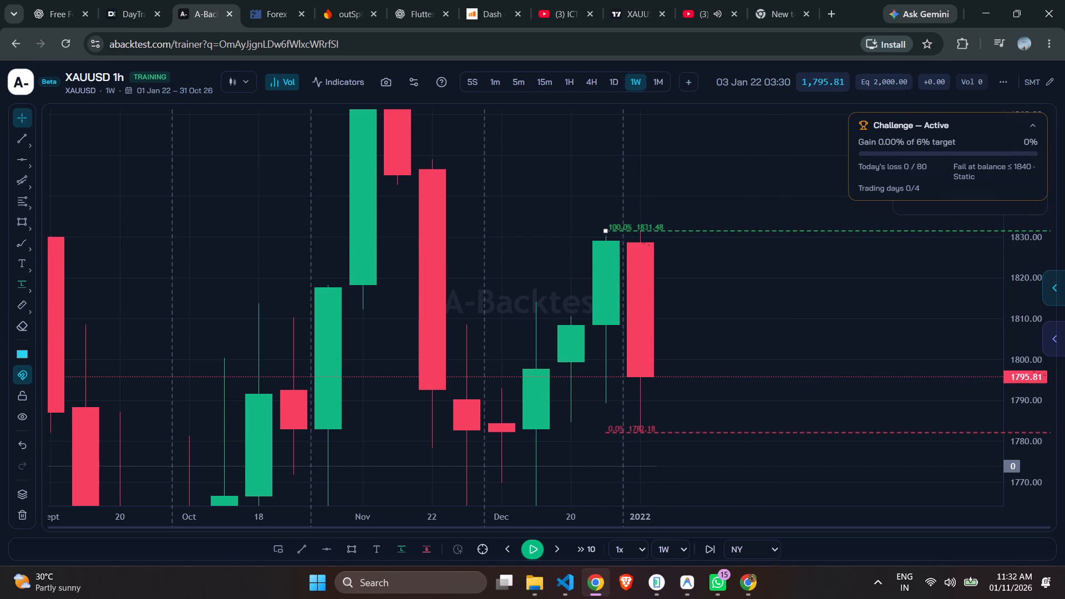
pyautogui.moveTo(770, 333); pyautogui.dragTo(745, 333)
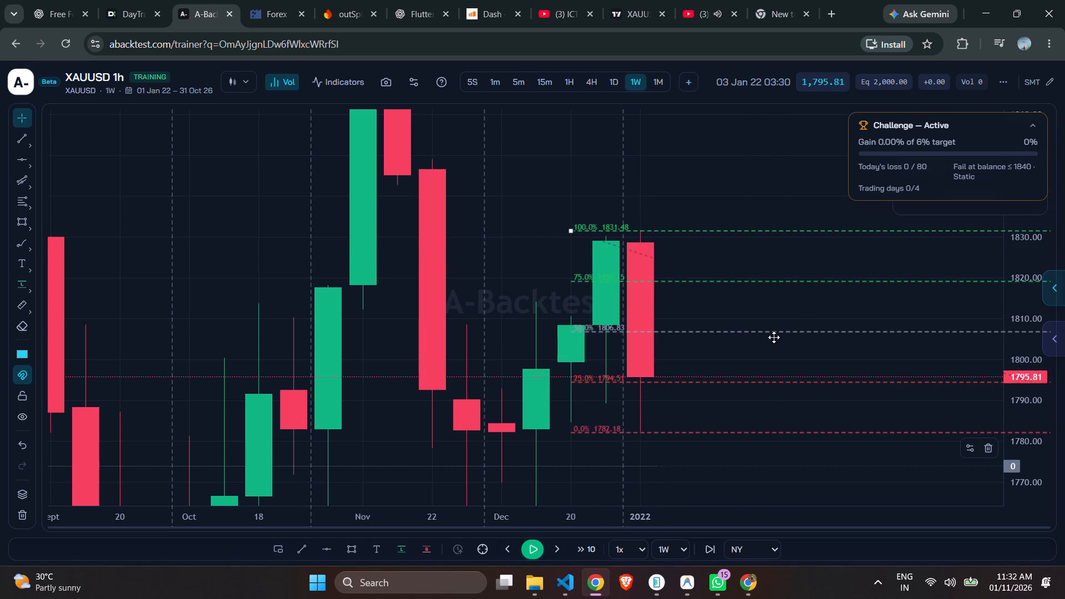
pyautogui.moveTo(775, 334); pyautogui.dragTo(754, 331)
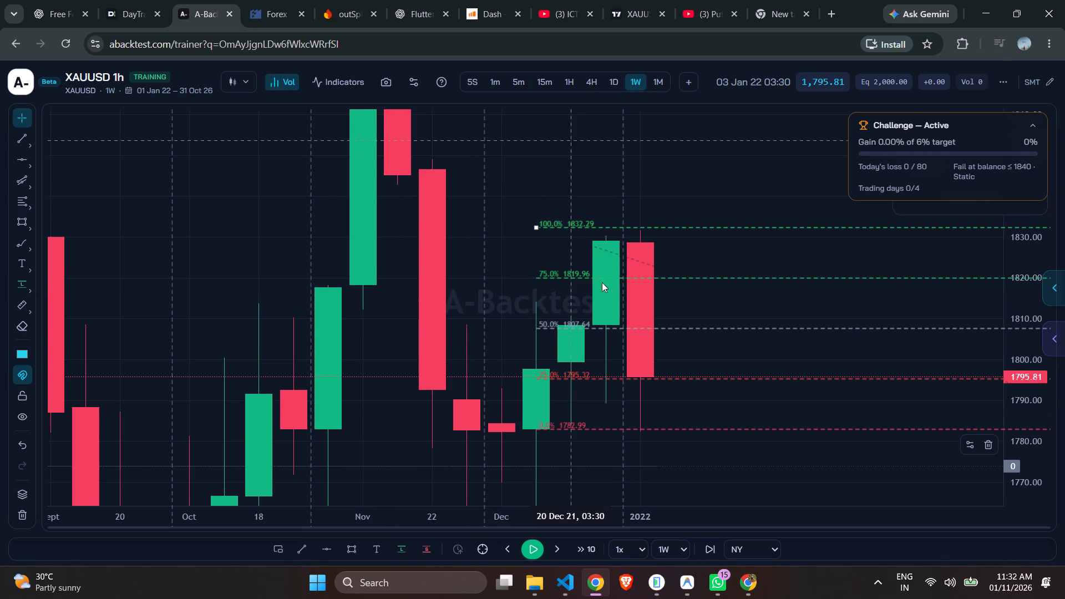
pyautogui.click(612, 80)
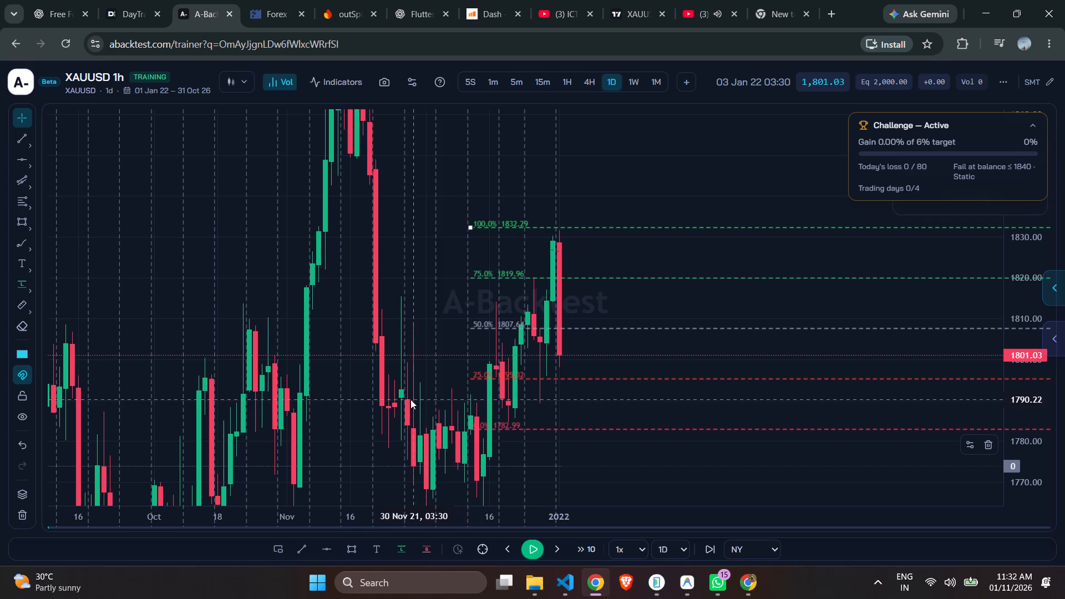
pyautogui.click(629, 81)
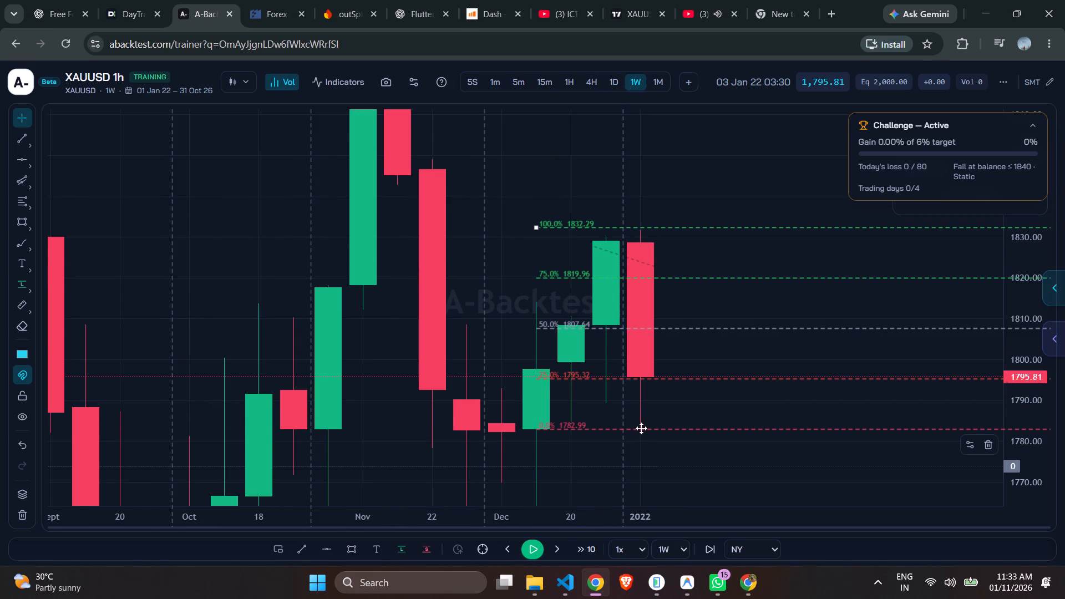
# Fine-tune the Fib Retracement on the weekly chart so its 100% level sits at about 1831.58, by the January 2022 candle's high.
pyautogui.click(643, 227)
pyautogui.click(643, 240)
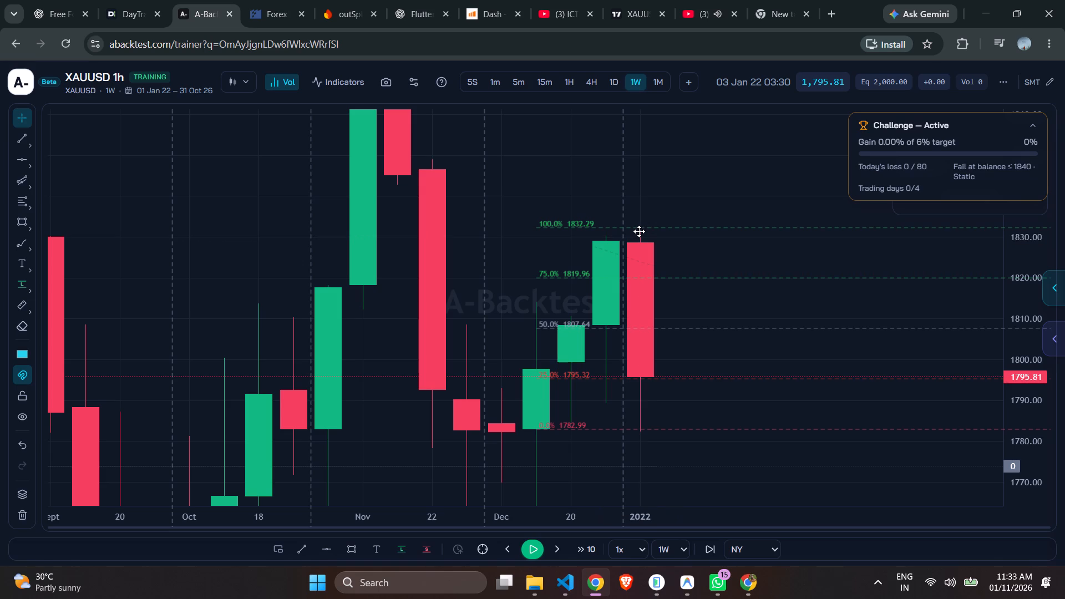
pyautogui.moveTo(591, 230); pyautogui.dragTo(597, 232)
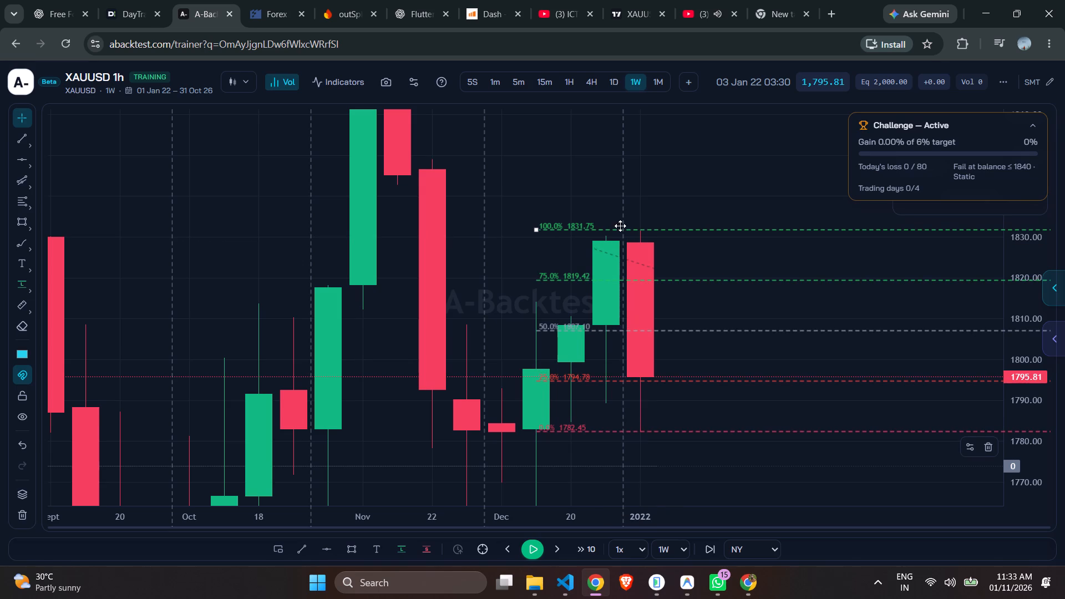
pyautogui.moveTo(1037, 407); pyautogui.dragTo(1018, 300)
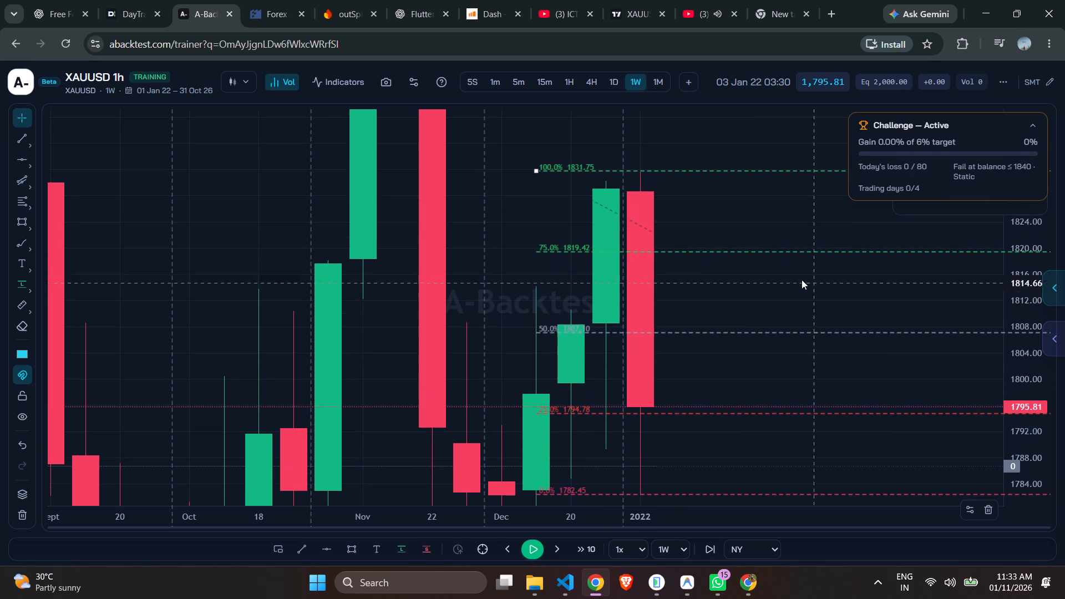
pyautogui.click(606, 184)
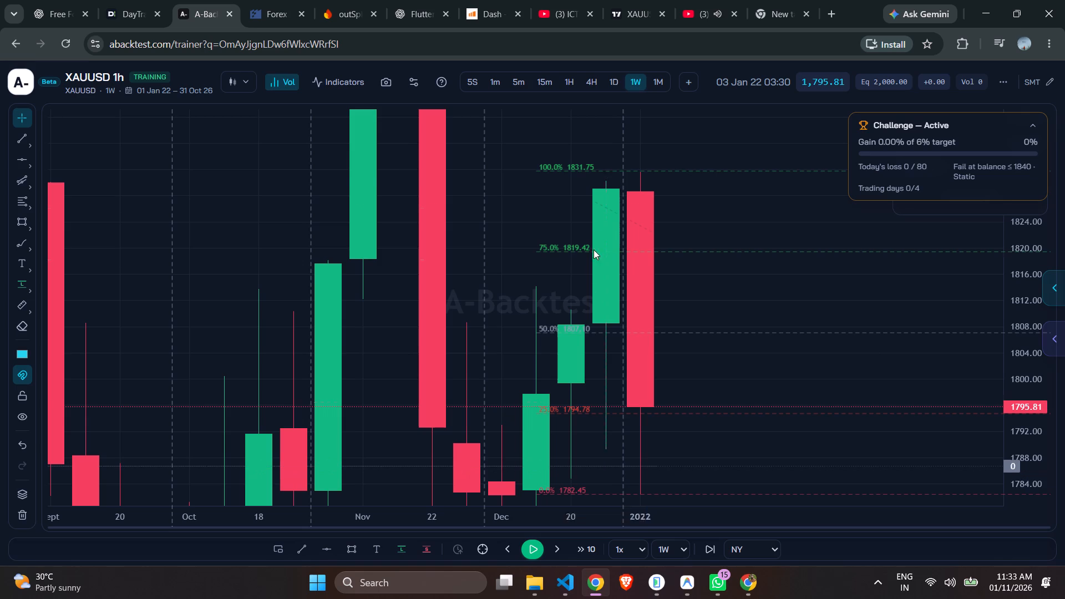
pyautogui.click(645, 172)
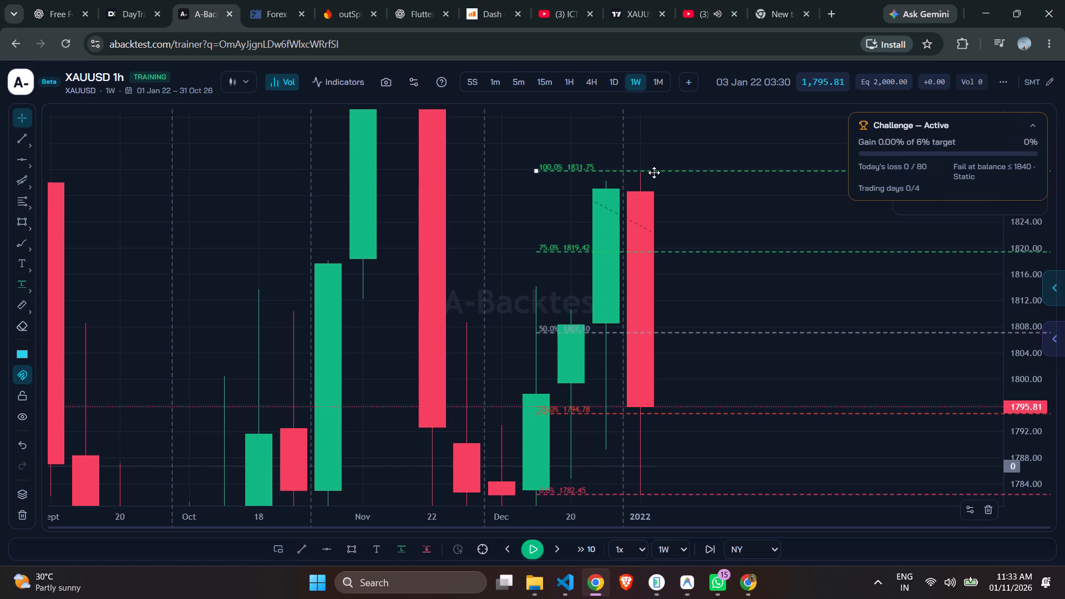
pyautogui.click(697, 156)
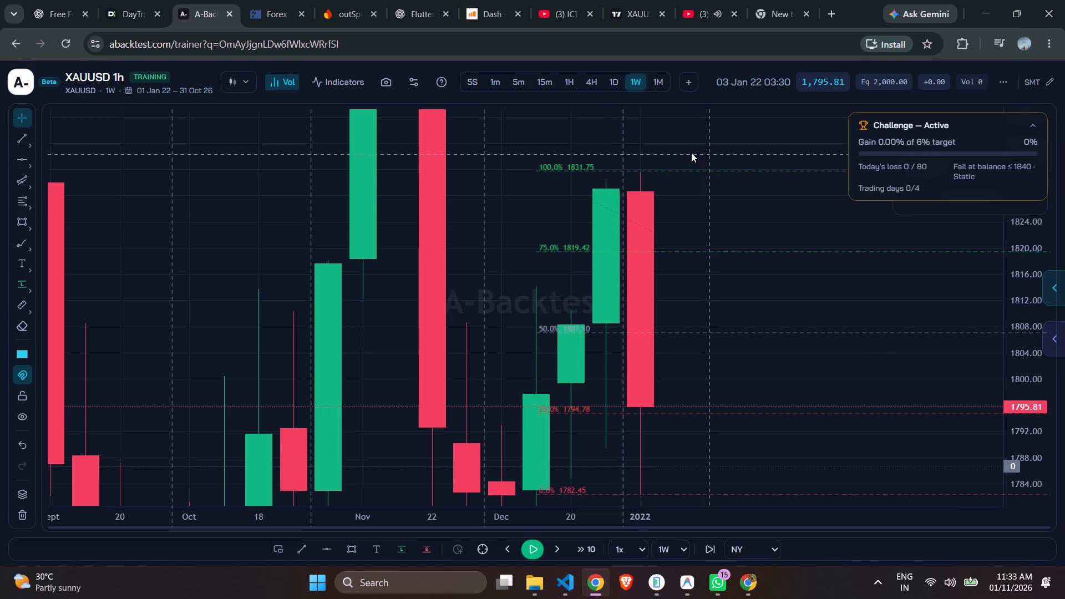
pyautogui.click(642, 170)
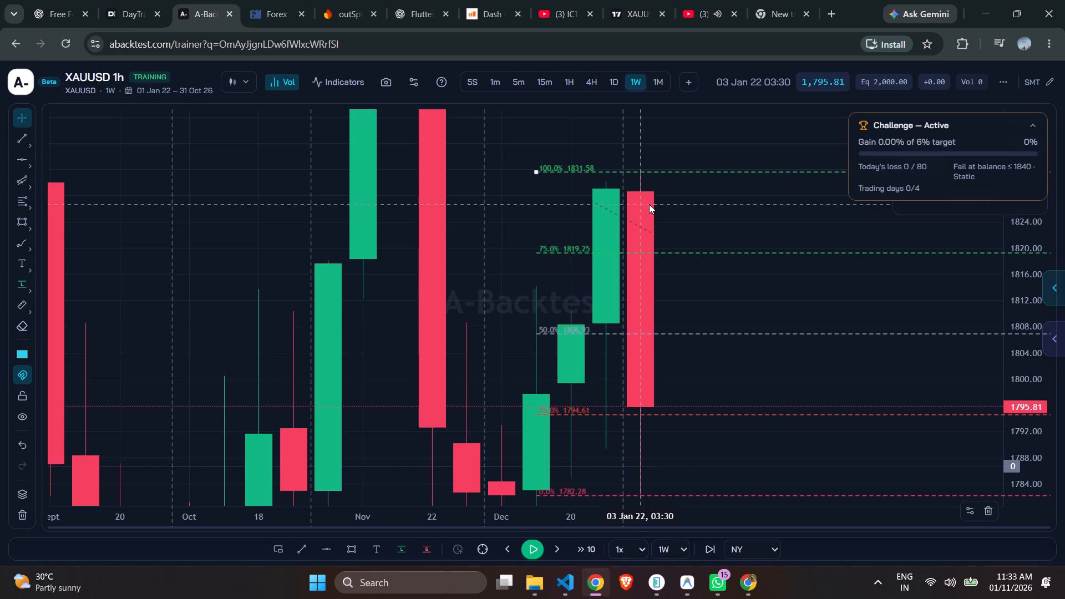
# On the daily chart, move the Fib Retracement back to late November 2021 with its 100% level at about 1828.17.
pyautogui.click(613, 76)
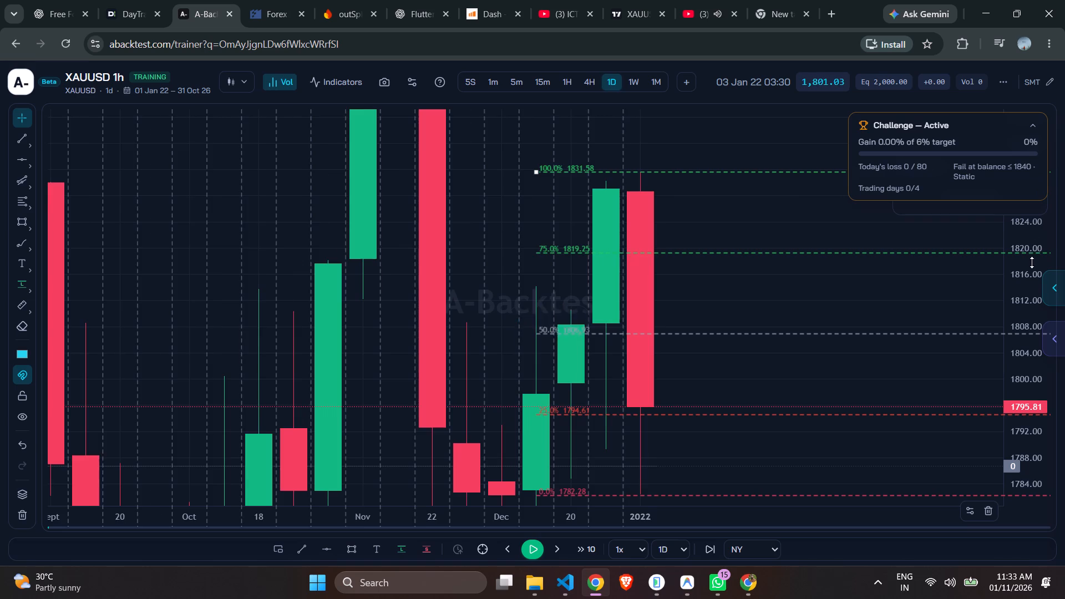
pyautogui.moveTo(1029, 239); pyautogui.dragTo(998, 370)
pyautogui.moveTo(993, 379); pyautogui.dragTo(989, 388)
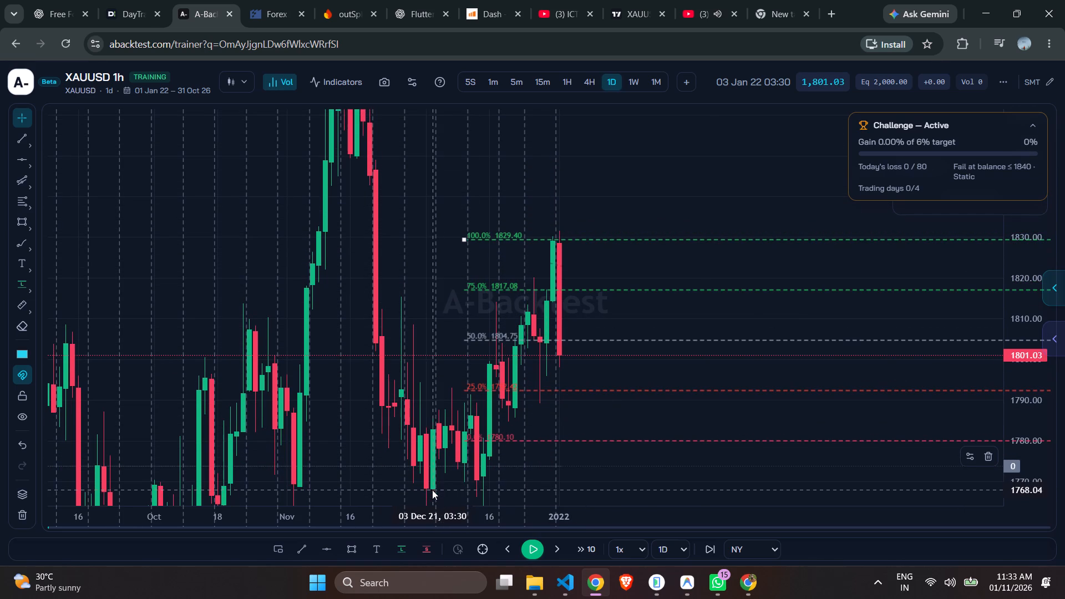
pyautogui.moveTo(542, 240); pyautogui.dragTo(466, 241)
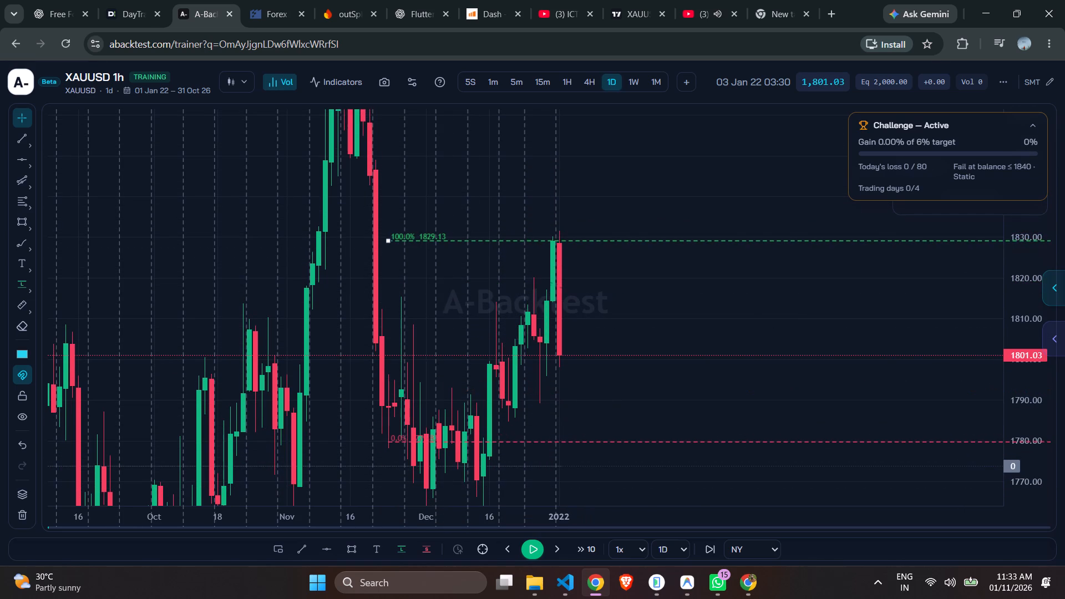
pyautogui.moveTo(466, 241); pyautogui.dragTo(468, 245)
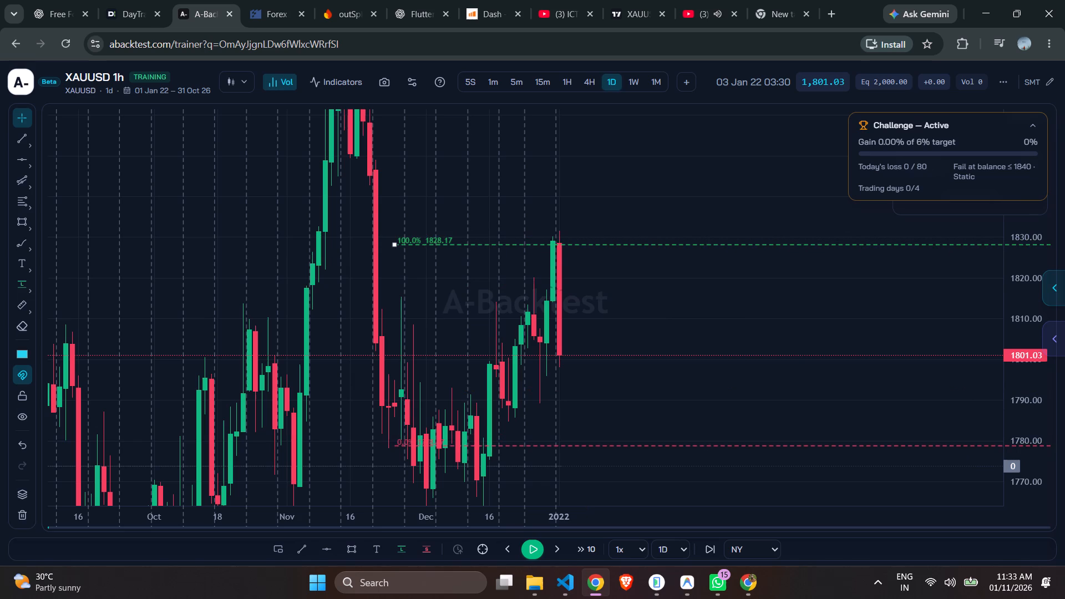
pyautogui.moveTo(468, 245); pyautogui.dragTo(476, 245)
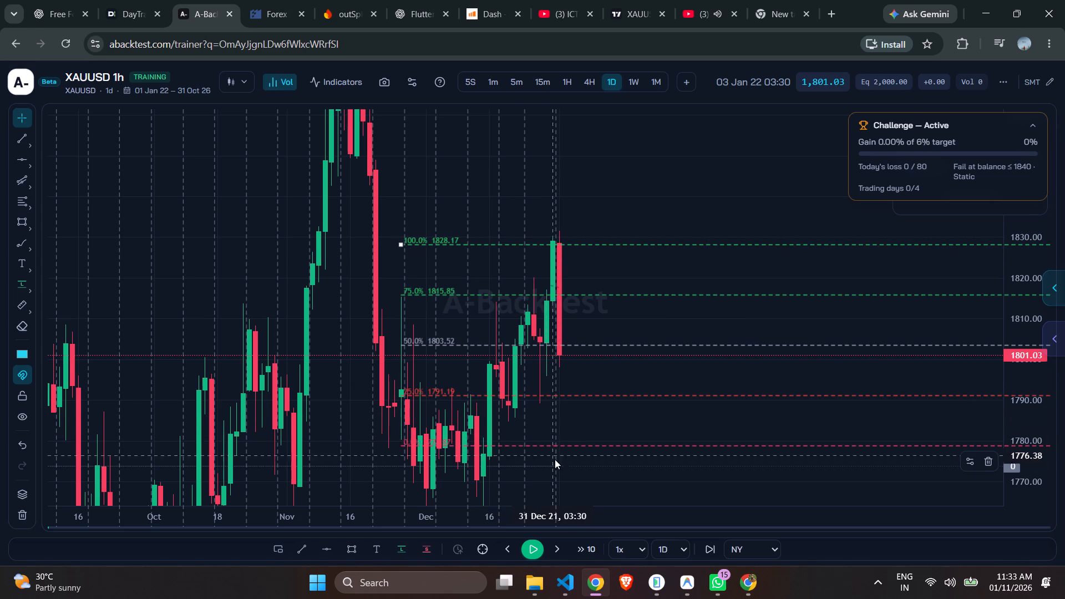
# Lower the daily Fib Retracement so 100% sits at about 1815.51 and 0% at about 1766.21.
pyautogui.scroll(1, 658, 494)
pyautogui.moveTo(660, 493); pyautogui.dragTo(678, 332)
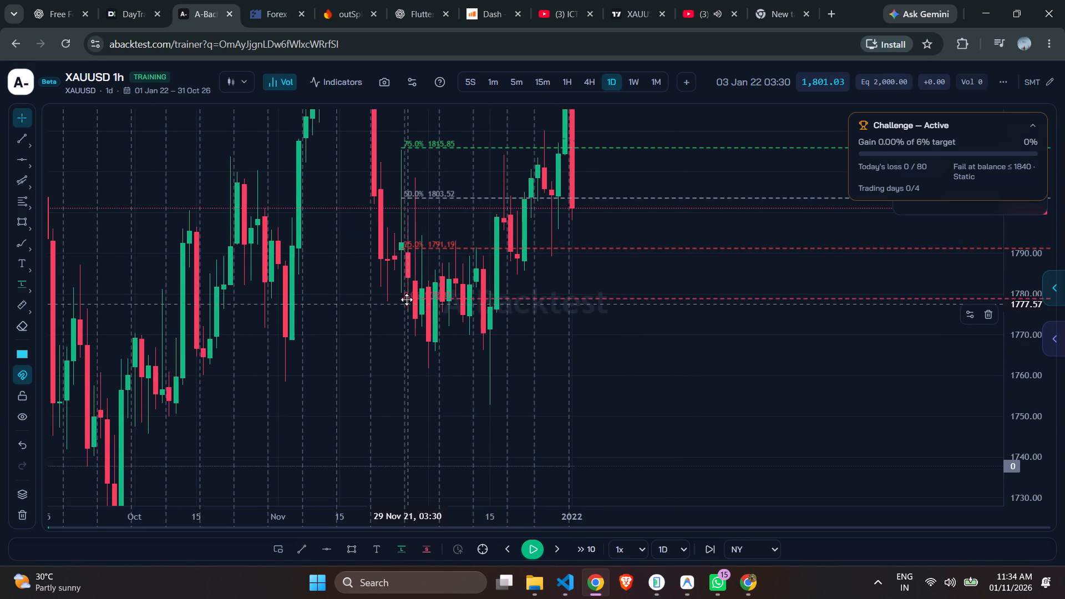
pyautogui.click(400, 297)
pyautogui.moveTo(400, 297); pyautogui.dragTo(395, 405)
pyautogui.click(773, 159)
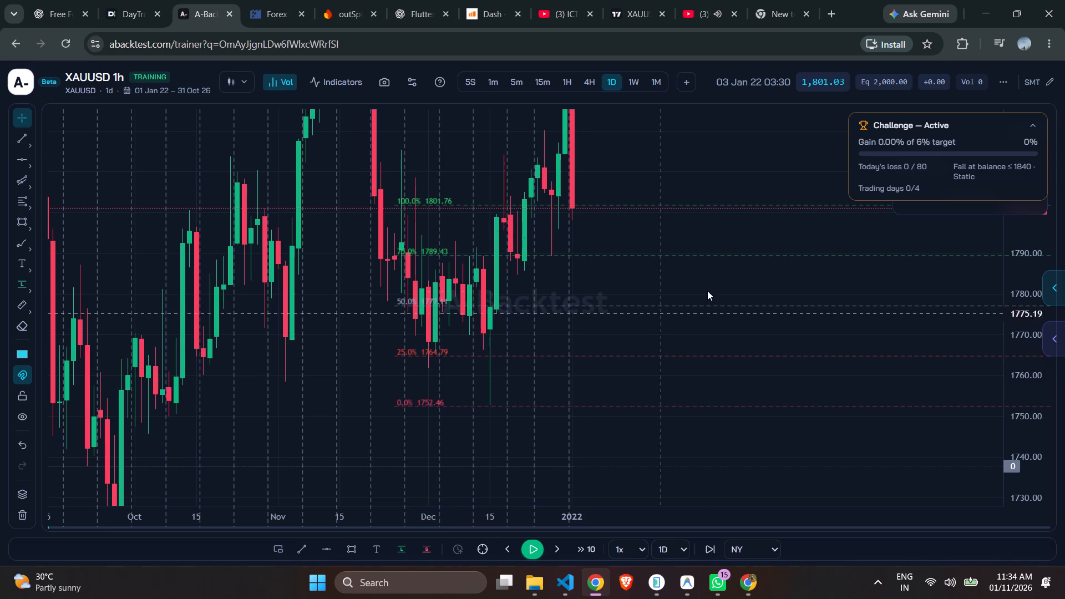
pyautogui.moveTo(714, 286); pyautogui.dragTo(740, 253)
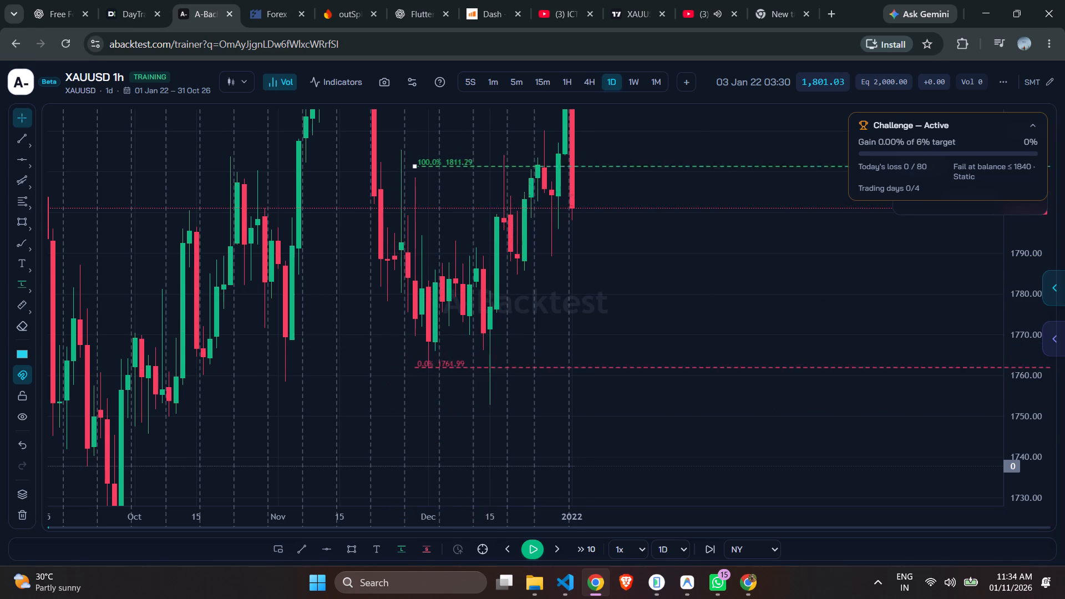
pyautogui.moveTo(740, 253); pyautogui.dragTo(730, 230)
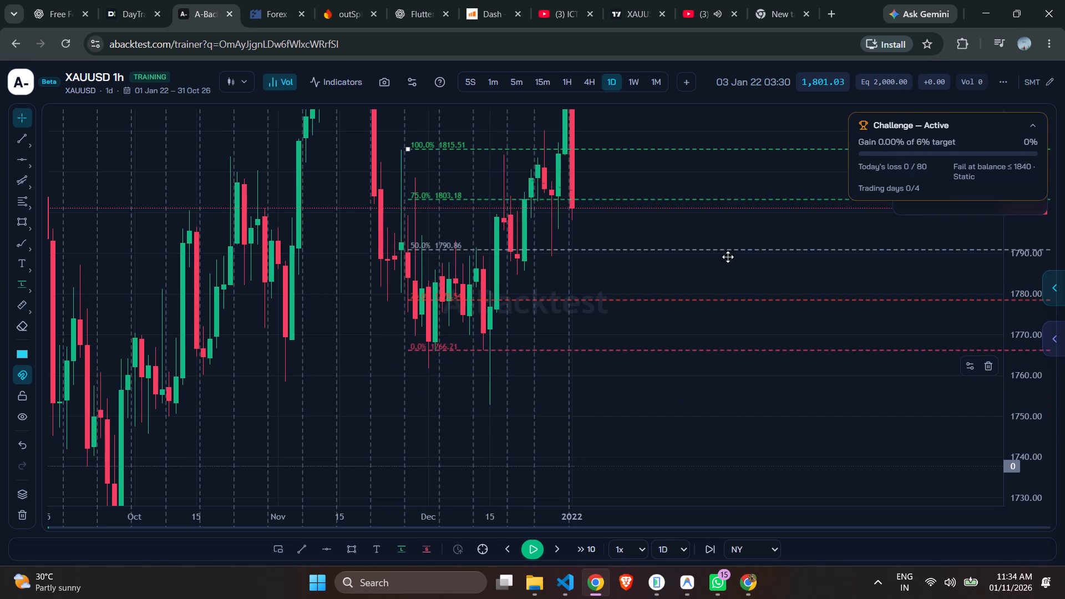
# Resize the daily Fib Retracement from about 1832.03 at 100% to about 1751.88 at 0%, ending it shortly after the latest candle.
pyautogui.moveTo(716, 420); pyautogui.dragTo(678, 534)
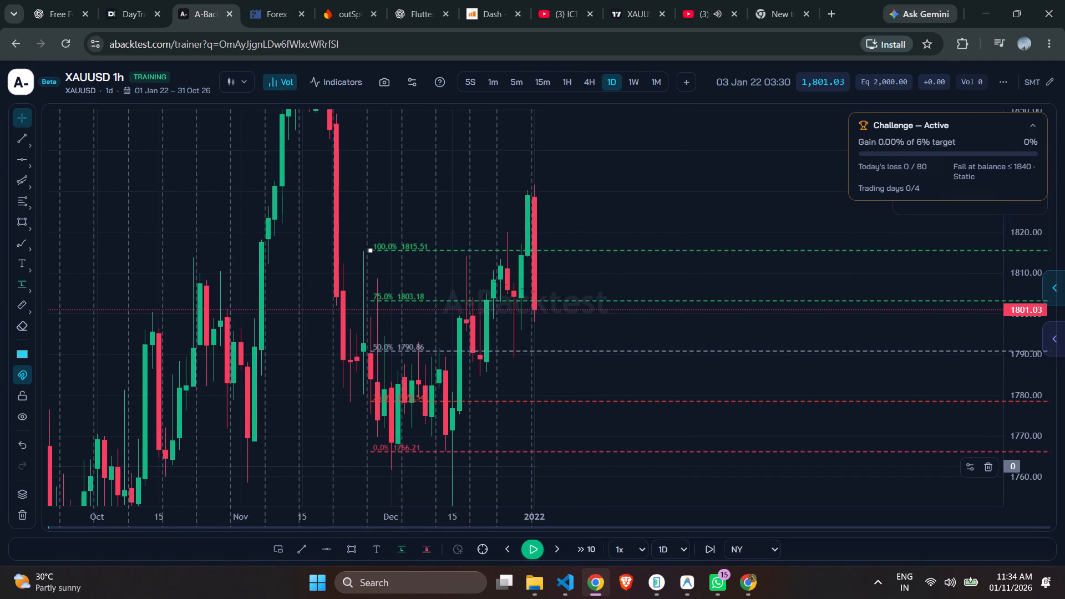
pyautogui.moveTo(372, 252); pyautogui.dragTo(429, 183)
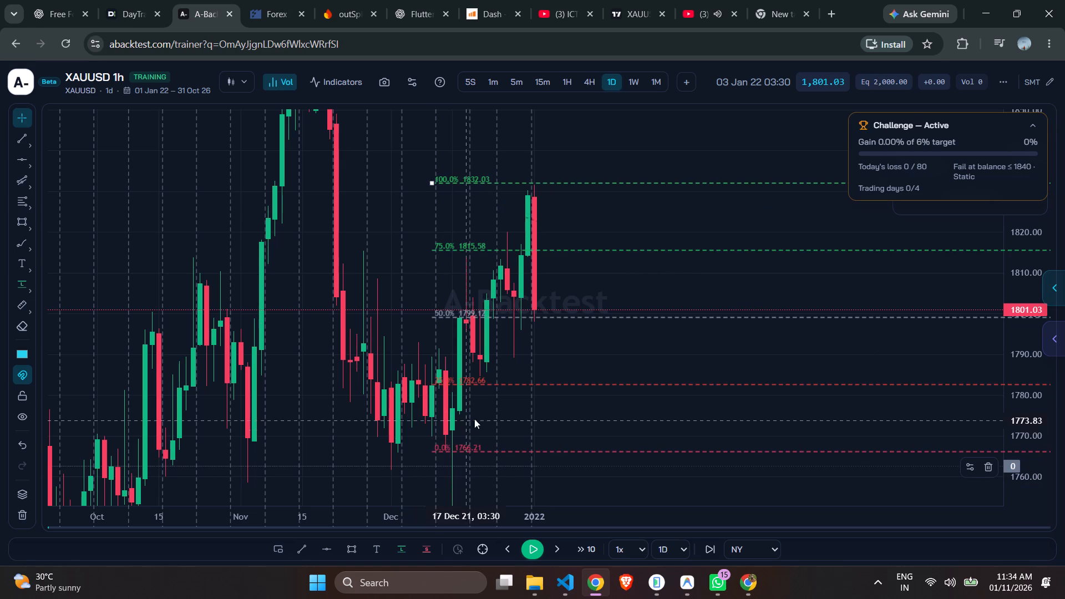
pyautogui.moveTo(744, 426); pyautogui.dragTo(440, 409)
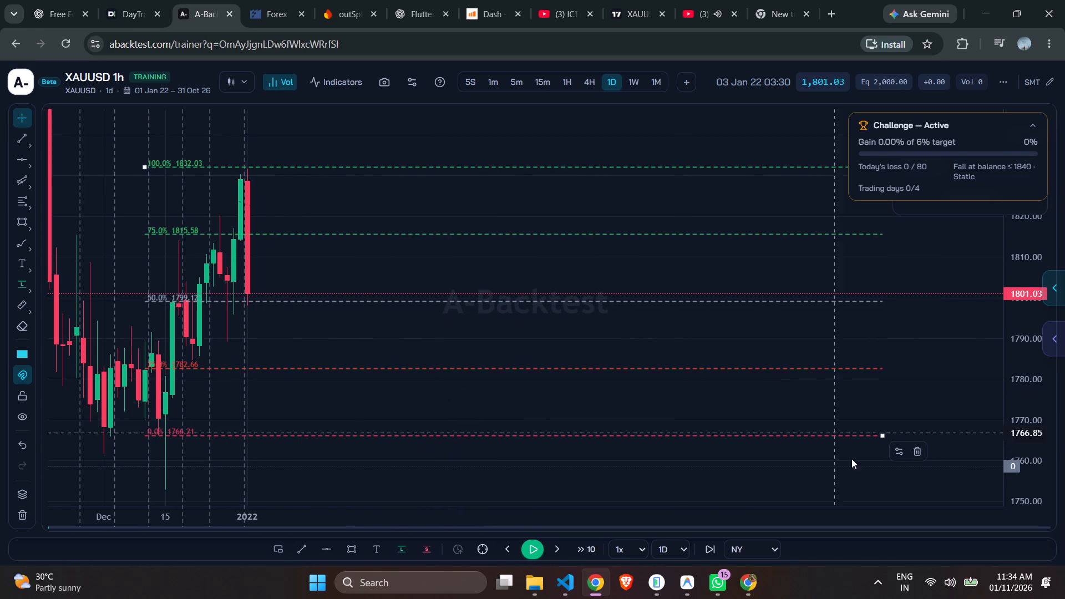
pyautogui.moveTo(884, 436); pyautogui.dragTo(345, 446)
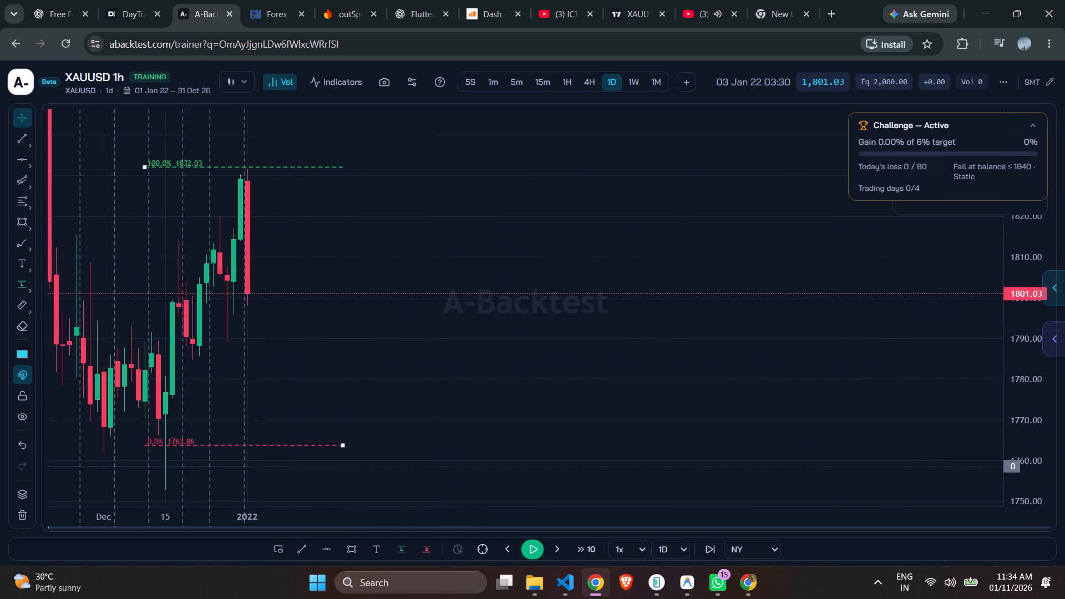
pyautogui.moveTo(345, 446); pyautogui.dragTo(293, 494)
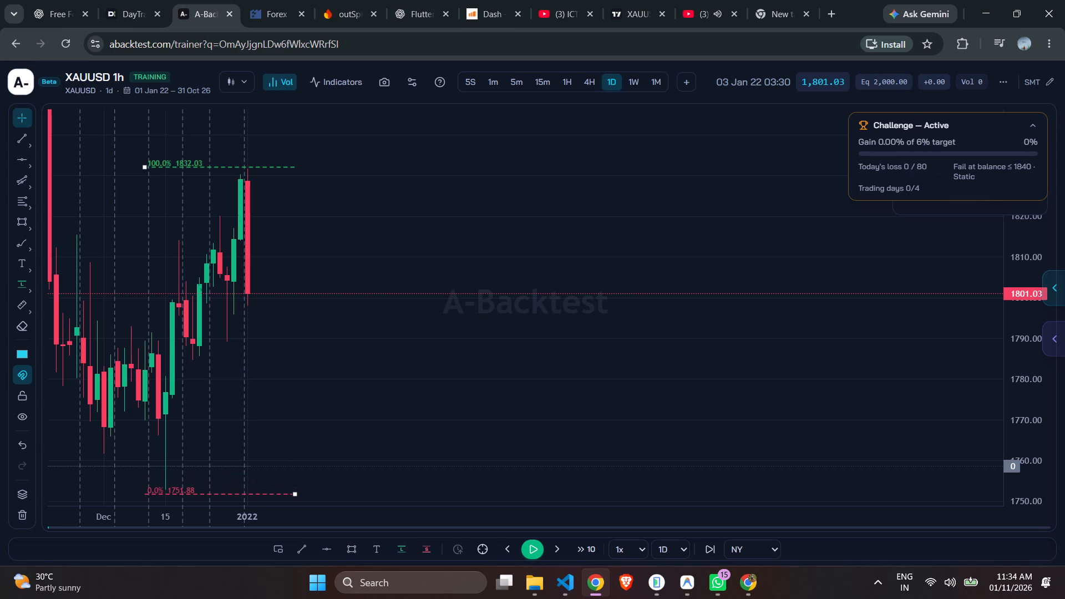
pyautogui.moveTo(293, 494); pyautogui.dragTo(293, 494)
pyautogui.moveTo(425, 368); pyautogui.dragTo(561, 308)
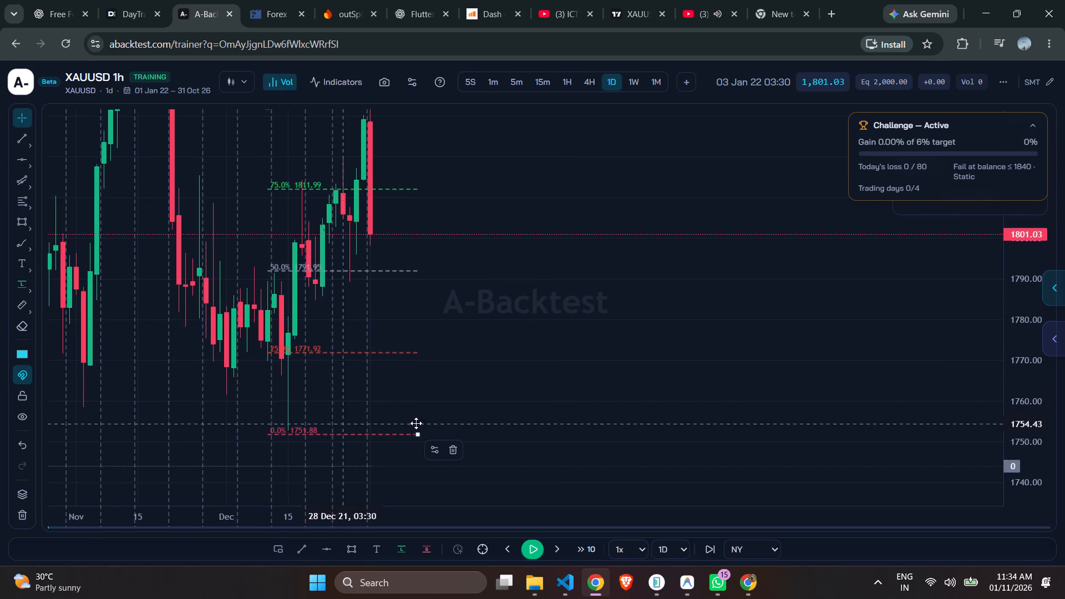
pyautogui.scroll(3, 524, 361)
pyautogui.moveTo(471, 351); pyautogui.dragTo(606, 358)
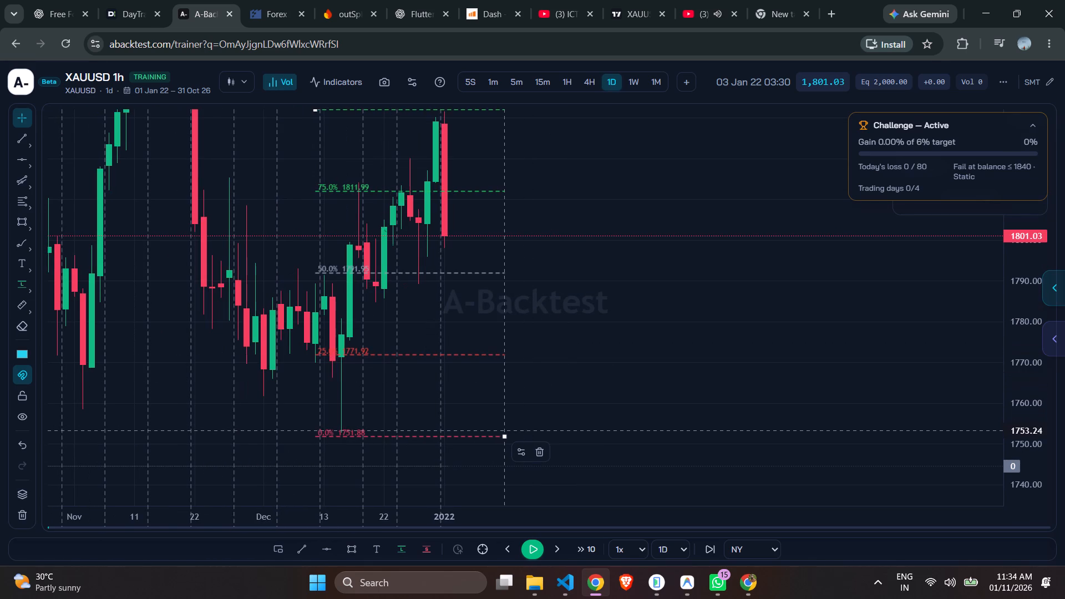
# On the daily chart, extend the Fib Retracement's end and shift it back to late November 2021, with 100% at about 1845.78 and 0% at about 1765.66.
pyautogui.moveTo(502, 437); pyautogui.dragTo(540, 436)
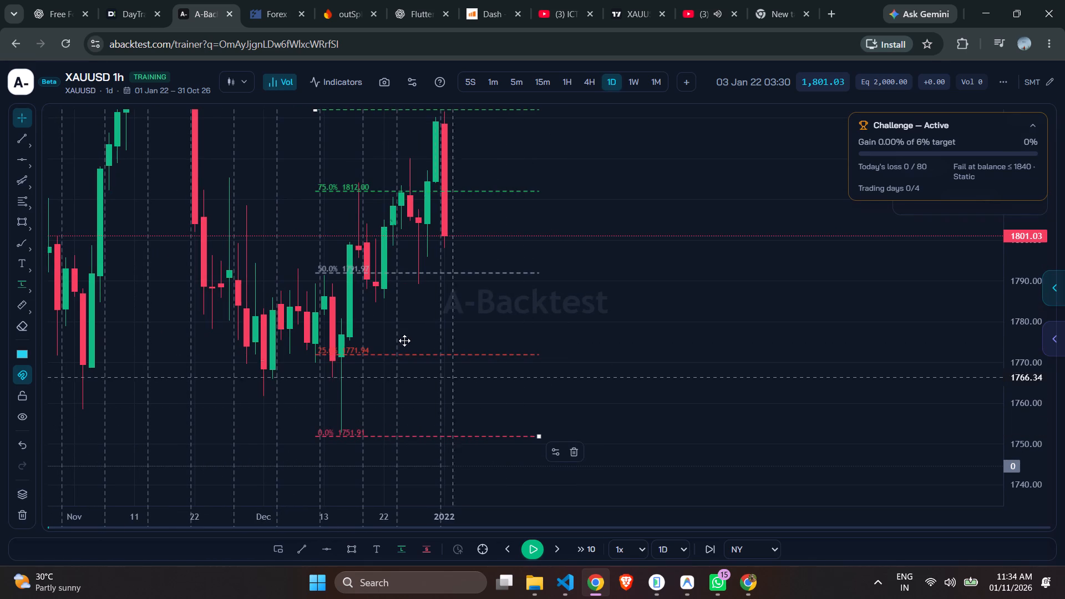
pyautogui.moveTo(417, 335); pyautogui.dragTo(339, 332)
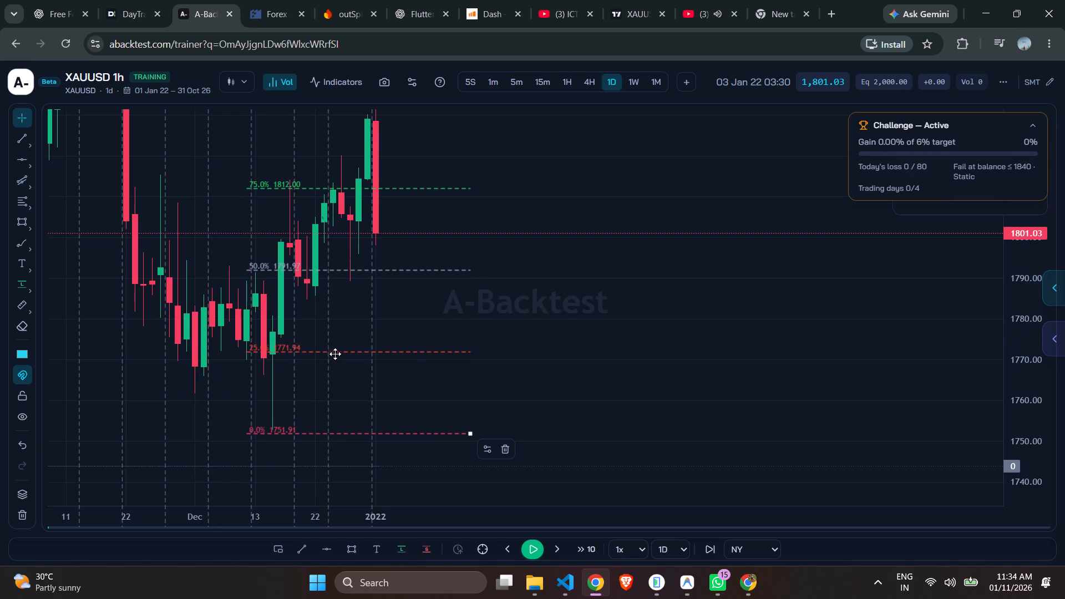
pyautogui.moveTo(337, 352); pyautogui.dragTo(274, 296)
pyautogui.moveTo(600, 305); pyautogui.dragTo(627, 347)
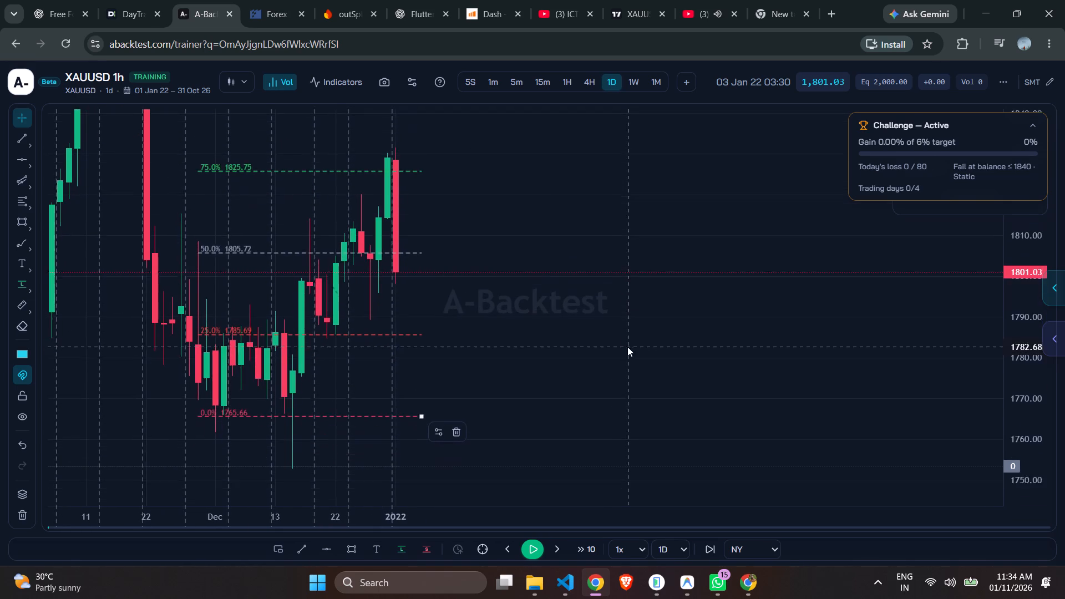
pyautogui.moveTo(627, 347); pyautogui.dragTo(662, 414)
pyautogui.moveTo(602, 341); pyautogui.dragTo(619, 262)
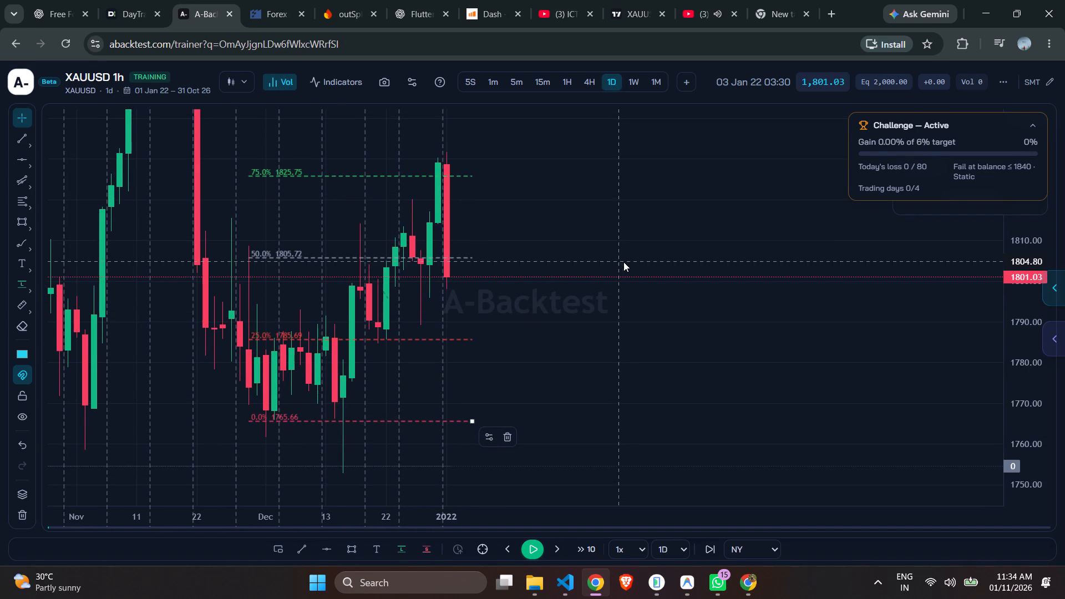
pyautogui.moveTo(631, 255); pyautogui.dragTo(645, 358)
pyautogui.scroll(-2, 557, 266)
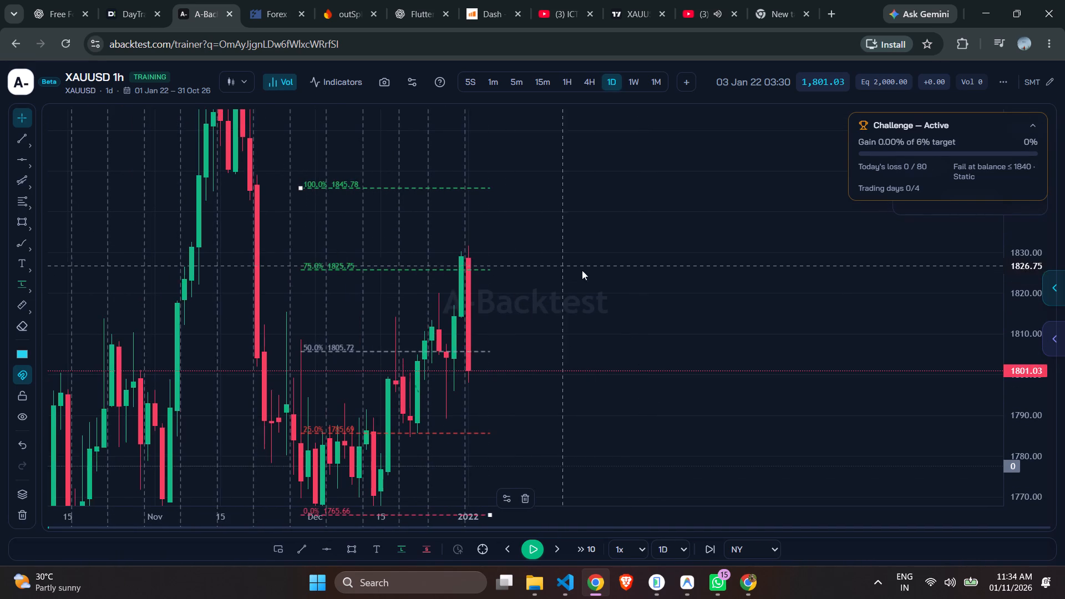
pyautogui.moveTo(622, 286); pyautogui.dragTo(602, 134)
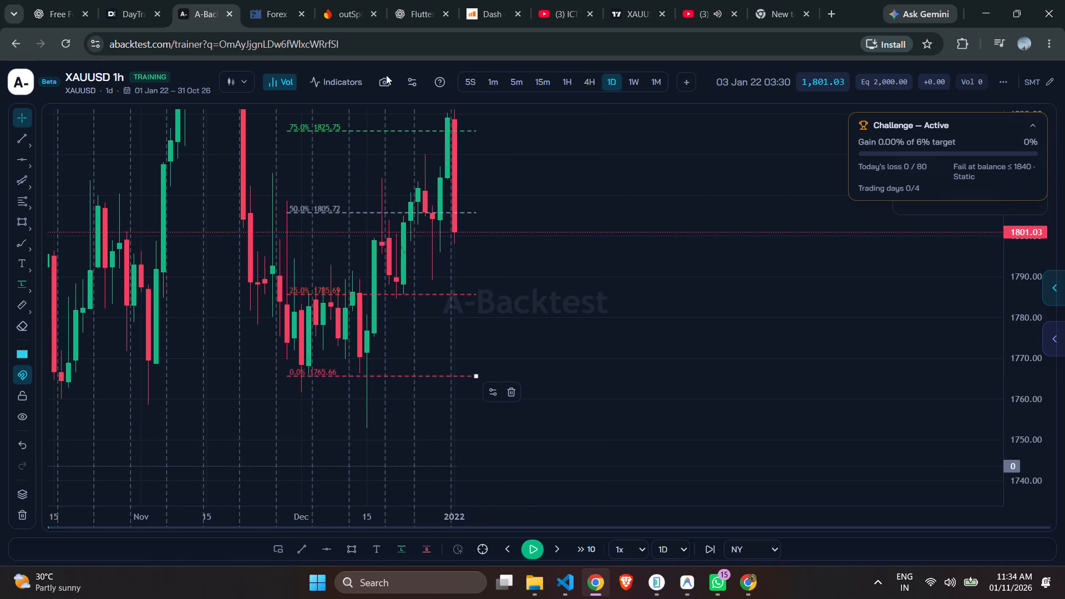
# On the weekly chart, fit the Fib Retracement around the latest candle, with 100% at about 1834.10 and 0% at about 1781.75.
pyautogui.click(630, 81)
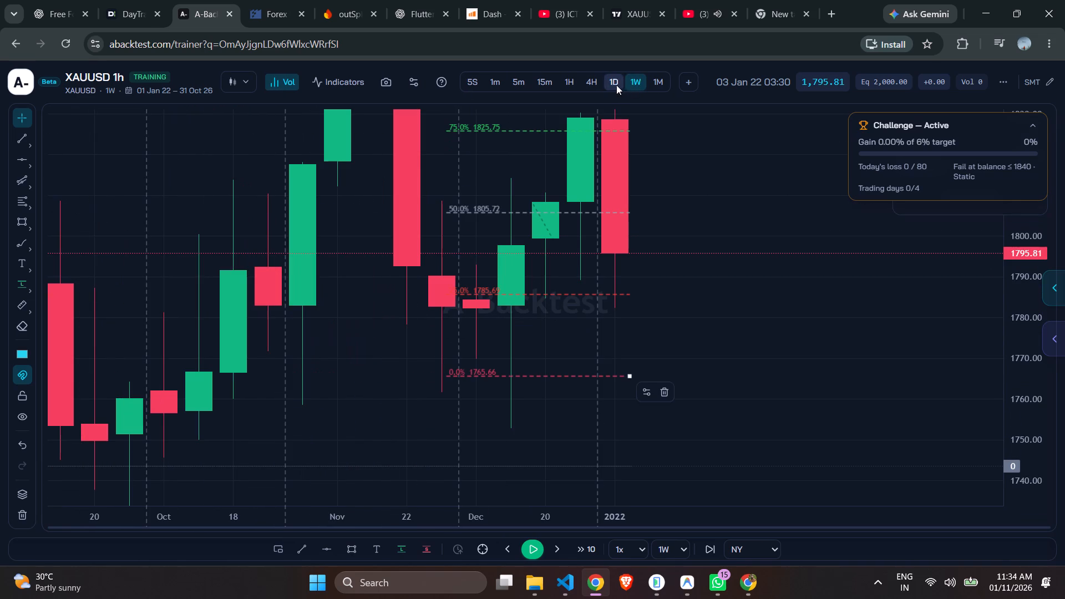
pyautogui.moveTo(674, 273); pyautogui.dragTo(405, 383)
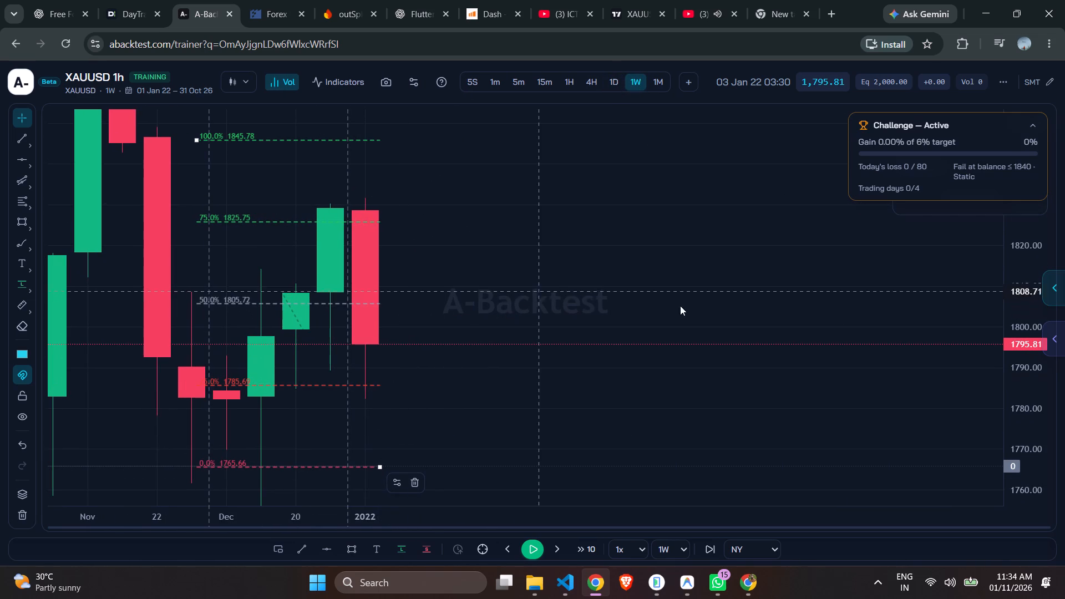
pyautogui.moveTo(1022, 245); pyautogui.dragTo(1025, 374)
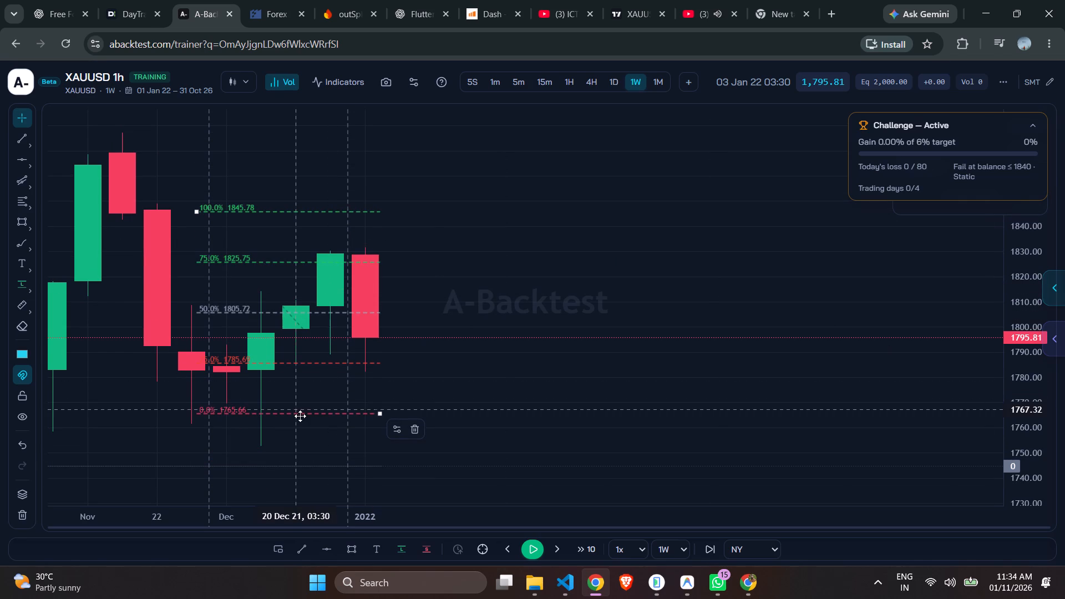
pyautogui.click(301, 412)
pyautogui.moveTo(304, 414); pyautogui.dragTo(312, 412)
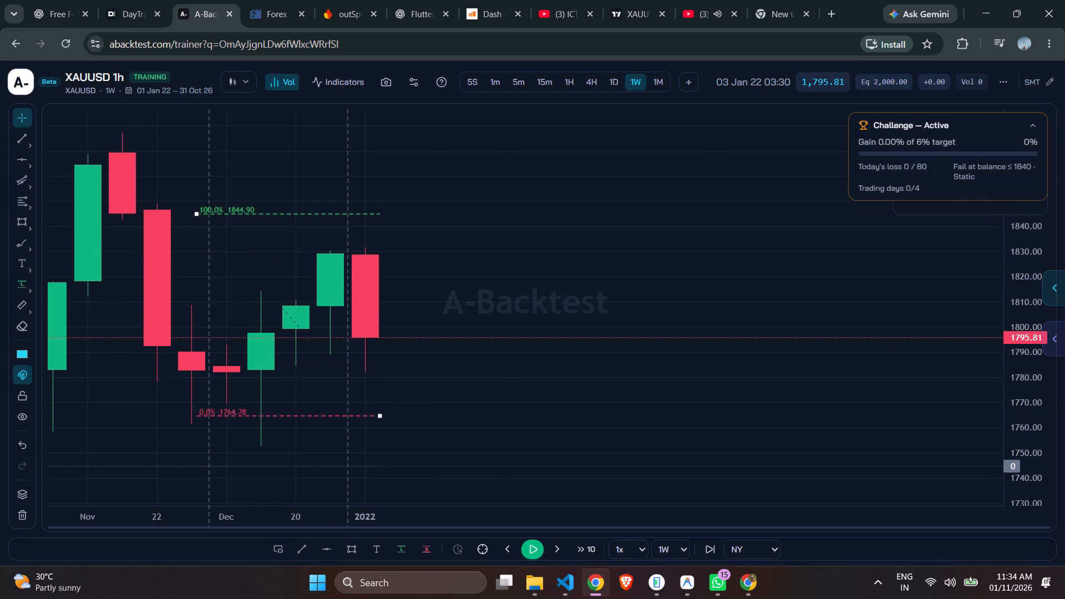
pyautogui.moveTo(312, 412); pyautogui.dragTo(443, 373)
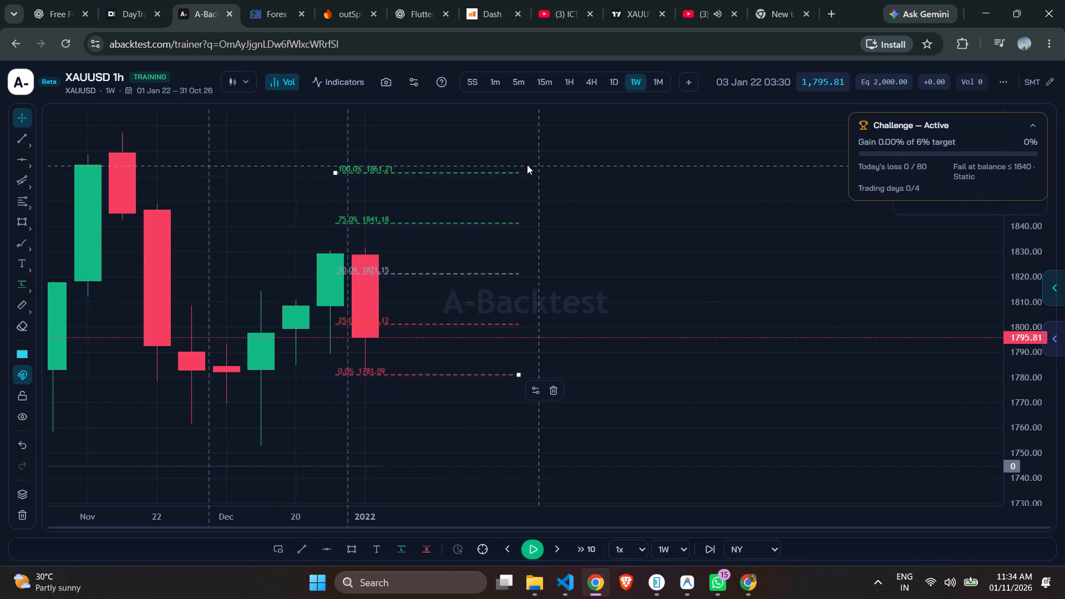
pyautogui.moveTo(518, 374); pyautogui.dragTo(494, 304)
pyautogui.moveTo(422, 238); pyautogui.dragTo(413, 307)
pyautogui.click(599, 272)
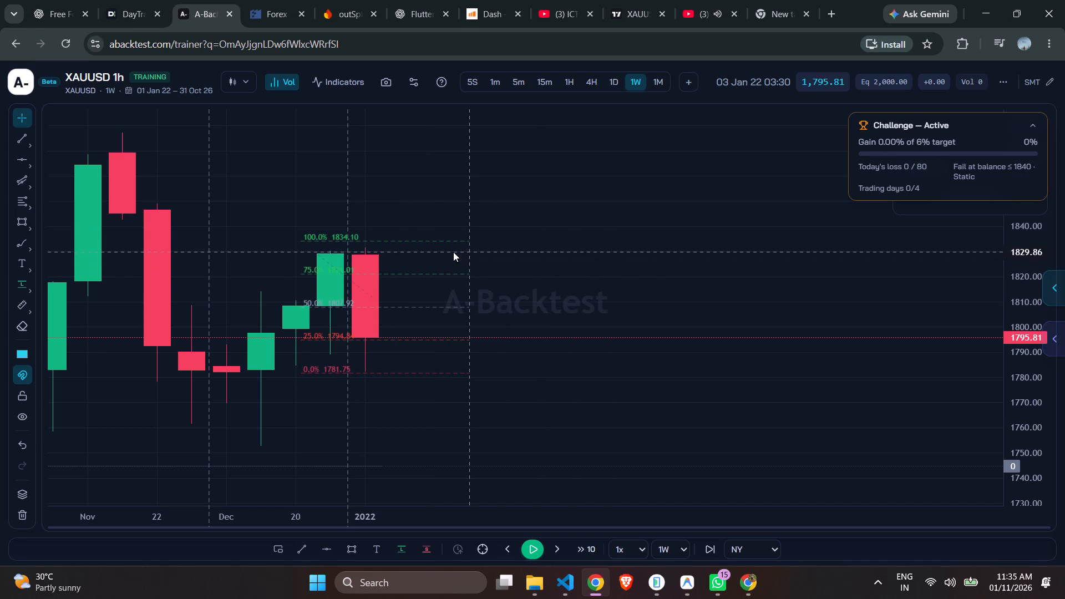
# Examine the daily price action against the repositioned Fib Retracement levels.
pyautogui.click(612, 79)
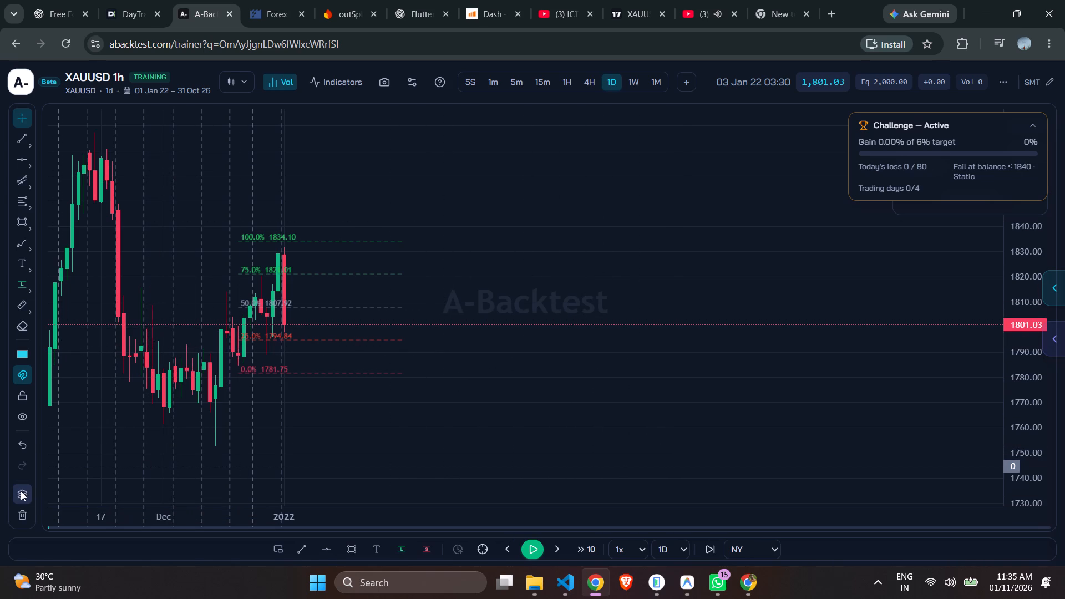
pyautogui.moveTo(351, 443); pyautogui.dragTo(699, 403)
pyautogui.scroll(2, 689, 407)
pyautogui.scroll(-1, 693, 405)
pyautogui.scroll(9, 705, 400)
pyautogui.moveTo(1034, 383); pyautogui.dragTo(1039, 154)
pyautogui.scroll(4, 880, 248)
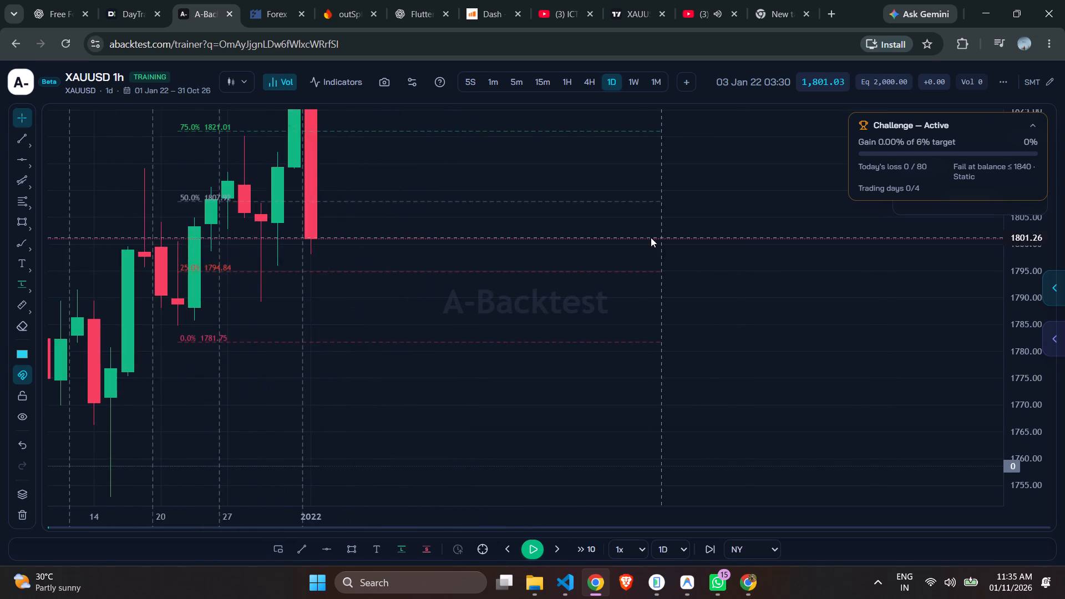
pyautogui.moveTo(651, 237); pyautogui.dragTo(911, 271)
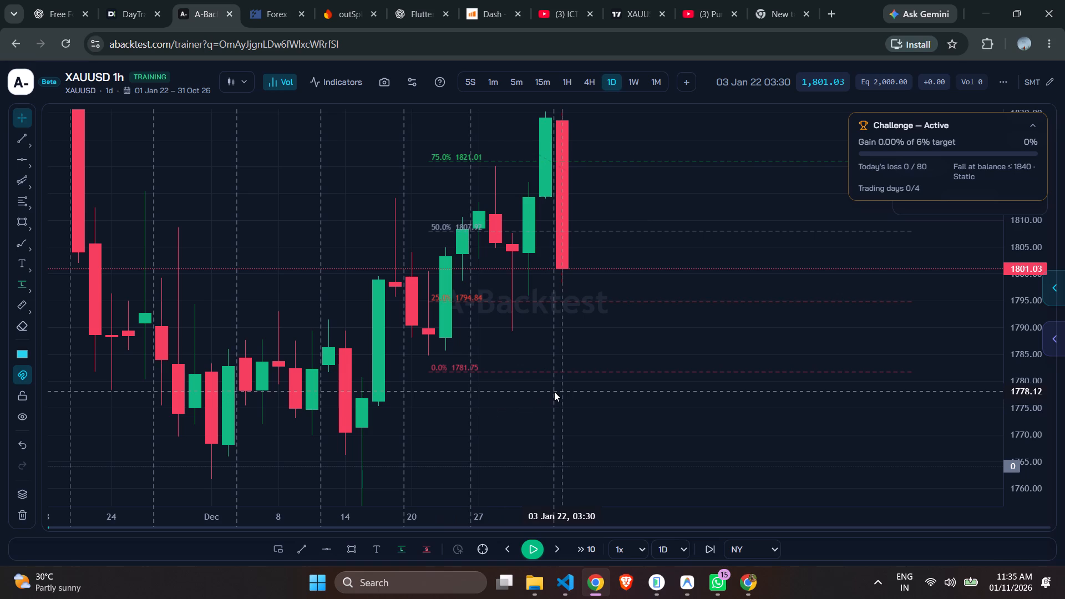
# On the weekly chart, tighten the Fib Retracement to the 3 January 2022 candle, with 100% at about 1832.45 and 0% at about 1782.28.
pyautogui.click(635, 84)
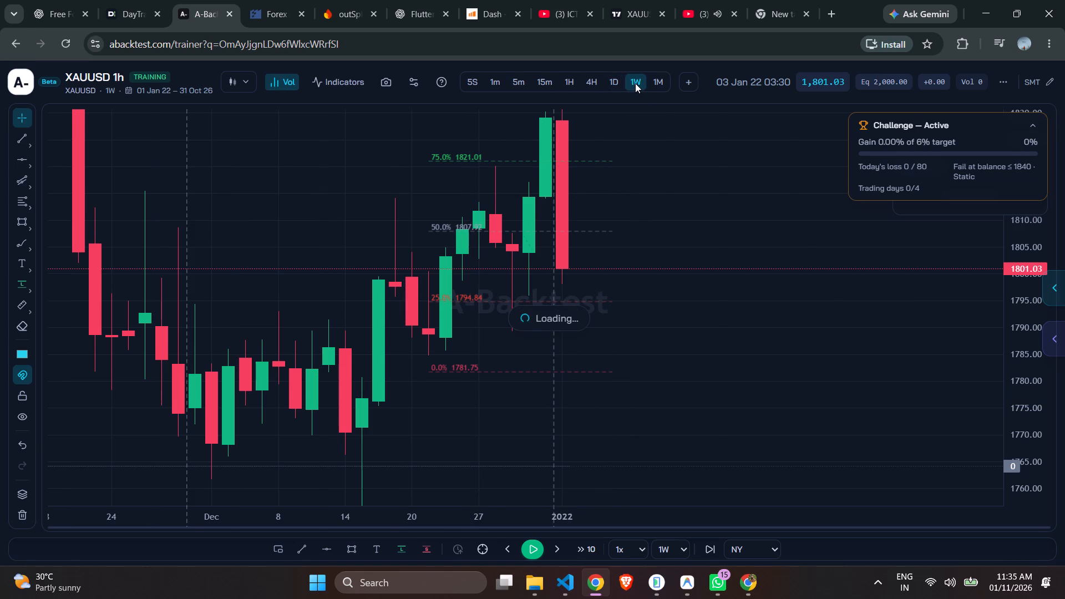
pyautogui.moveTo(887, 356); pyautogui.dragTo(614, 358)
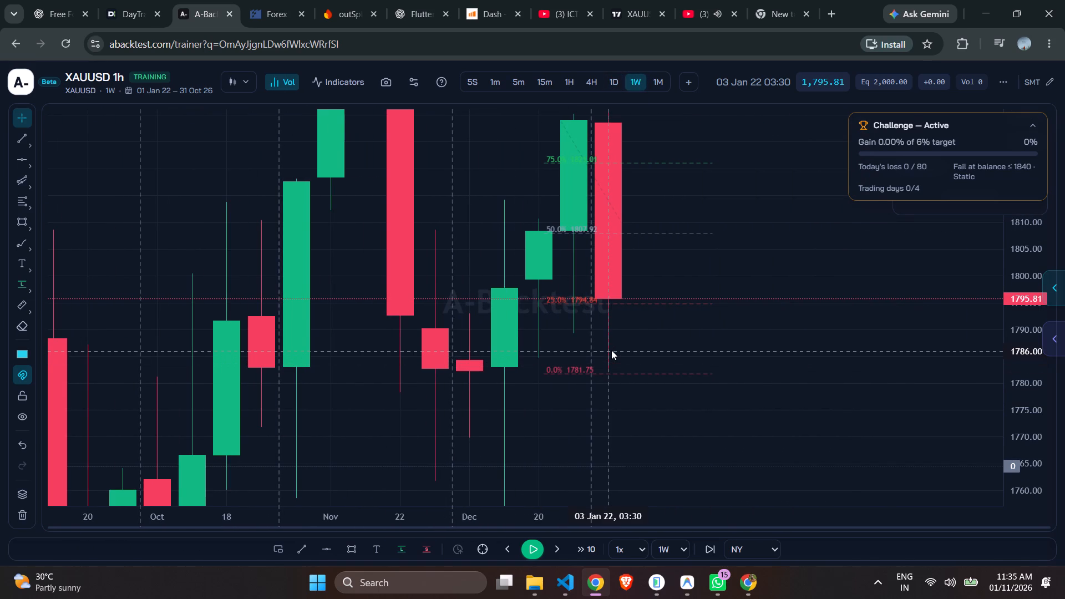
pyautogui.moveTo(866, 323); pyautogui.dragTo(820, 473)
pyautogui.moveTo(780, 338); pyautogui.dragTo(747, 275)
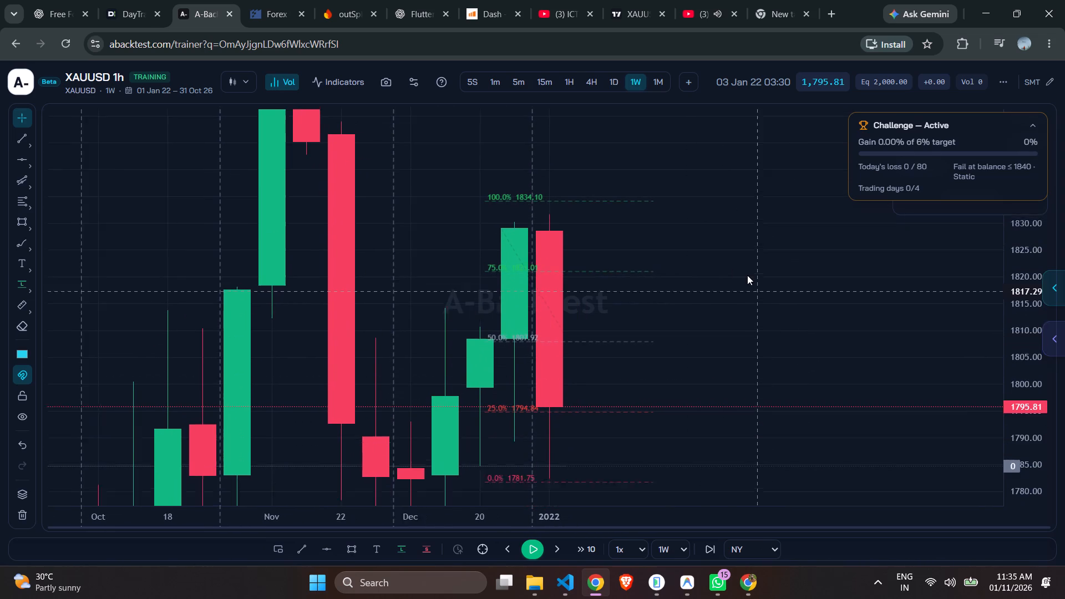
pyautogui.moveTo(747, 275); pyautogui.dragTo(739, 204)
pyautogui.moveTo(756, 224); pyautogui.dragTo(778, 290)
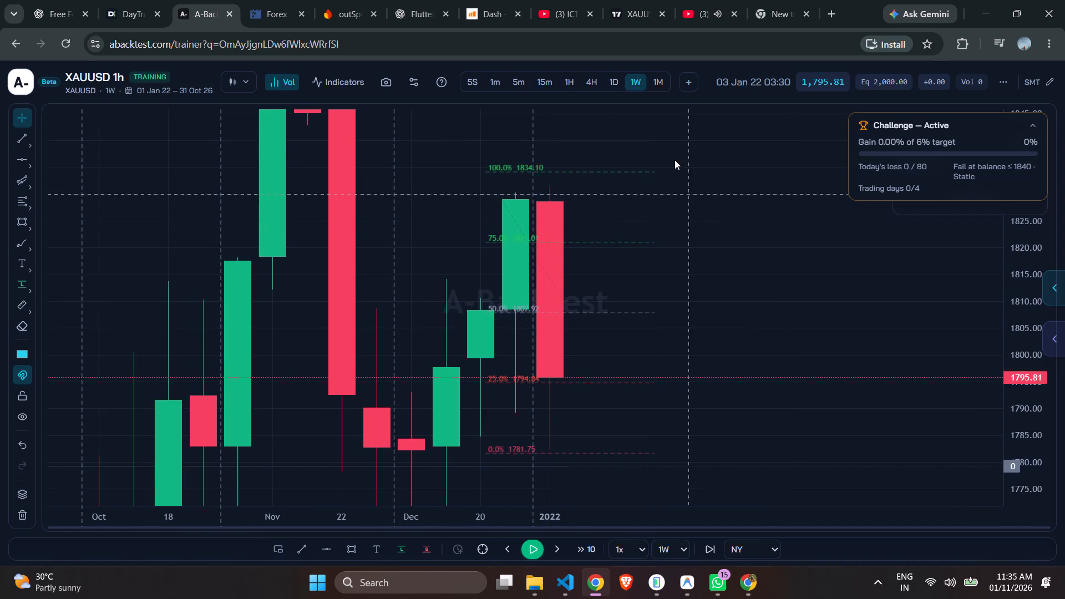
pyautogui.click(656, 171)
pyautogui.moveTo(656, 171); pyautogui.dragTo(649, 175)
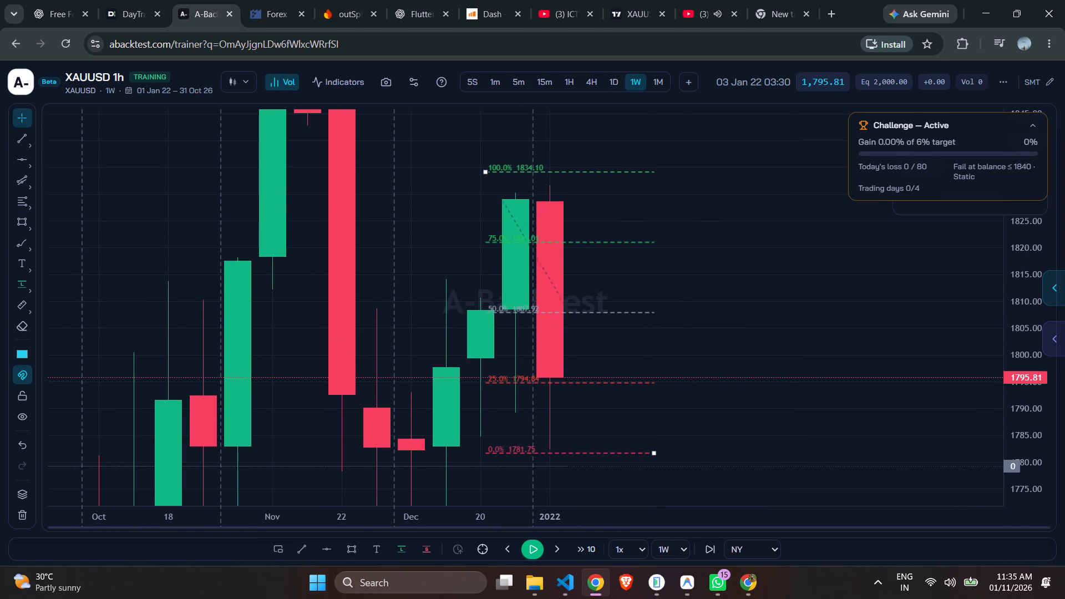
pyautogui.moveTo(649, 175); pyautogui.dragTo(646, 180)
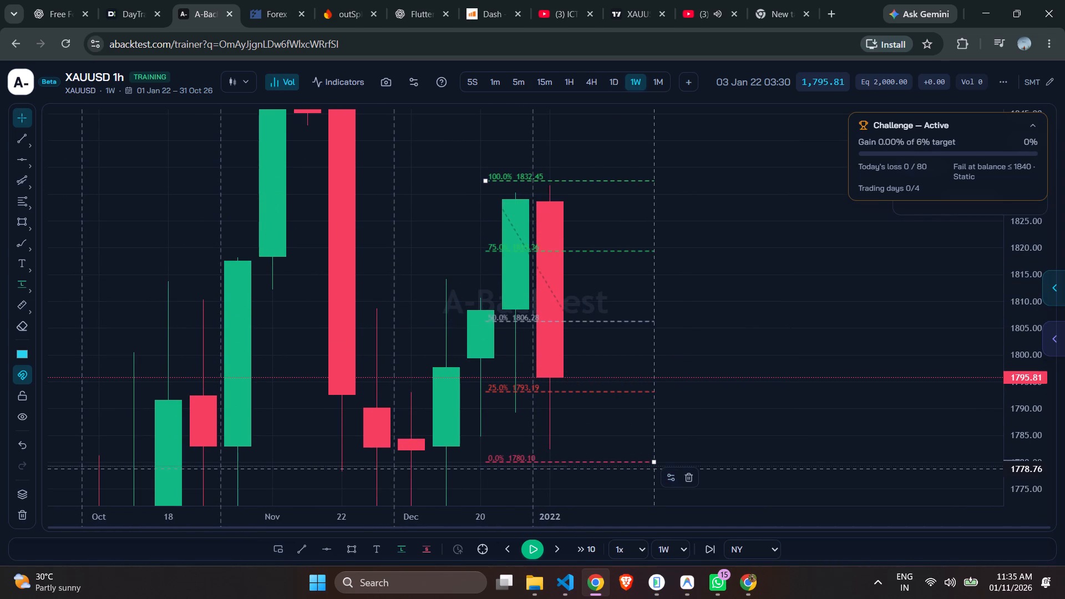
pyautogui.moveTo(653, 463); pyautogui.dragTo(651, 450)
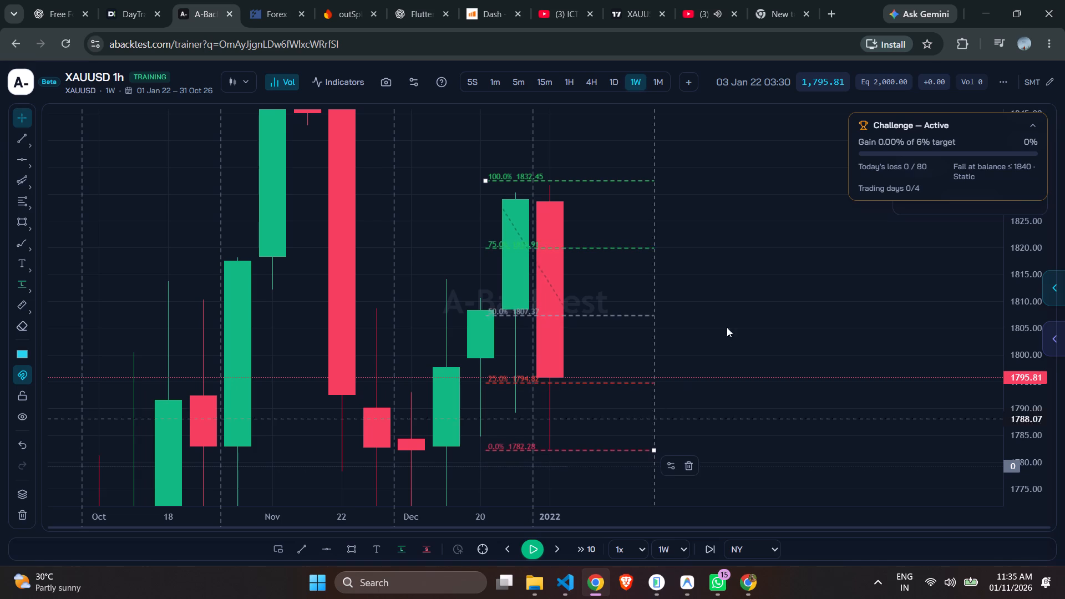
# Shift the Fib Retracement one weekly candle later, with 100% at about 1832.86 and 0% at about 1782.69.
pyautogui.scroll(4, 789, 295)
pyautogui.moveTo(768, 285); pyautogui.dragTo(684, 297)
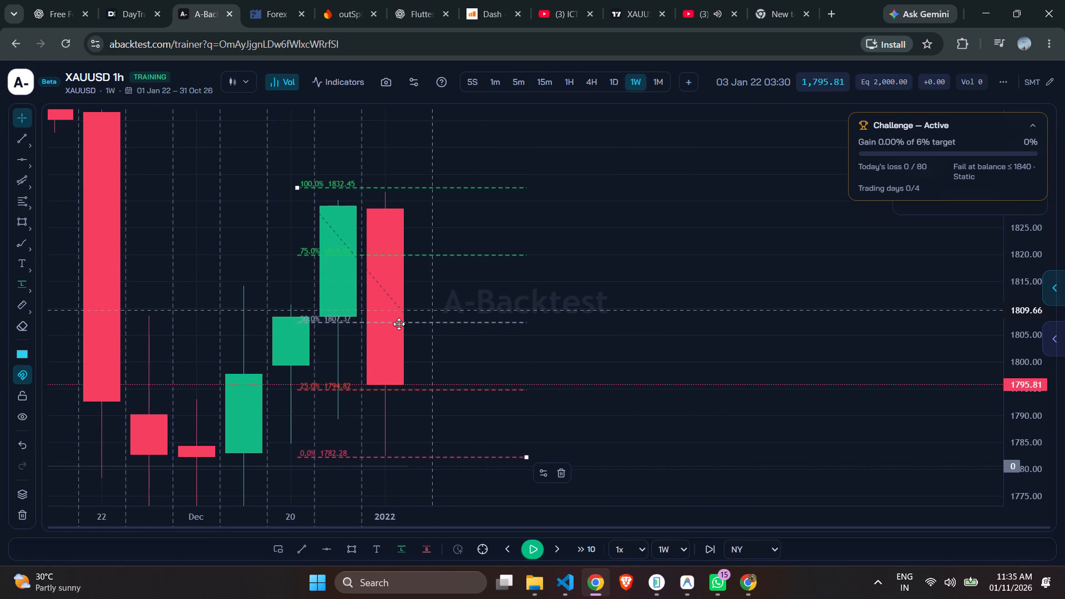
pyautogui.click(400, 323)
pyautogui.moveTo(400, 323); pyautogui.dragTo(432, 322)
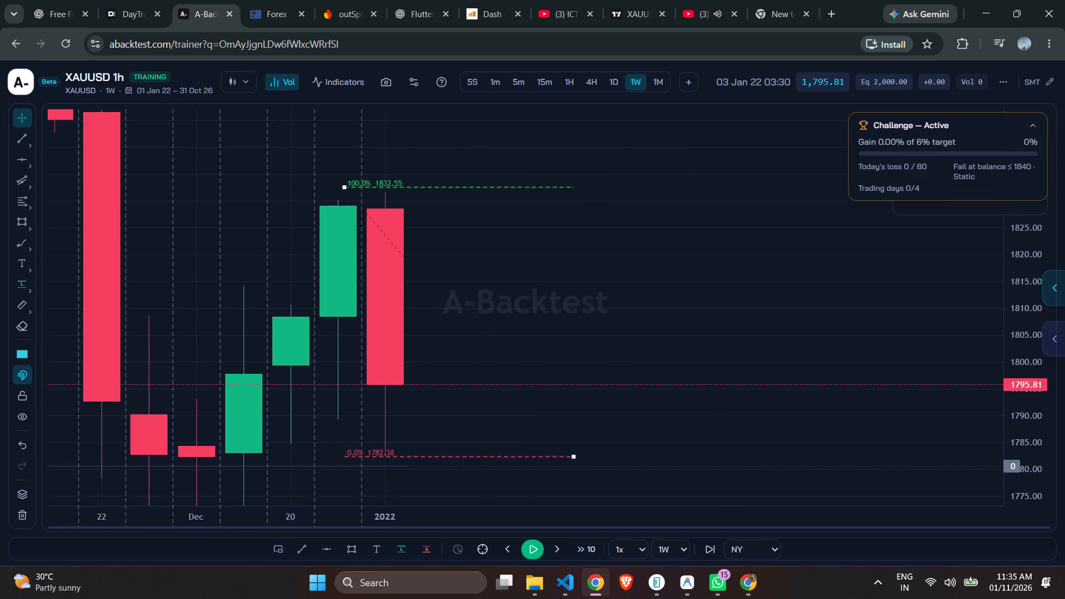
pyautogui.moveTo(432, 322); pyautogui.dragTo(458, 321)
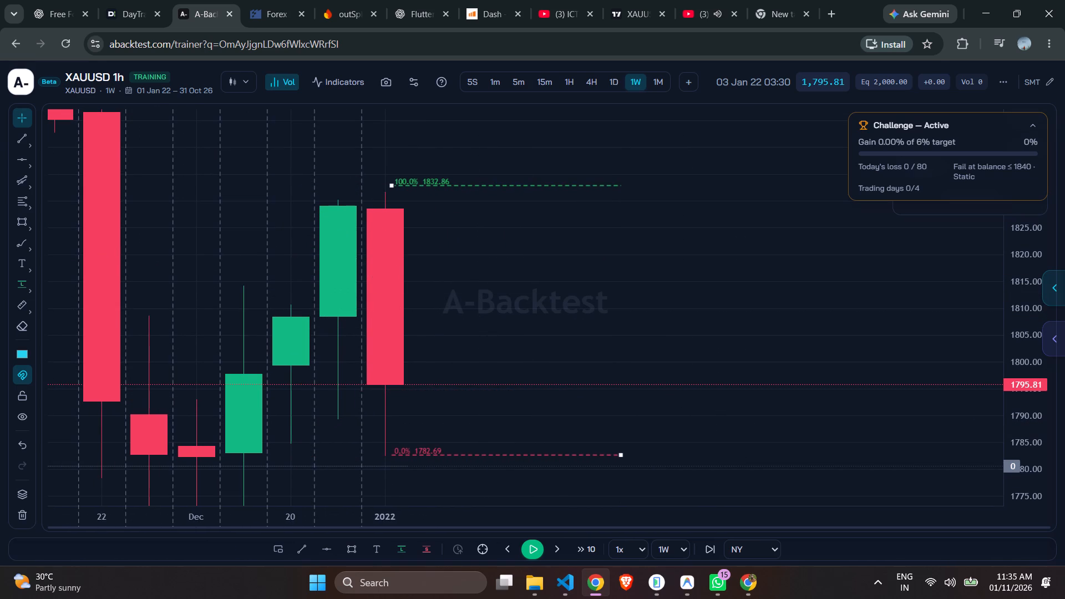
pyautogui.moveTo(458, 321); pyautogui.dragTo(450, 321)
# Advance the weekly replay one candle to 10 January 2022 and review that week's price action on the daily chart.
pyautogui.click(532, 554)
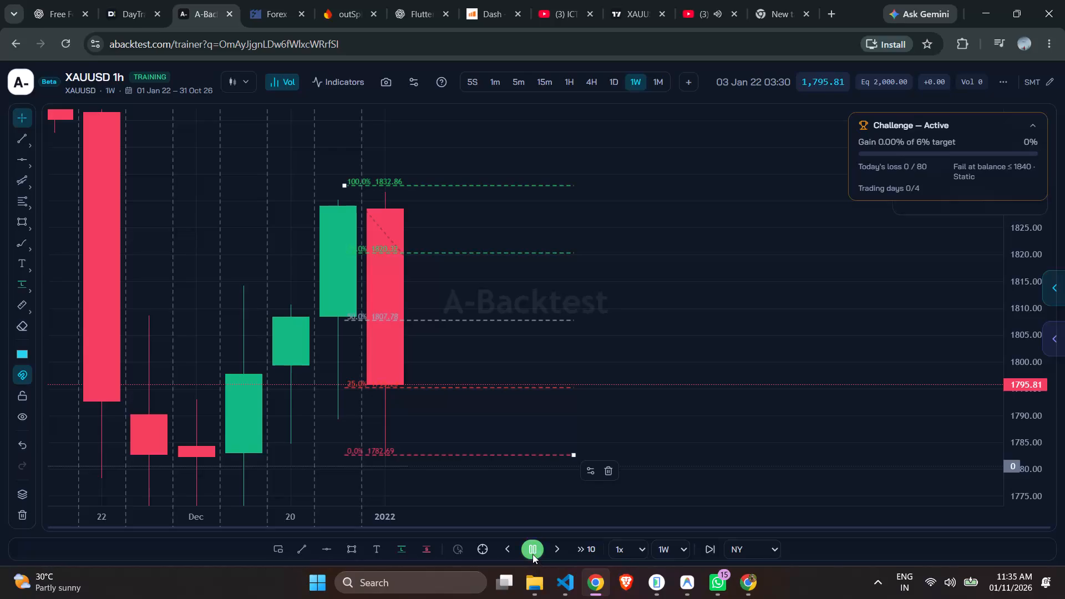
pyautogui.click(532, 554)
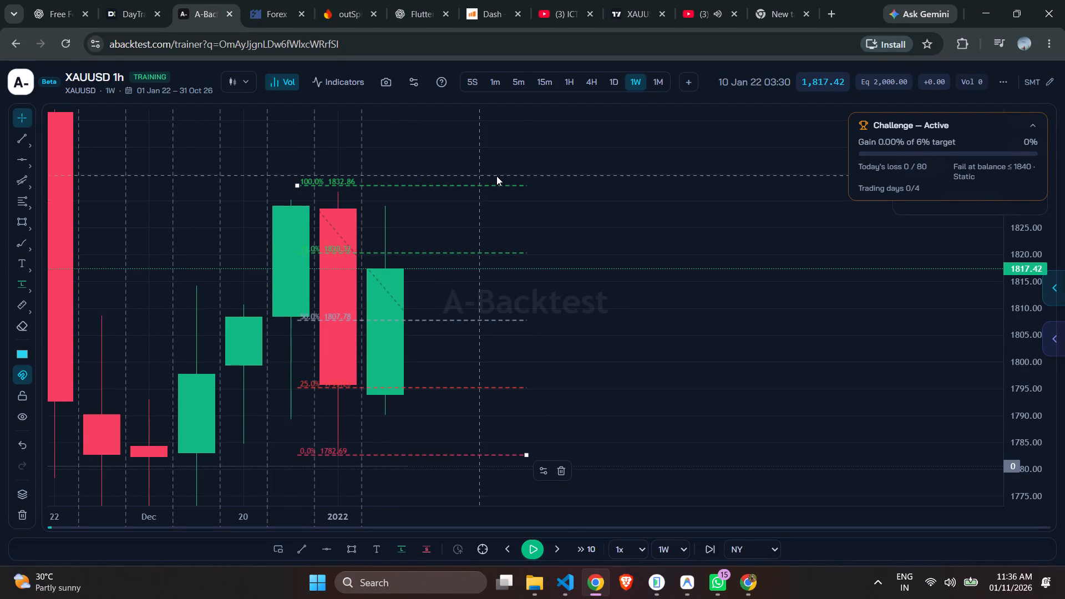
pyautogui.click(612, 85)
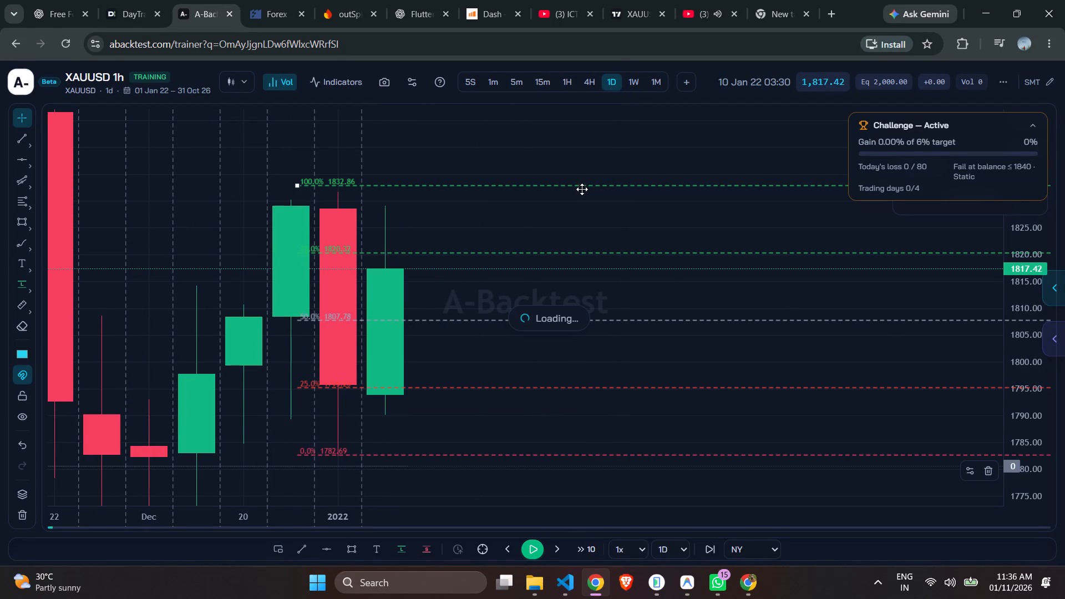
pyautogui.scroll(1, 612, 185)
pyautogui.scroll(-1, 612, 185)
pyautogui.moveTo(600, 210); pyautogui.dragTo(608, 210)
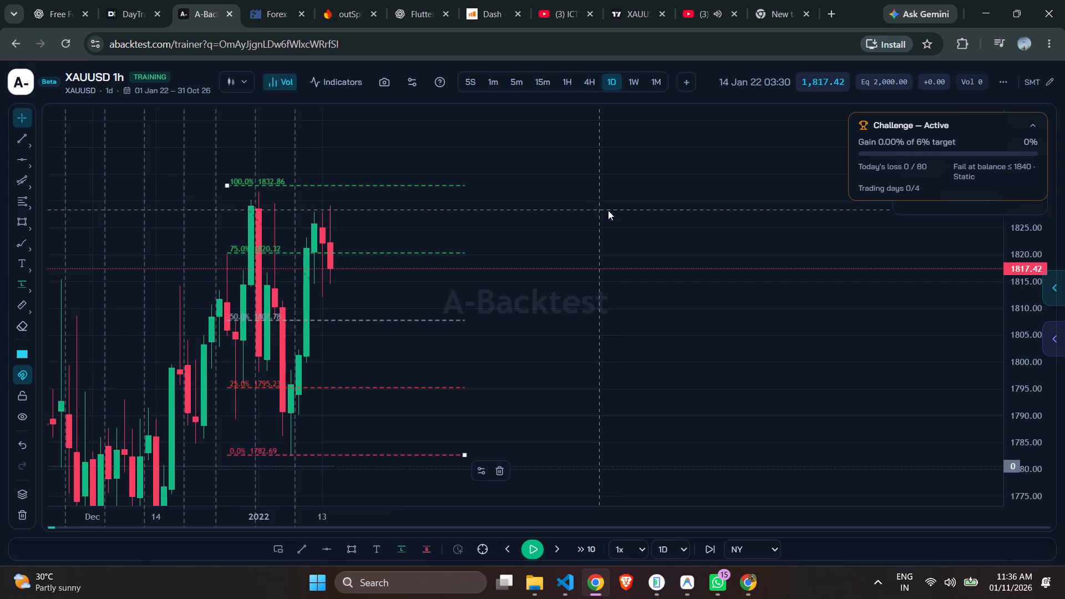
pyautogui.moveTo(608, 210); pyautogui.dragTo(708, 189)
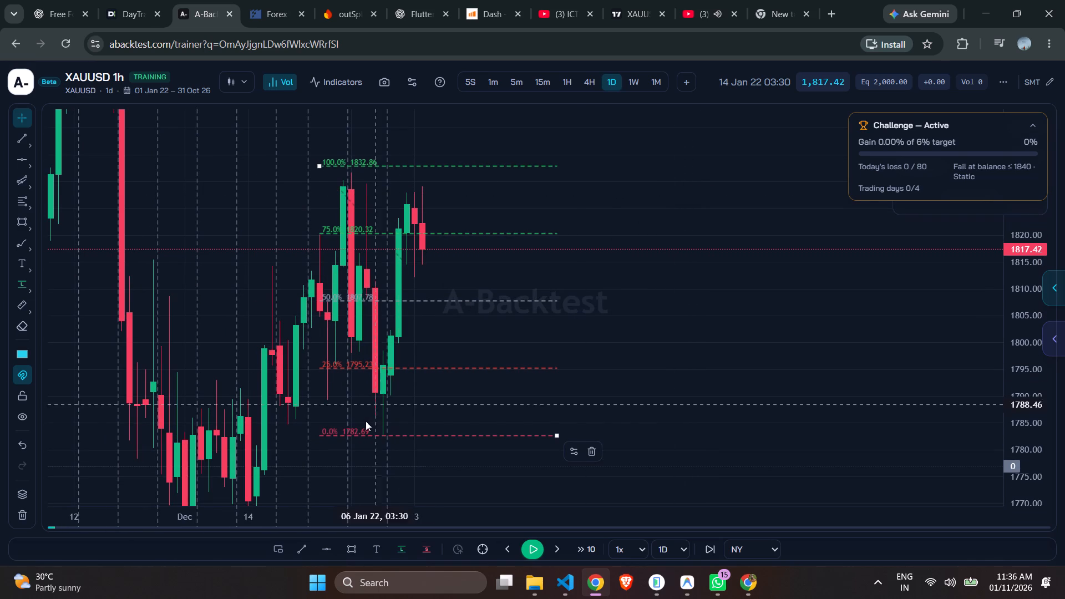
# On the weekly chart, refit the Fib Retracement to the 10 January 2022 candle, with 100% at about 1829.24 and 0% at about 1789.85.
pyautogui.click(631, 80)
pyautogui.moveTo(801, 283); pyautogui.dragTo(589, 246)
pyautogui.moveTo(459, 263); pyautogui.dragTo(507, 263)
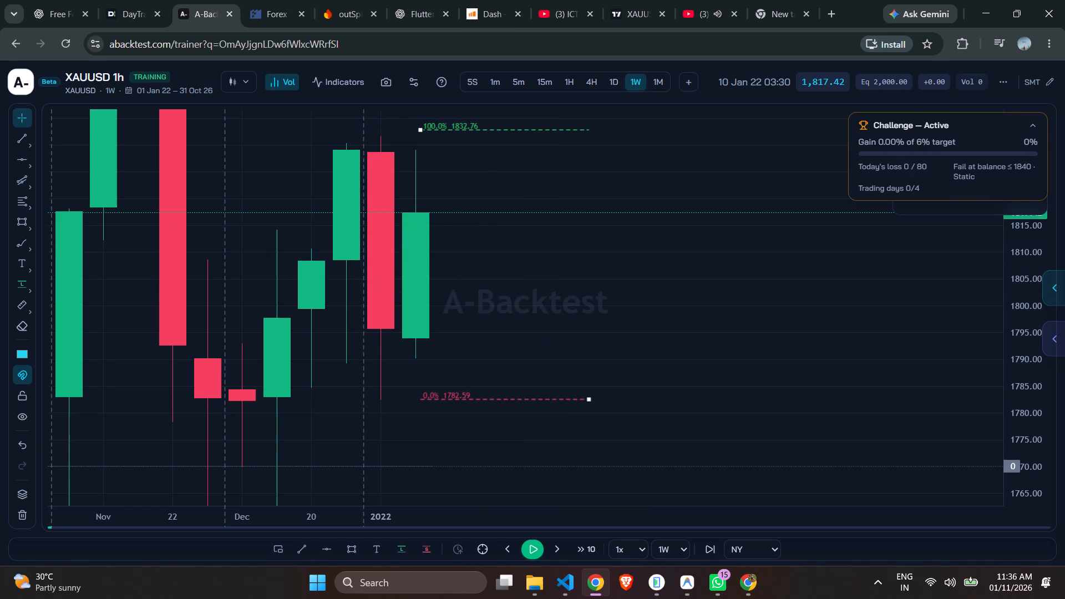
pyautogui.moveTo(507, 263); pyautogui.dragTo(504, 281)
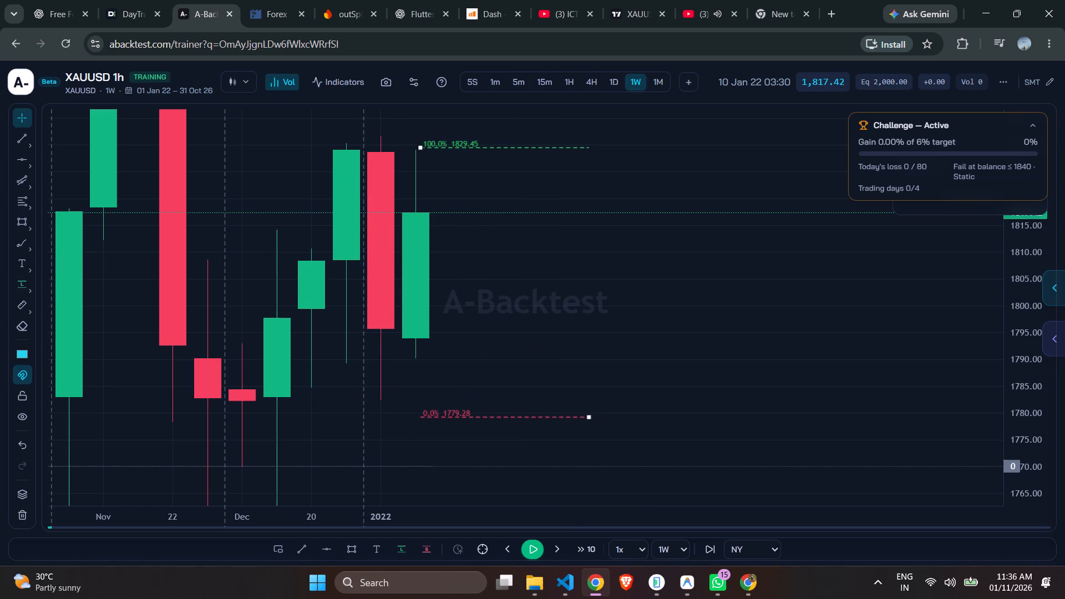
pyautogui.moveTo(504, 281); pyautogui.dragTo(503, 283)
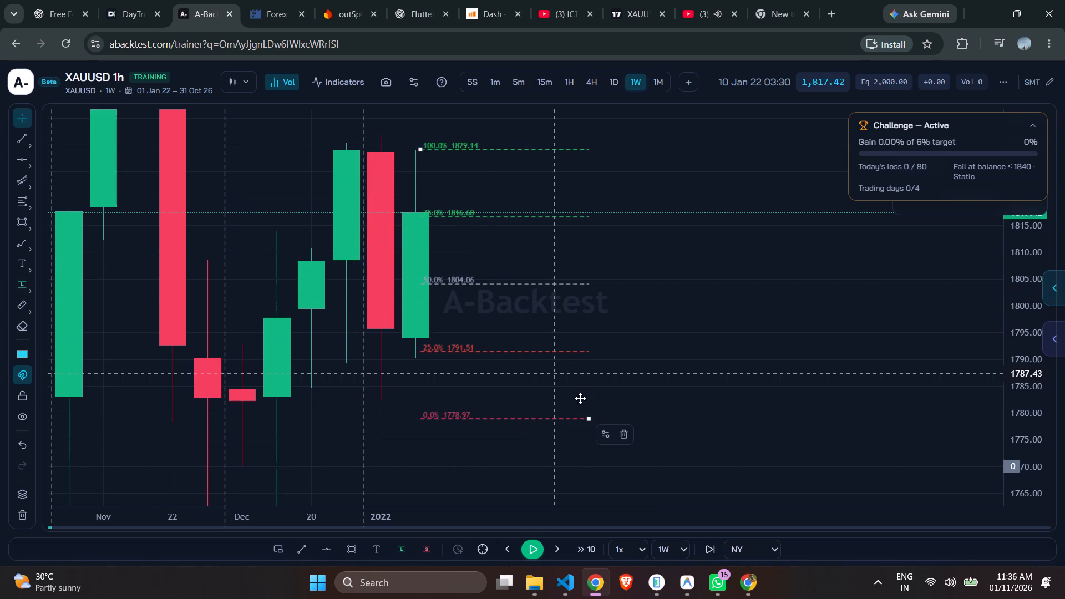
pyautogui.moveTo(590, 421); pyautogui.dragTo(544, 361)
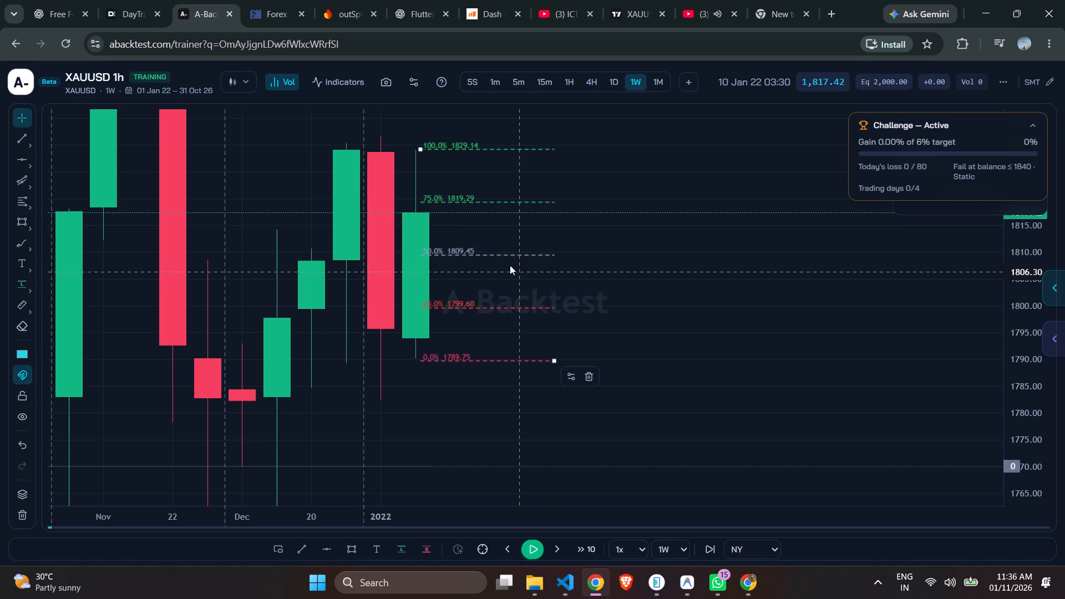
pyautogui.moveTo(506, 253); pyautogui.dragTo(493, 253)
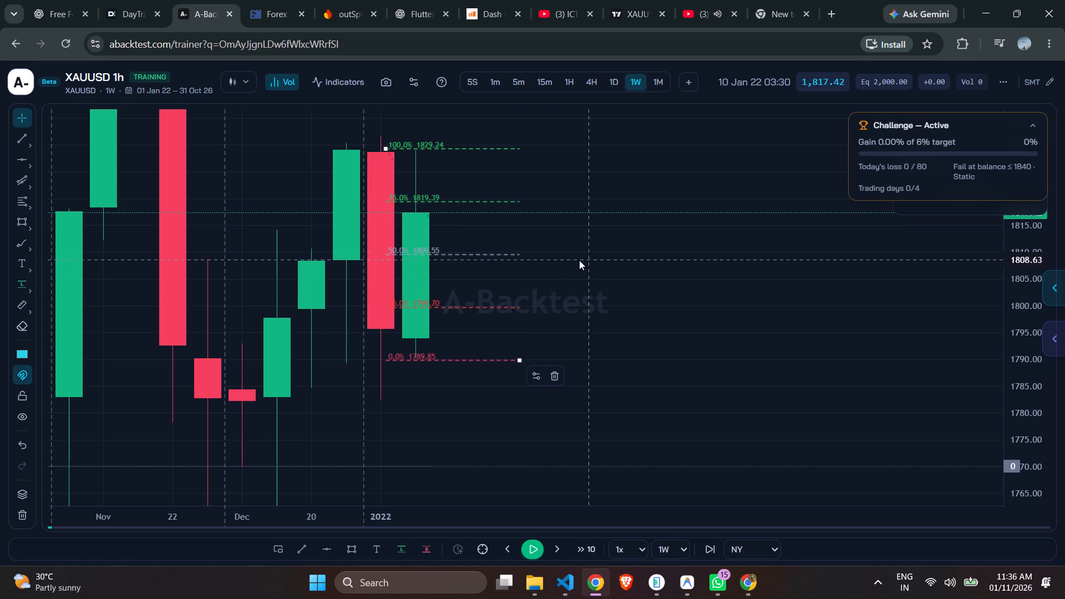
# Switch to the daily chart and examine the 10–14 January 2022 price action against the Fib levels.
pyautogui.click(613, 79)
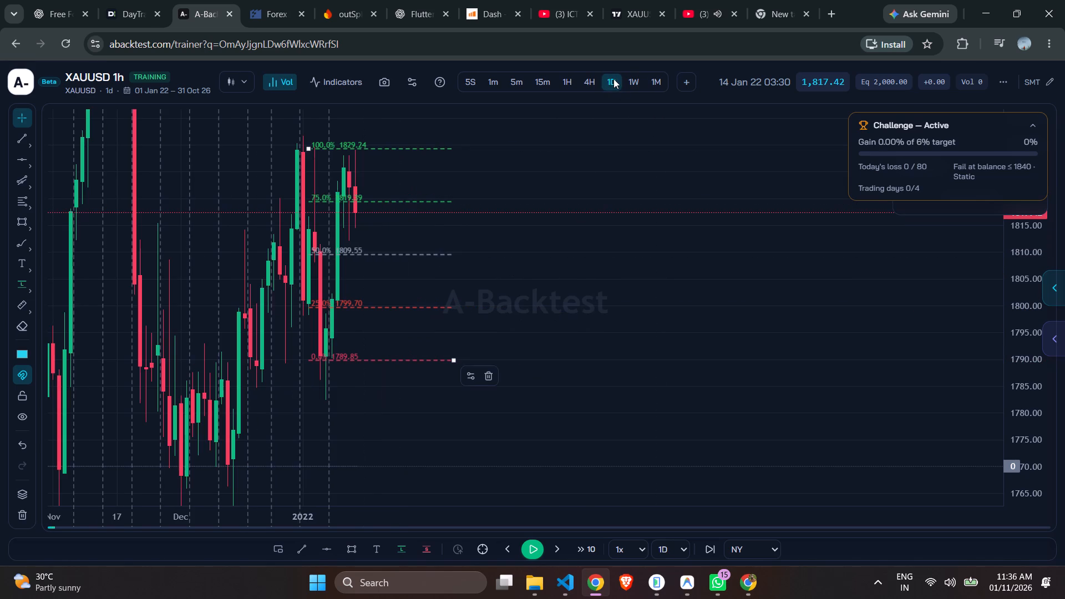
pyautogui.scroll(1, 597, 204)
pyautogui.moveTo(521, 181); pyautogui.dragTo(838, 188)
pyautogui.scroll(13, 819, 192)
pyautogui.moveTo(768, 198); pyautogui.dragTo(767, 237)
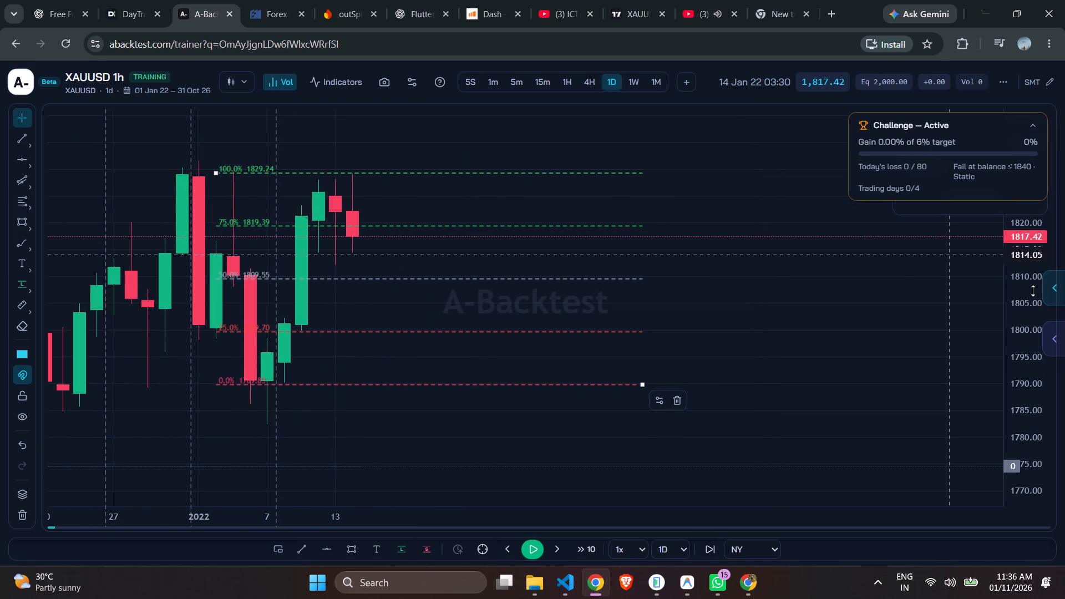
pyautogui.moveTo(1021, 315); pyautogui.dragTo(992, 115)
pyautogui.scroll(2, 884, 192)
pyautogui.moveTo(855, 221); pyautogui.dragTo(853, 340)
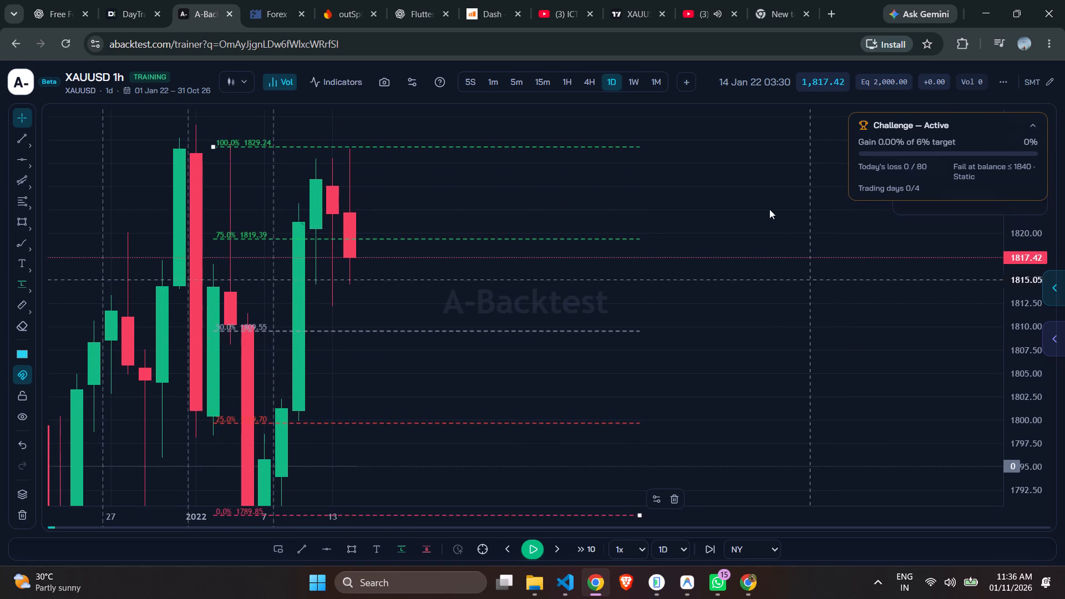
pyautogui.moveTo(776, 186); pyautogui.dragTo(814, 277)
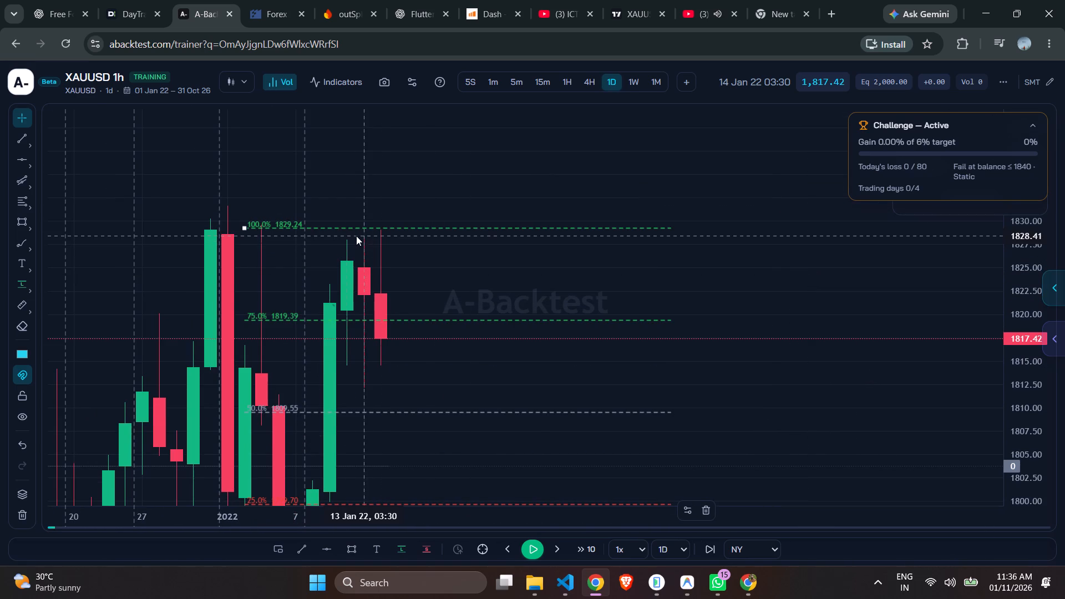
pyautogui.moveTo(747, 235); pyautogui.dragTo(607, 190)
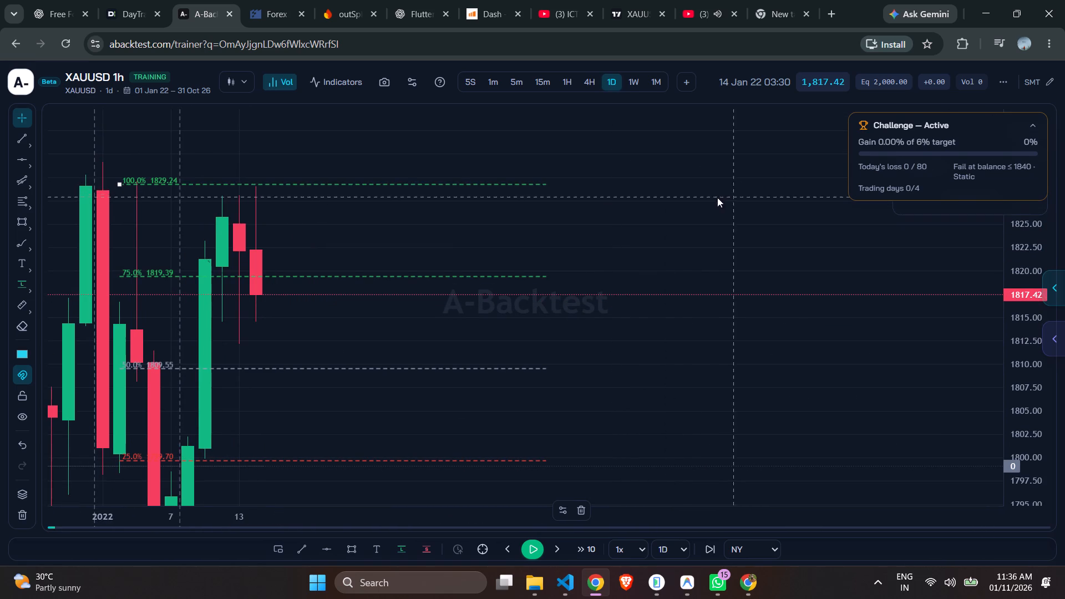
pyautogui.moveTo(717, 197); pyautogui.dragTo(746, 247)
pyautogui.moveTo(1029, 246); pyautogui.dragTo(1029, 374)
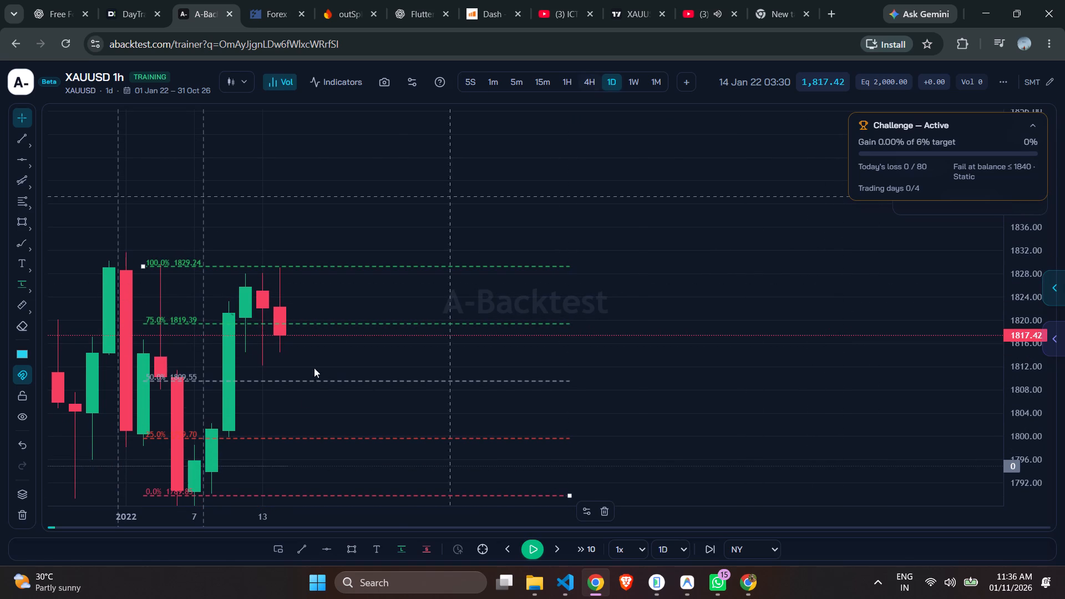
# Draw a rectangle over the daily price gap starting at the 10 January candle, from about 1815 down to about 1802.
pyautogui.click(349, 545)
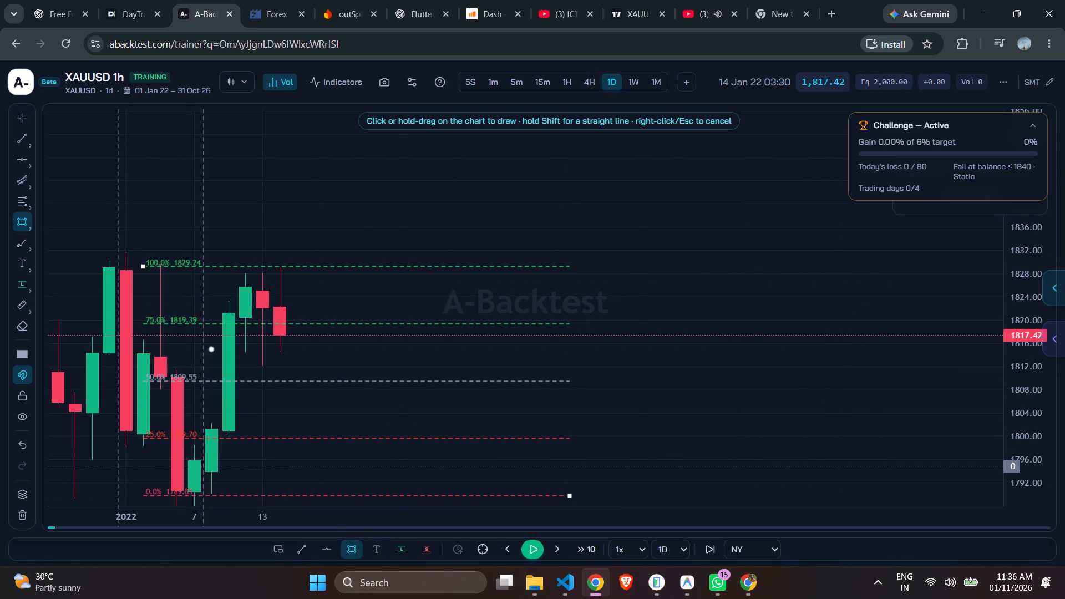
pyautogui.moveTo(204, 348); pyautogui.dragTo(371, 430)
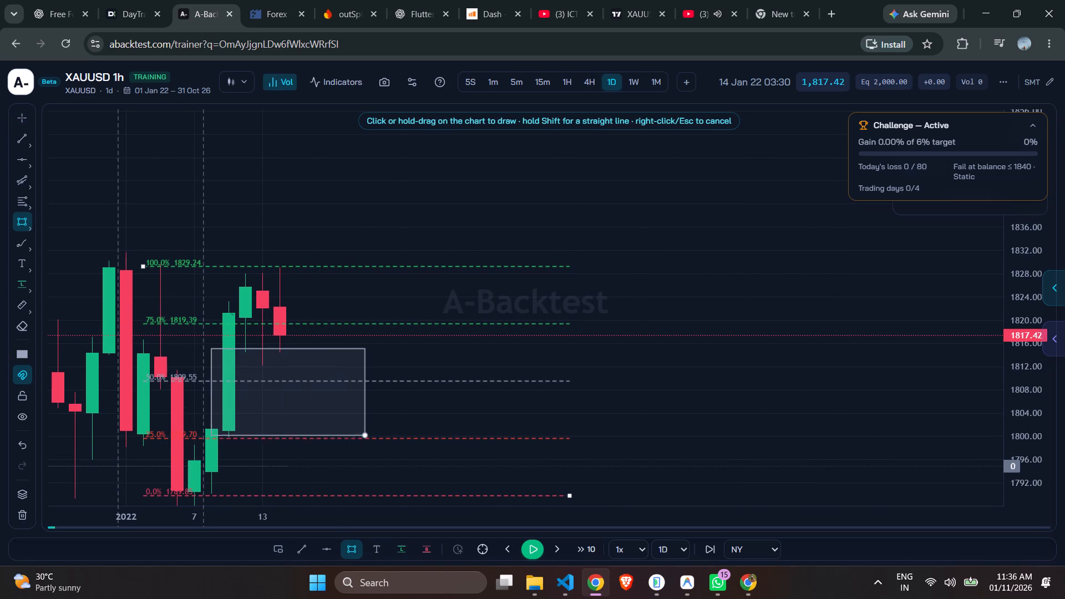
pyautogui.moveTo(371, 430); pyautogui.dragTo(605, 427)
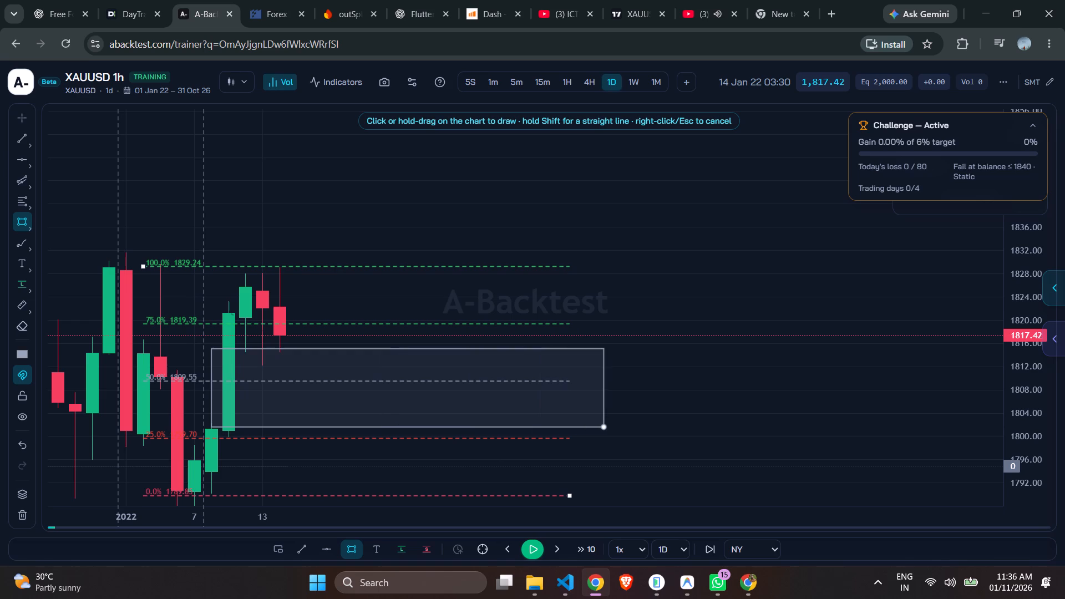
pyautogui.moveTo(605, 427); pyautogui.dragTo(608, 423)
pyautogui.click(608, 423)
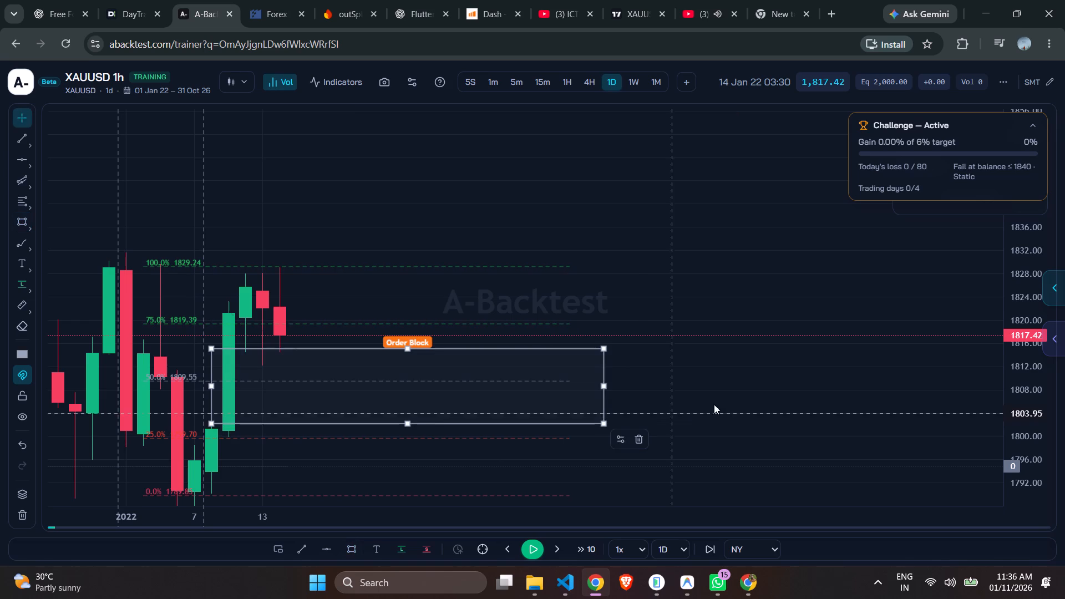
pyautogui.moveTo(716, 401); pyautogui.dragTo(852, 362)
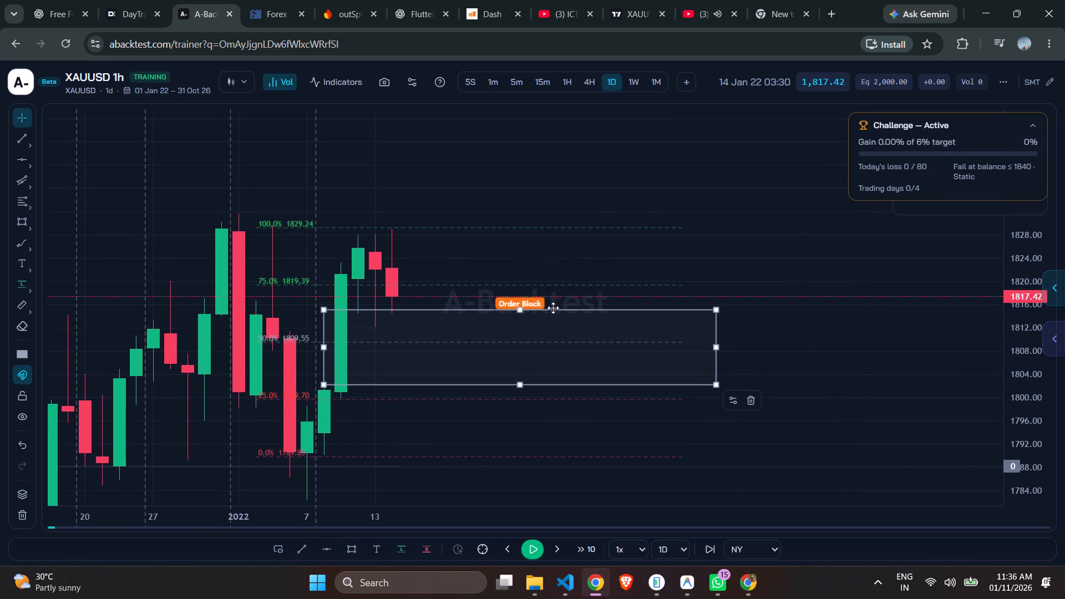
# Relabel the daily gap rectangle with the ICT label FVG, set its background opacity to 0%, and make its outline dashed.
pyautogui.doubleClick(541, 306)
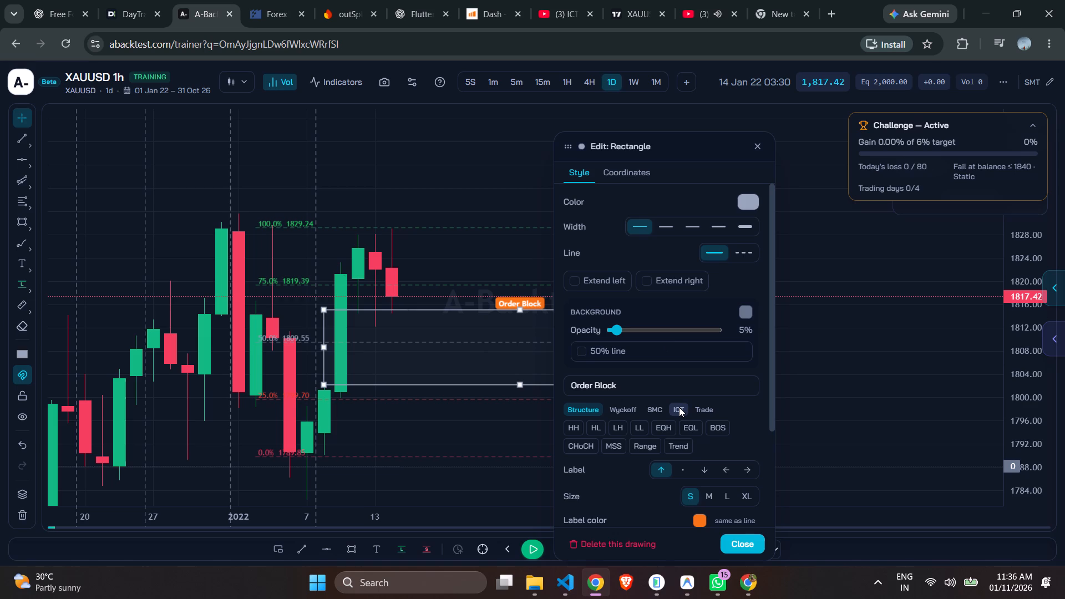
pyautogui.click(679, 407)
pyautogui.click(621, 428)
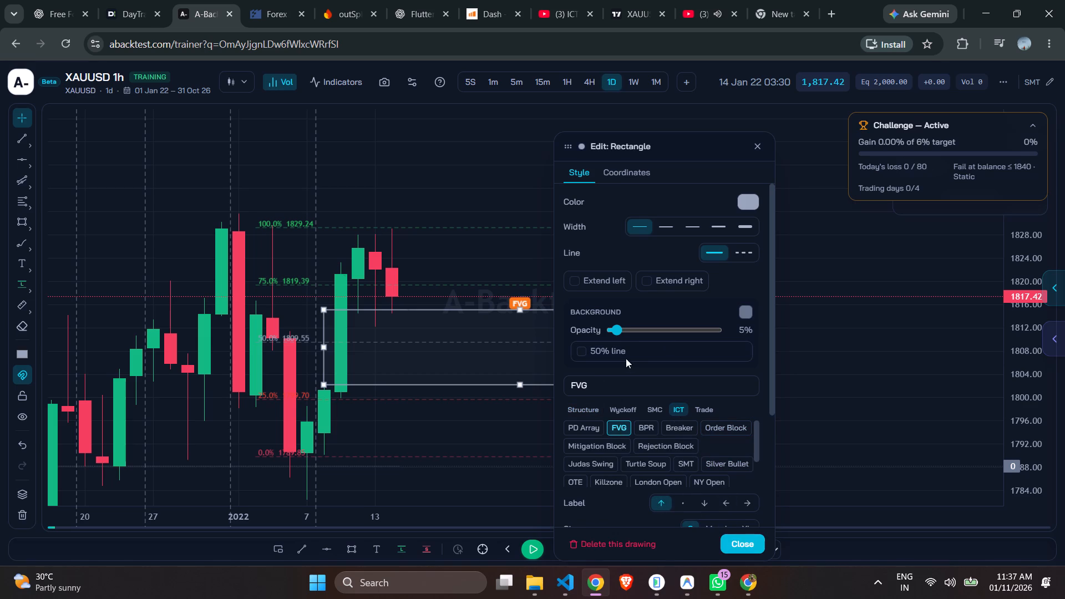
pyautogui.click(617, 328)
pyautogui.click(742, 252)
pyautogui.click(477, 269)
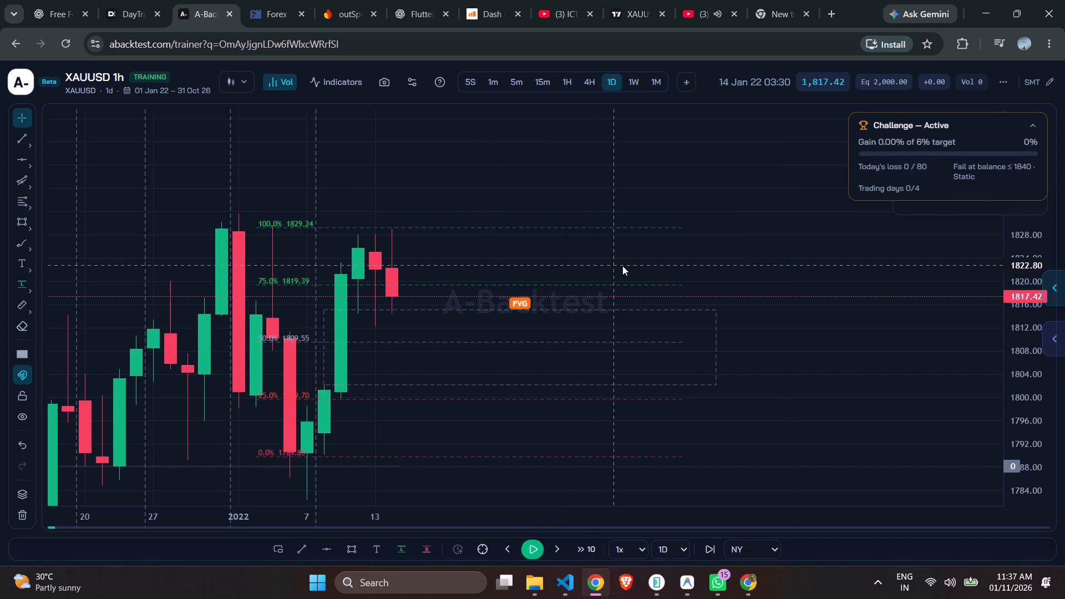
pyautogui.click(855, 346)
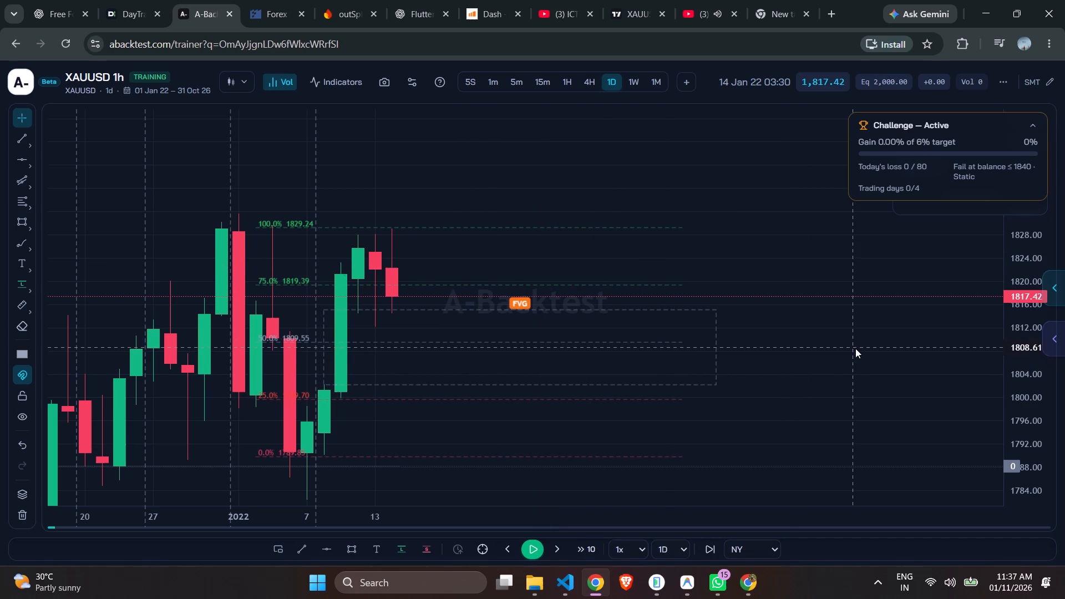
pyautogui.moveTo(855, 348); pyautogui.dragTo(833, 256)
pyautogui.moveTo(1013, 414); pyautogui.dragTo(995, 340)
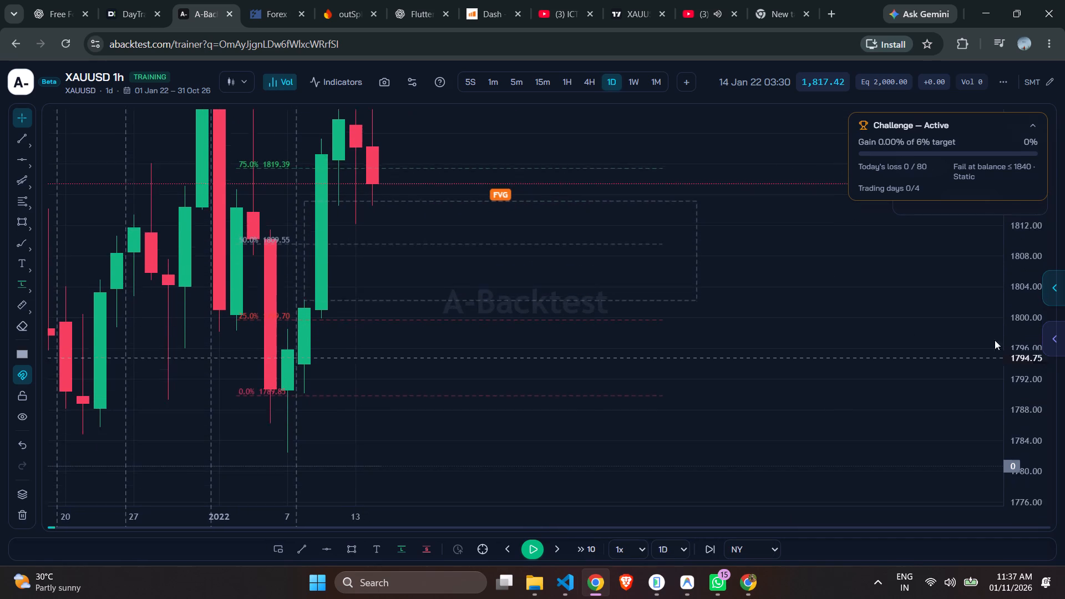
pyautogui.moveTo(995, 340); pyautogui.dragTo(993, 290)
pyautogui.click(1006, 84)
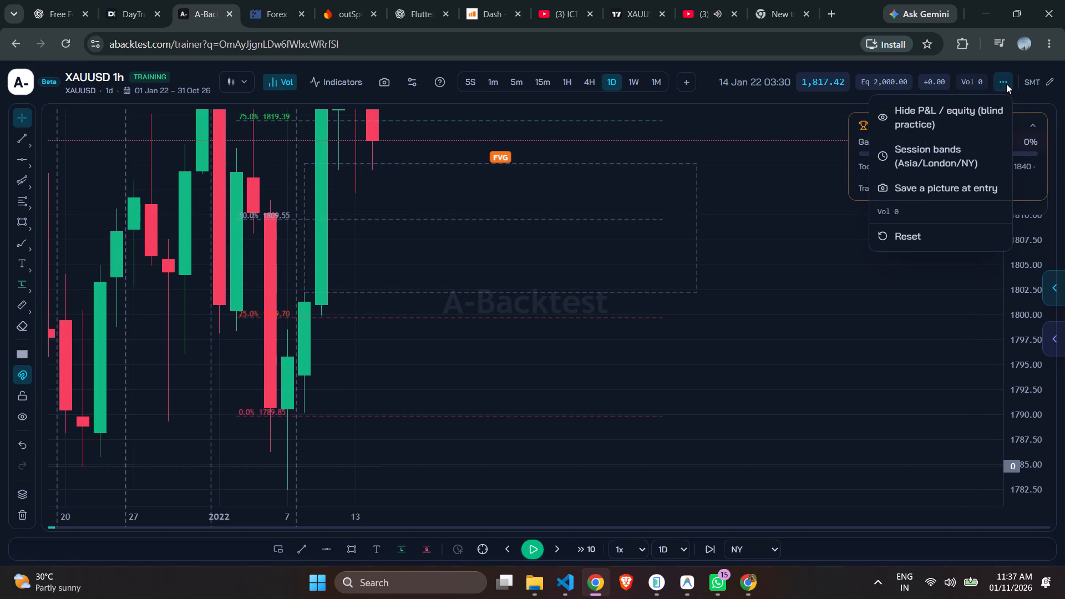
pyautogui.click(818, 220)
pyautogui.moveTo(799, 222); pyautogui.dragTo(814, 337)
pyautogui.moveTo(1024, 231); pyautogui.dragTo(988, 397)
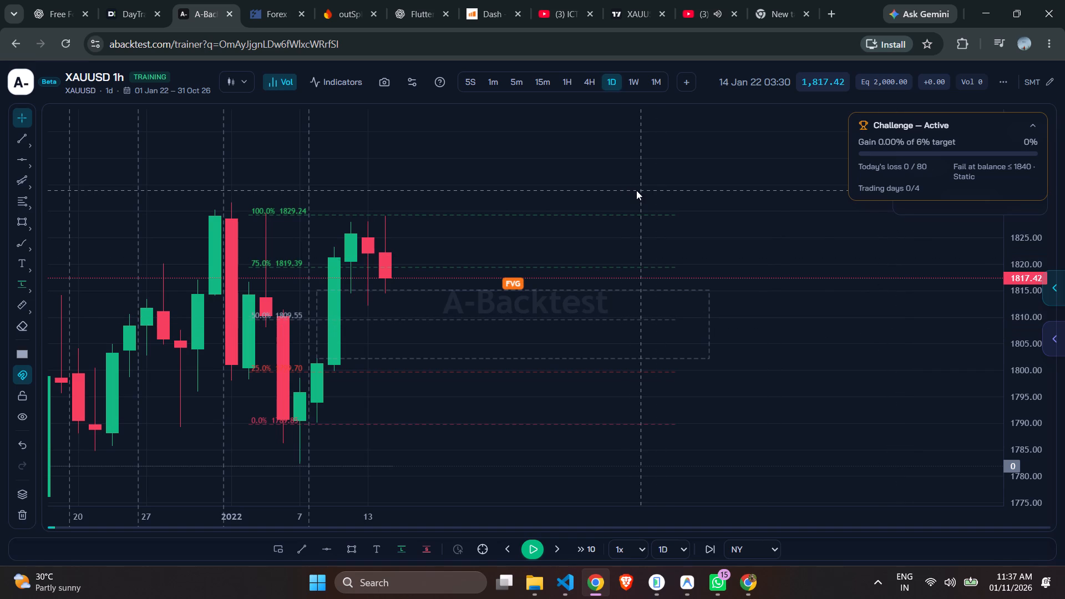
# Switch to the 4-hour chart and examine the 10–14 January price action above the daily FVG.
pyautogui.click(593, 85)
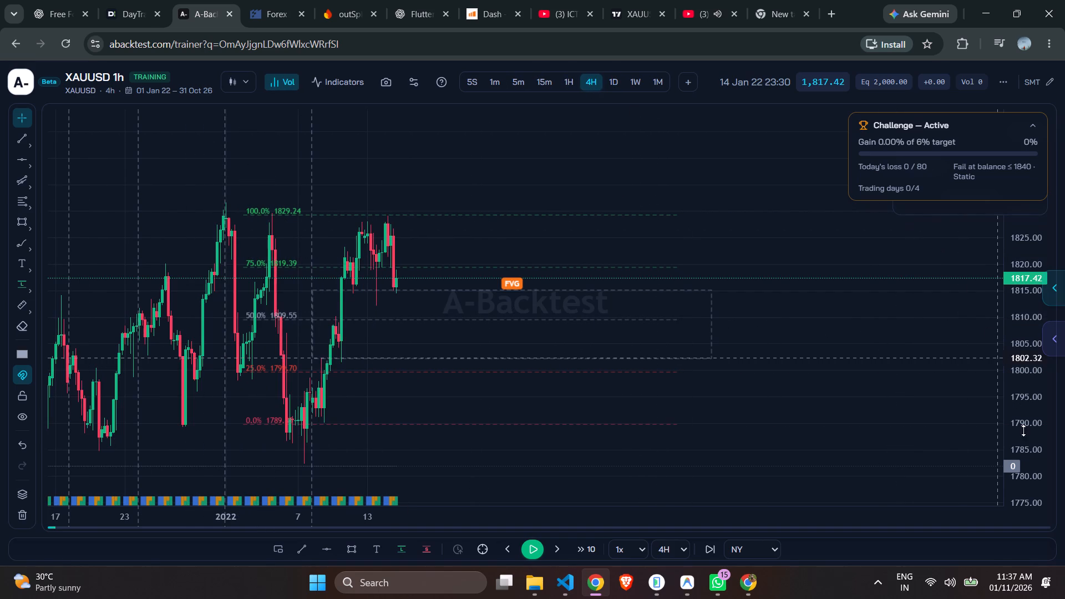
pyautogui.moveTo(1021, 423); pyautogui.dragTo(1010, 327)
pyautogui.moveTo(820, 287); pyautogui.dragTo(905, 278)
pyautogui.scroll(3, 871, 277)
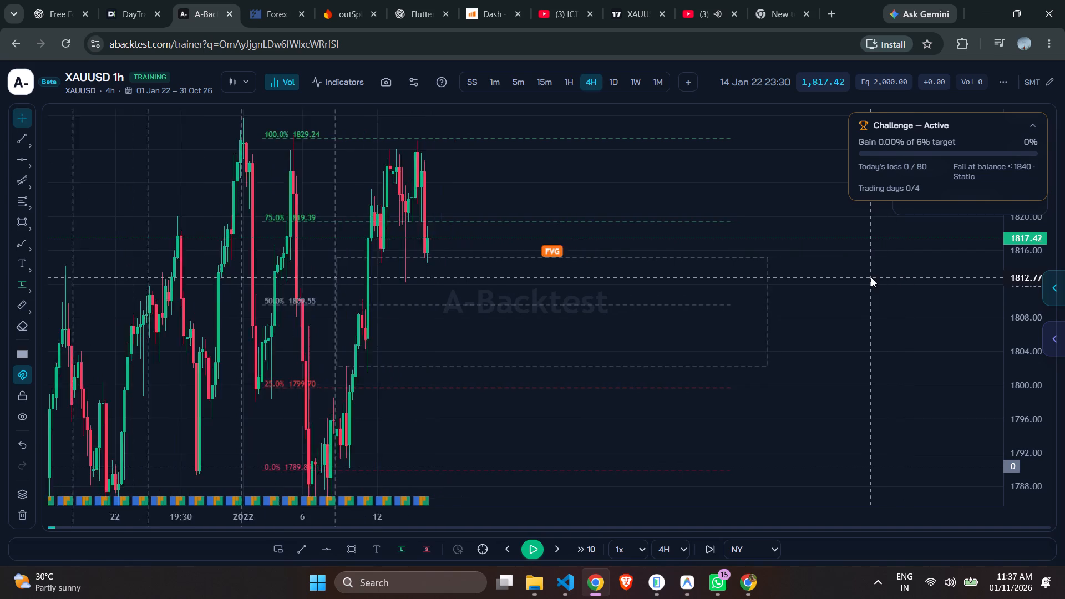
pyautogui.scroll(3, 871, 277)
pyautogui.moveTo(685, 172); pyautogui.dragTo(800, 246)
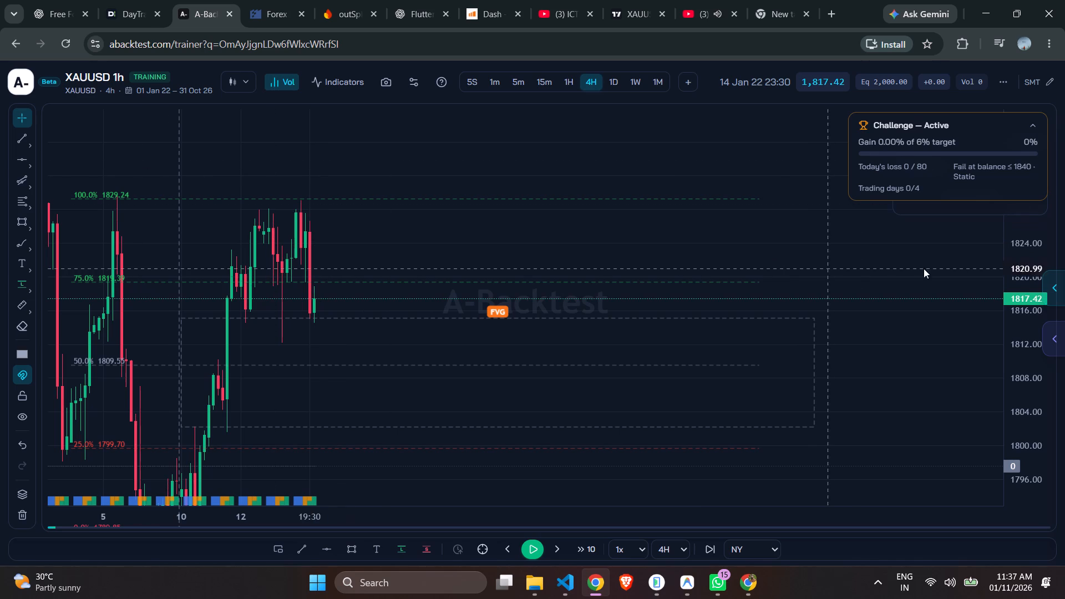
pyautogui.moveTo(1023, 324); pyautogui.dragTo(978, 132)
pyautogui.scroll(2, 780, 198)
pyautogui.moveTo(530, 210); pyautogui.dragTo(954, 282)
pyautogui.scroll(9, 829, 248)
pyautogui.moveTo(680, 202); pyautogui.dragTo(681, 243)
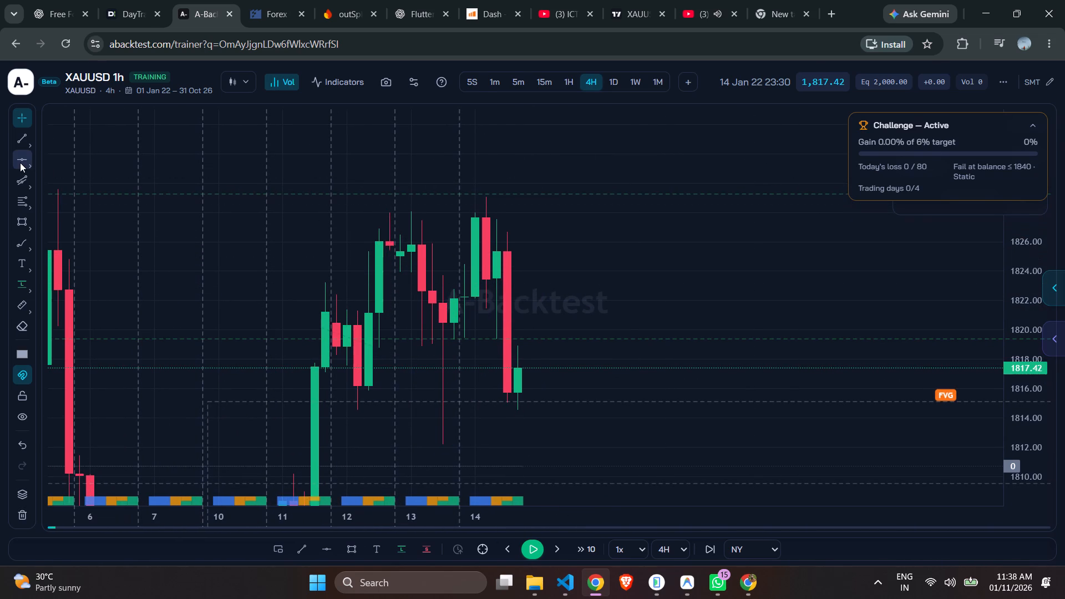
# Draw a horizontal trend line at about 1818.8 from the 12 January swing low to the 13 January candle that sweeps it.
pyautogui.click(306, 549)
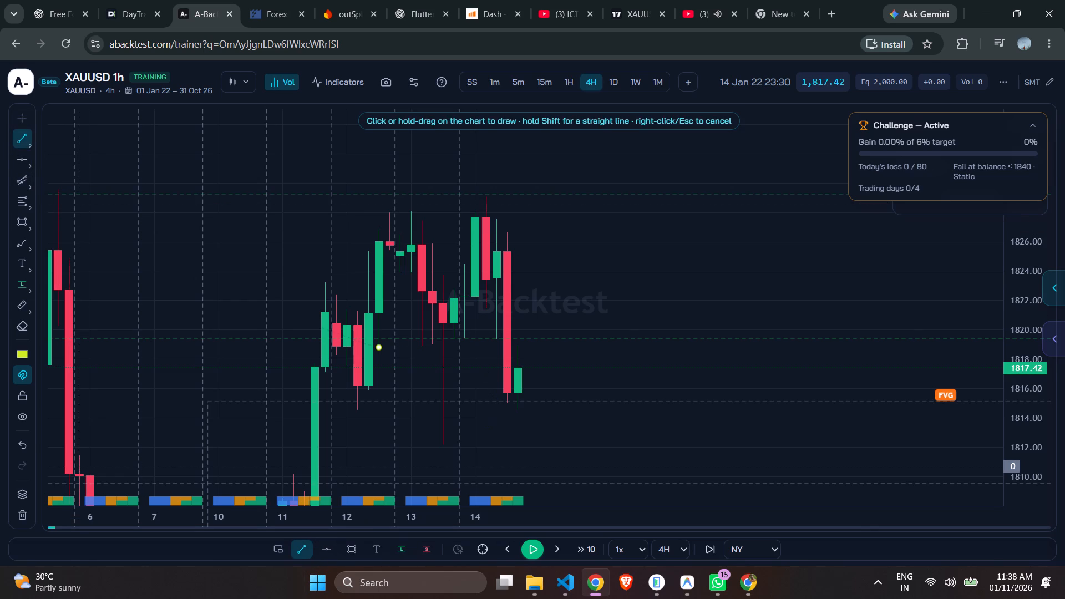
pyautogui.click(383, 347)
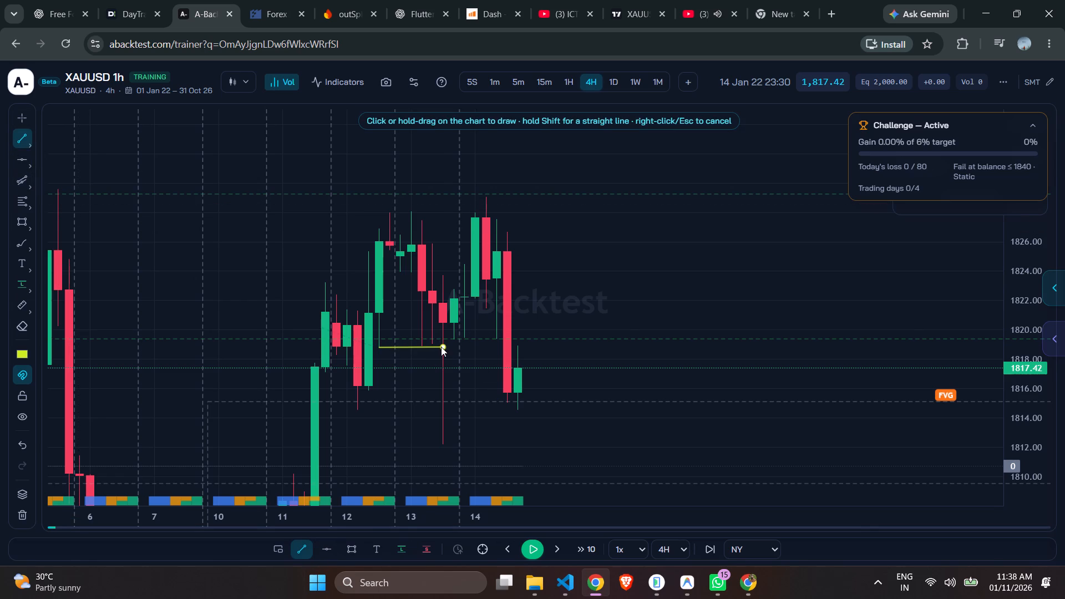
pyautogui.click(441, 347)
pyautogui.click(644, 248)
pyautogui.click(623, 179)
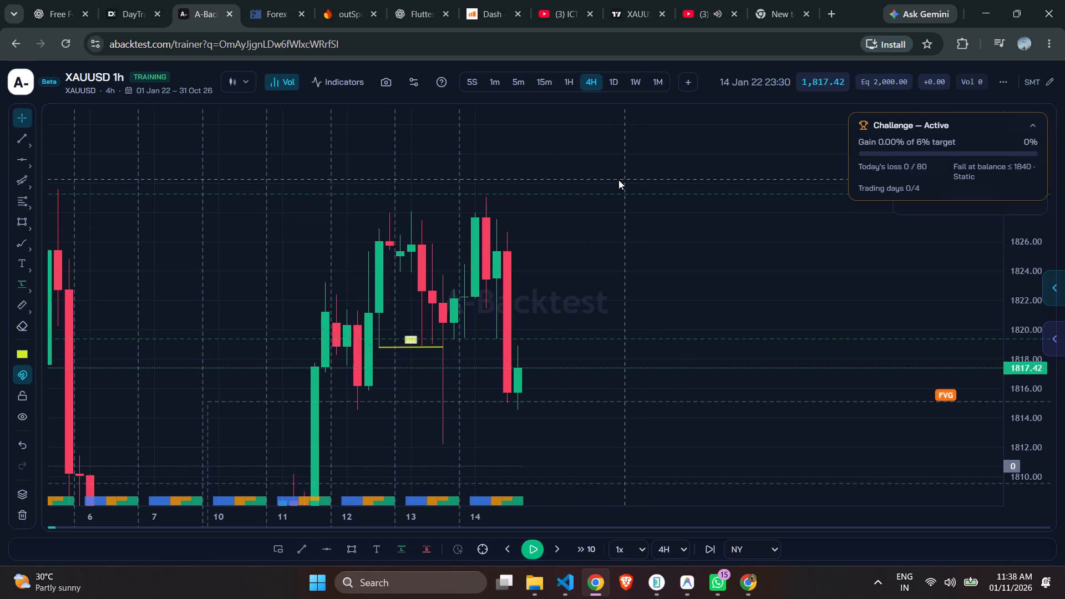
# Mark the 14 January 4-hour price gap with an FVG rectangle from about 1819.4 down to about 1818.8, extending past the last candle.
pyautogui.moveTo(611, 182); pyautogui.dragTo(494, 165)
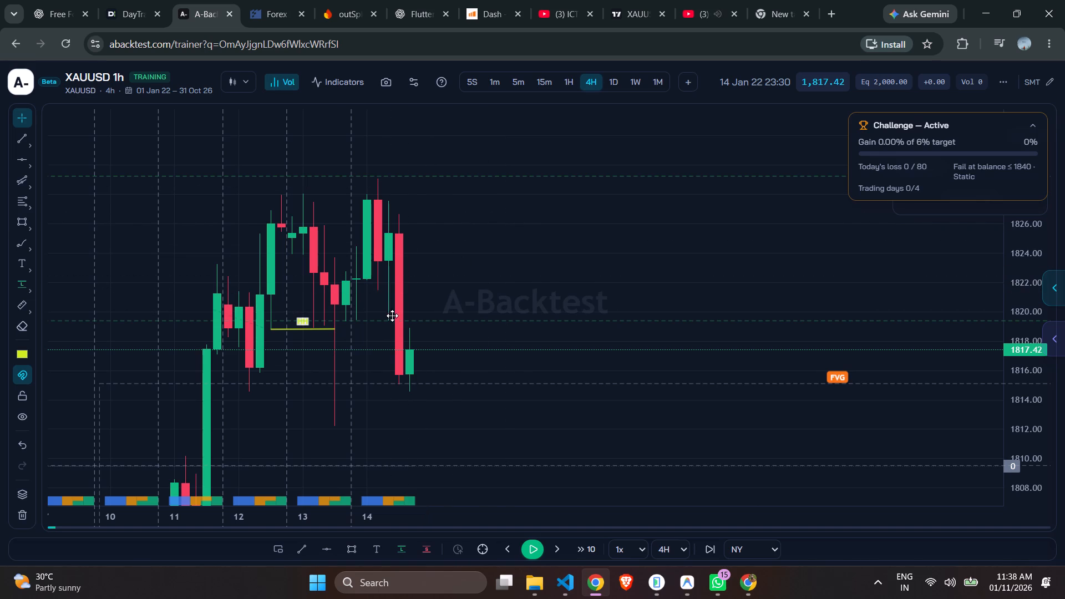
pyautogui.click(354, 549)
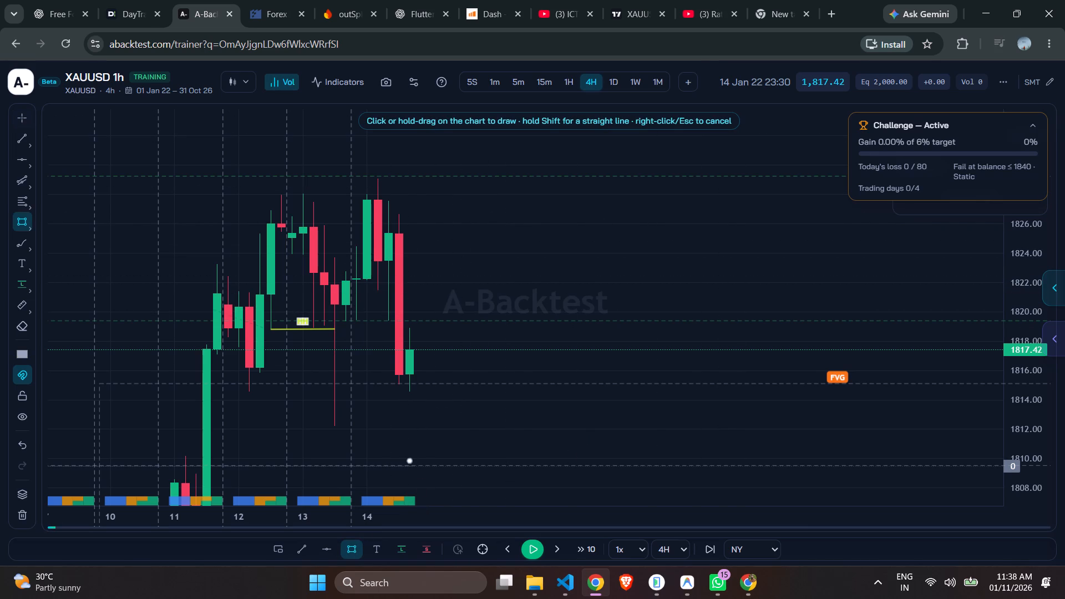
pyautogui.moveTo(392, 319); pyautogui.dragTo(605, 339)
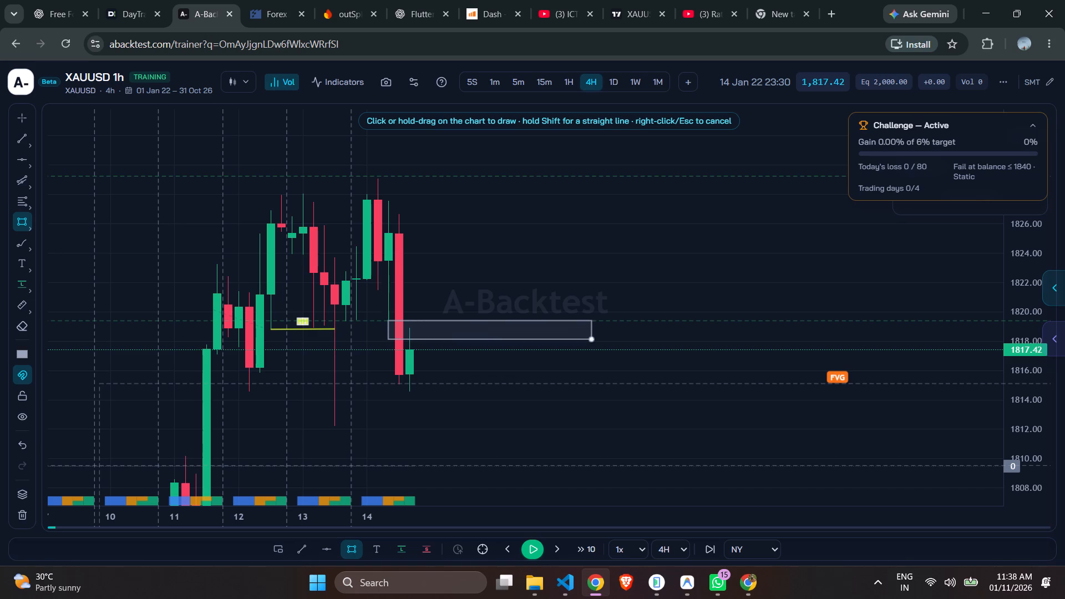
pyautogui.moveTo(605, 339); pyautogui.dragTo(707, 328)
pyautogui.click(707, 328)
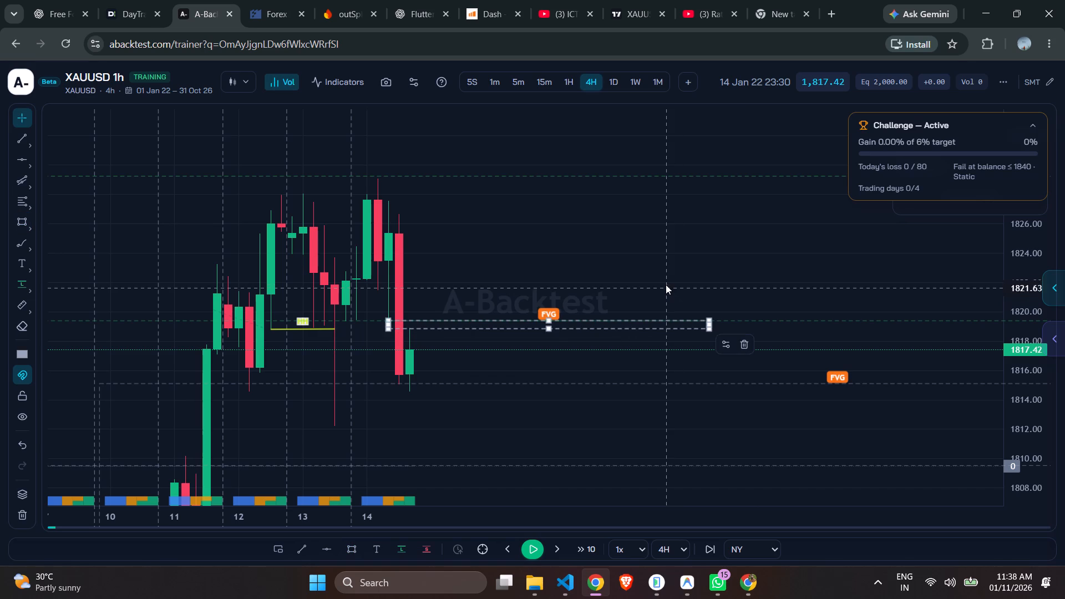
pyautogui.click(666, 285)
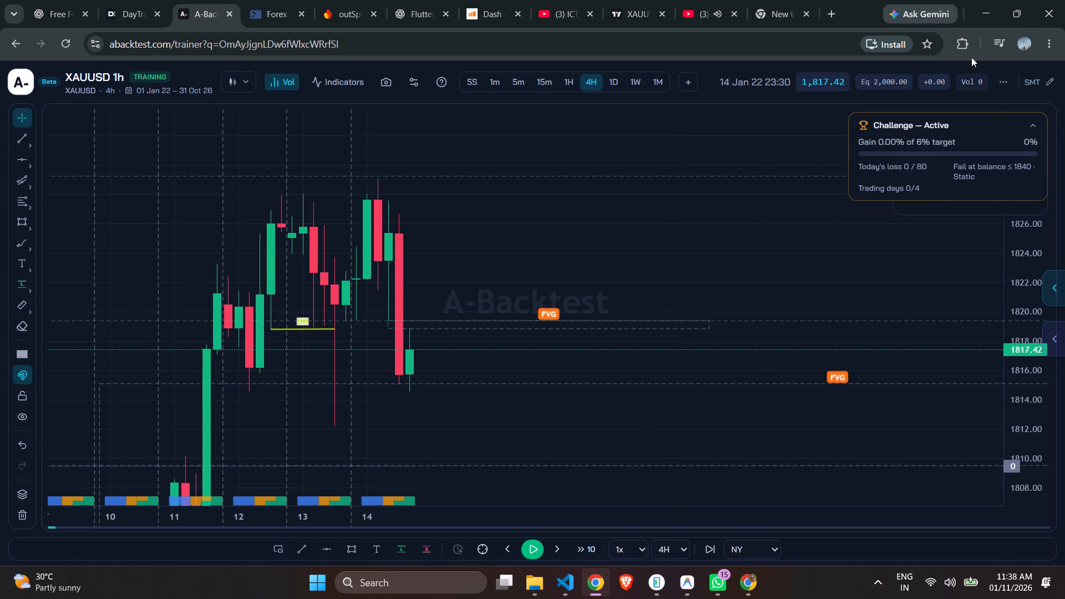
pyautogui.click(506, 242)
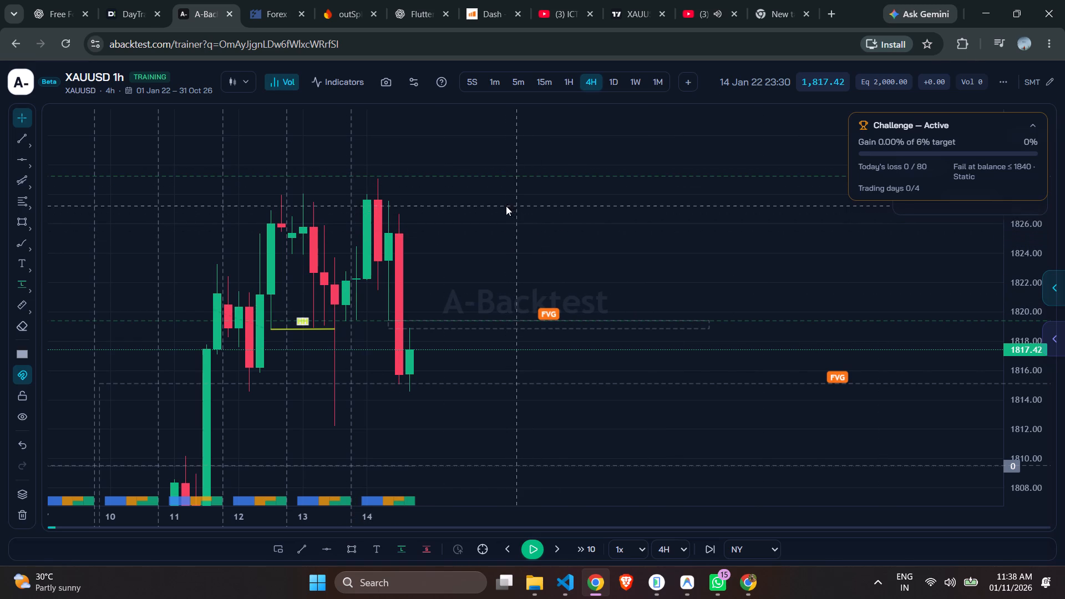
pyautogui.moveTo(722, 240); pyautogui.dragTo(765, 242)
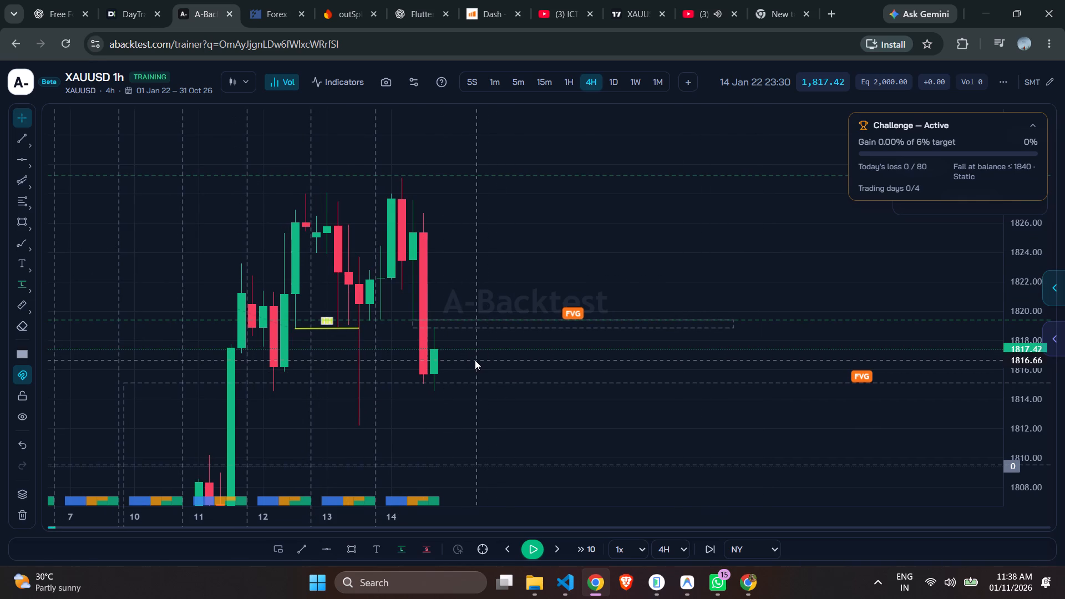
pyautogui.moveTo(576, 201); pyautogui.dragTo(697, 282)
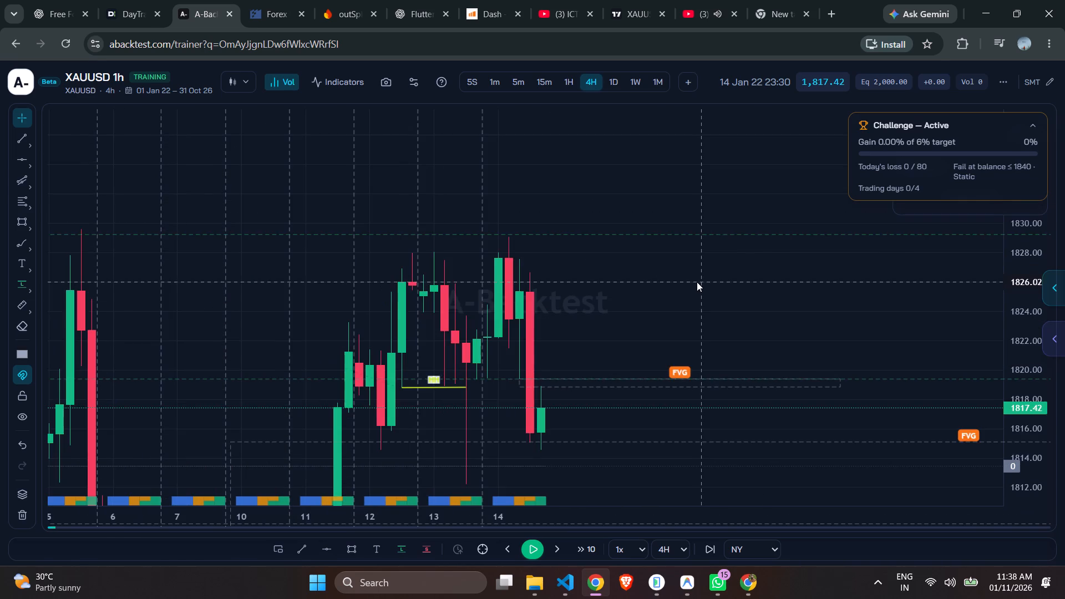
# Examine the 4-hour price action from late December to 14 January against the Fib levels and the two FVG zones.
pyautogui.moveTo(697, 282); pyautogui.dragTo(539, 170)
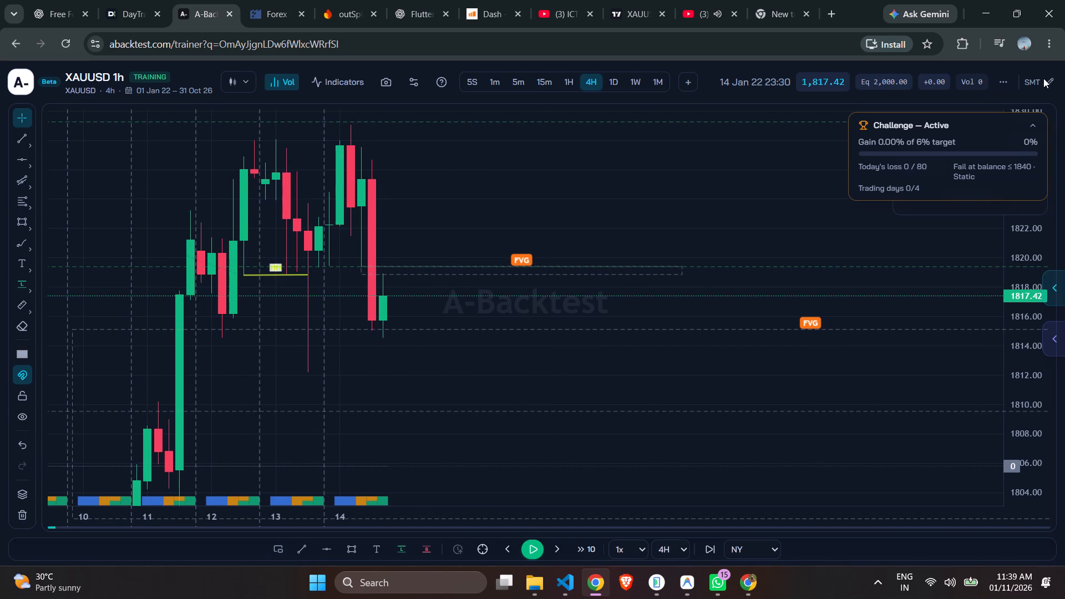
pyautogui.moveTo(536, 213); pyautogui.dragTo(711, 250)
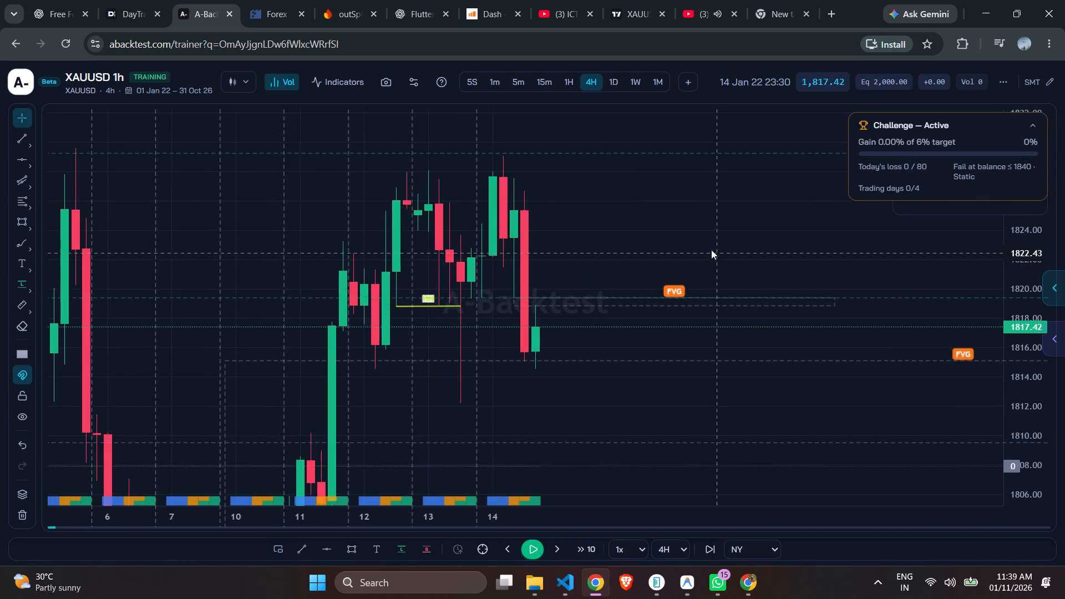
pyautogui.moveTo(711, 250); pyautogui.dragTo(652, 204)
pyautogui.scroll(-3, 625, 188)
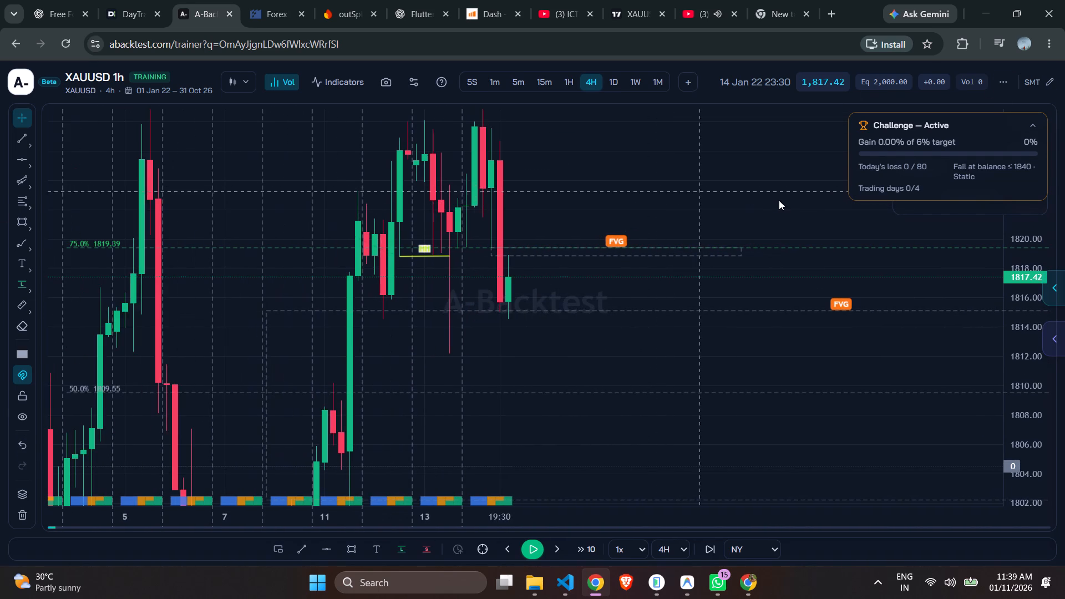
pyautogui.scroll(-6, 782, 198)
pyautogui.moveTo(772, 204); pyautogui.dragTo(693, 134)
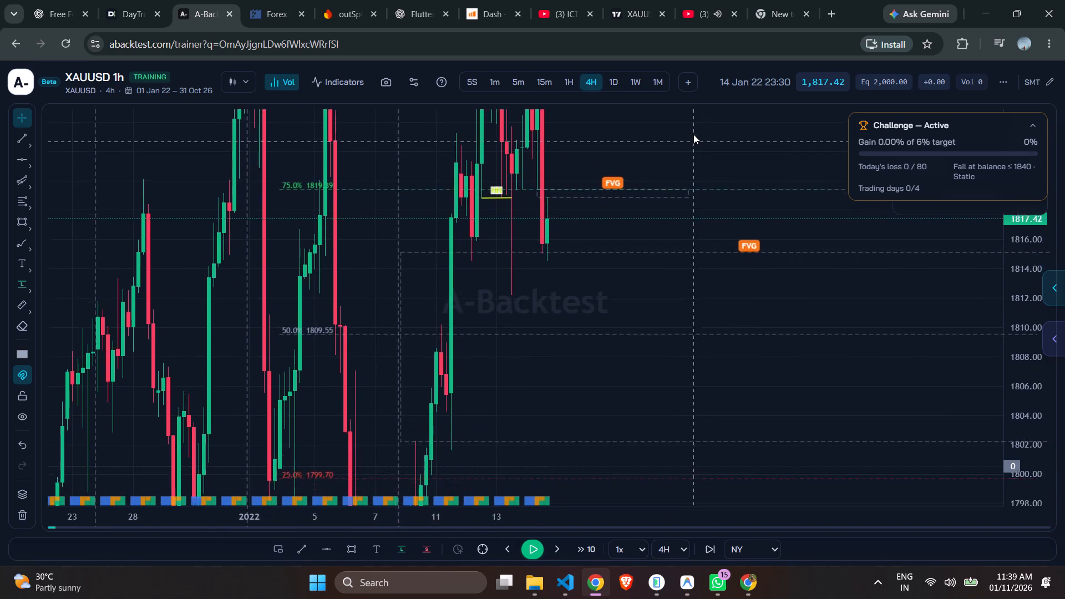
pyautogui.moveTo(693, 134); pyautogui.dragTo(698, 270)
pyautogui.moveTo(1039, 231); pyautogui.dragTo(1033, 357)
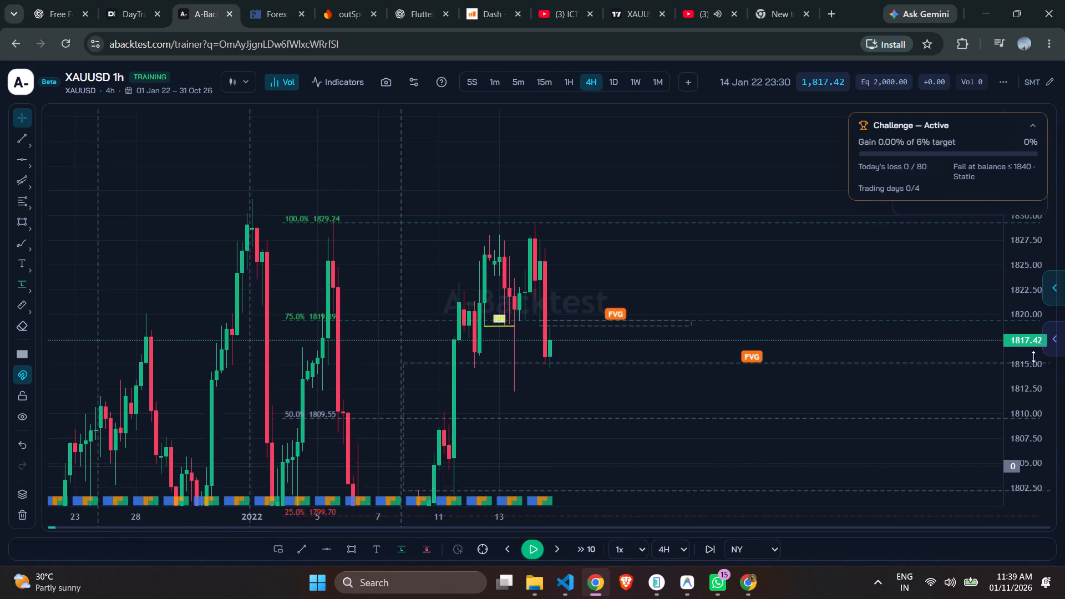
pyautogui.moveTo(1033, 357); pyautogui.dragTo(1033, 358)
pyautogui.moveTo(760, 286); pyautogui.dragTo(603, 220)
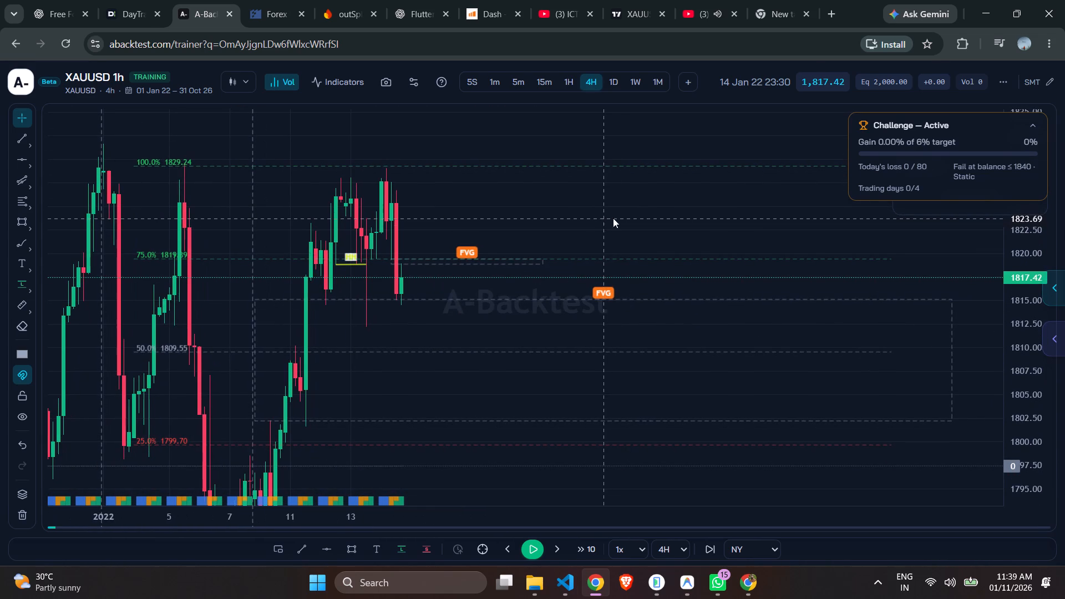
# Hide the grid lines and the Forex sessions bar in the chart settings, keeping the day separators shown.
pyautogui.rightClick(754, 492)
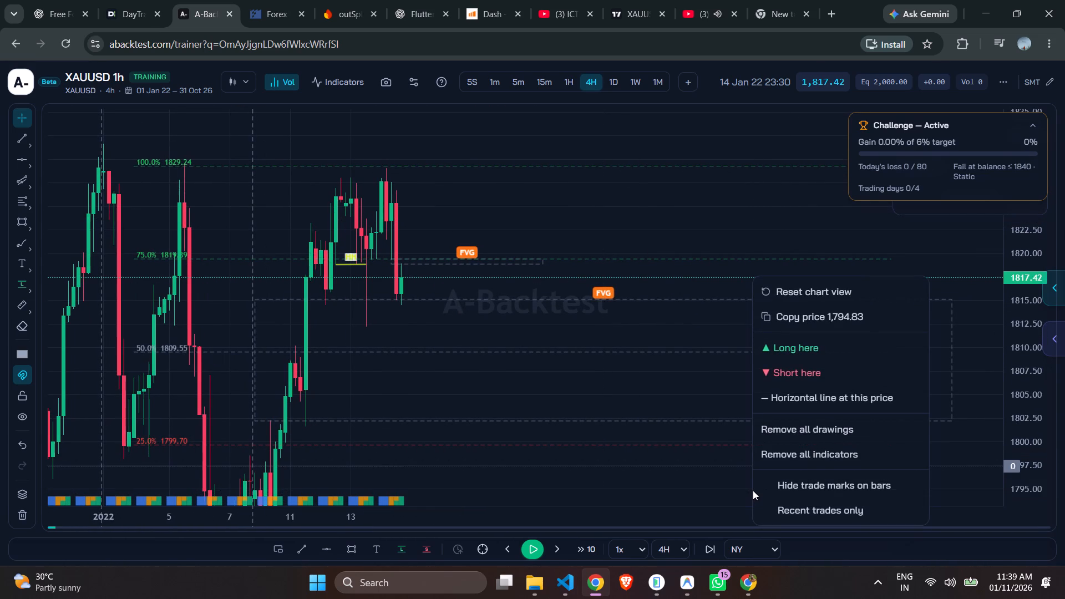
pyautogui.click(275, 79)
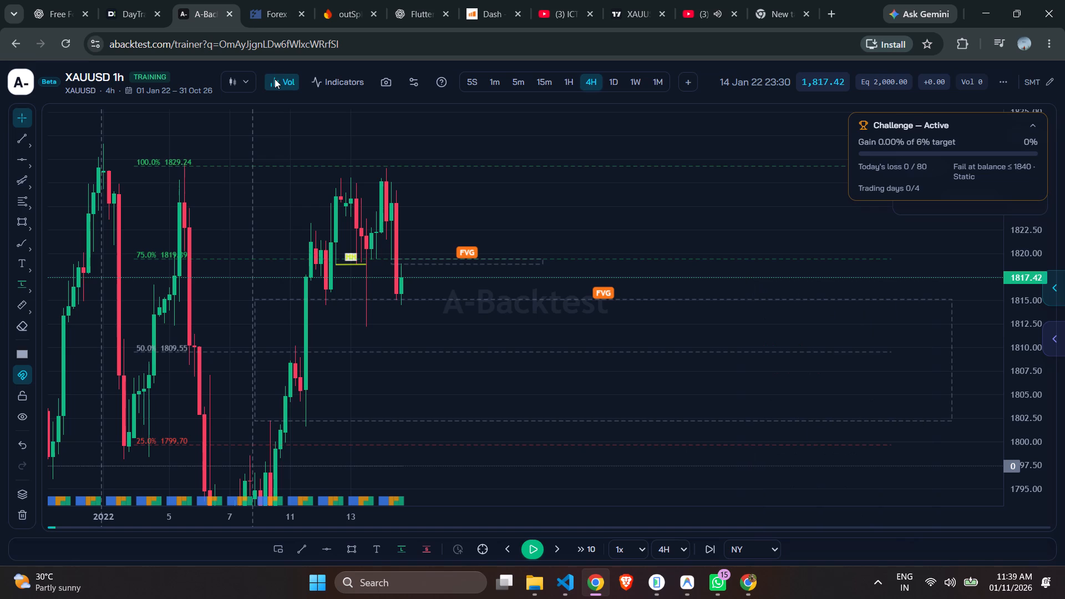
pyautogui.click(419, 79)
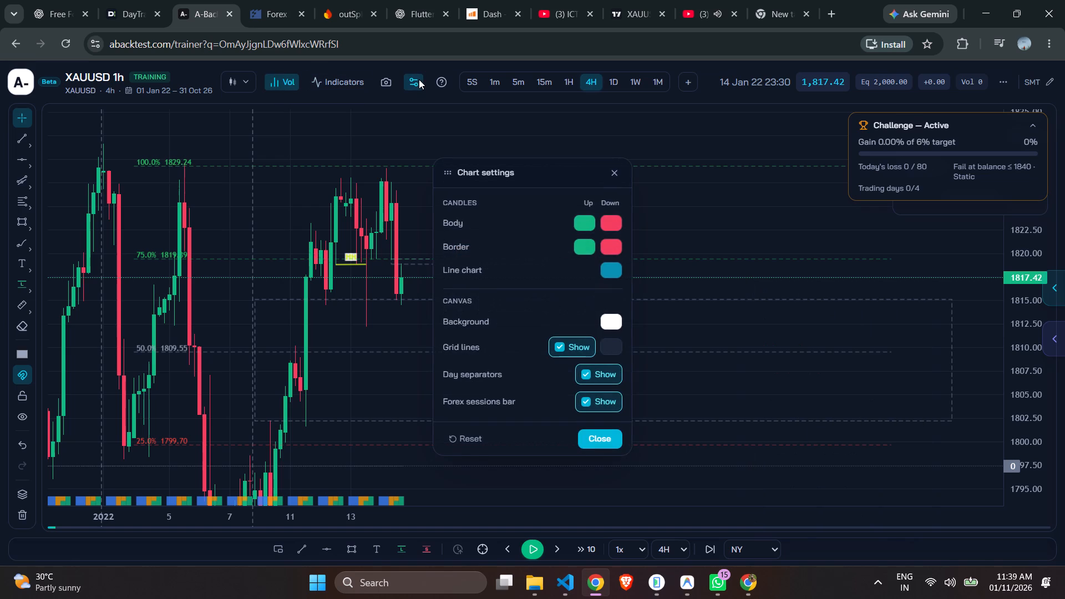
pyautogui.click(563, 343)
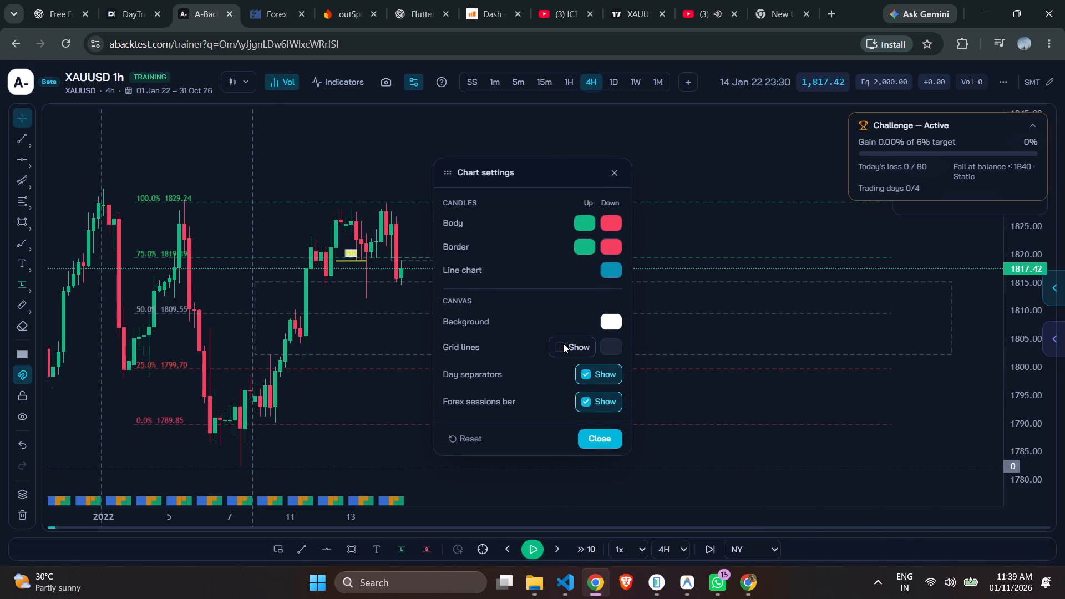
pyautogui.click(586, 377)
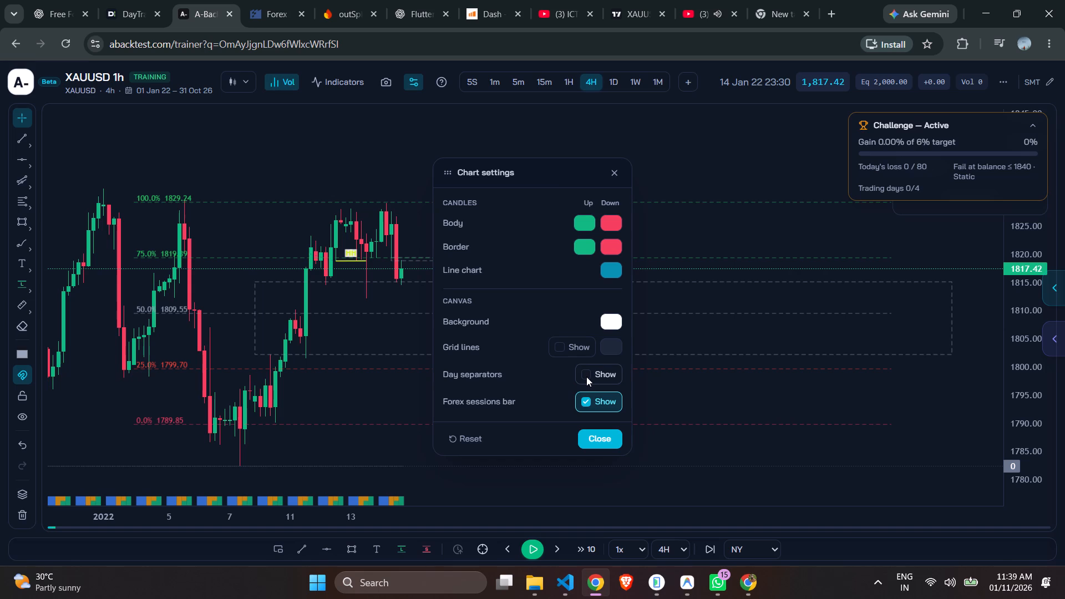
pyautogui.click(587, 376)
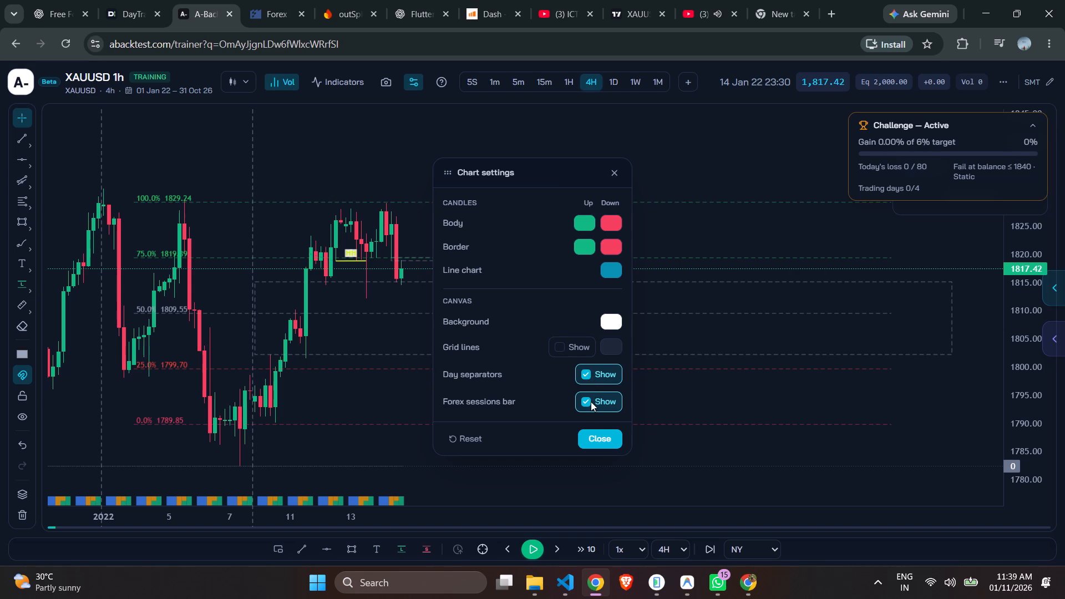
pyautogui.click(591, 402)
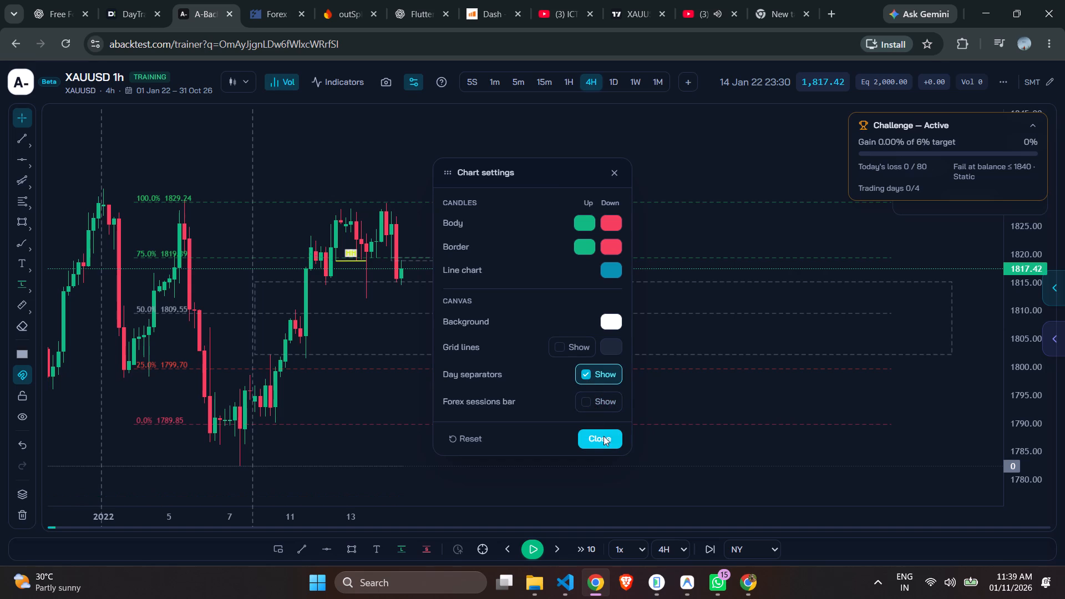
pyautogui.click(601, 438)
# Make the Fib Retracement level lines solid at the thinnest width.
pyautogui.moveTo(493, 188); pyautogui.dragTo(607, 173)
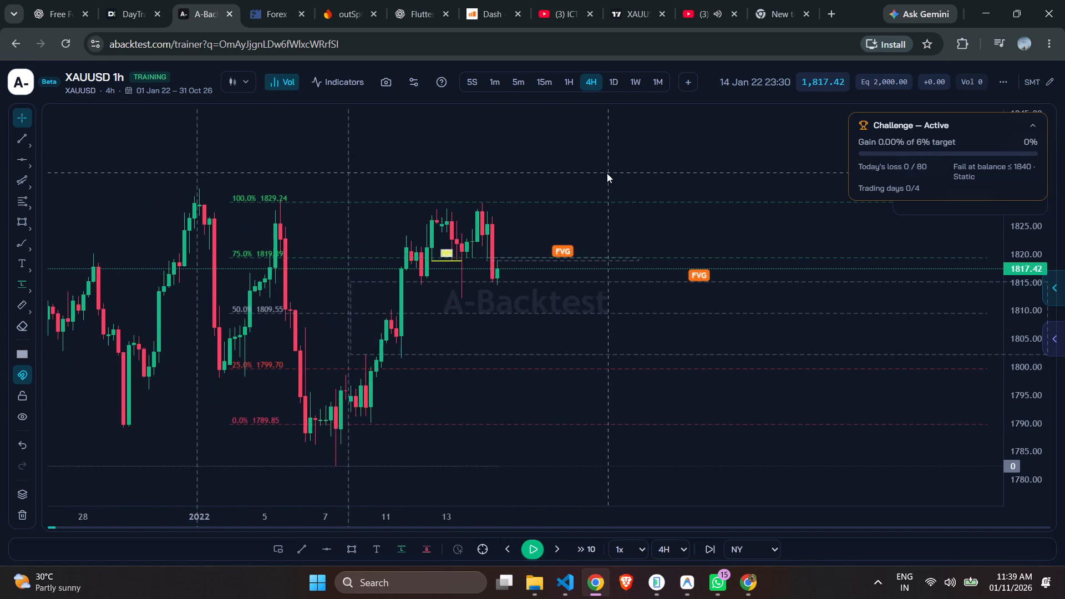
pyautogui.moveTo(607, 173); pyautogui.dragTo(520, 167)
pyautogui.click(513, 201)
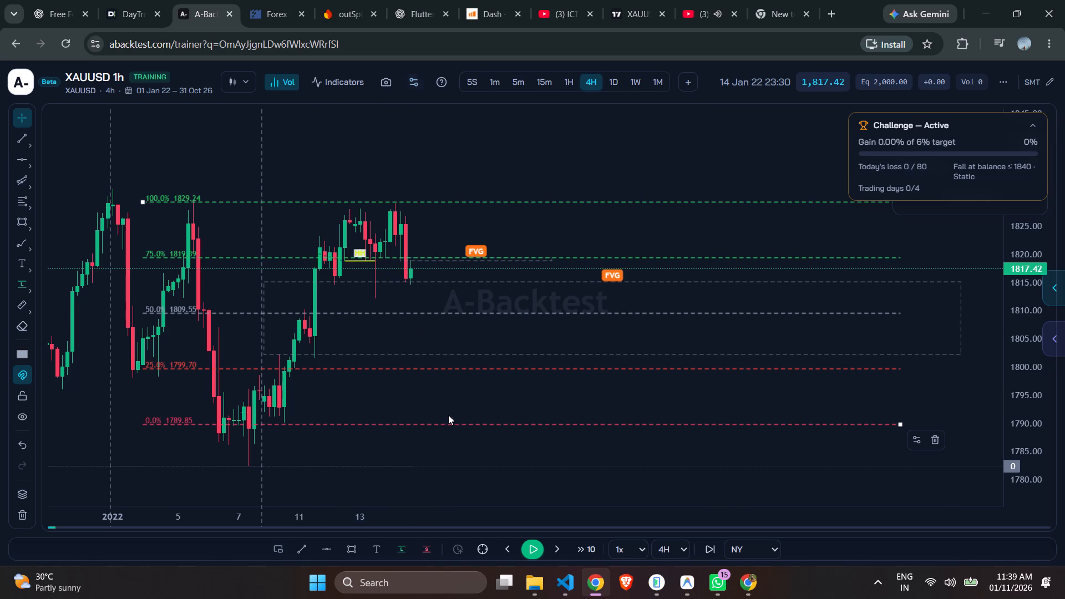
pyautogui.click(915, 439)
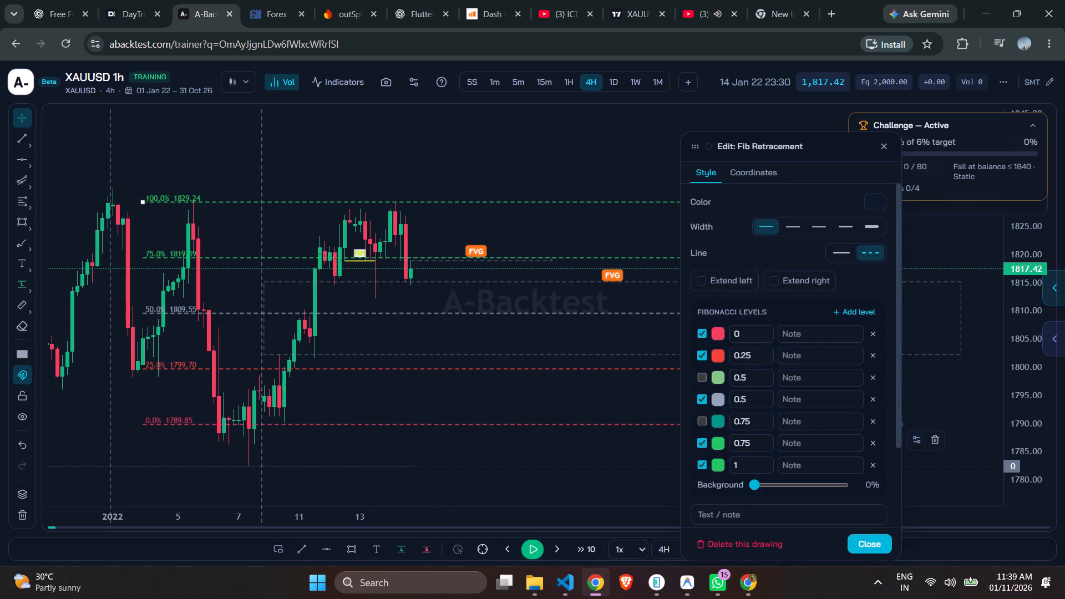
pyautogui.click(841, 251)
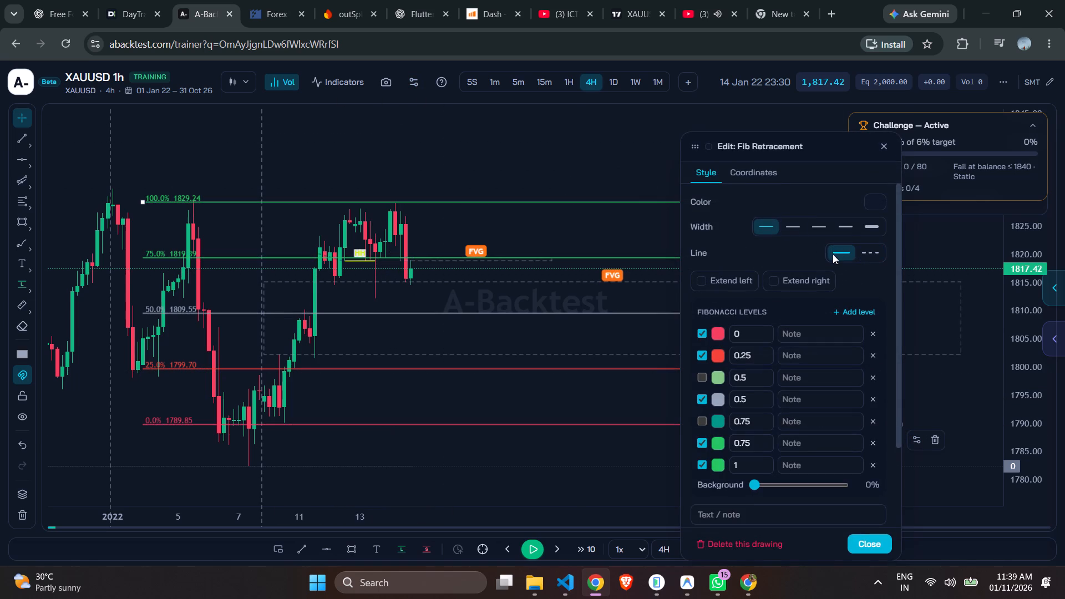
pyautogui.click(762, 225)
pyautogui.click(466, 407)
# Give the large daily FVG rectangle a solid outline at the thinnest width.
pyautogui.moveTo(1025, 354); pyautogui.dragTo(1040, 398)
pyautogui.click(945, 290)
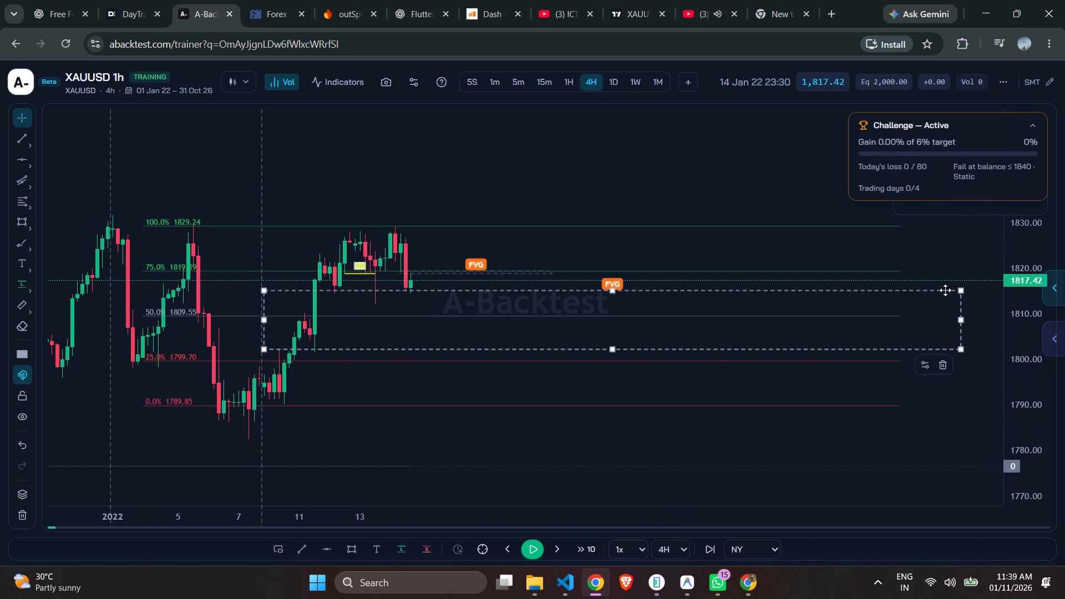
pyautogui.click(919, 363)
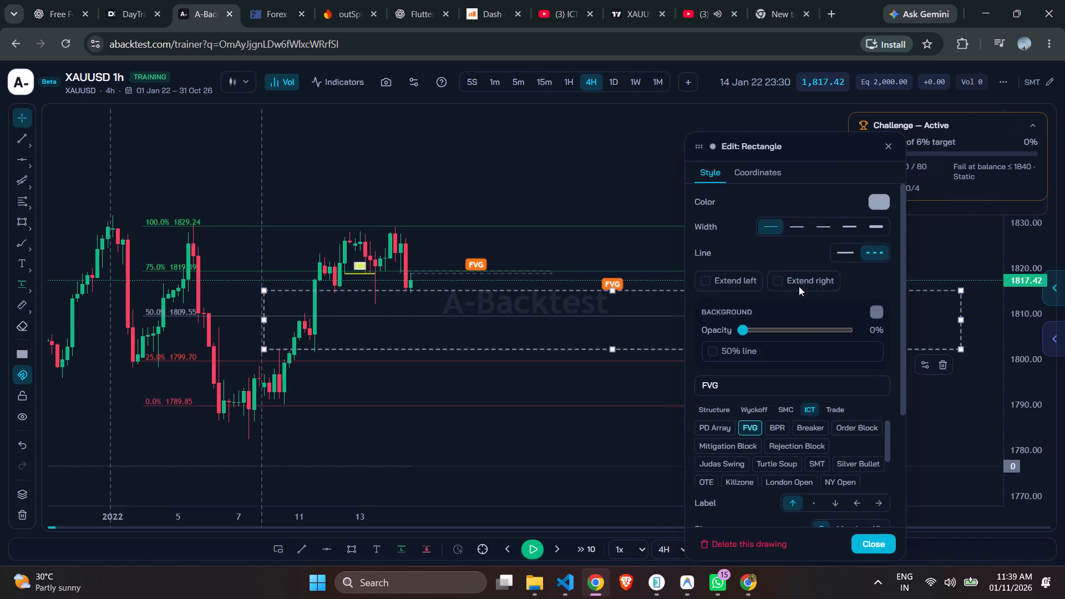
pyautogui.click(789, 222)
pyautogui.click(774, 225)
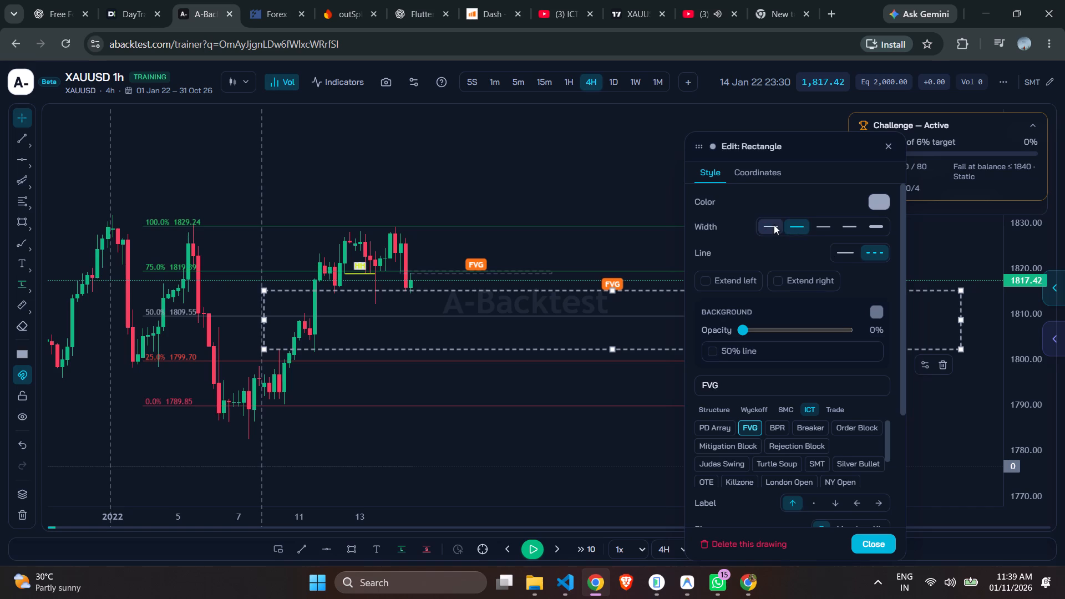
pyautogui.click(844, 253)
pyautogui.click(512, 435)
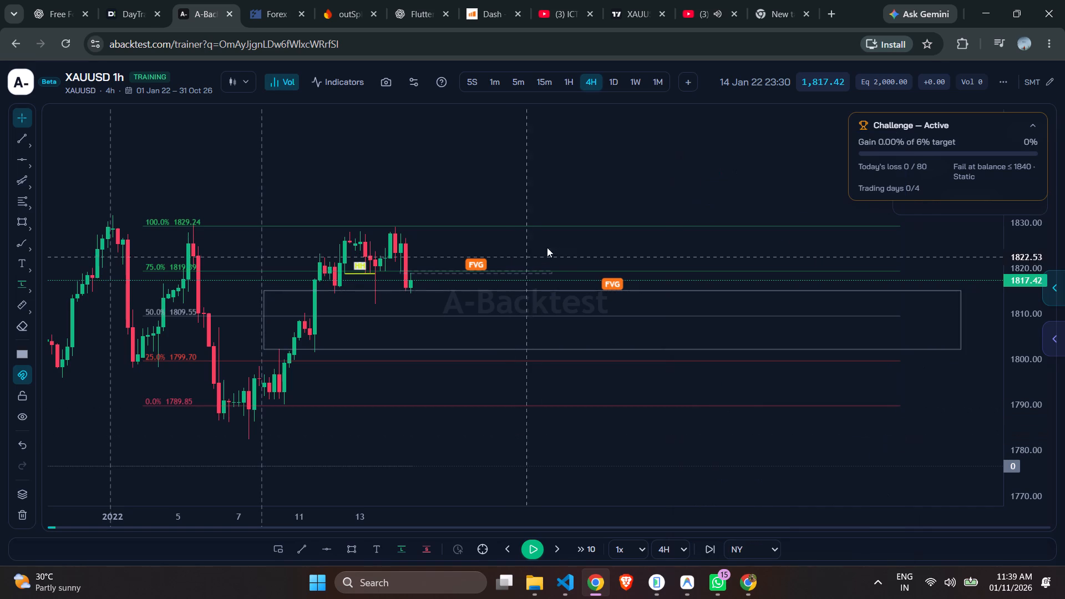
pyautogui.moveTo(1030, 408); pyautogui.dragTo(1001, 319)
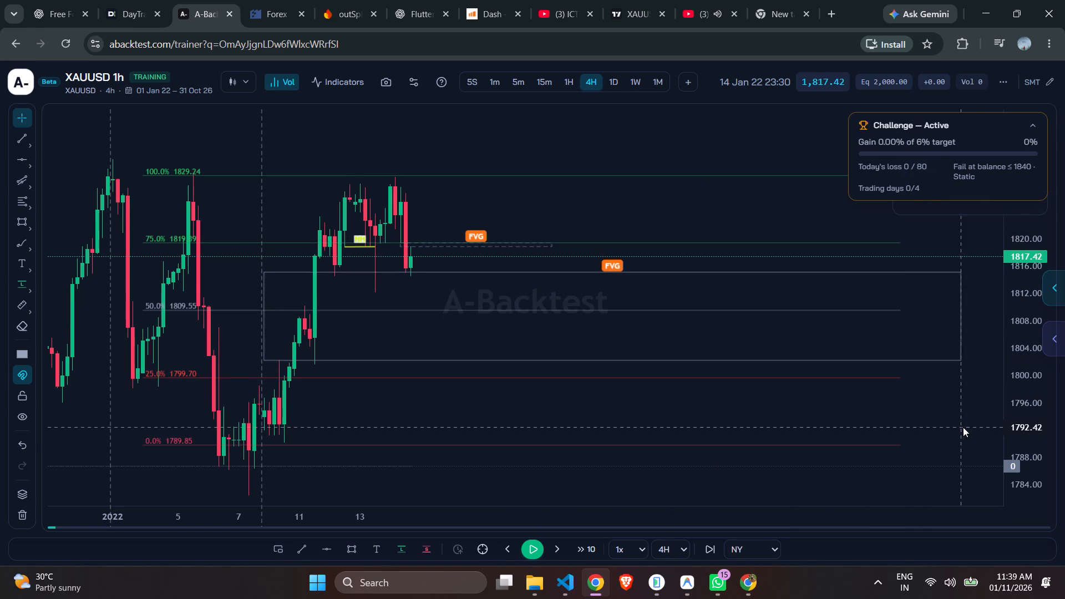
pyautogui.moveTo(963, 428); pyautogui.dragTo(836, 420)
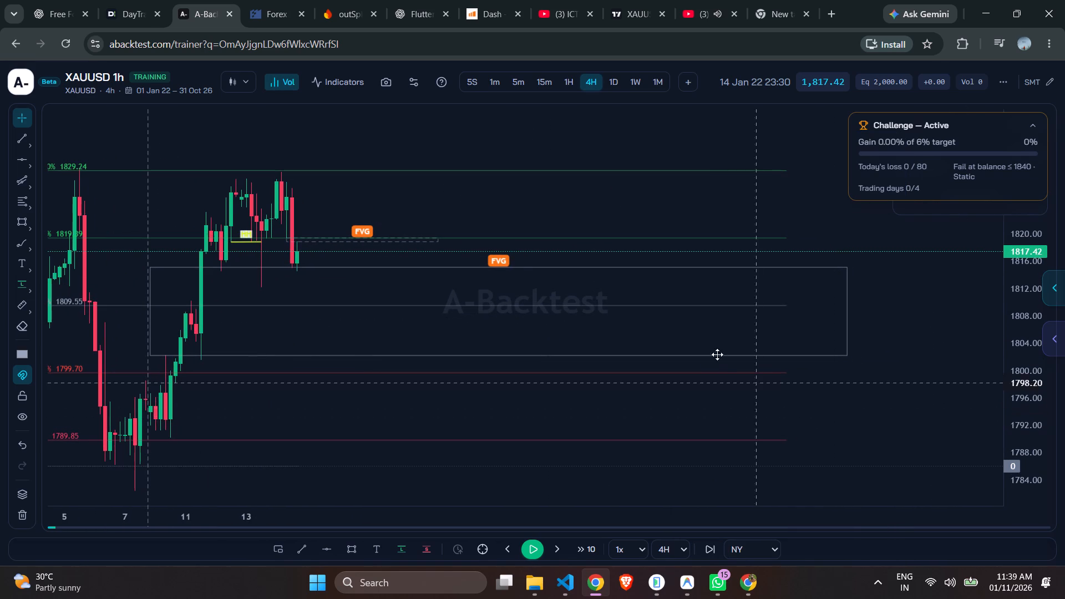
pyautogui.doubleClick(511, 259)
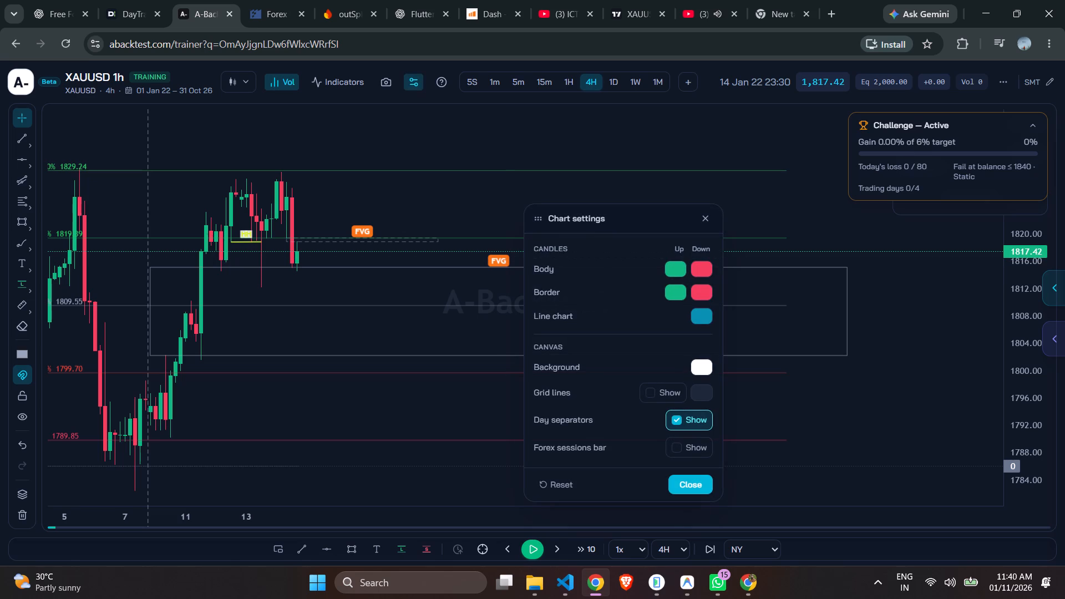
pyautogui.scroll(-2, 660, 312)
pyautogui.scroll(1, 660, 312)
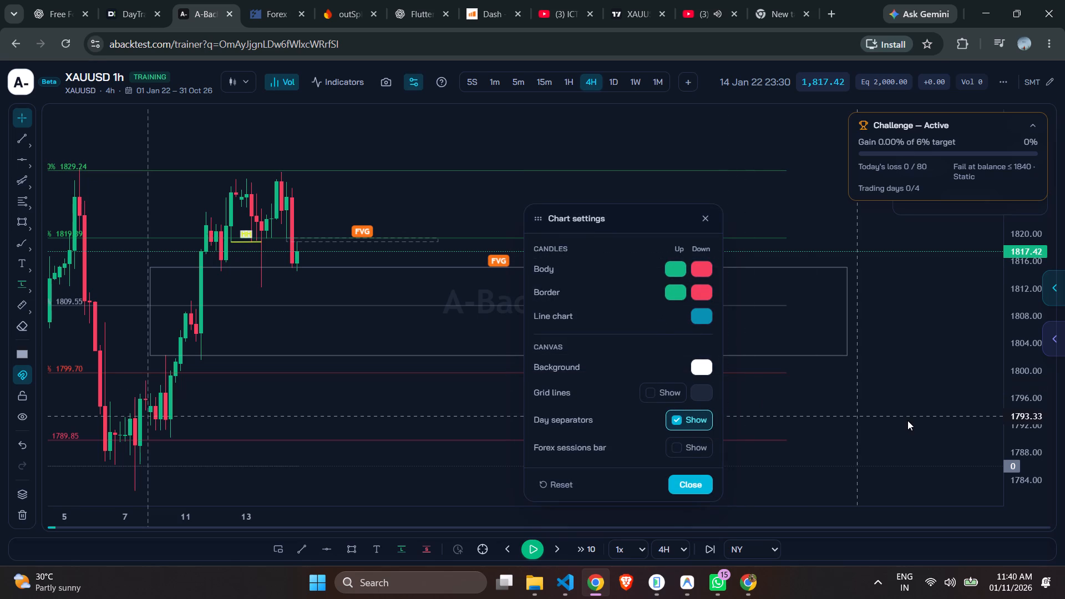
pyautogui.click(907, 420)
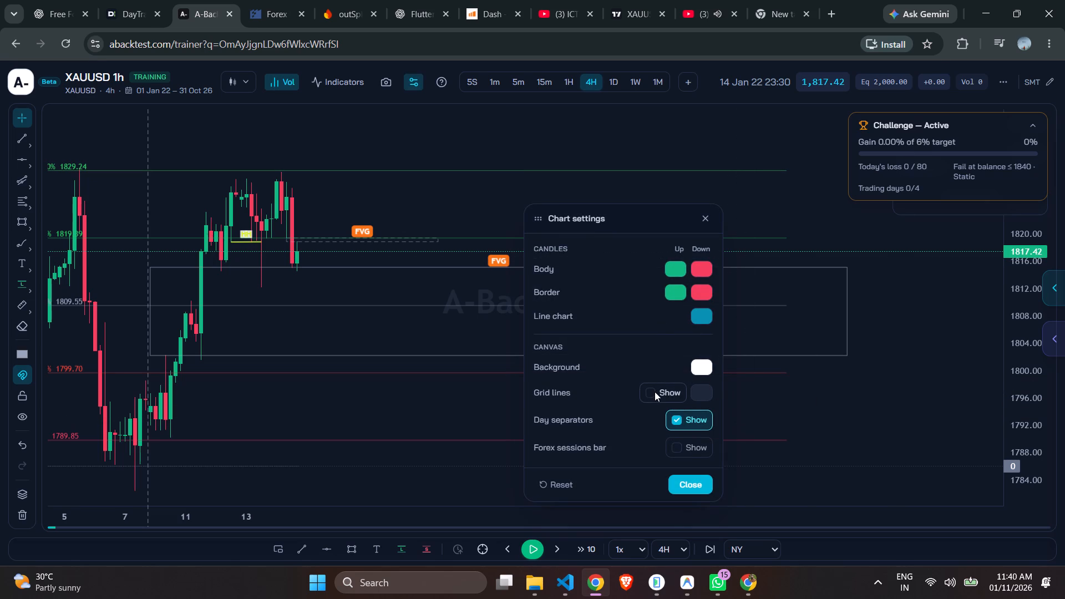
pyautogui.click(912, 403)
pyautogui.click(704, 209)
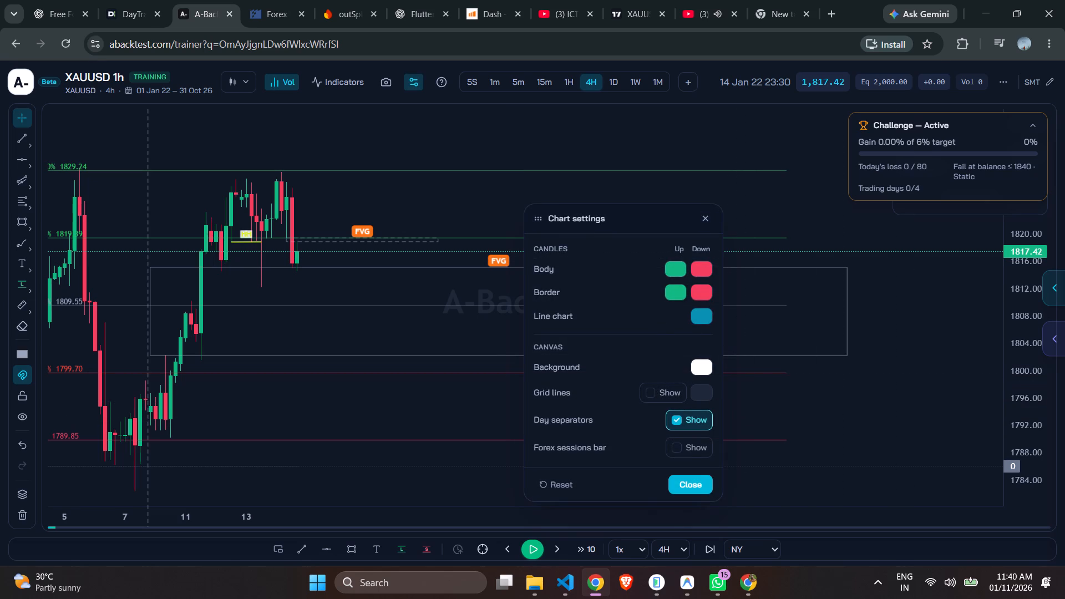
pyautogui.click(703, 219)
# Set the background opacity of the small 14 January 4-hour FVG rectangle to 100%.
pyautogui.scroll(-1, 448, 222)
pyautogui.scroll(1, 456, 229)
pyautogui.scroll(-1, 460, 232)
pyautogui.moveTo(549, 217); pyautogui.dragTo(691, 227)
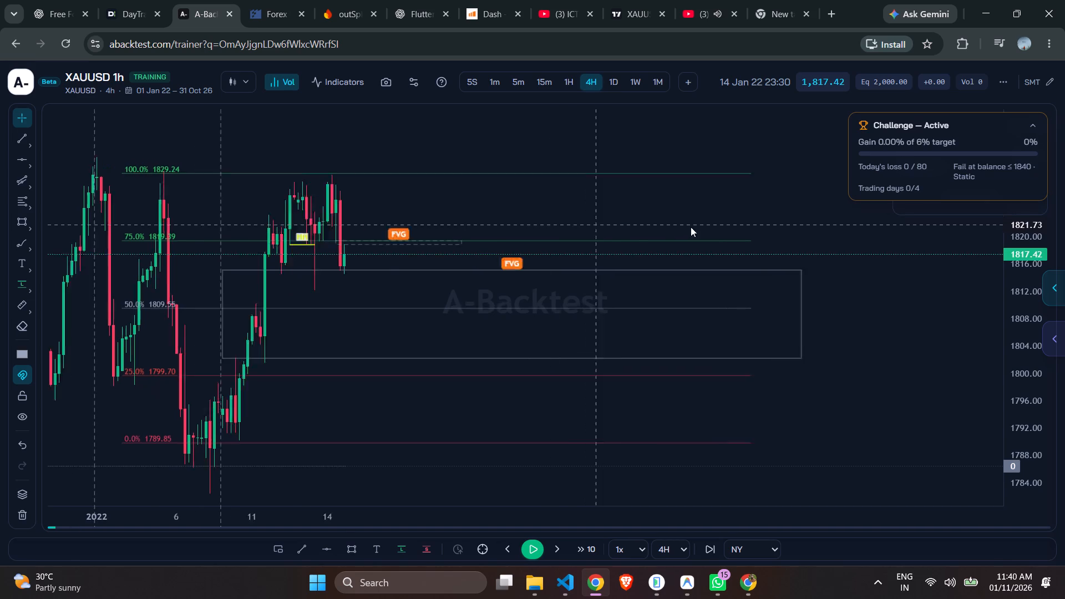
pyautogui.moveTo(691, 227); pyautogui.dragTo(722, 222)
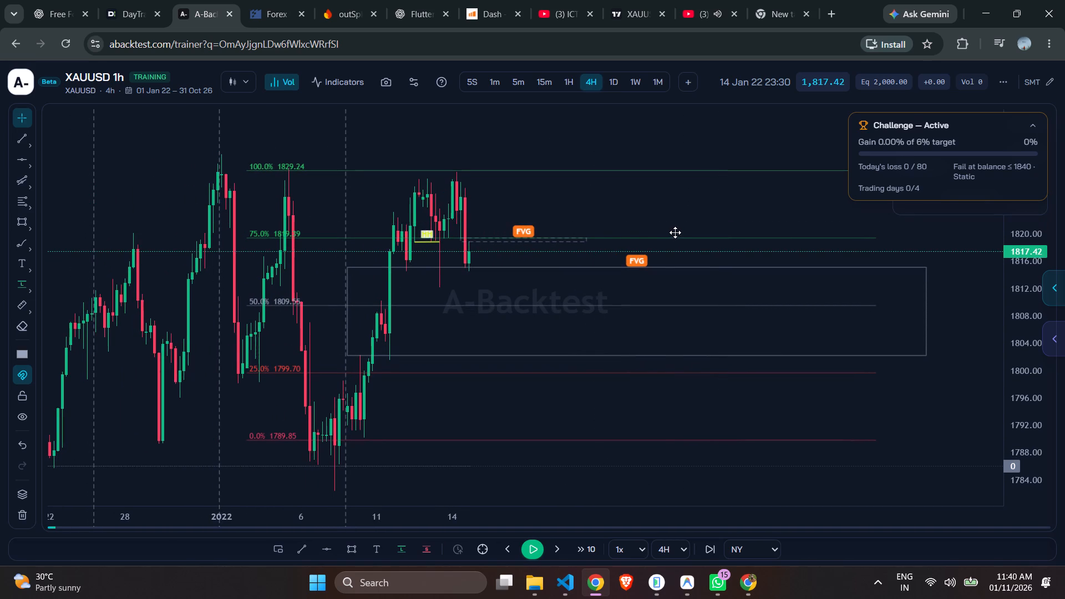
pyautogui.scroll(3, 636, 202)
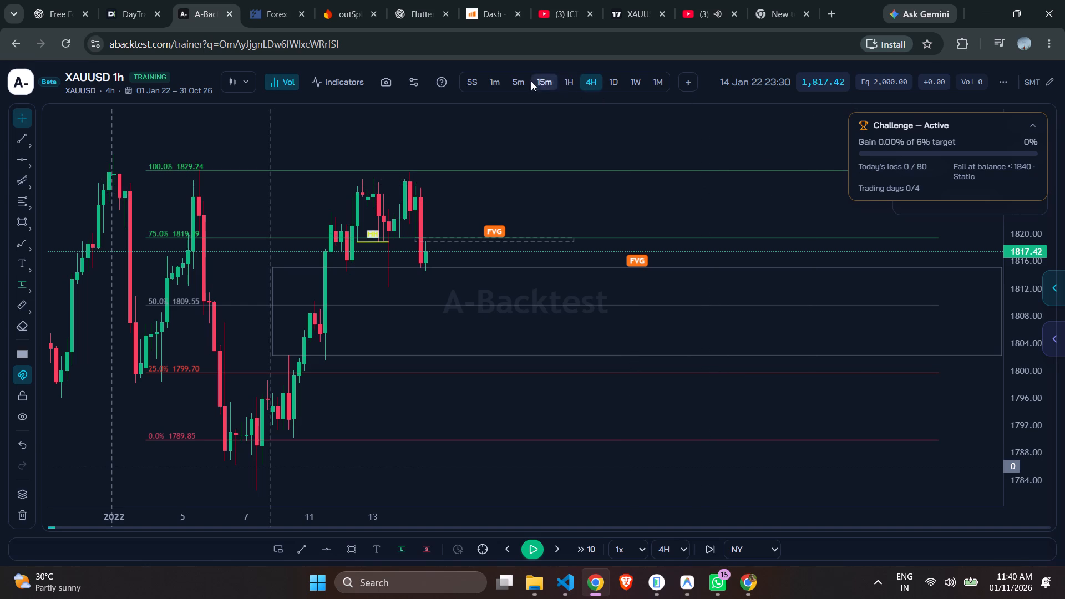
pyautogui.click(479, 242)
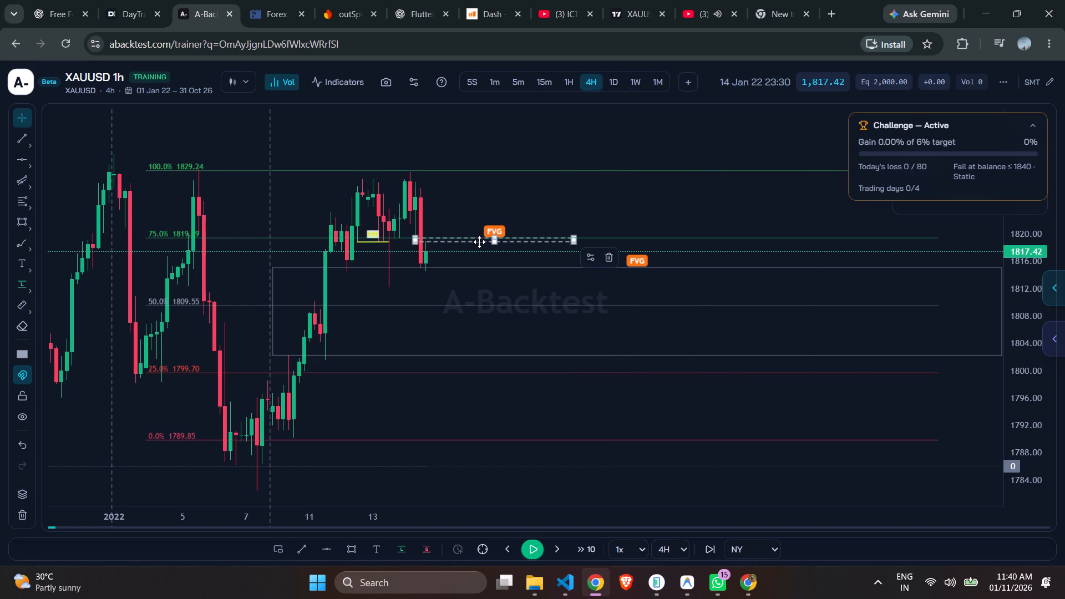
pyautogui.click(586, 257)
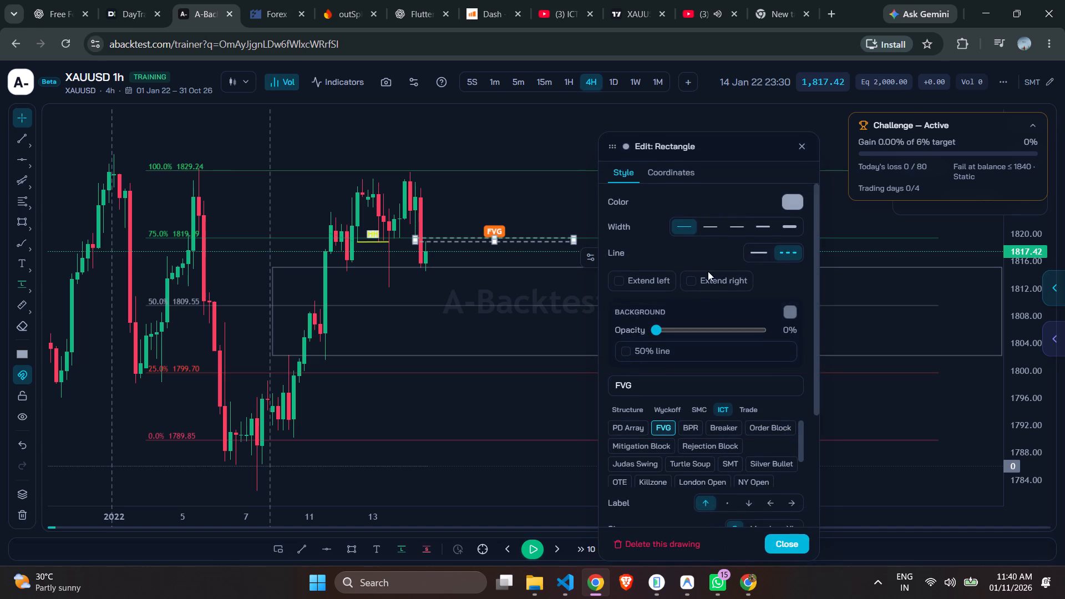
pyautogui.scroll(1, 699, 286)
pyautogui.scroll(-1, 699, 286)
pyautogui.moveTo(660, 260); pyautogui.dragTo(746, 260)
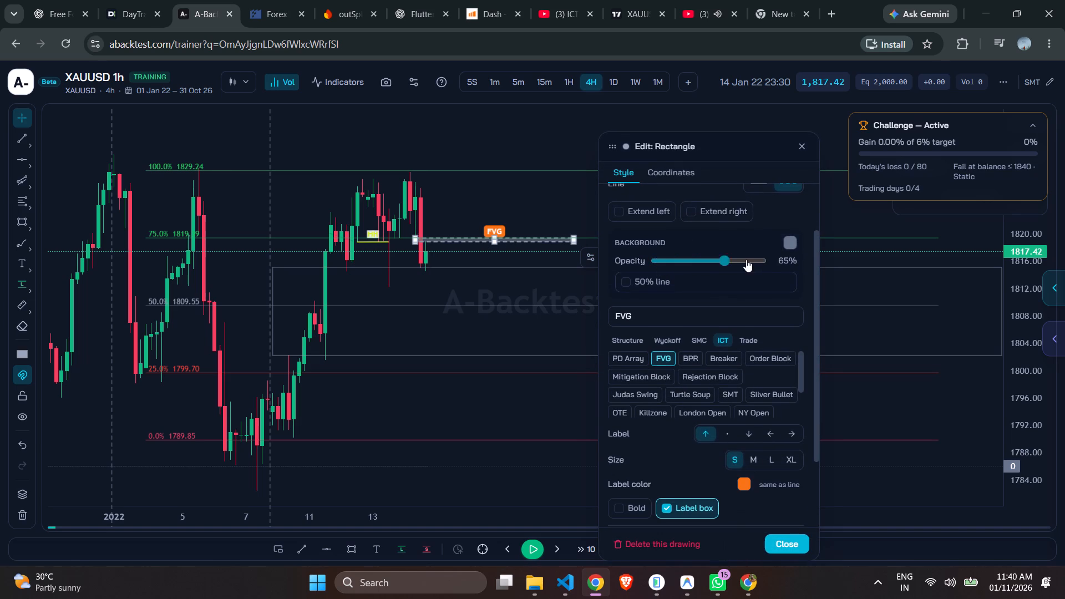
pyautogui.moveTo(746, 260); pyautogui.dragTo(771, 260)
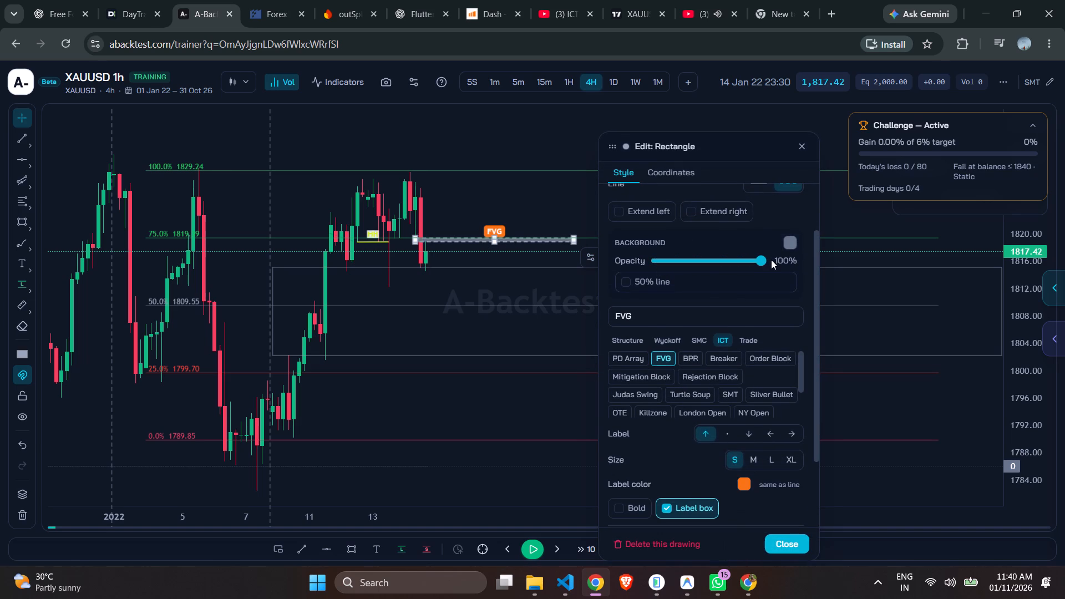
# Draw an FVG rectangle on the 4-hour chart from about 1815 down to about 1810, starting at 11 January and extending past the latest candle.
pyautogui.click(779, 549)
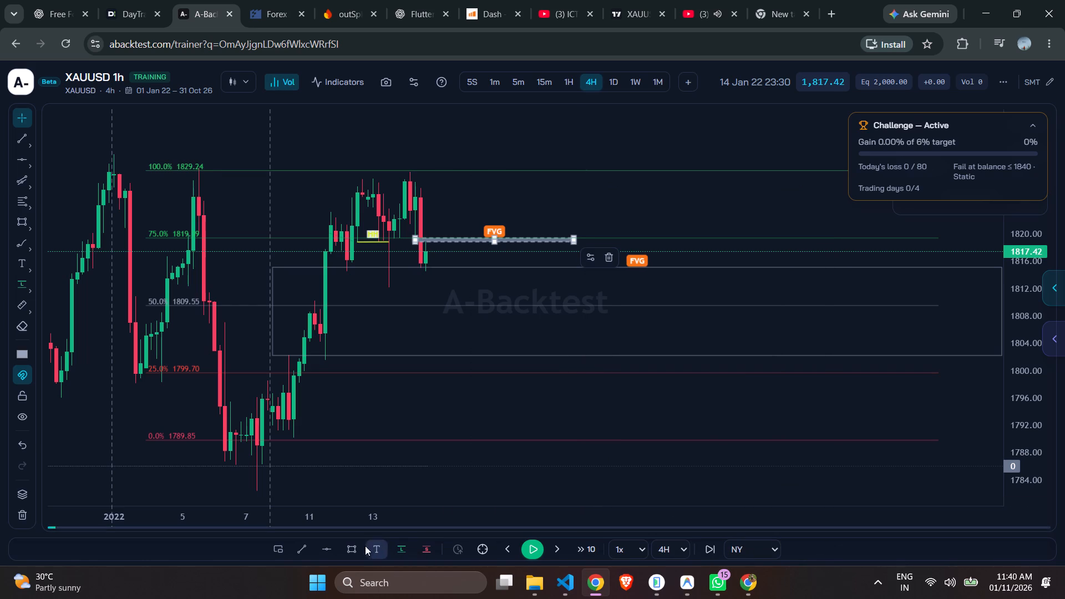
pyautogui.click(353, 546)
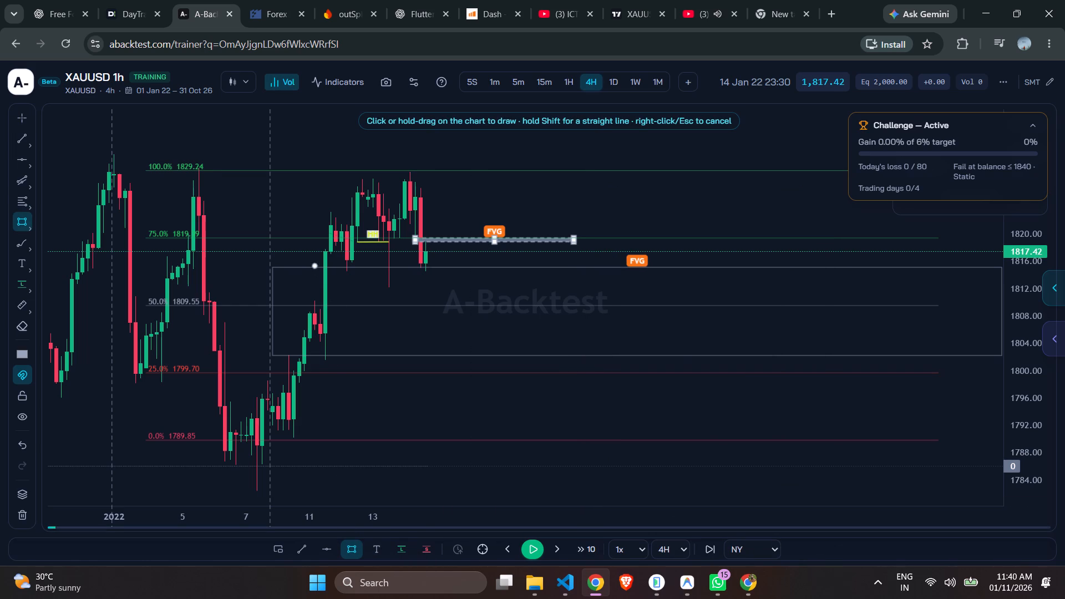
pyautogui.moveTo(307, 266); pyautogui.dragTo(508, 302)
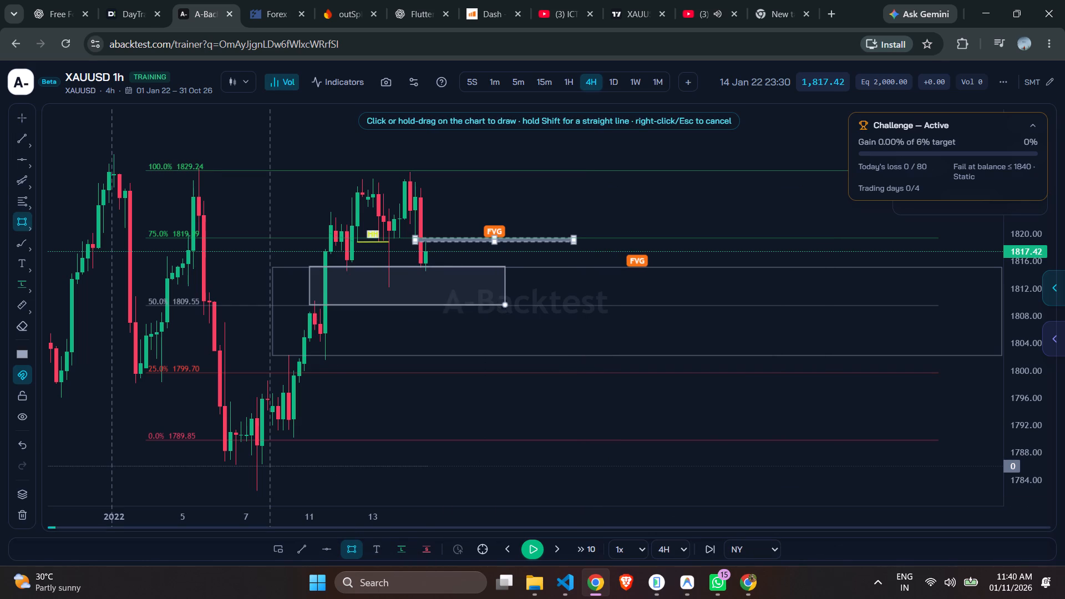
pyautogui.moveTo(508, 302); pyautogui.dragTo(551, 302)
pyautogui.click(551, 302)
pyautogui.click(311, 303)
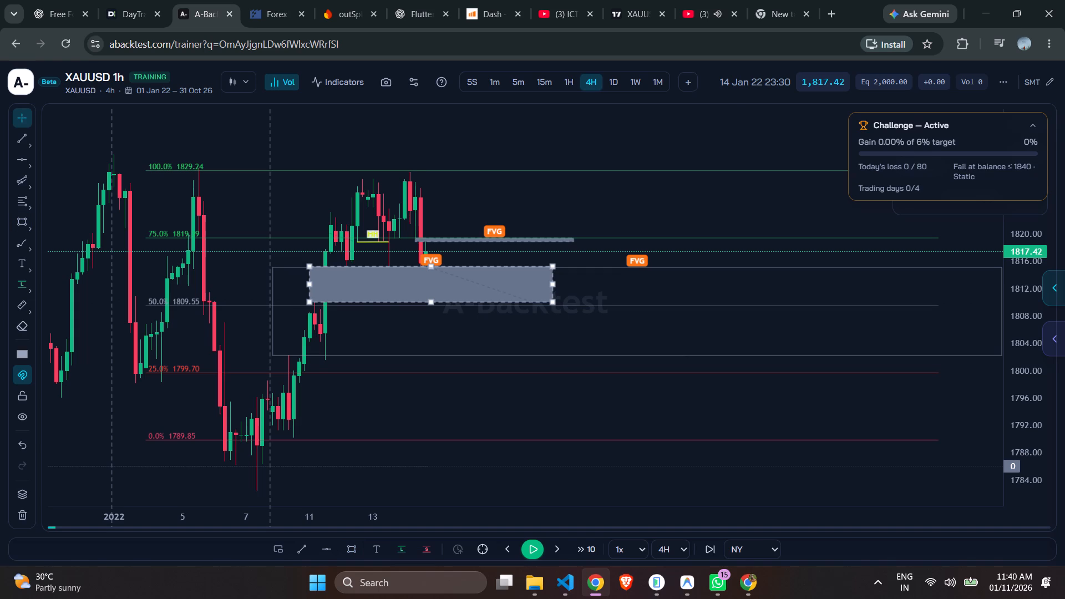
pyautogui.click(411, 296)
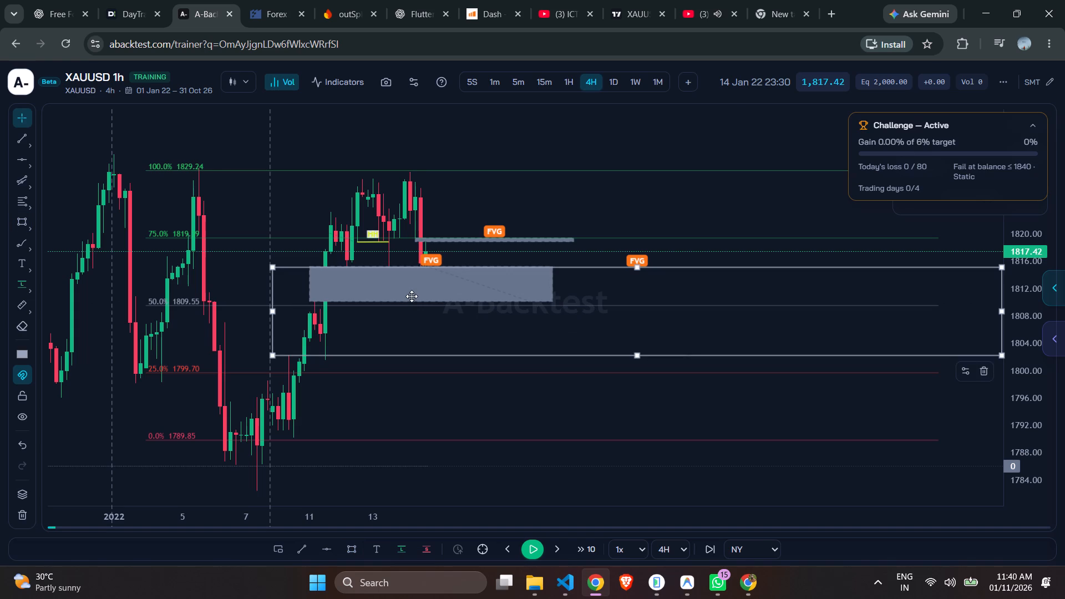
pyautogui.click(430, 286)
pyautogui.click(686, 222)
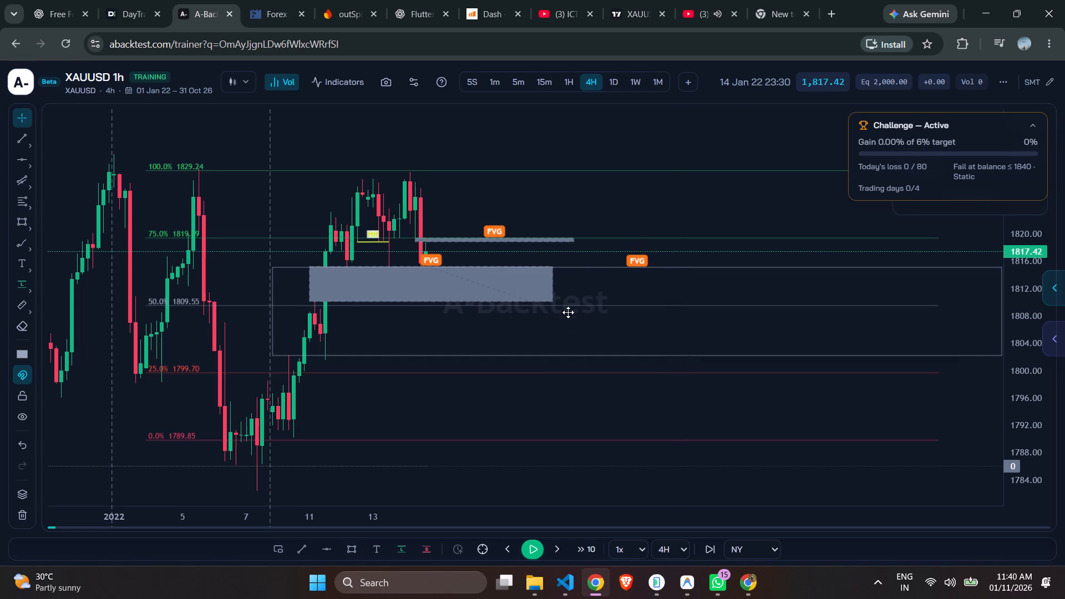
# Switch to the 1-hour timeframe and examine the price action around the two filled FVG zones.
pyautogui.scroll(3, 633, 205)
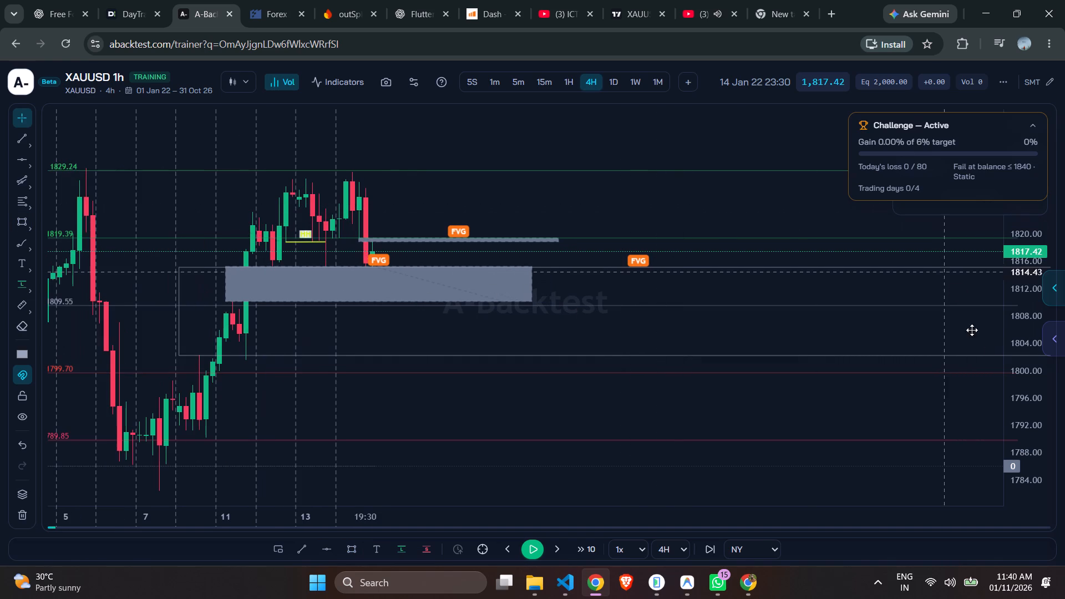
pyautogui.moveTo(1033, 352); pyautogui.dragTo(993, 204)
pyautogui.click(576, 79)
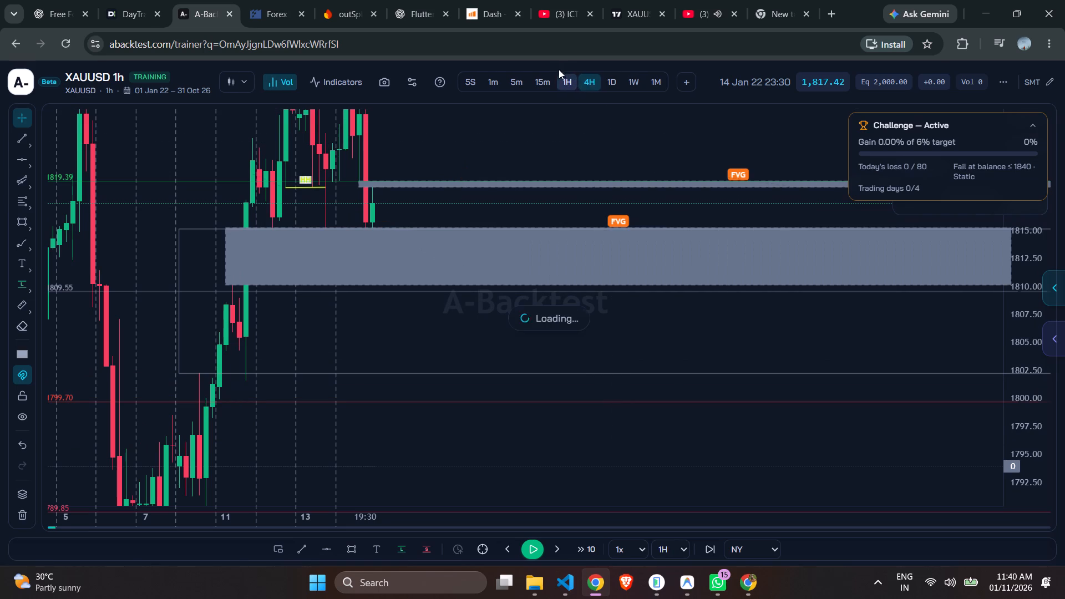
pyautogui.scroll(2, 653, 204)
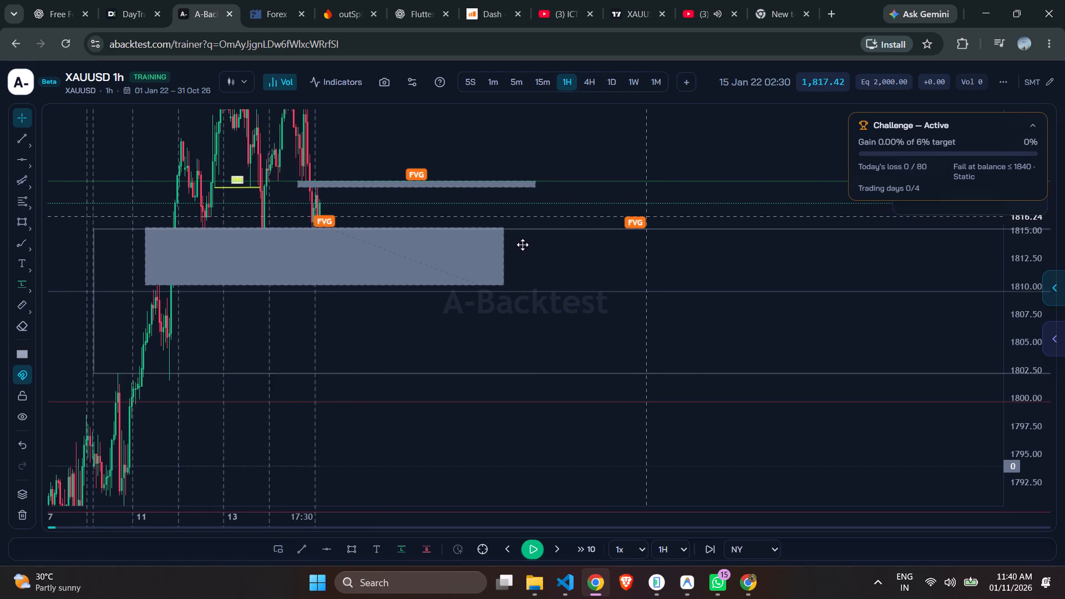
pyautogui.moveTo(521, 245); pyautogui.dragTo(712, 341)
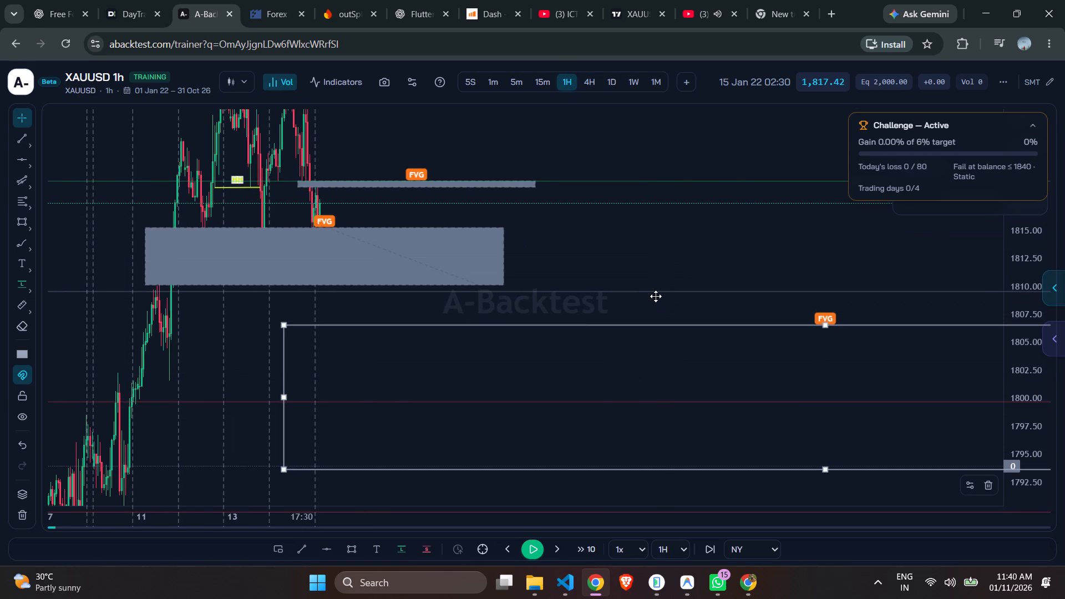
pyautogui.hotkey('ctrl', 'z')
pyautogui.moveTo(628, 156); pyautogui.dragTo(689, 290)
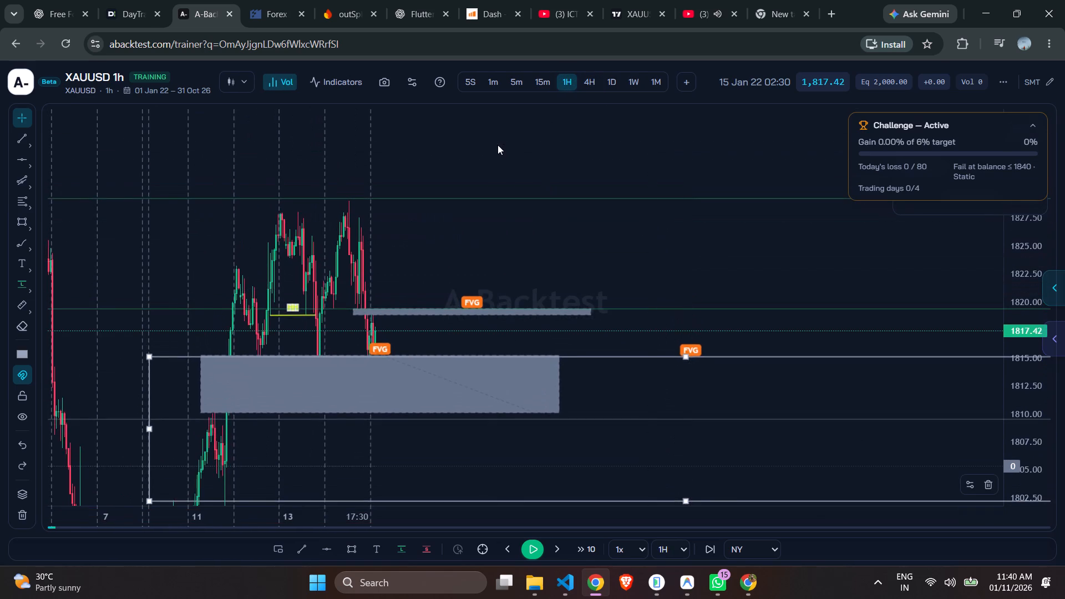
pyautogui.scroll(13, 495, 143)
pyautogui.moveTo(430, 225); pyautogui.dragTo(729, 218)
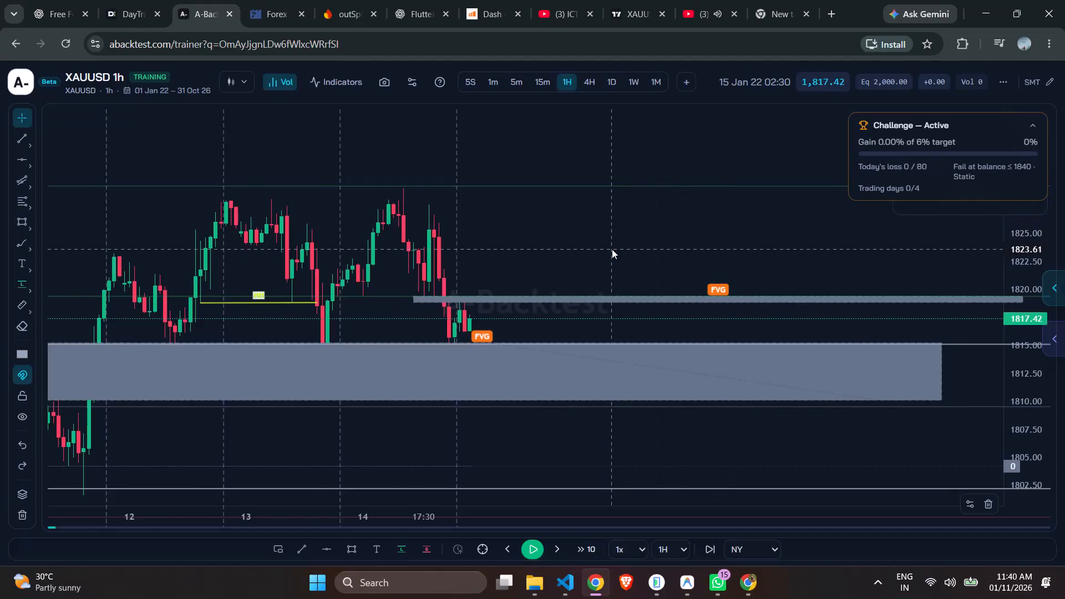
pyautogui.scroll(5, 612, 249)
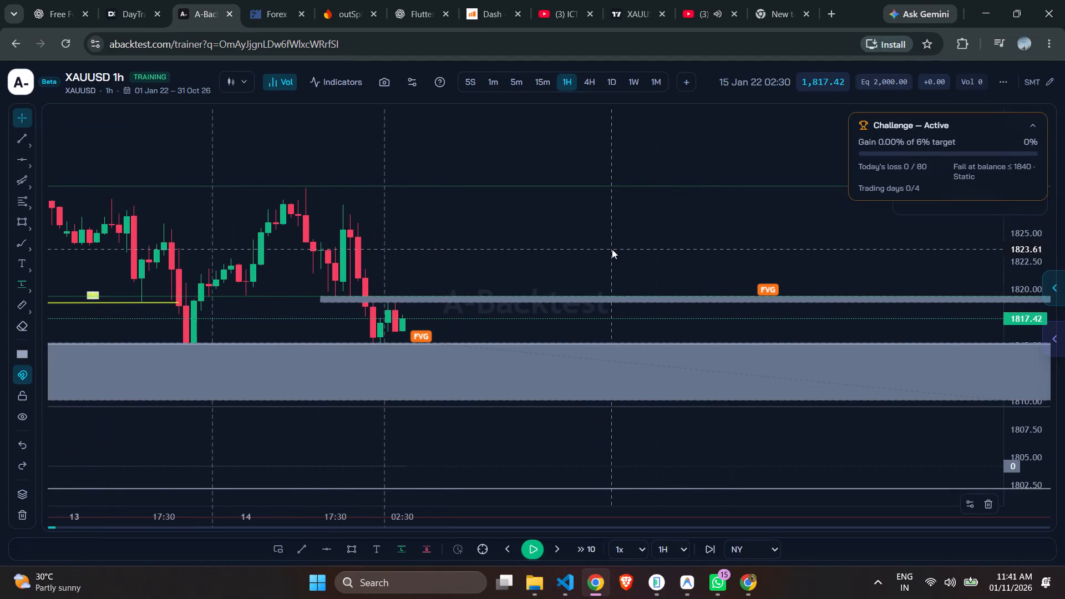
pyautogui.scroll(2, 607, 246)
pyautogui.moveTo(528, 211); pyautogui.dragTo(739, 176)
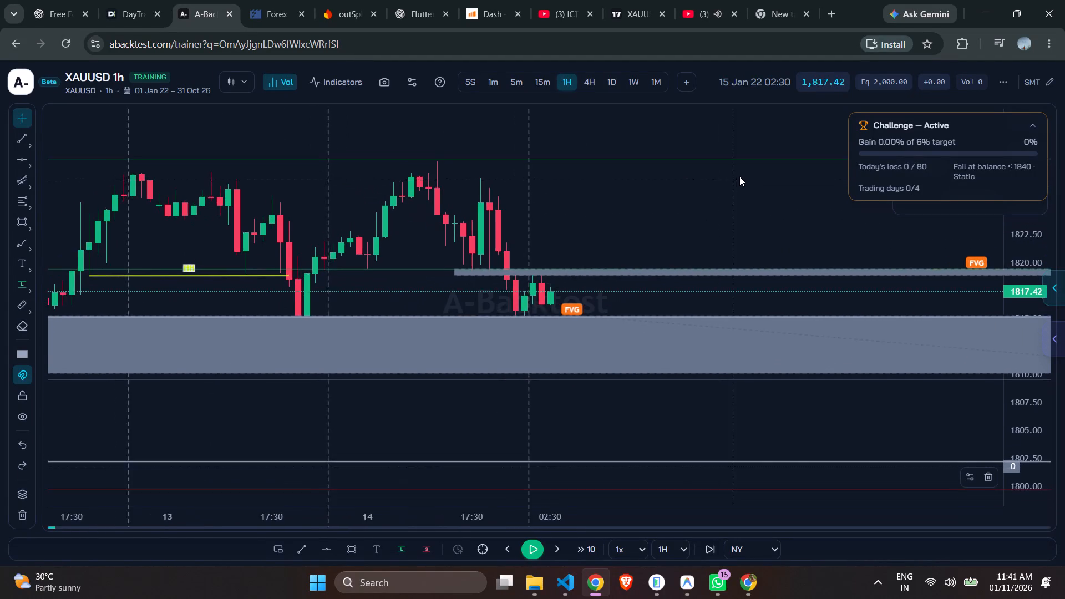
pyautogui.moveTo(739, 176); pyautogui.dragTo(747, 170)
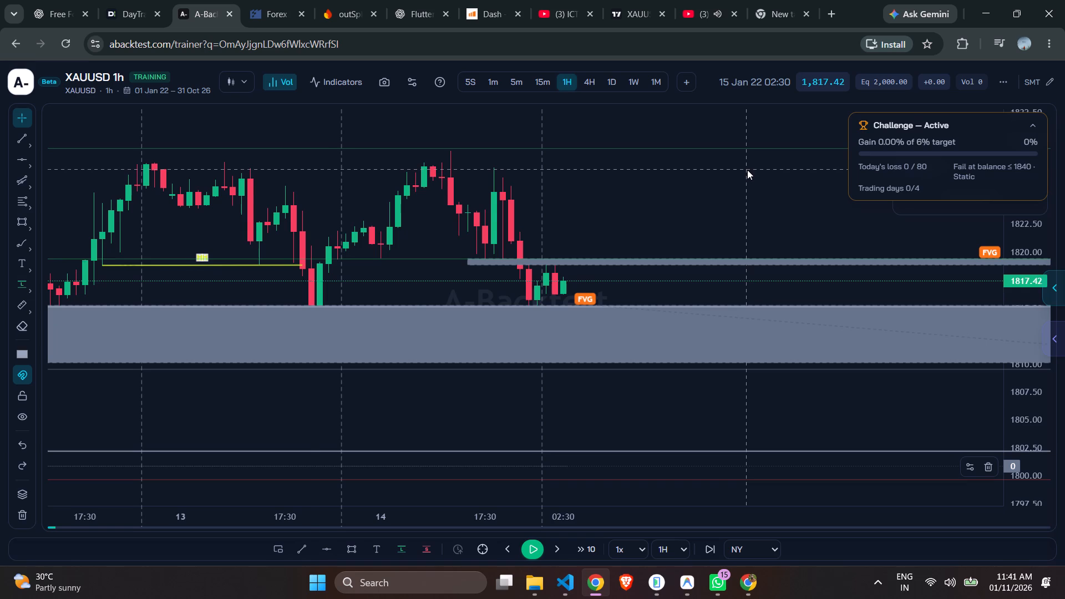
pyautogui.scroll(1, 747, 170)
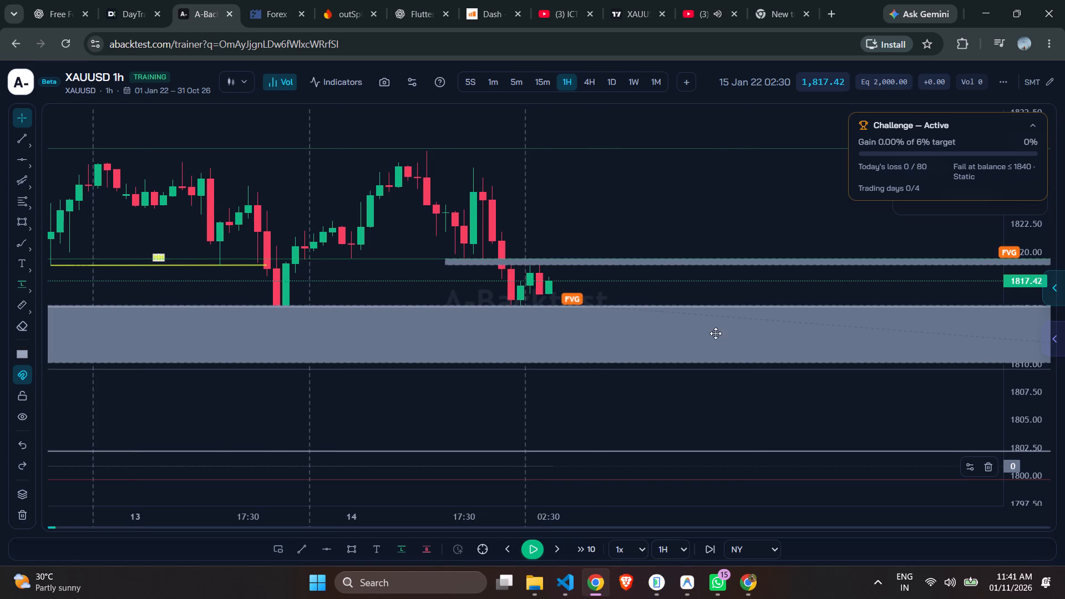
pyautogui.click(675, 262)
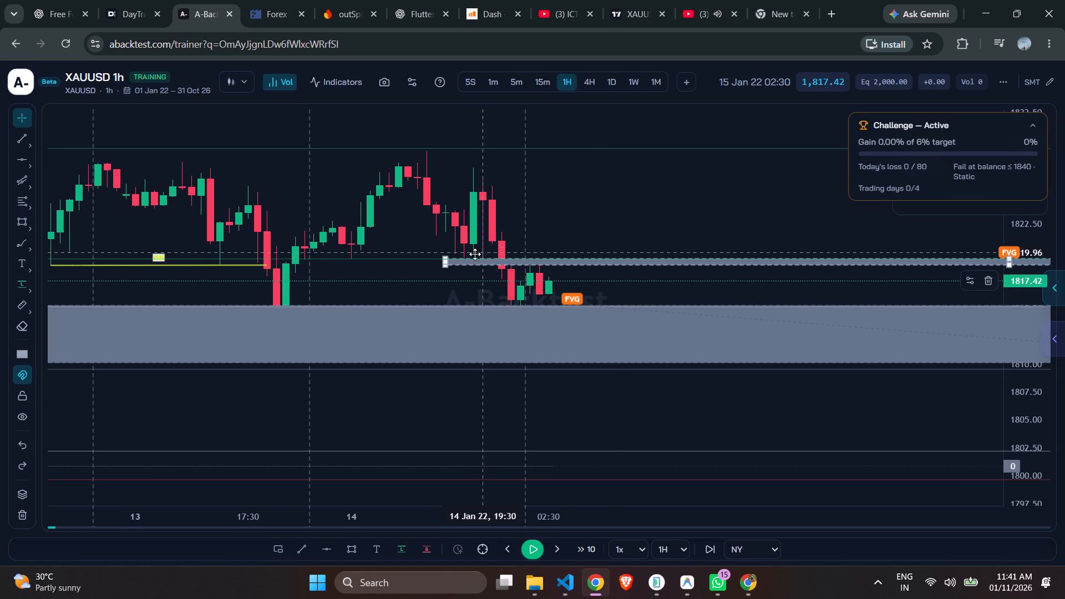
pyautogui.scroll(2, 784, 159)
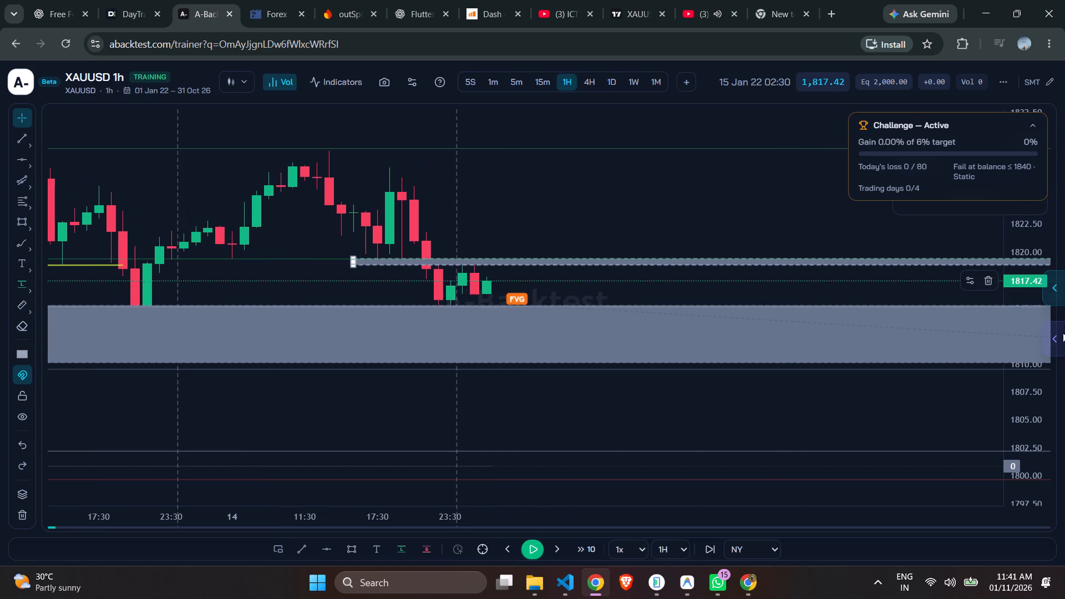
pyautogui.moveTo(1022, 409); pyautogui.dragTo(982, 154)
pyautogui.moveTo(775, 235); pyautogui.dragTo(402, 200)
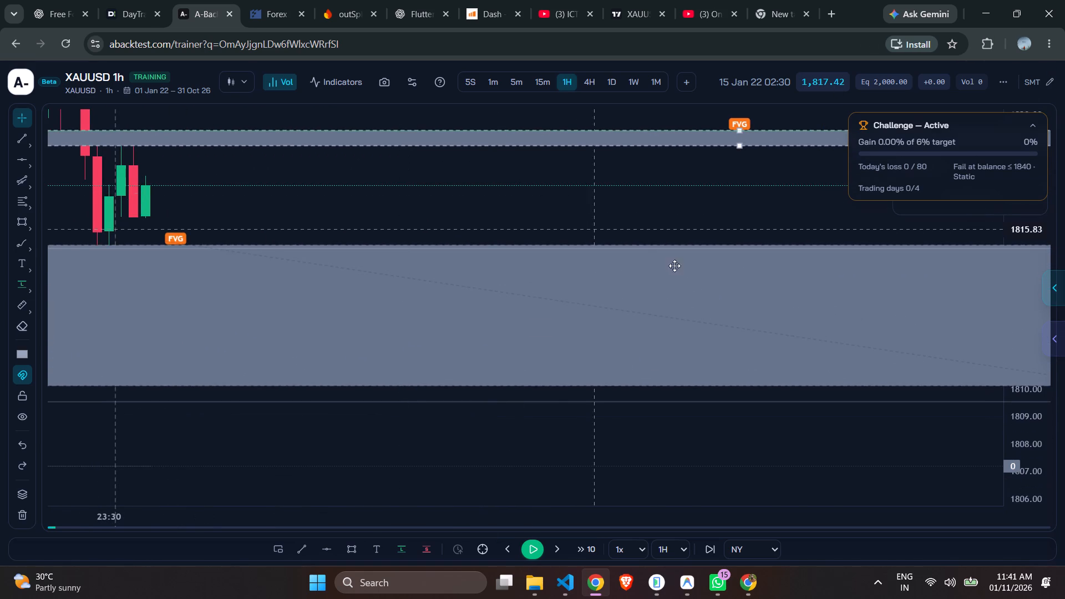
pyautogui.keyDown('ctrl'); pyautogui.scroll(-2, 560, 207); pyautogui.keyUp('ctrl')
pyautogui.keyDown('ctrl'); pyautogui.scroll(1, 559, 207); pyautogui.keyUp('ctrl')
pyautogui.keyDown('ctrl'); pyautogui.scroll(-4, 559, 207); pyautogui.keyUp('ctrl')
# Return to the 4-hour timeframe and shorten the large daily FVG rectangle to end slightly beyond the filled 1815–1810 FVG rectangle.
pyautogui.click(583, 82)
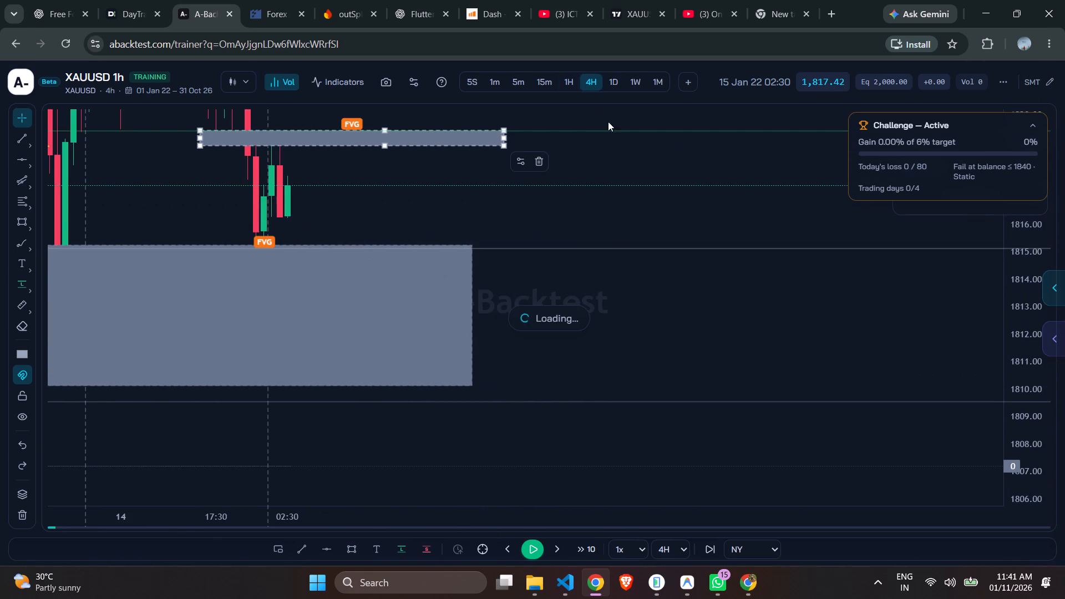
pyautogui.scroll(-11, 604, 224)
pyautogui.scroll(1, 622, 250)
pyautogui.scroll(-8, 623, 250)
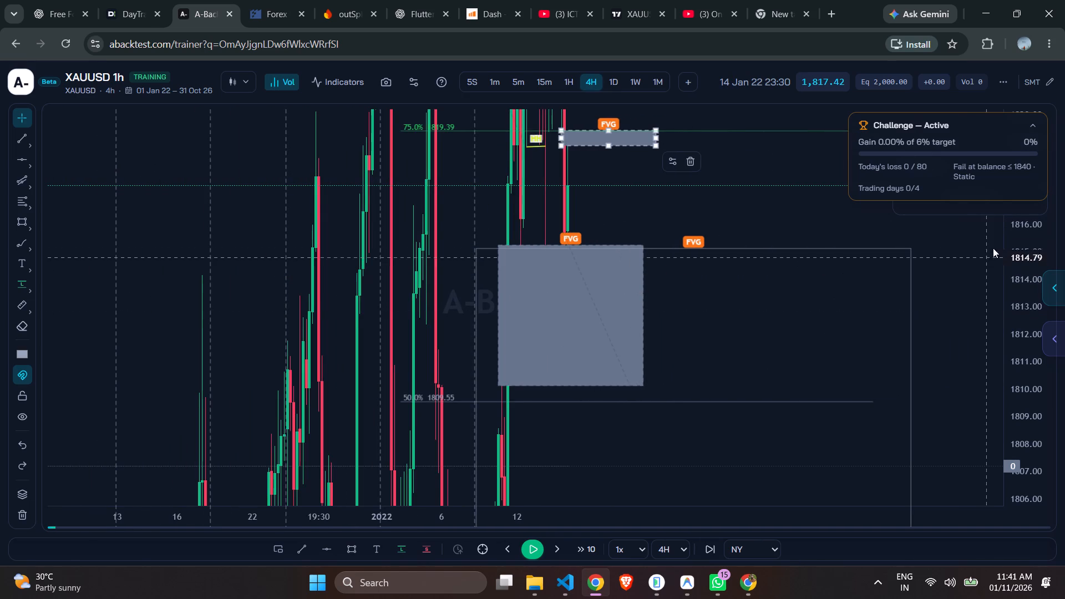
pyautogui.moveTo(1020, 243); pyautogui.dragTo(1033, 544)
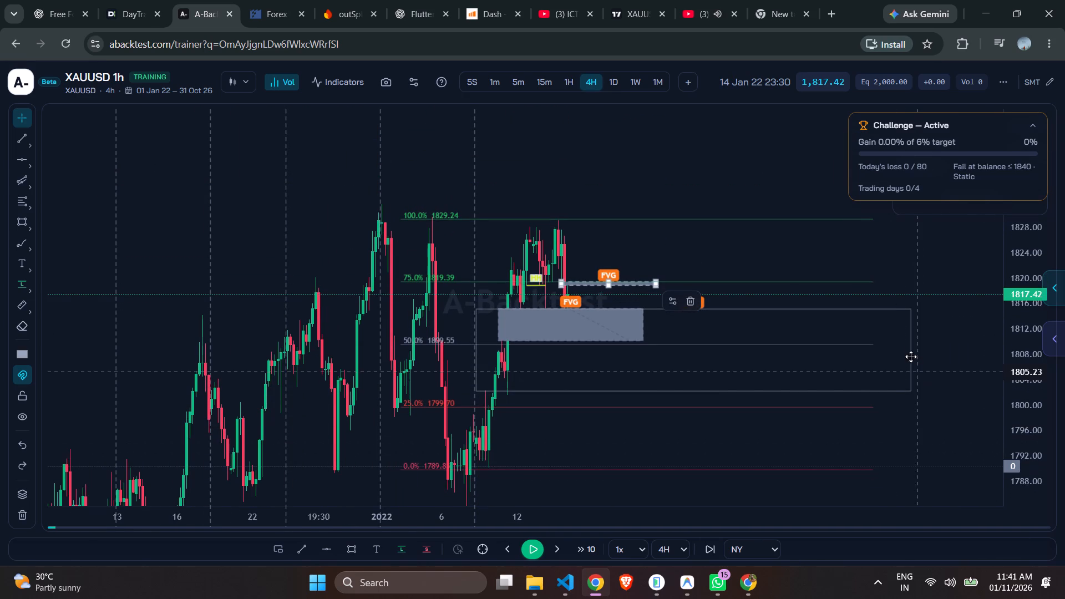
pyautogui.click(911, 347)
pyautogui.moveTo(915, 352); pyautogui.dragTo(769, 348)
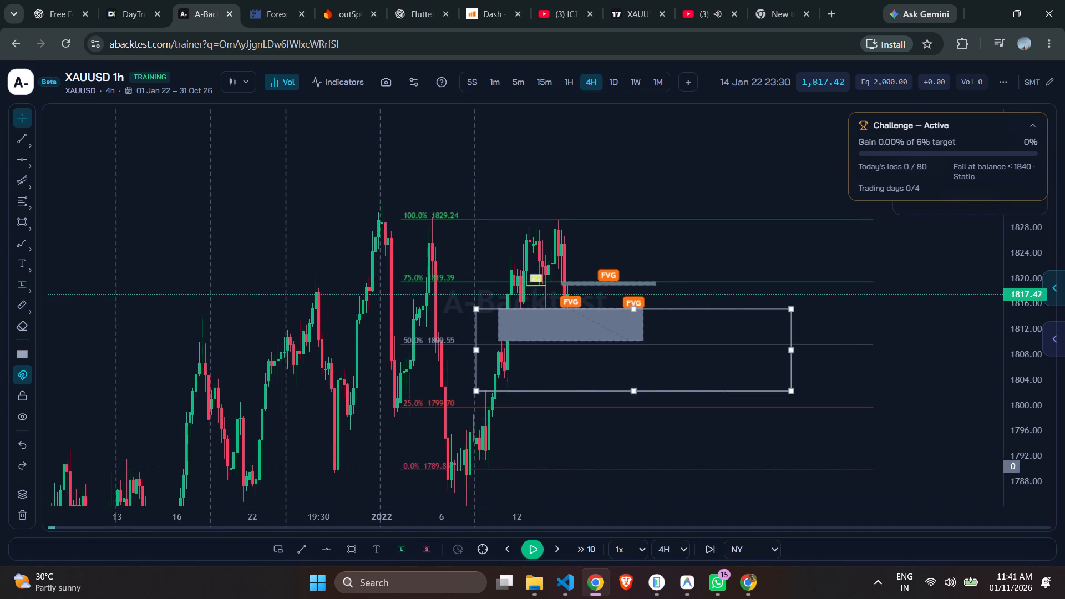
pyautogui.moveTo(769, 348); pyautogui.dragTo(673, 338)
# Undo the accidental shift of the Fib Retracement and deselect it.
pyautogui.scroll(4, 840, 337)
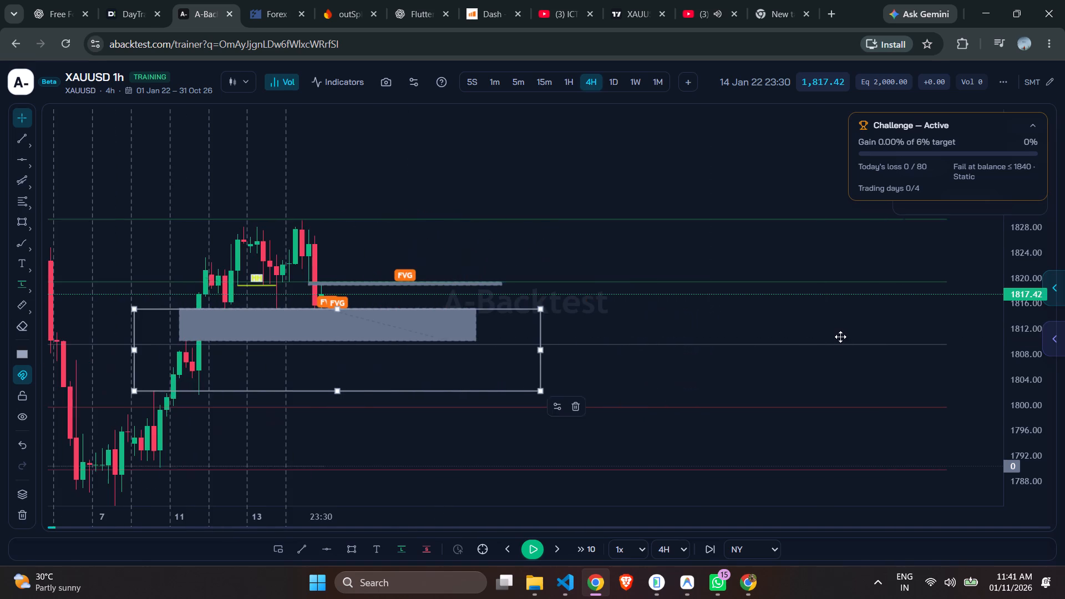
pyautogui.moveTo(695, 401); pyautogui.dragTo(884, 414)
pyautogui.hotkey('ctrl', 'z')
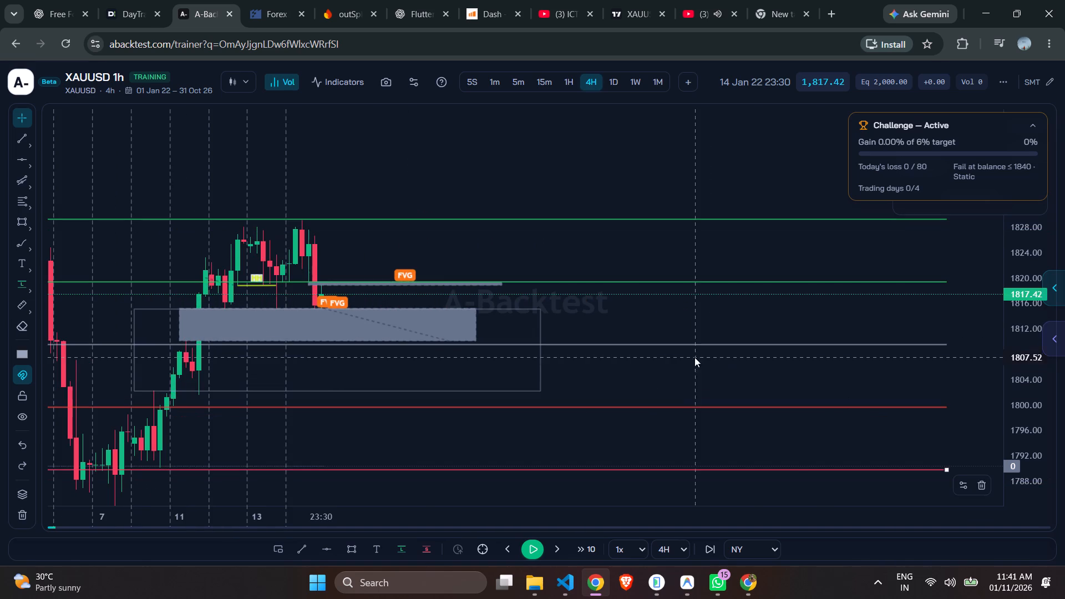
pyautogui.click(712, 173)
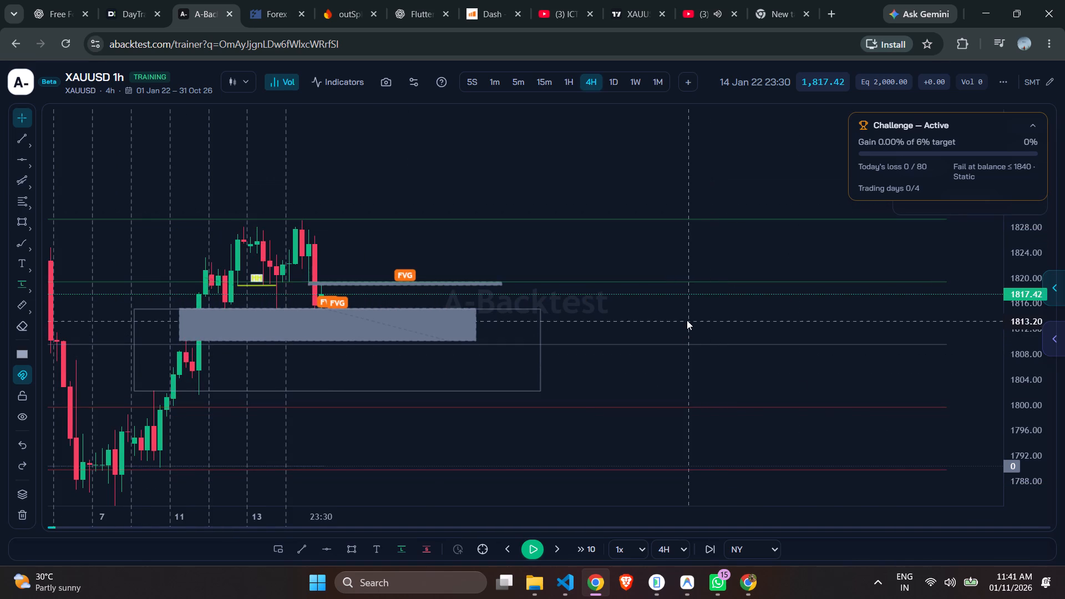
# Hide the day separators in the chart settings.
pyautogui.moveTo(686, 319); pyautogui.dragTo(830, 256)
pyautogui.moveTo(1026, 379); pyautogui.dragTo(1036, 96)
pyautogui.moveTo(744, 300); pyautogui.dragTo(732, 362)
pyautogui.moveTo(733, 199); pyautogui.dragTo(722, 288)
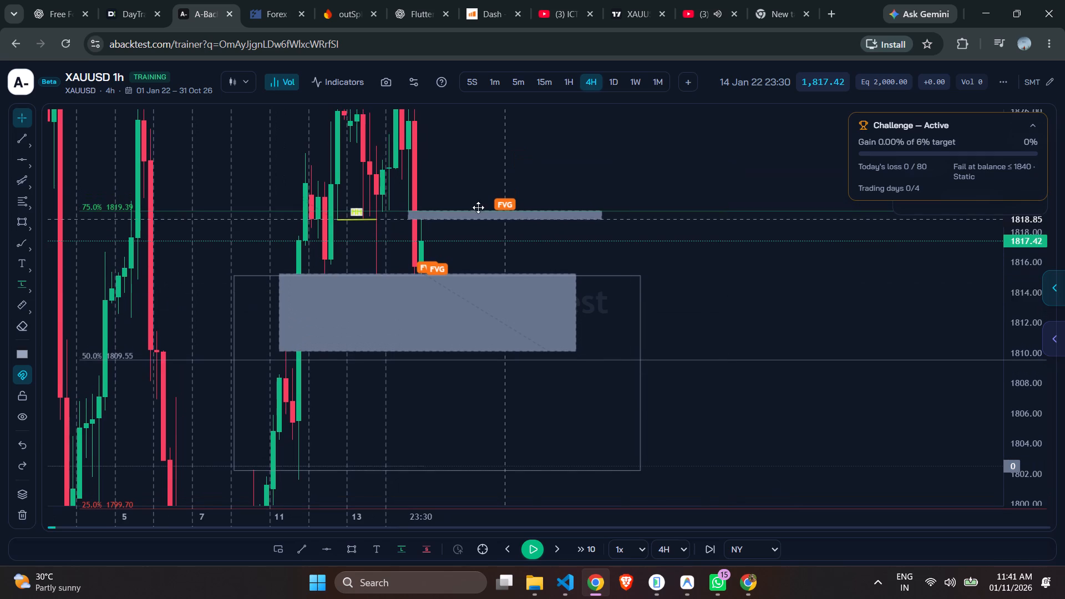
pyautogui.moveTo(755, 286); pyautogui.dragTo(879, 292)
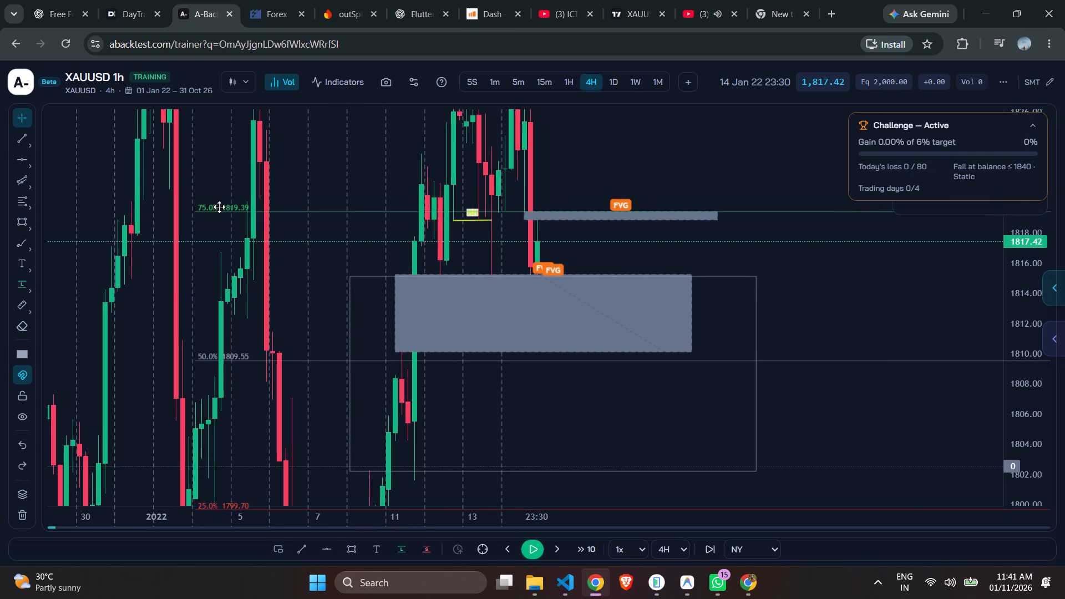
pyautogui.scroll(2, 279, 232)
pyautogui.click(421, 76)
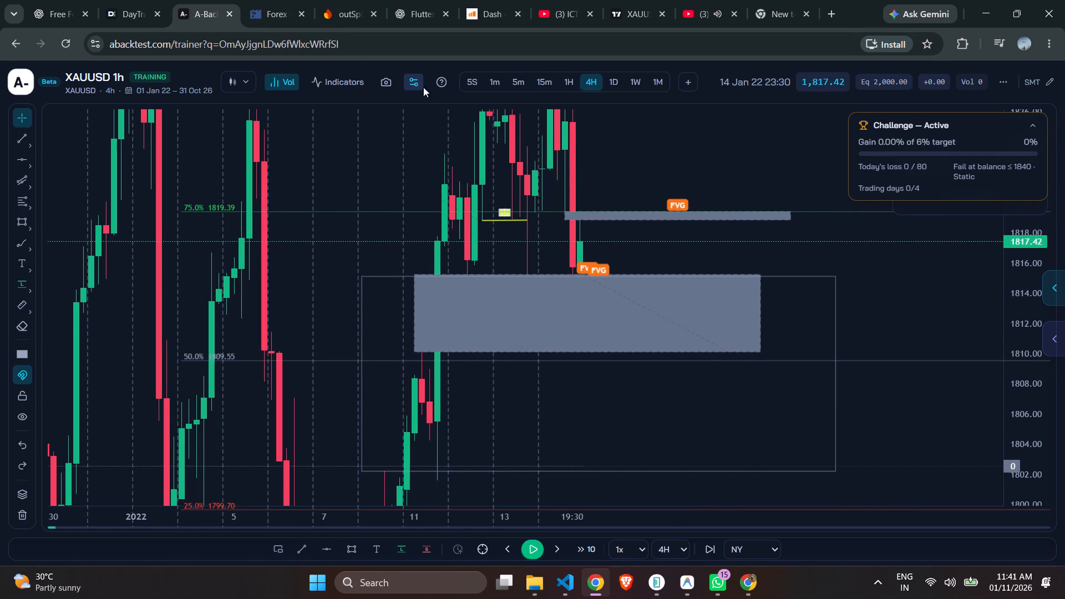
pyautogui.scroll(-3, 631, 380)
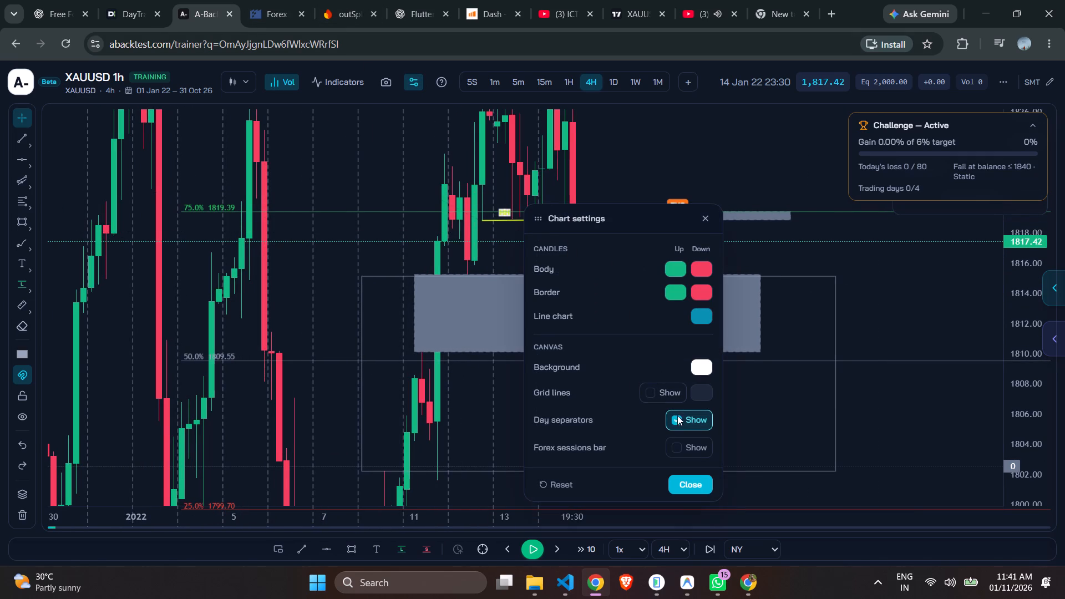
pyautogui.click(677, 423)
pyautogui.click(724, 177)
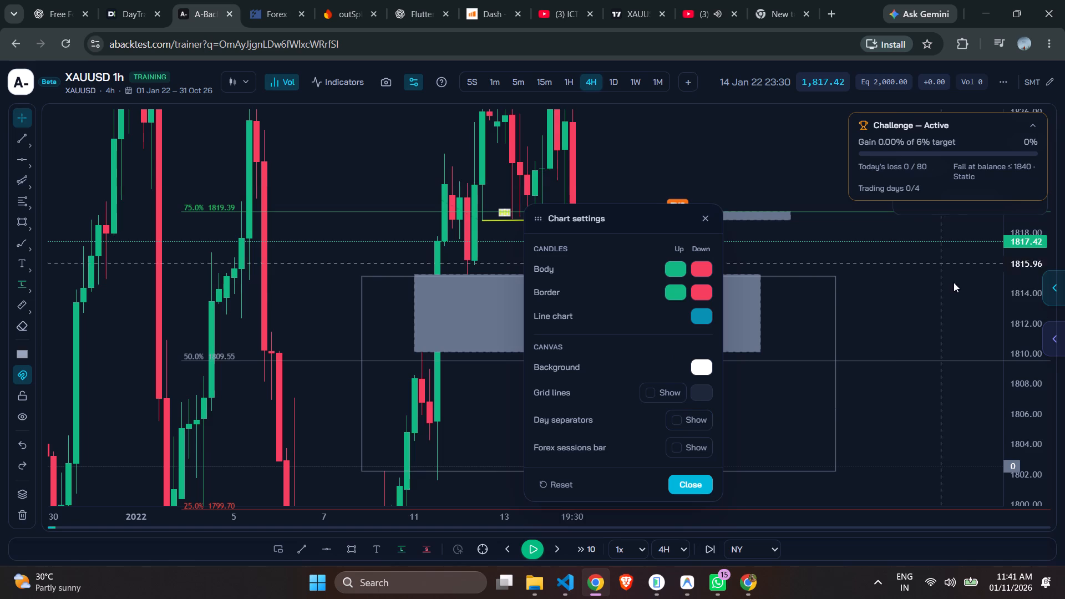
pyautogui.click(895, 301)
pyautogui.click(706, 217)
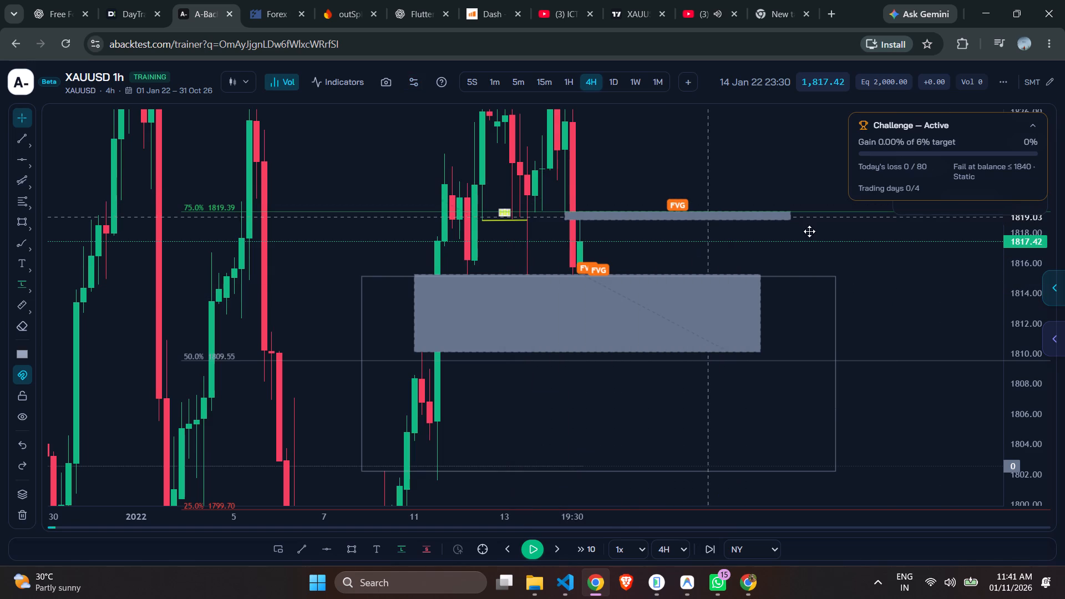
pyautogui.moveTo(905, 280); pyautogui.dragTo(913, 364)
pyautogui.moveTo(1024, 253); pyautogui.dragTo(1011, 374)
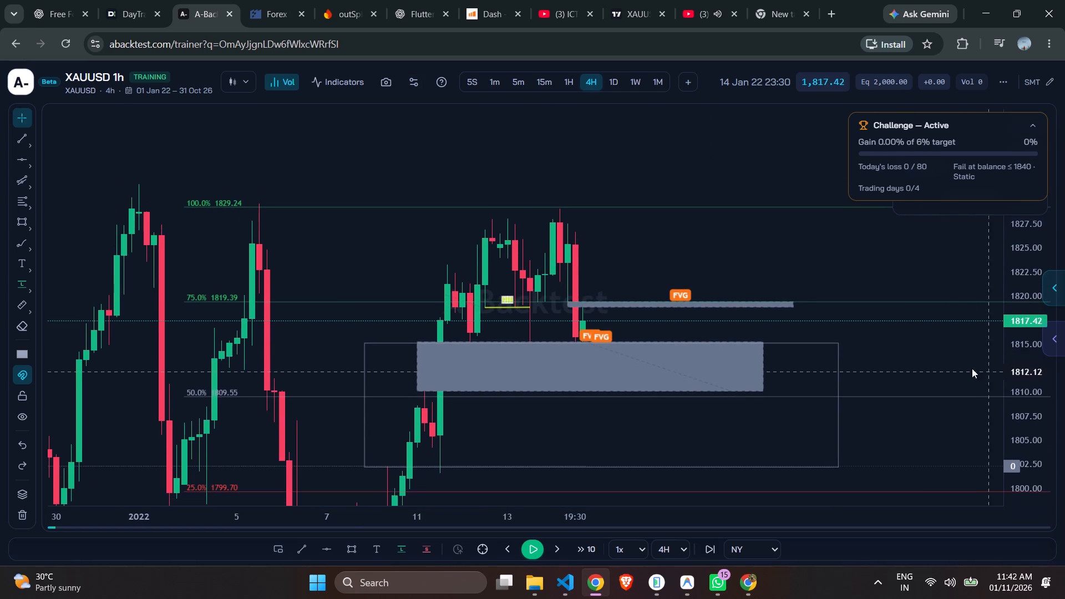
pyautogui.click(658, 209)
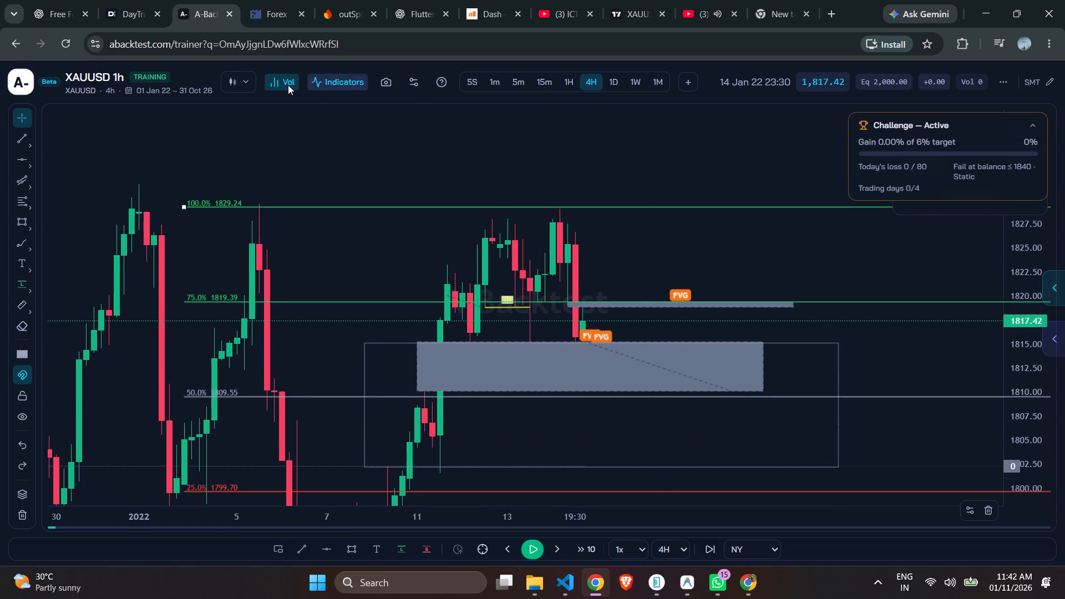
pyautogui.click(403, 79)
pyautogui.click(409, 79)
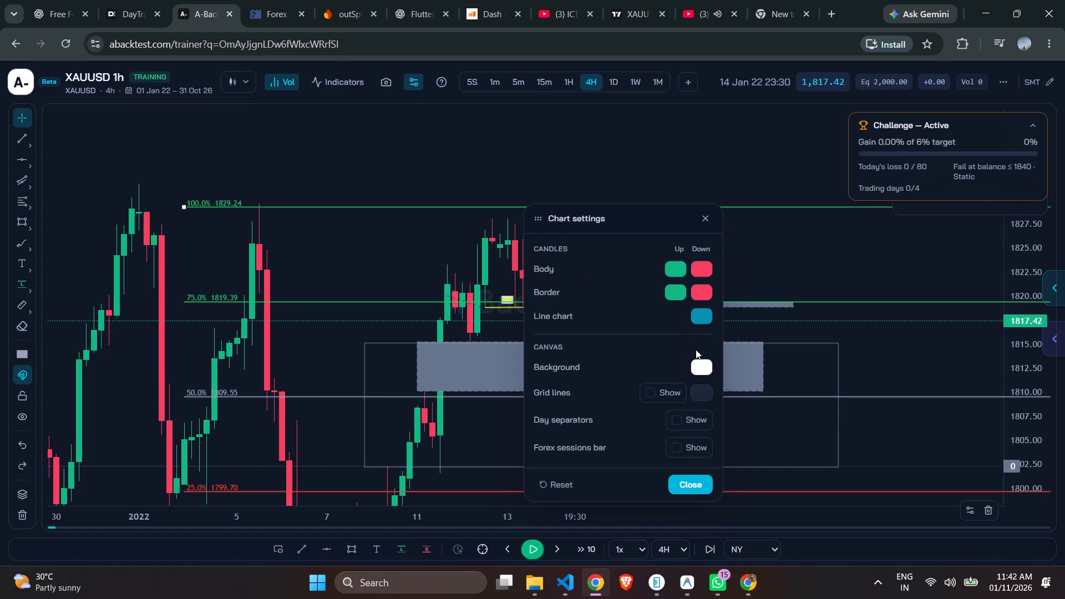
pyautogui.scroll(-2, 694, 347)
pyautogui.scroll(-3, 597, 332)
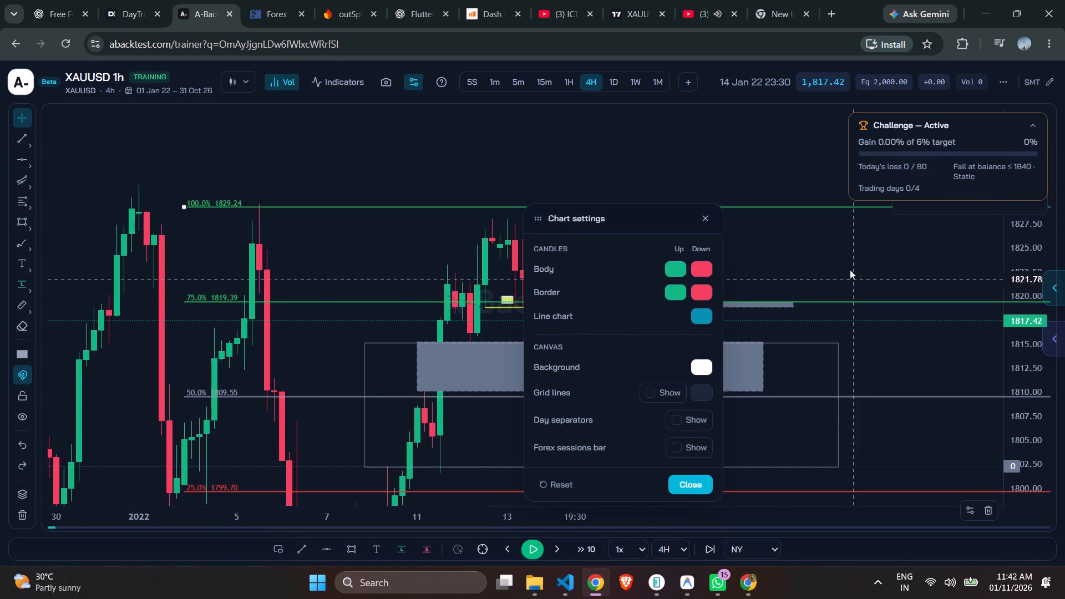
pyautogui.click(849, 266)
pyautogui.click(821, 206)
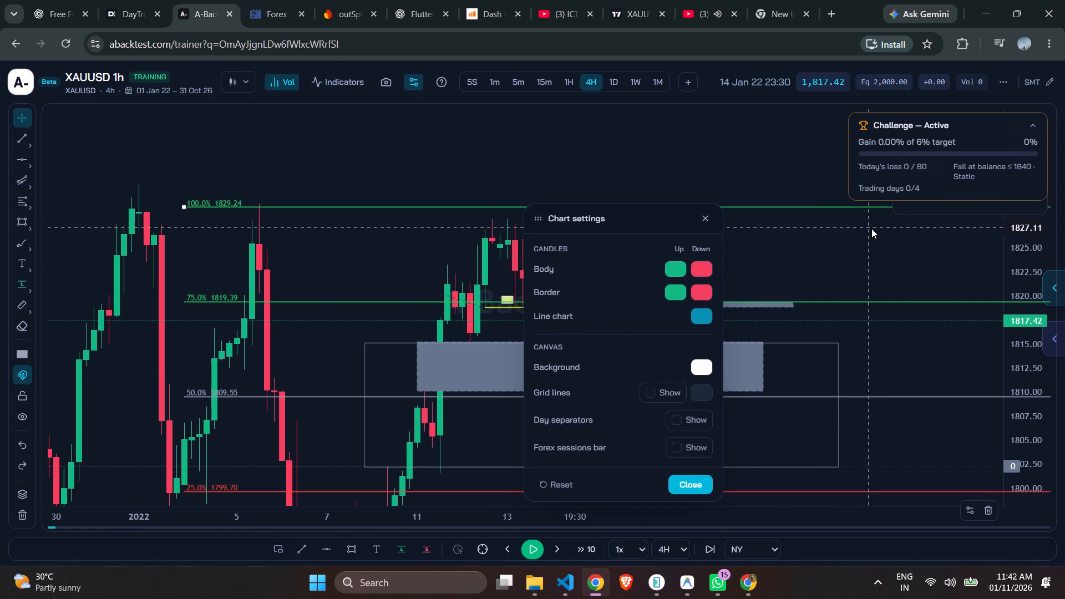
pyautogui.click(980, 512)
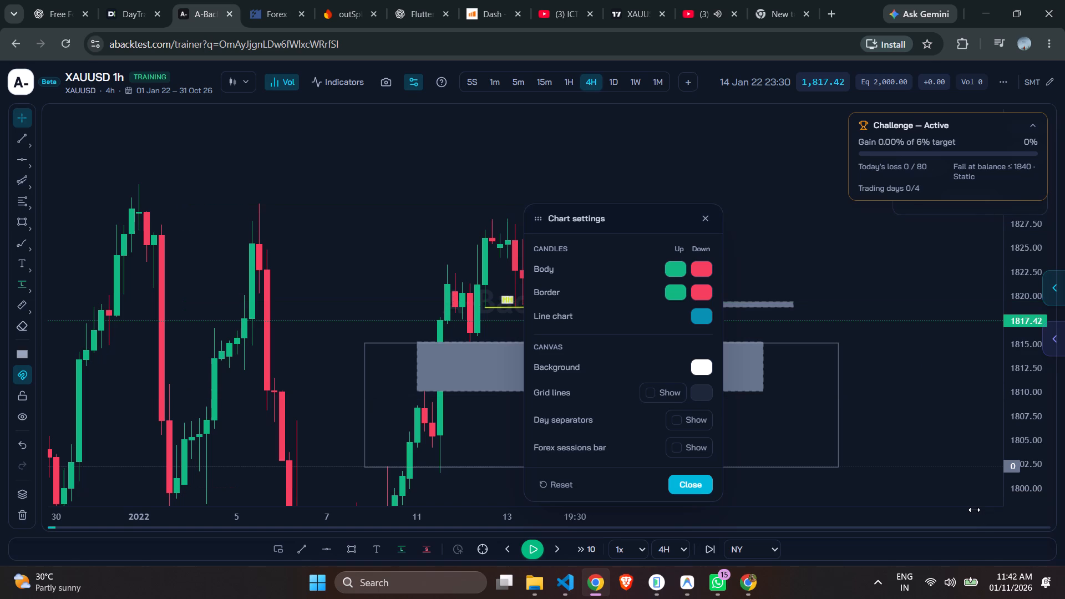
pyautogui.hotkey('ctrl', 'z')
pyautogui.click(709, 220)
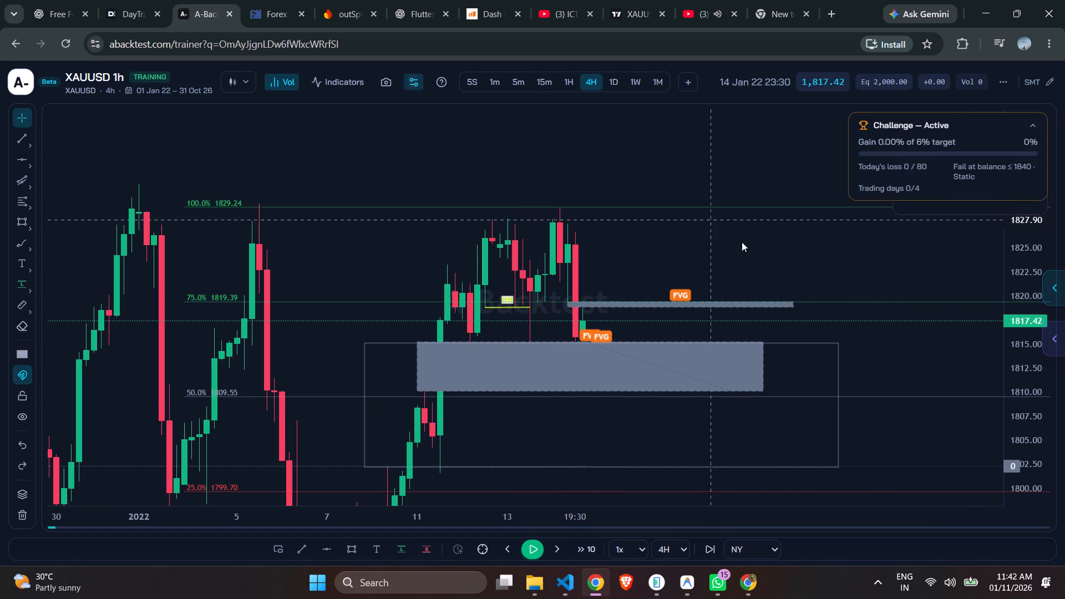
# Set the Fib Retracement's line width to the second-thickest option and deselect the drawing.
pyautogui.click(855, 491)
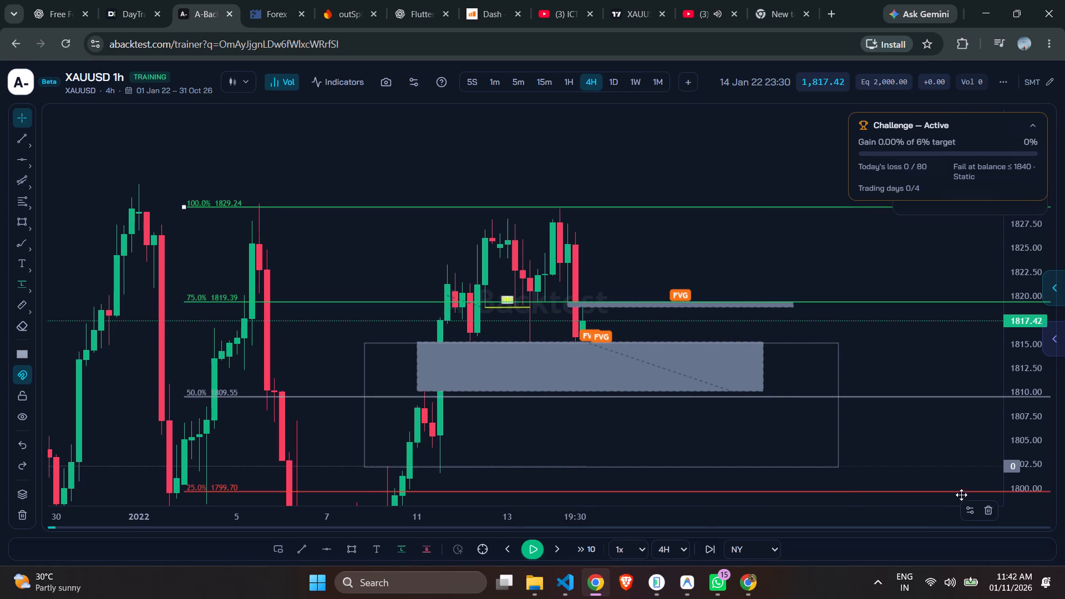
pyautogui.click(969, 511)
pyautogui.click(925, 229)
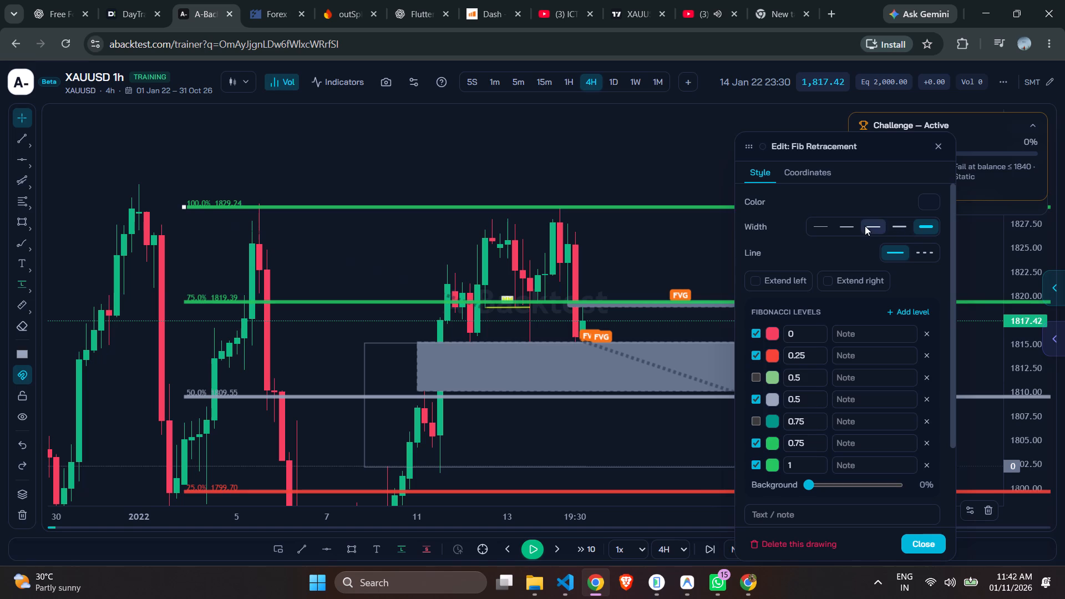
pyautogui.click(886, 226)
pyautogui.click(898, 225)
pyautogui.click(643, 151)
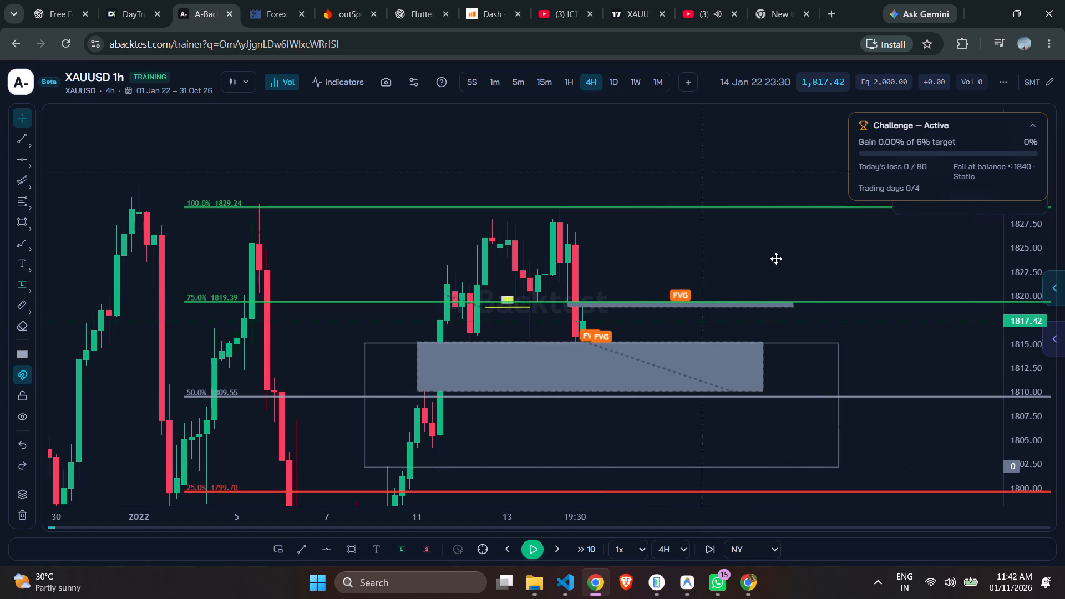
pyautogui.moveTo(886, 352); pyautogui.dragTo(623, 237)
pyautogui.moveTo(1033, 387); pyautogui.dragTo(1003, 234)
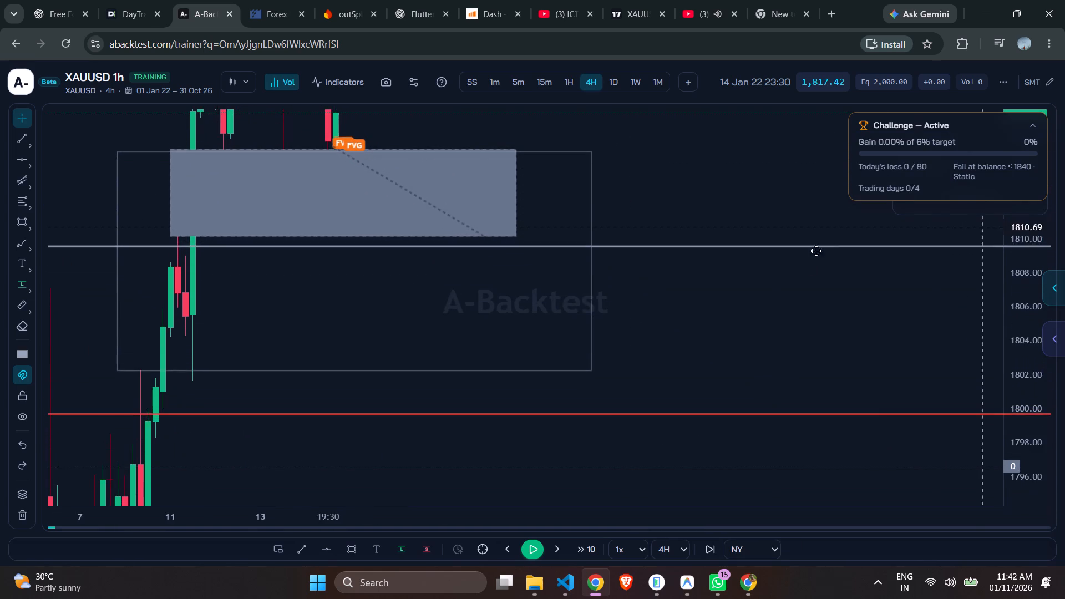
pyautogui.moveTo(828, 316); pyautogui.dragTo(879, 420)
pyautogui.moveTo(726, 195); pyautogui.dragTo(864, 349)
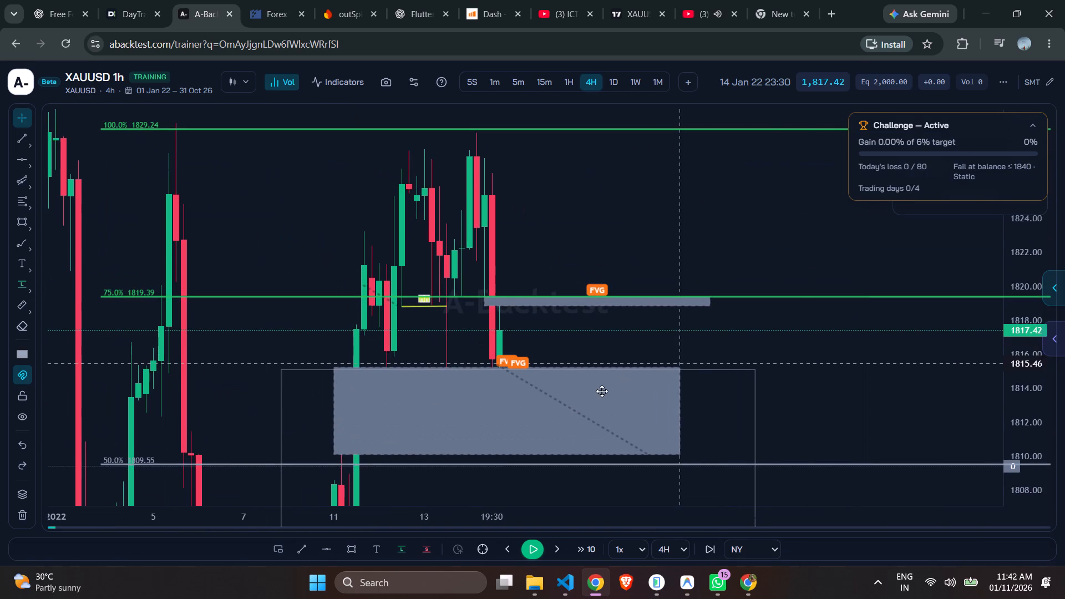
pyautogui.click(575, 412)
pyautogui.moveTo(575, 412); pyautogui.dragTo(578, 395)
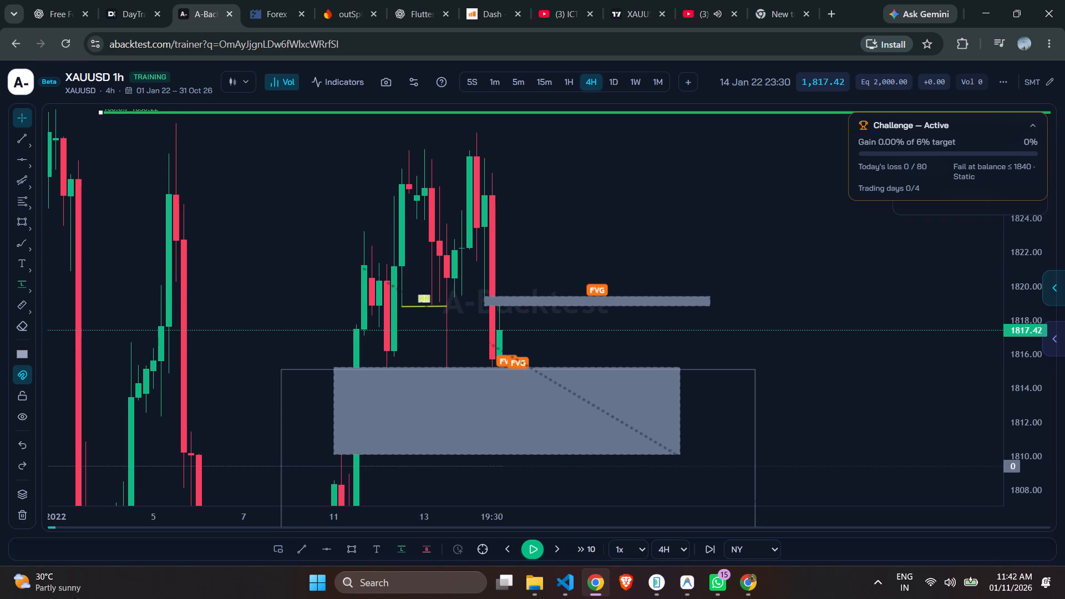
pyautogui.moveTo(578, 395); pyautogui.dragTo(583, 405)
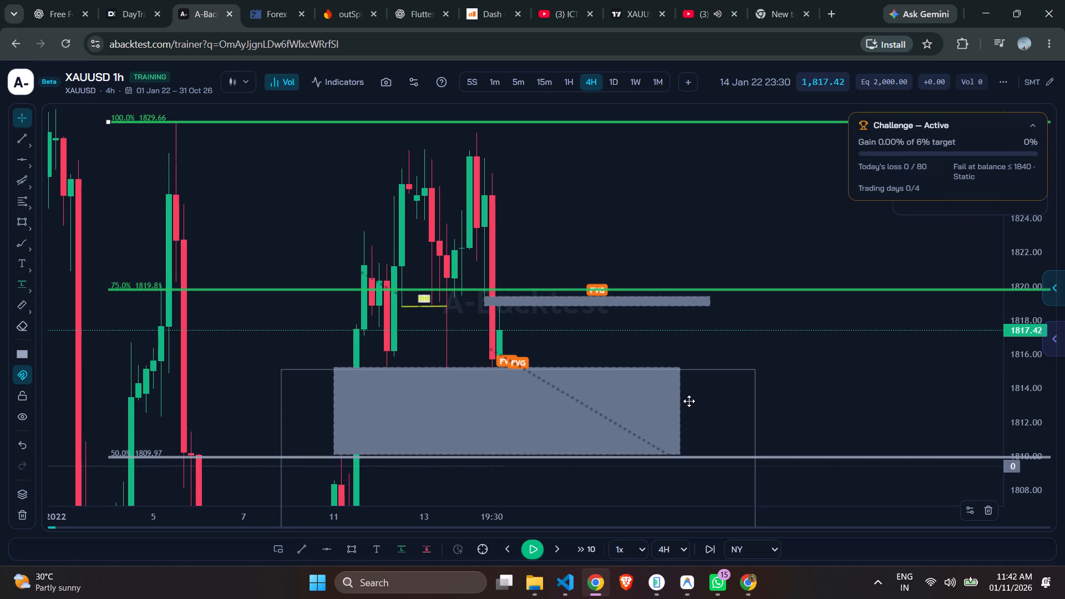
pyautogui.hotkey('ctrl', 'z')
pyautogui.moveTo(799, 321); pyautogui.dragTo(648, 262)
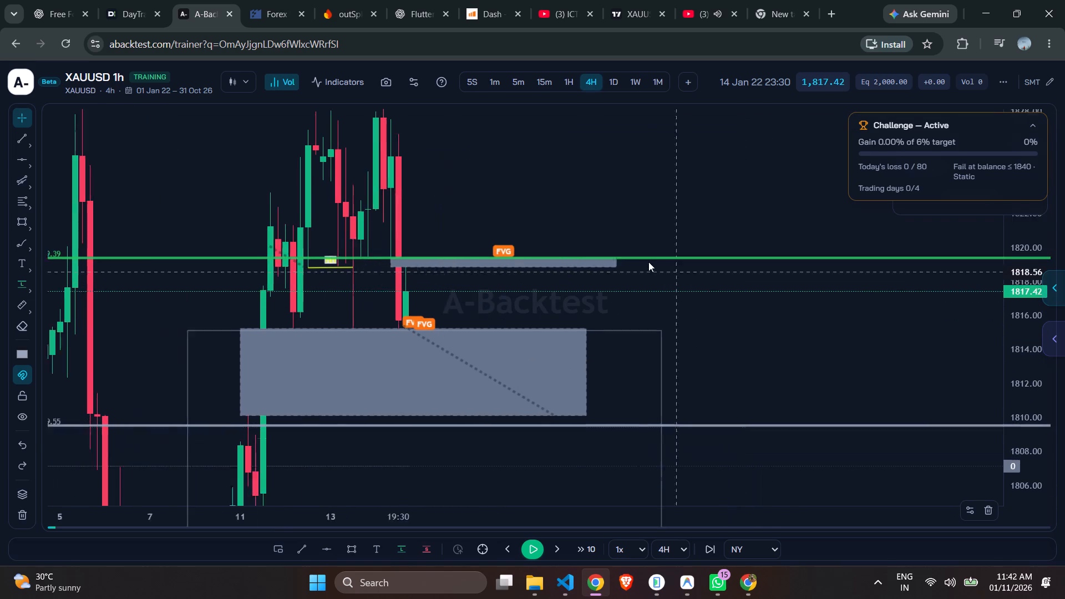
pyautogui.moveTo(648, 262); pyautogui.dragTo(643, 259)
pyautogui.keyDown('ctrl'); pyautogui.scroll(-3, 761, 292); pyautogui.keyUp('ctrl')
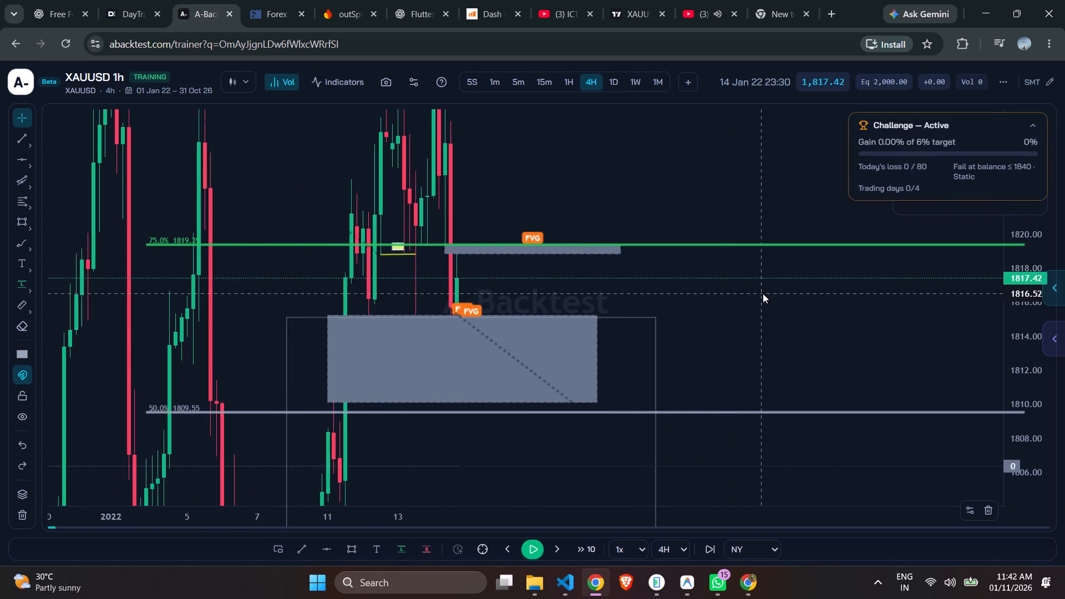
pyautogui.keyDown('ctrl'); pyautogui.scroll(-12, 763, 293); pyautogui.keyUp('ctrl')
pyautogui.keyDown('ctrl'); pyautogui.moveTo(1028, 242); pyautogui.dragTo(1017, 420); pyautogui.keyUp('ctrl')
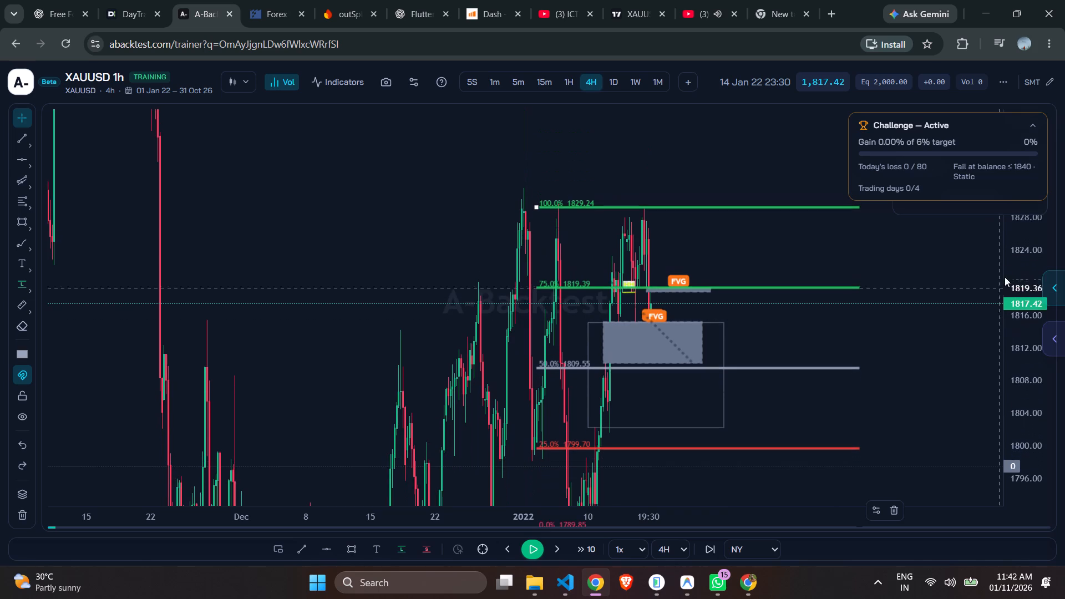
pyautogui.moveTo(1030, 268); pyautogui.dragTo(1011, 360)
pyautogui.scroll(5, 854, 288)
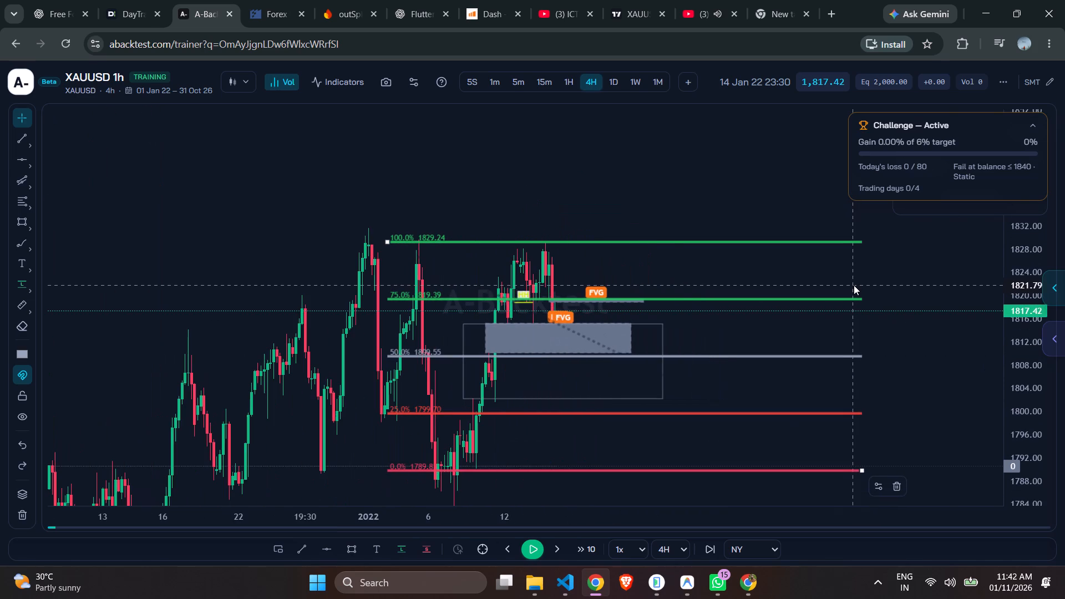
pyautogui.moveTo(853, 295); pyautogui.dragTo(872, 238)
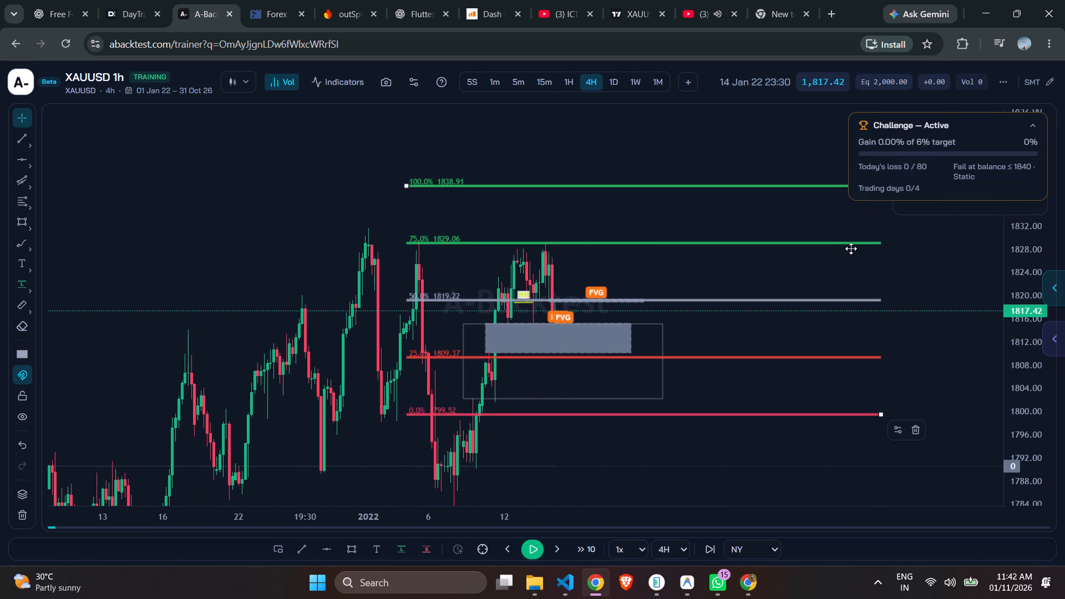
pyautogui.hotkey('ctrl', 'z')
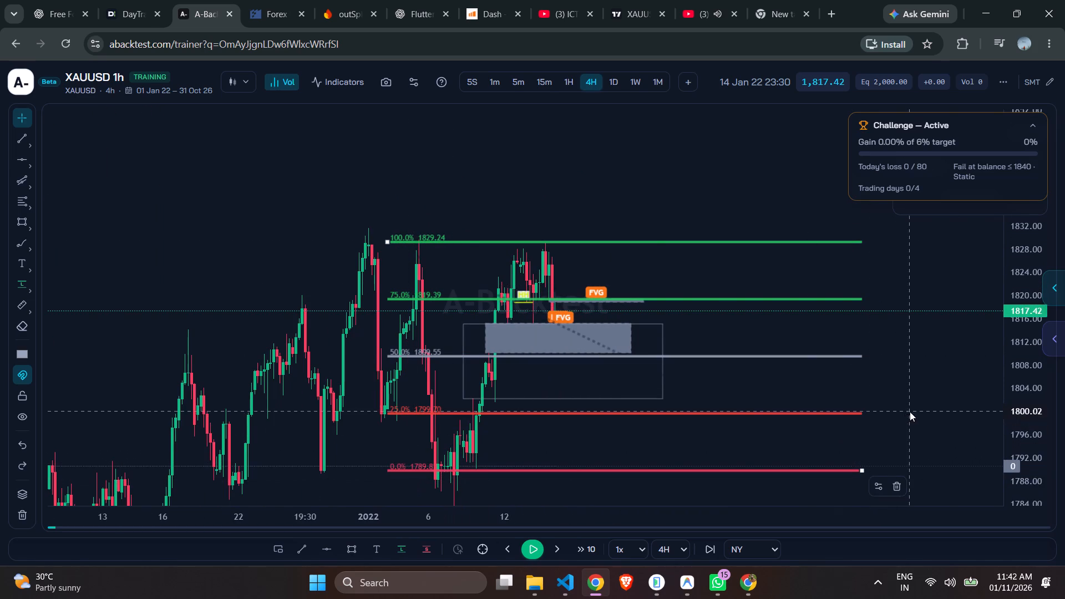
# Check how the Fib levels and FVG zones sit on the daily and weekly timeframes.
pyautogui.click(612, 82)
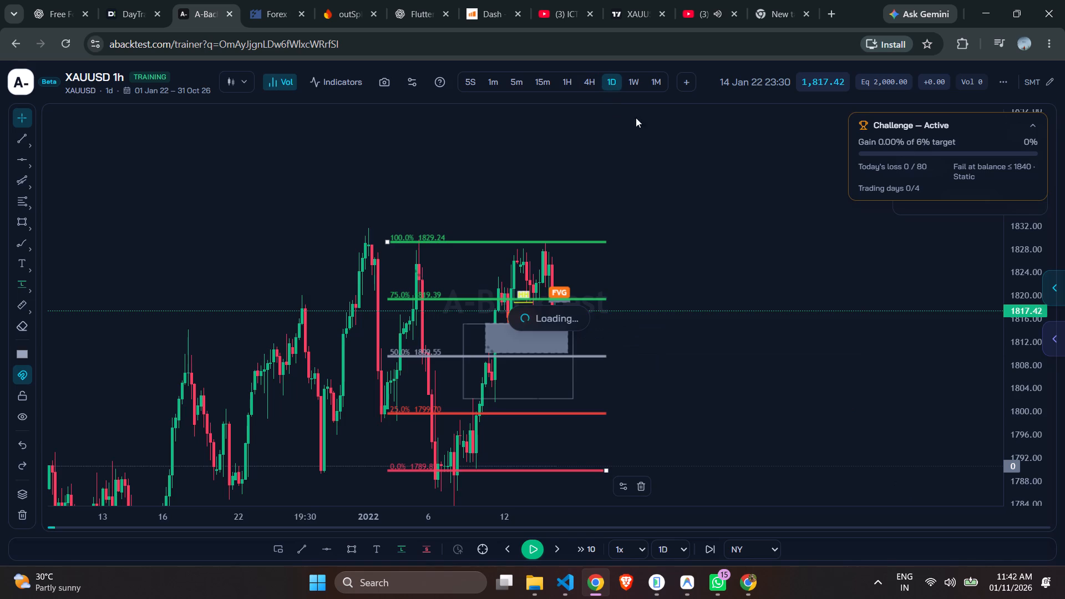
pyautogui.moveTo(769, 314); pyautogui.dragTo(773, 238)
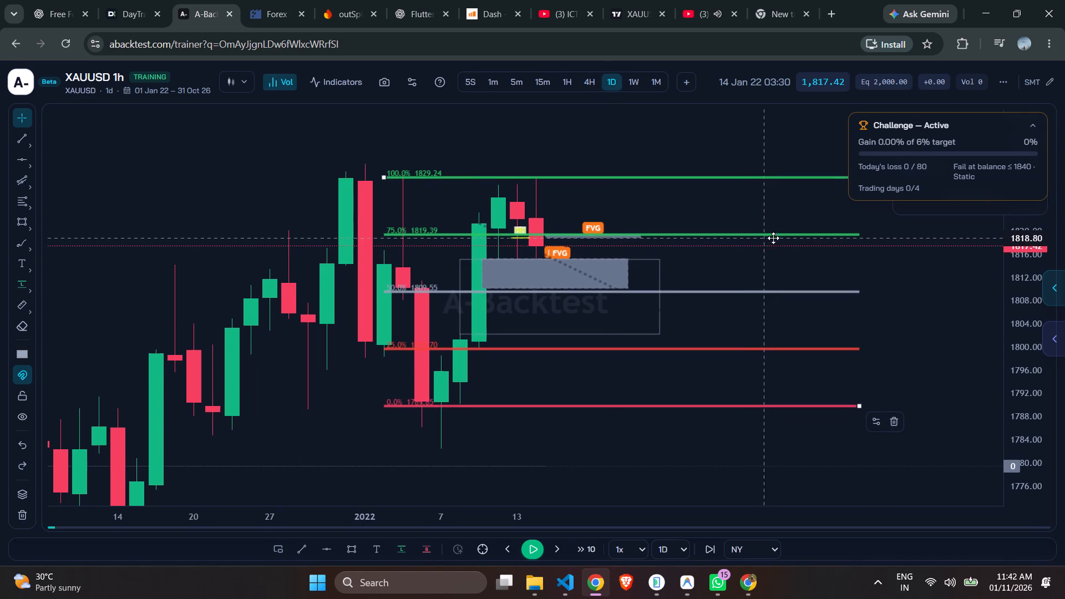
pyautogui.click(634, 82)
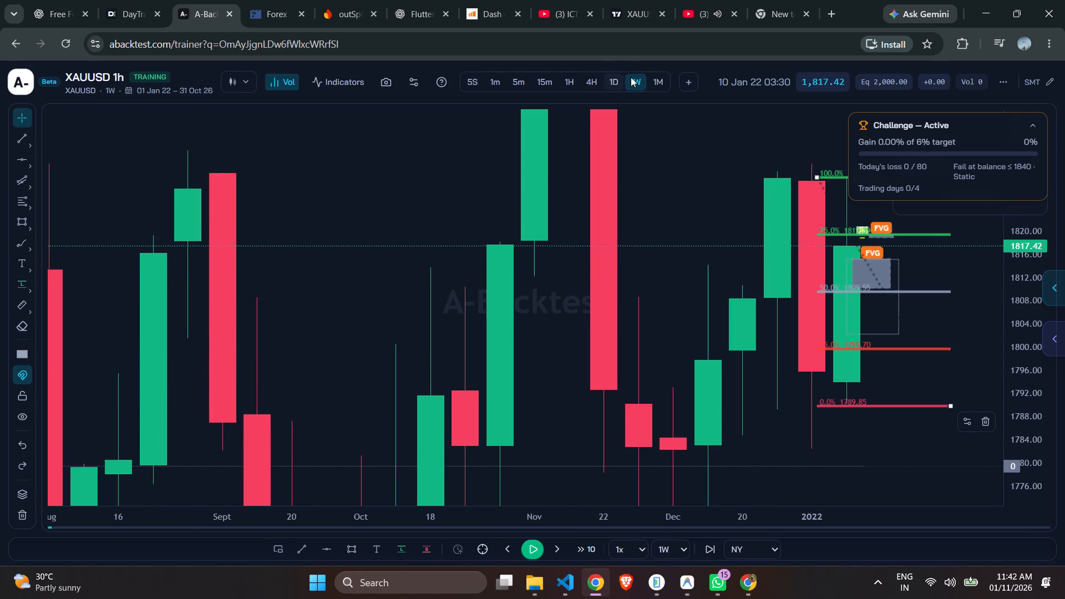
pyautogui.click(612, 79)
# Return to the 4-hour timeframe and examine the latest price action around the Fib levels and FVG zones.
pyautogui.click(587, 81)
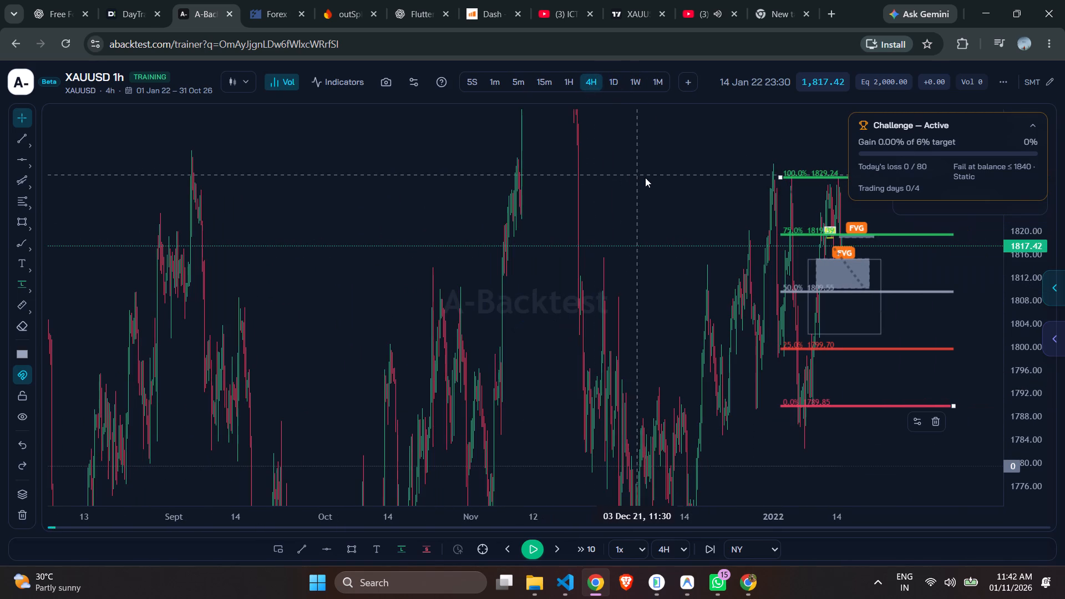
pyautogui.scroll(5, 661, 186)
pyautogui.moveTo(757, 217); pyautogui.dragTo(722, 217)
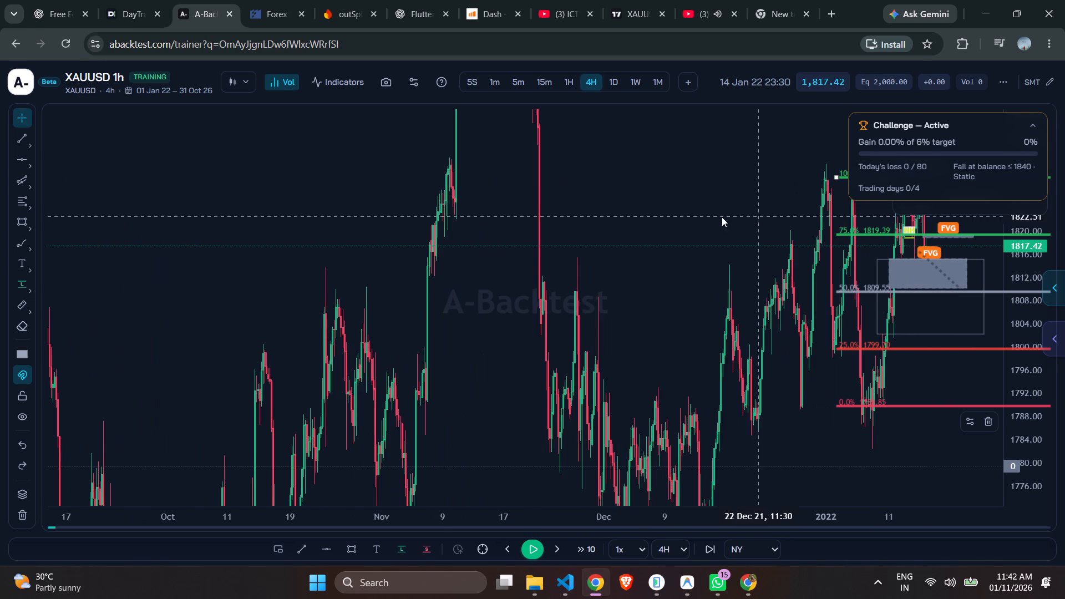
pyautogui.moveTo(722, 217); pyautogui.dragTo(385, 199)
pyautogui.scroll(5, 414, 191)
pyautogui.moveTo(927, 282); pyautogui.dragTo(661, 277)
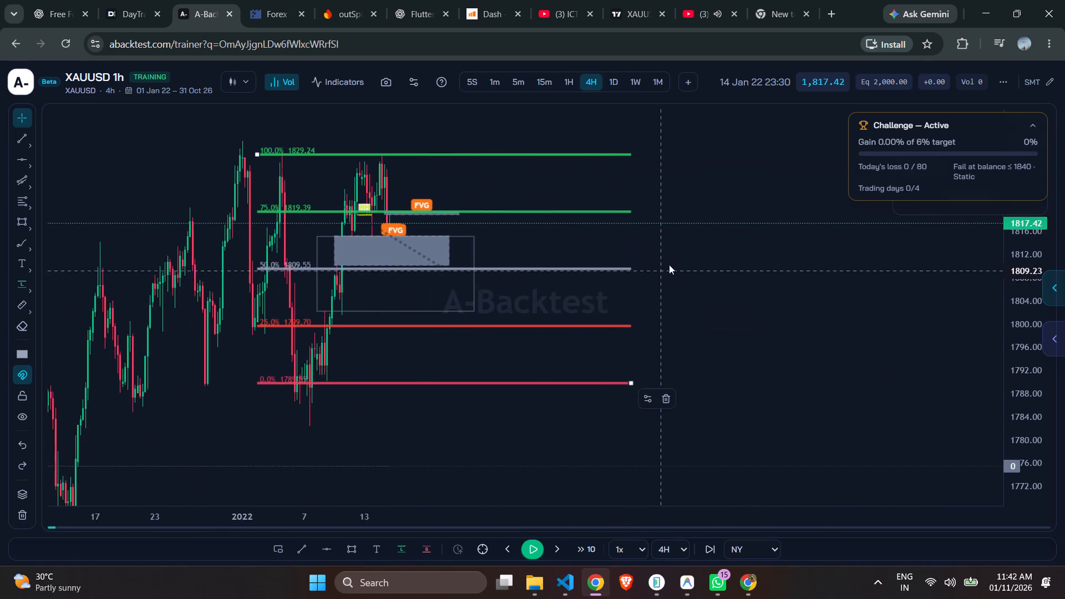
pyautogui.scroll(1, 672, 262)
pyautogui.moveTo(668, 260); pyautogui.dragTo(973, 384)
pyautogui.scroll(9, 927, 353)
pyautogui.moveTo(998, 411); pyautogui.dragTo(1011, 319)
pyautogui.moveTo(1025, 351); pyautogui.dragTo(1037, 185)
pyautogui.moveTo(960, 256); pyautogui.dragTo(889, 419)
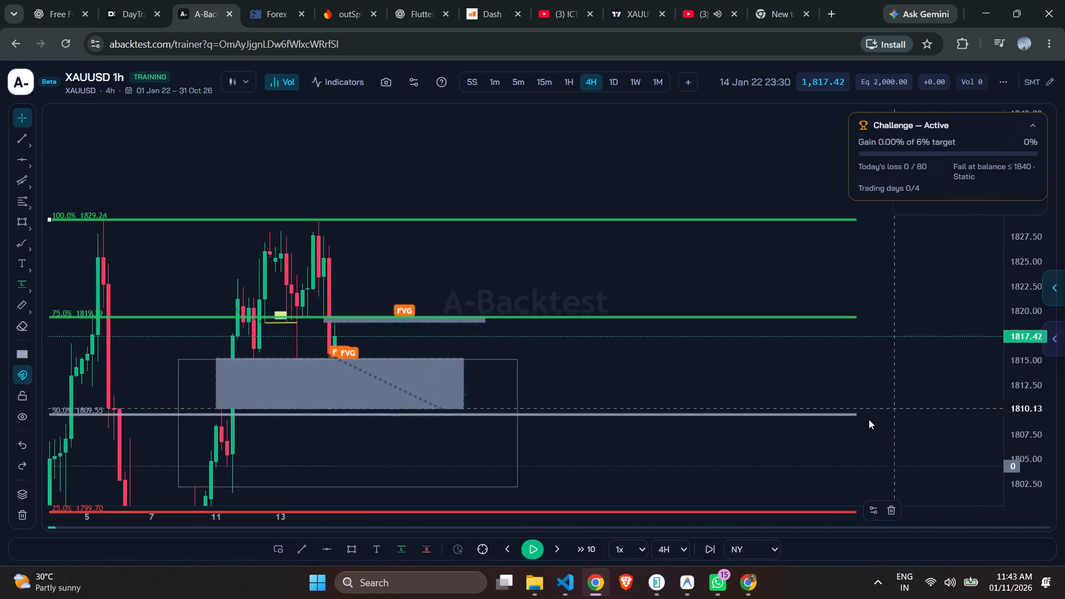
pyautogui.scroll(2, 576, 324)
pyautogui.moveTo(506, 269); pyautogui.dragTo(592, 199)
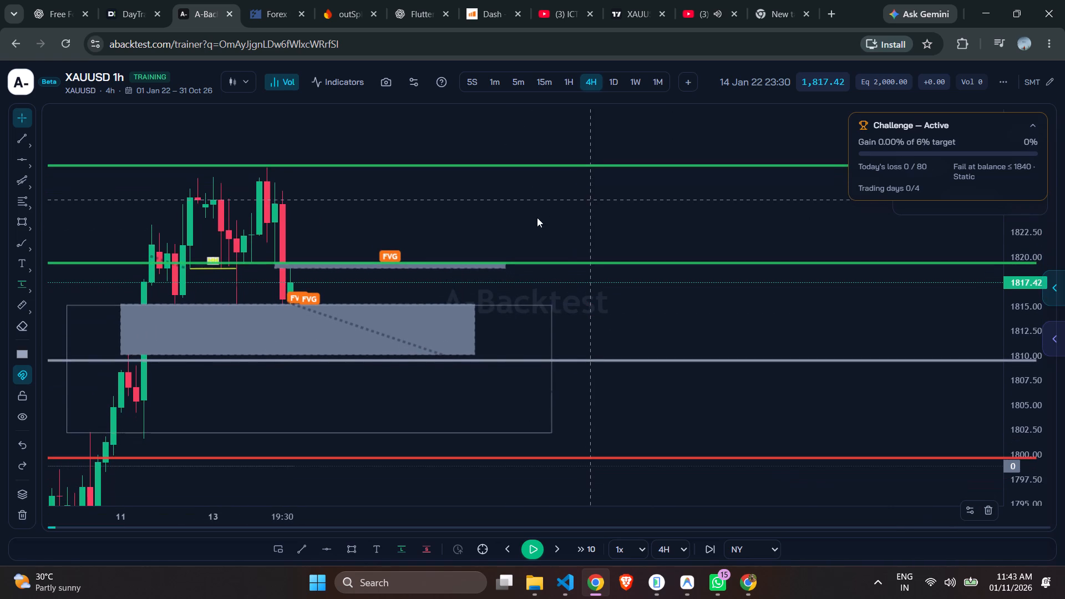
# Switch to the 1-hour timeframe and reset the chart view.
pyautogui.click(569, 78)
pyautogui.moveTo(1022, 349); pyautogui.dragTo(991, 191)
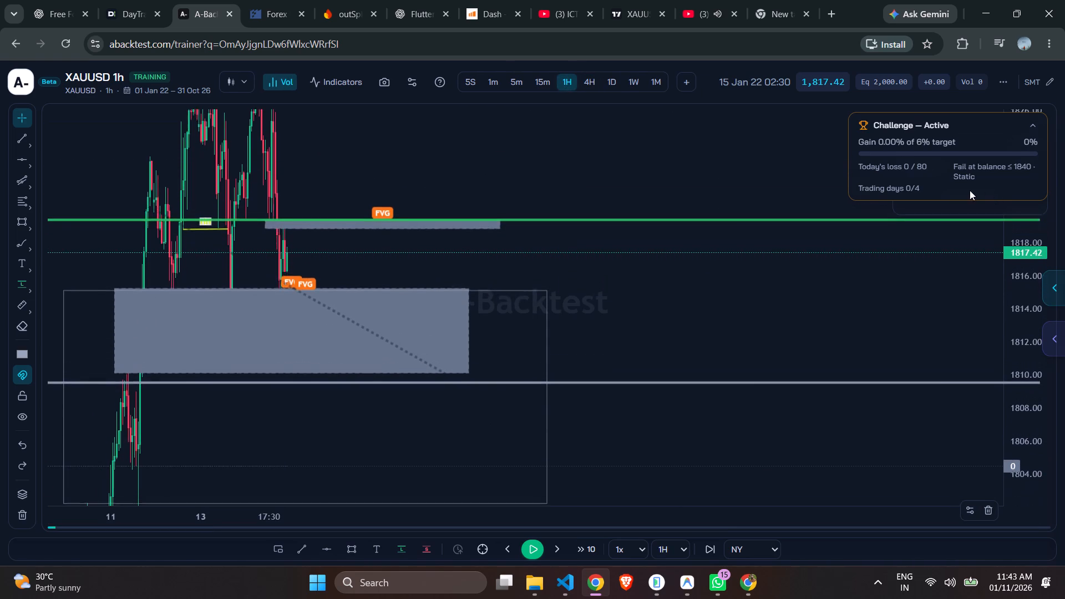
pyautogui.scroll(2, 844, 312)
pyautogui.moveTo(731, 279); pyautogui.dragTo(833, 307)
pyautogui.rightClick(506, 177)
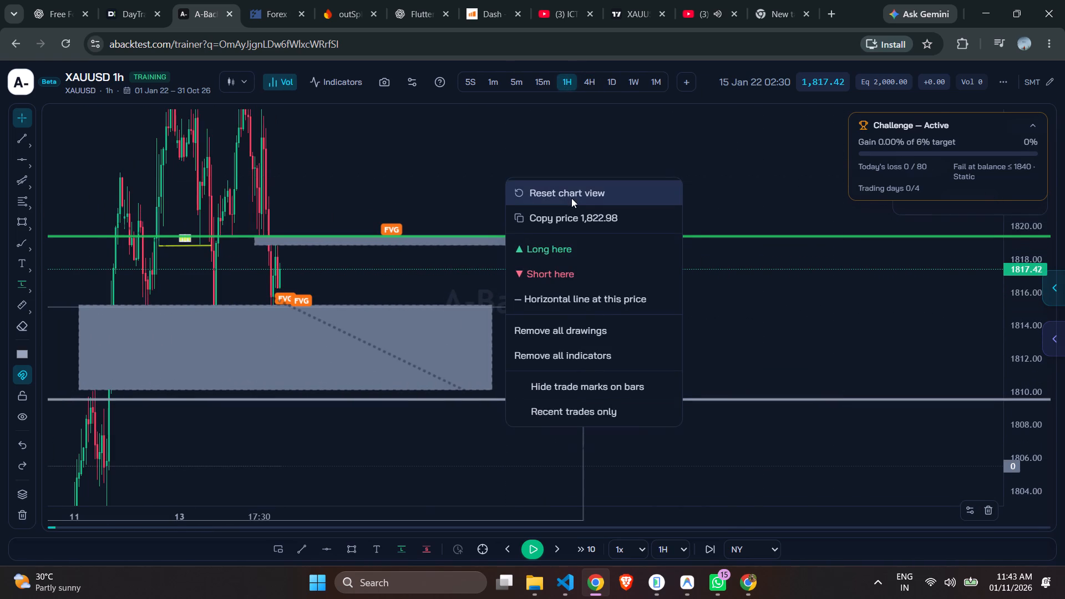
pyautogui.click(572, 198)
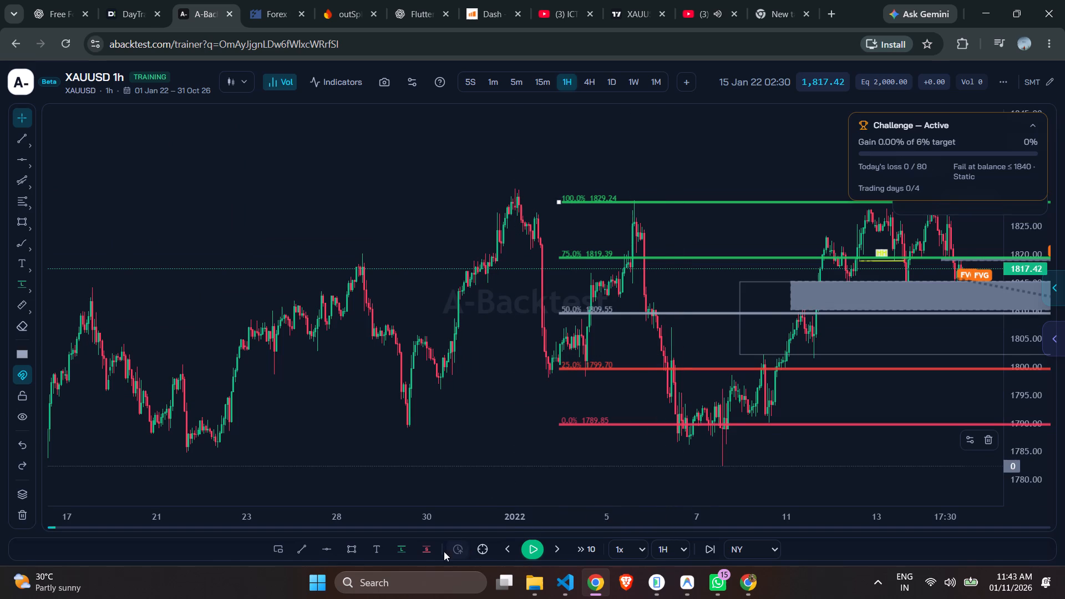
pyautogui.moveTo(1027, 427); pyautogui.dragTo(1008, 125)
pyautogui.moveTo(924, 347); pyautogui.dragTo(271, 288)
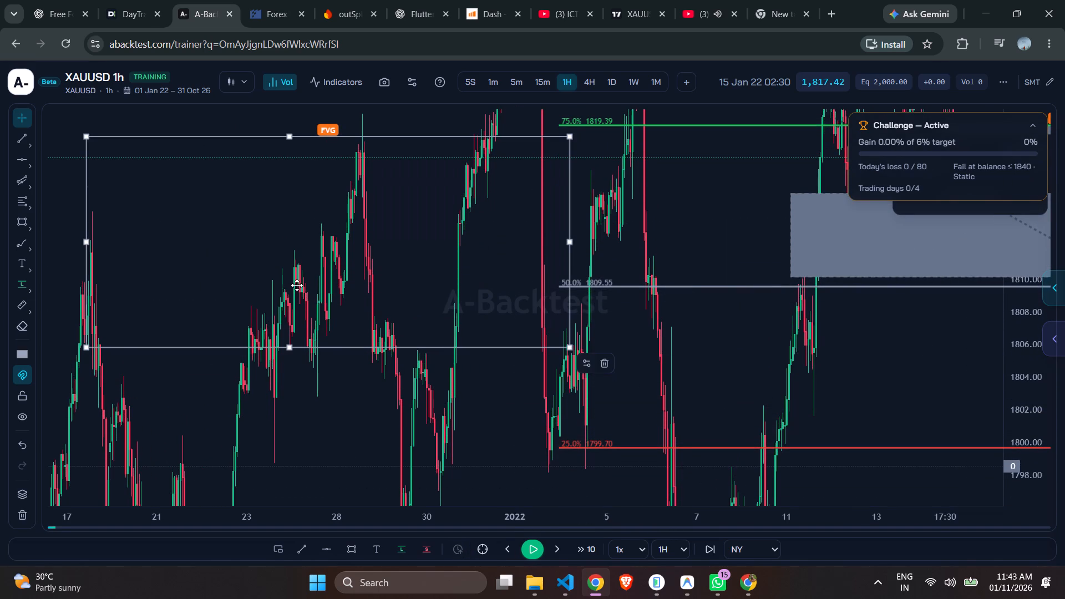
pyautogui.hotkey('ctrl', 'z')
# Examine the latest 1-hour candles of 13 and 14 January around the 75% Fib level and the FVG zones.
pyautogui.moveTo(707, 184); pyautogui.dragTo(191, 241)
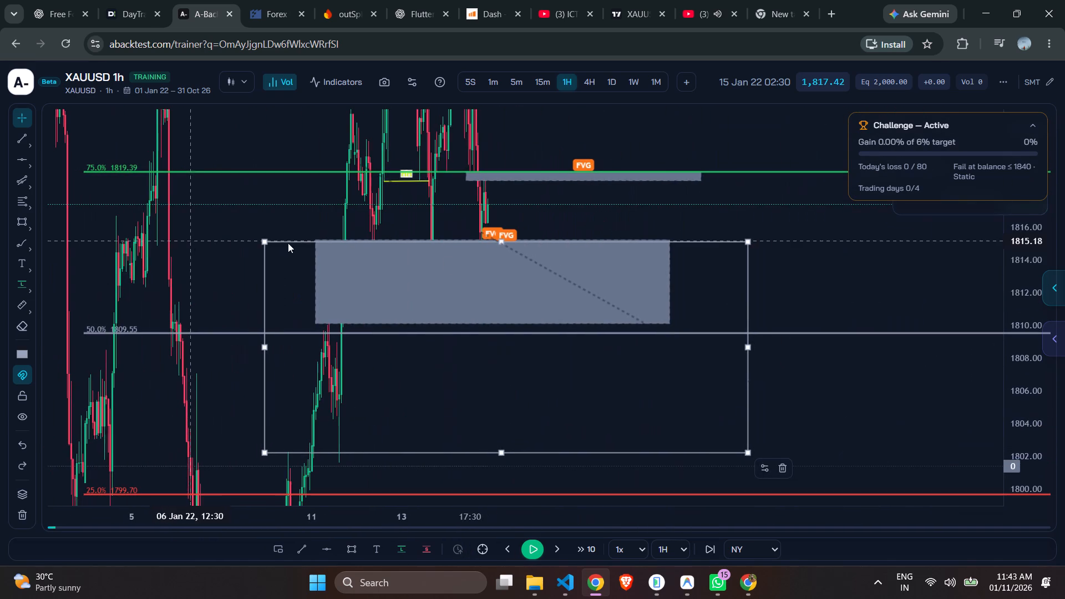
pyautogui.scroll(6, 1027, 400)
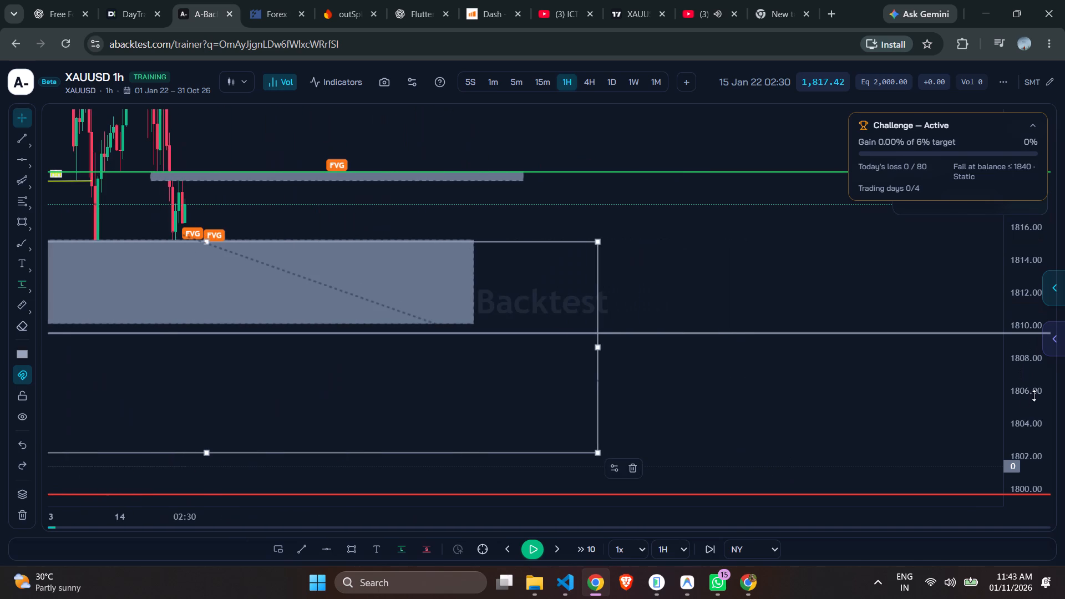
pyautogui.moveTo(750, 272); pyautogui.dragTo(1041, 358)
pyautogui.scroll(5, 883, 337)
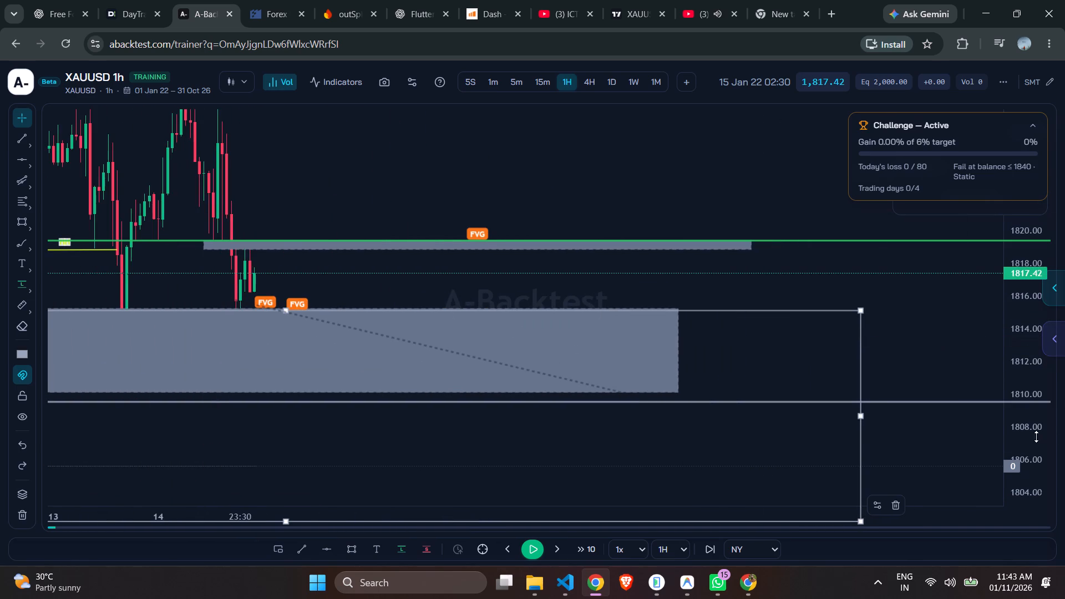
pyautogui.moveTo(1036, 436); pyautogui.dragTo(1040, 313)
pyautogui.moveTo(1033, 269); pyautogui.dragTo(1029, 434)
pyautogui.moveTo(525, 210); pyautogui.dragTo(722, 189)
pyautogui.scroll(3, 649, 189)
pyautogui.moveTo(530, 175); pyautogui.dragTo(677, 181)
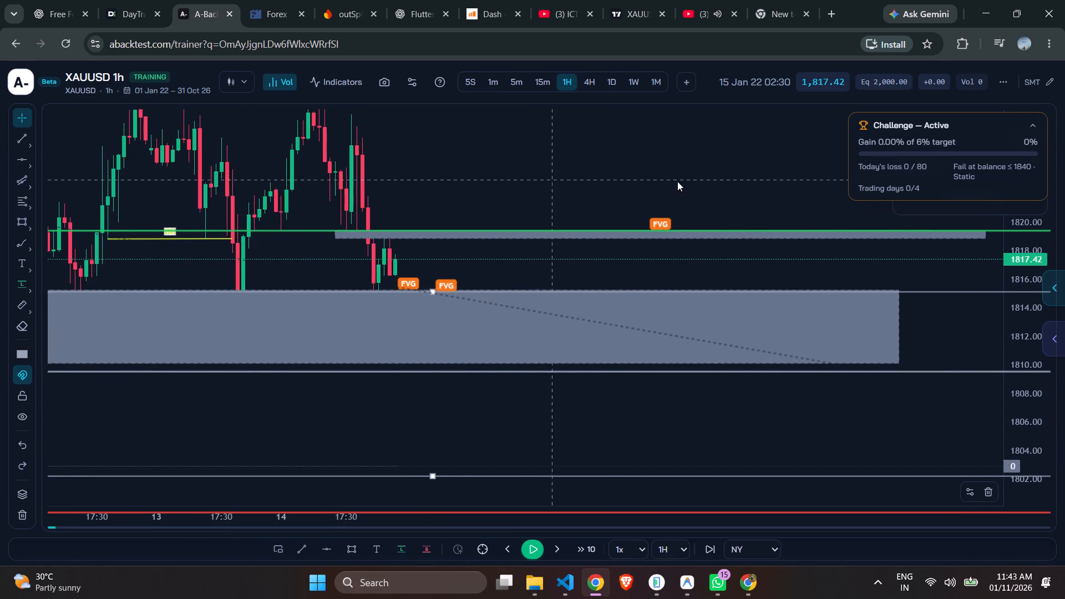
pyautogui.moveTo(677, 181); pyautogui.dragTo(765, 181)
pyautogui.scroll(2, 743, 182)
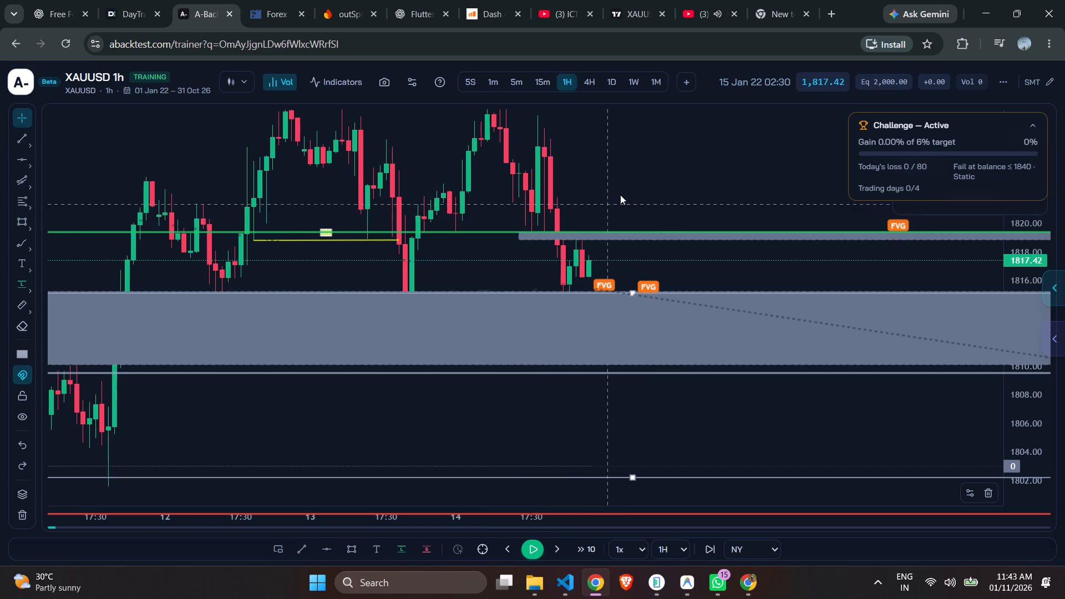
pyautogui.scroll(2, 625, 190)
pyautogui.moveTo(1025, 276); pyautogui.dragTo(1023, 150)
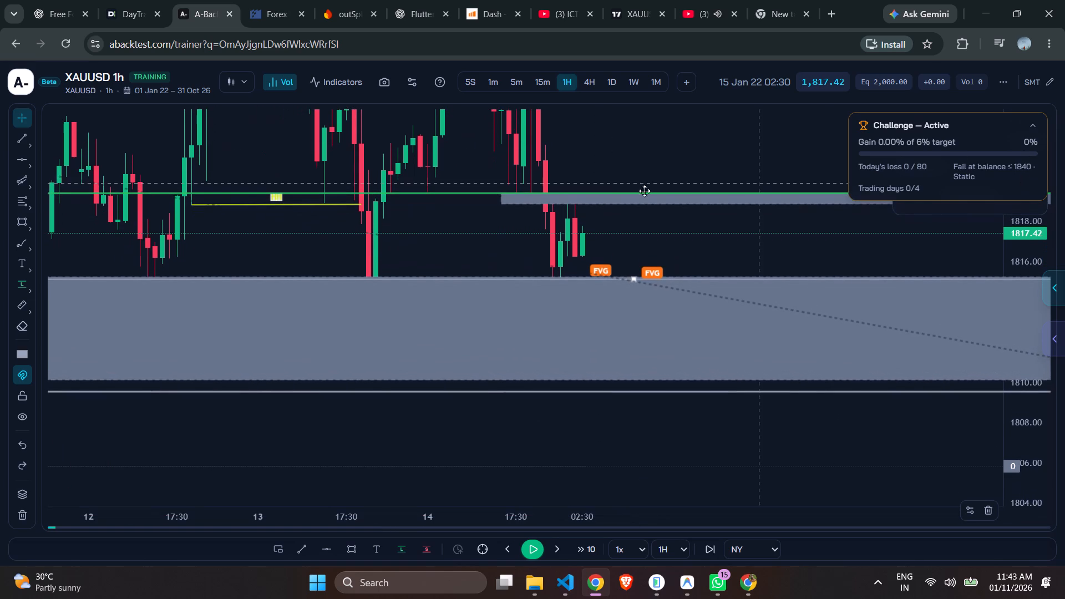
pyautogui.moveTo(648, 163); pyautogui.dragTo(583, 249)
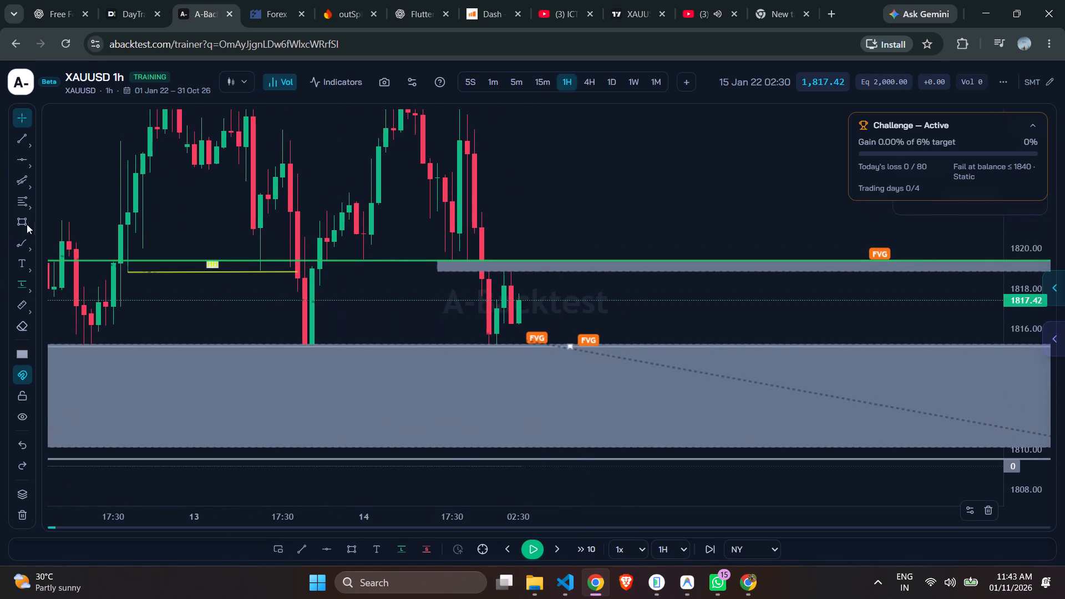
# Draw a short trend line at about 1819.9 under the late 14 January candles, just above the 75% Fib level.
pyautogui.click(296, 549)
pyautogui.click(459, 248)
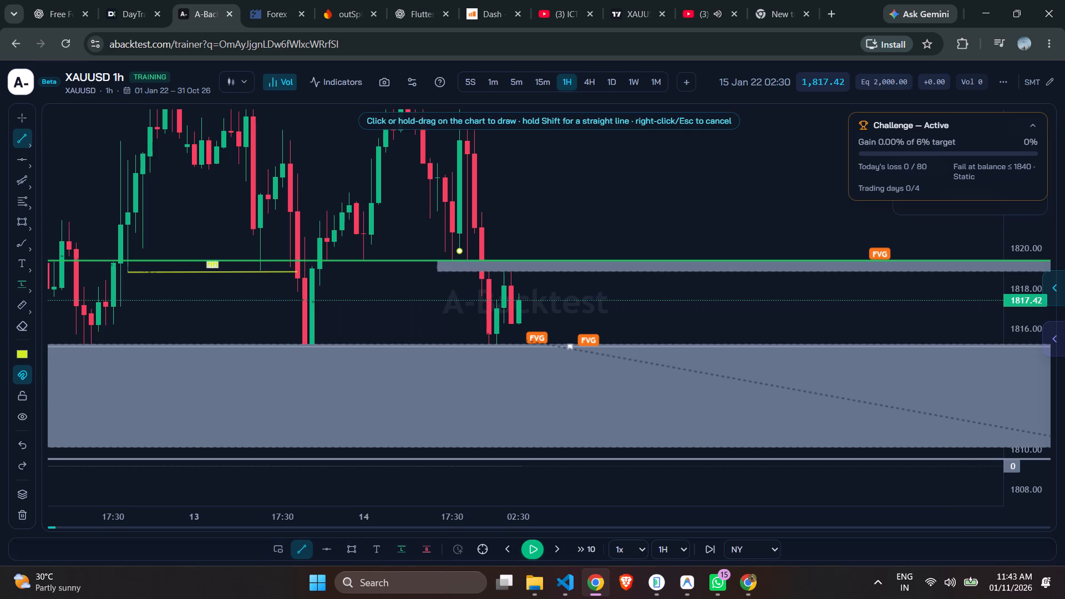
pyautogui.click(483, 250)
pyautogui.scroll(1, 642, 258)
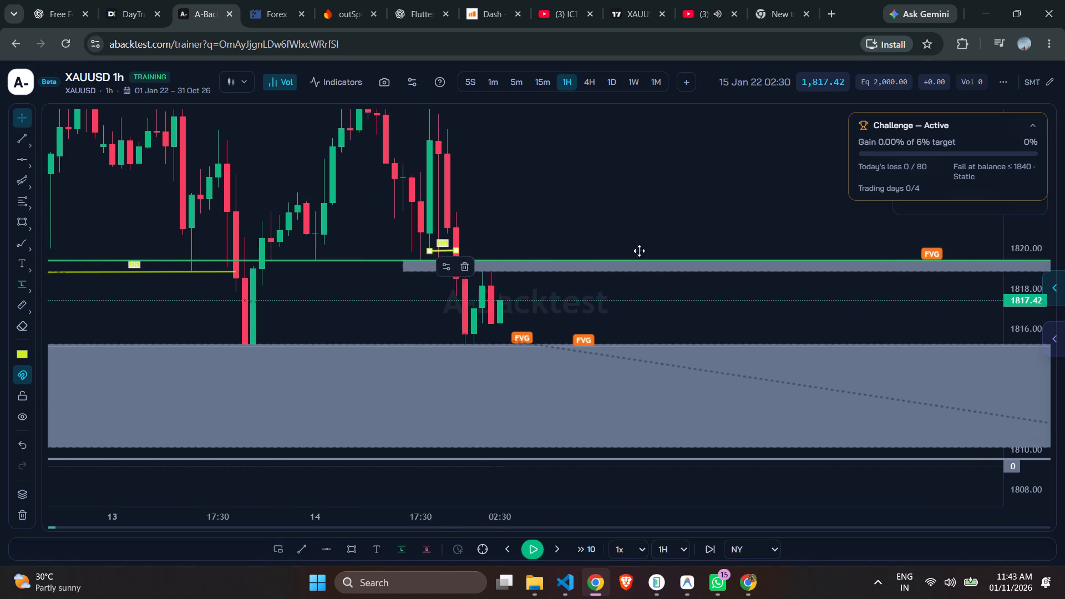
pyautogui.moveTo(576, 215); pyautogui.dragTo(780, 241)
pyautogui.scroll(4, 778, 241)
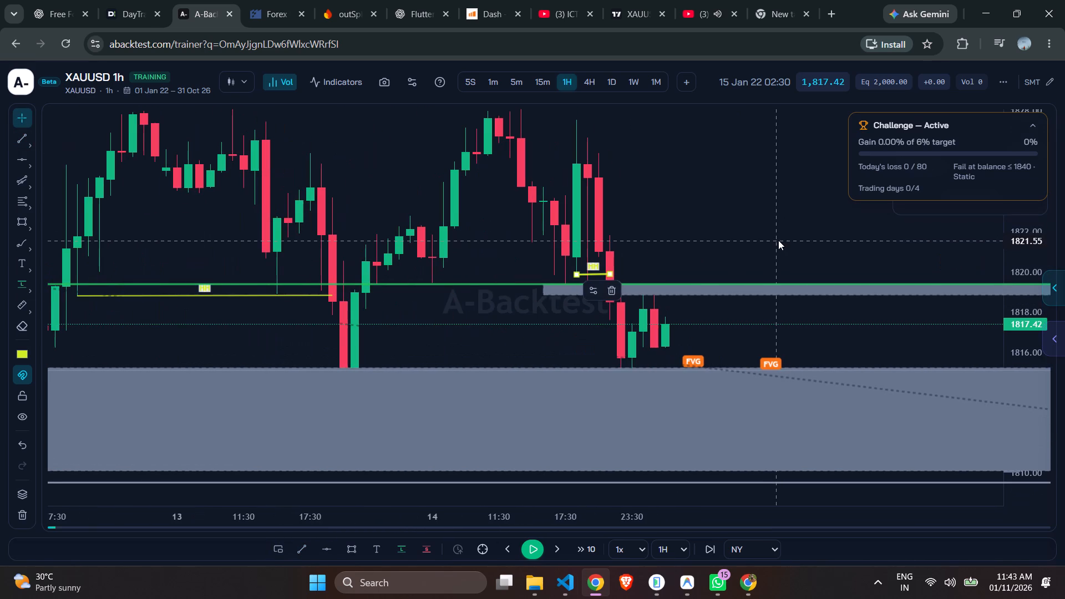
pyautogui.doubleClick(576, 266)
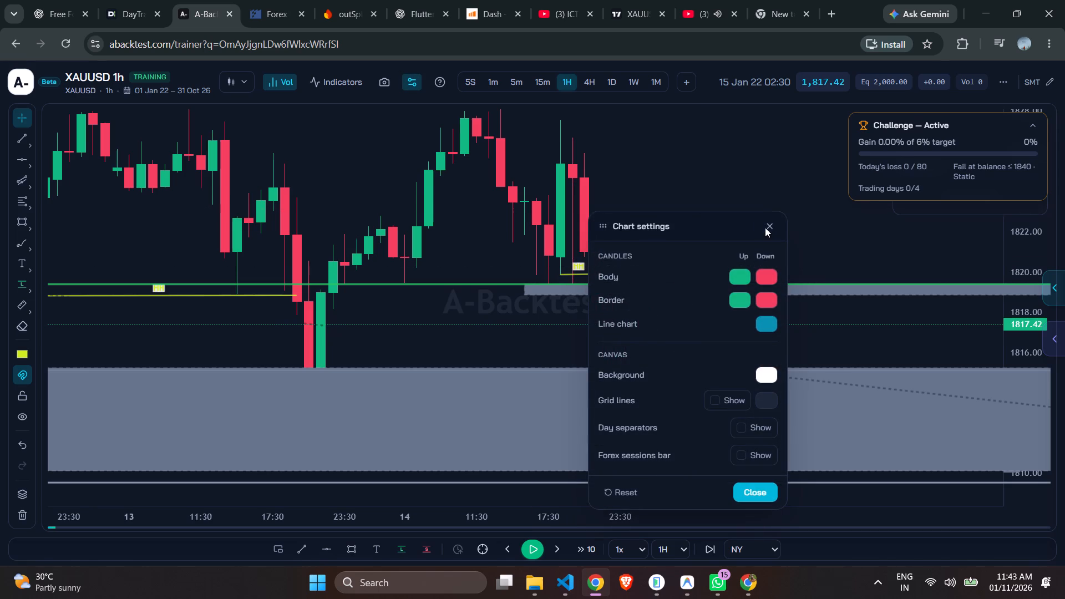
pyautogui.click(767, 228)
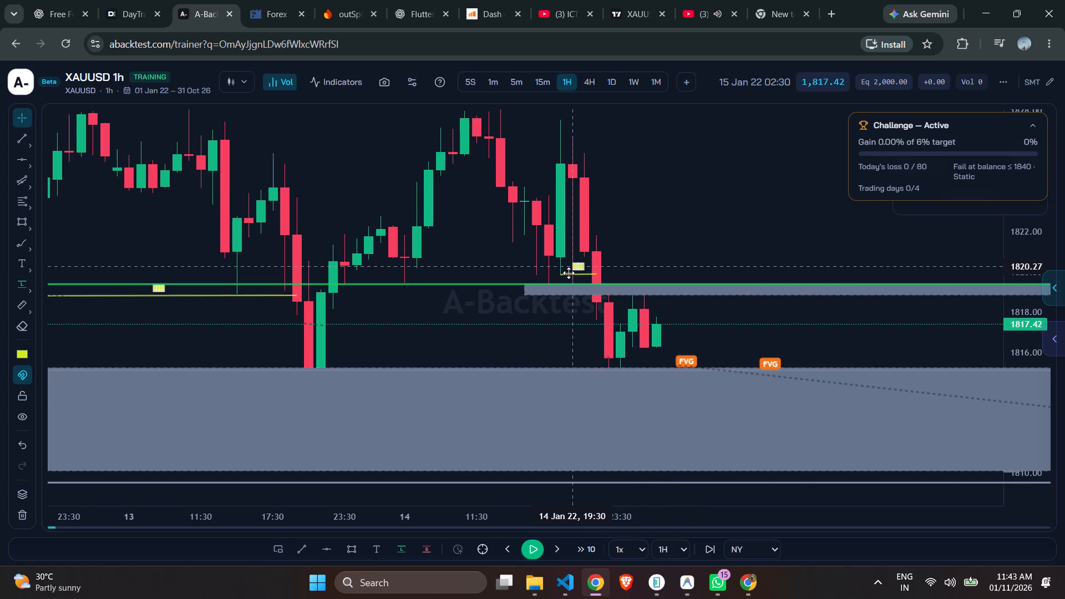
# Recolour the new trend line white (RGB 250, 250, 250) and set its label colour to the same as the line.
pyautogui.click(569, 276)
pyautogui.click(579, 290)
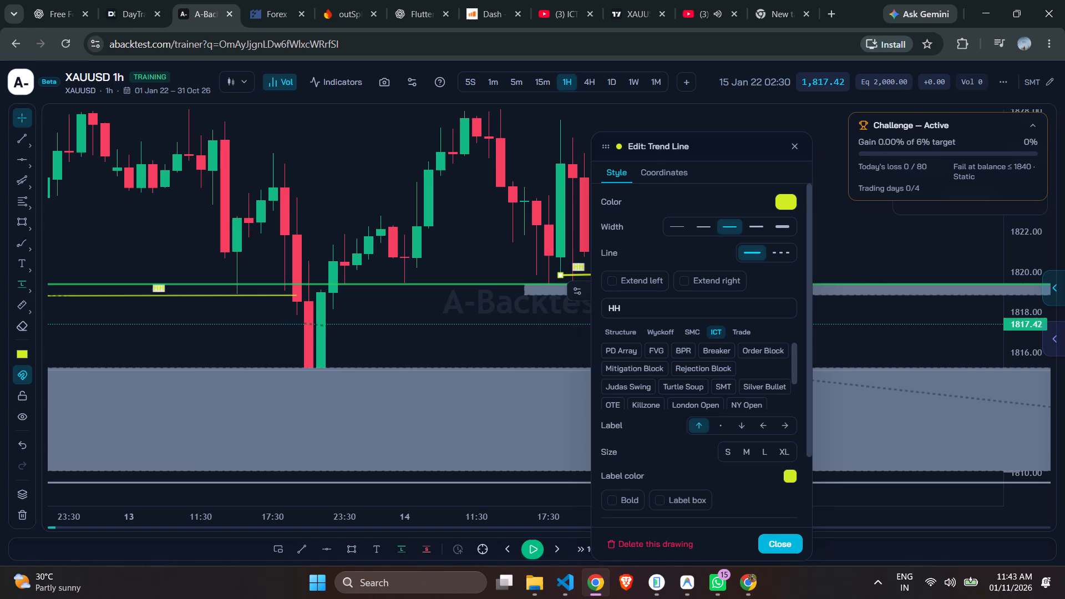
pyautogui.scroll(-1, 726, 367)
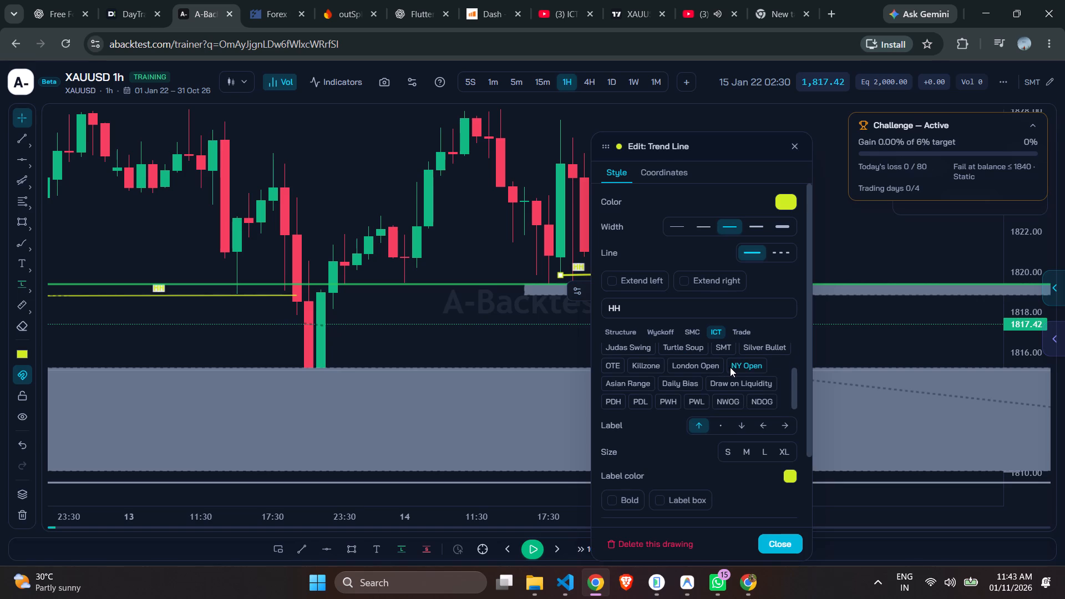
pyautogui.scroll(-1, 732, 368)
pyautogui.scroll(4, 707, 324)
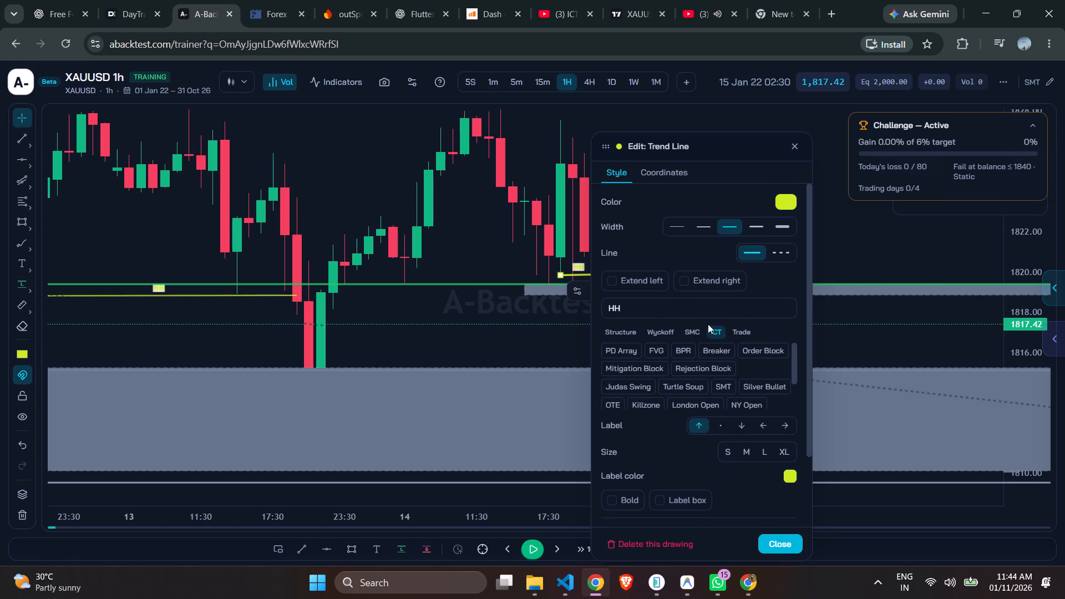
pyautogui.scroll(-1, 714, 329)
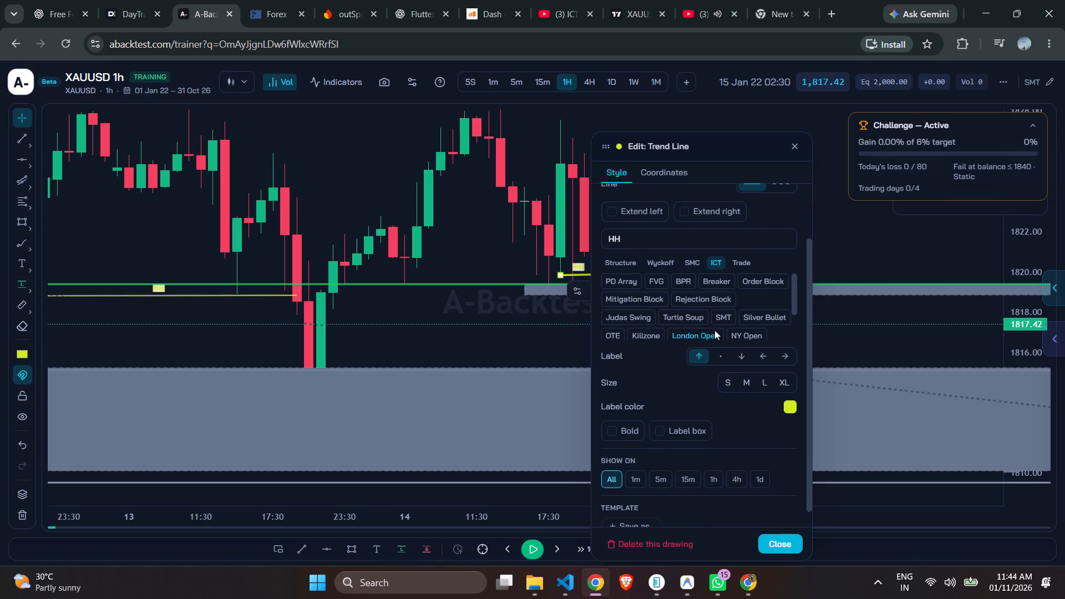
pyautogui.scroll(2, 698, 289)
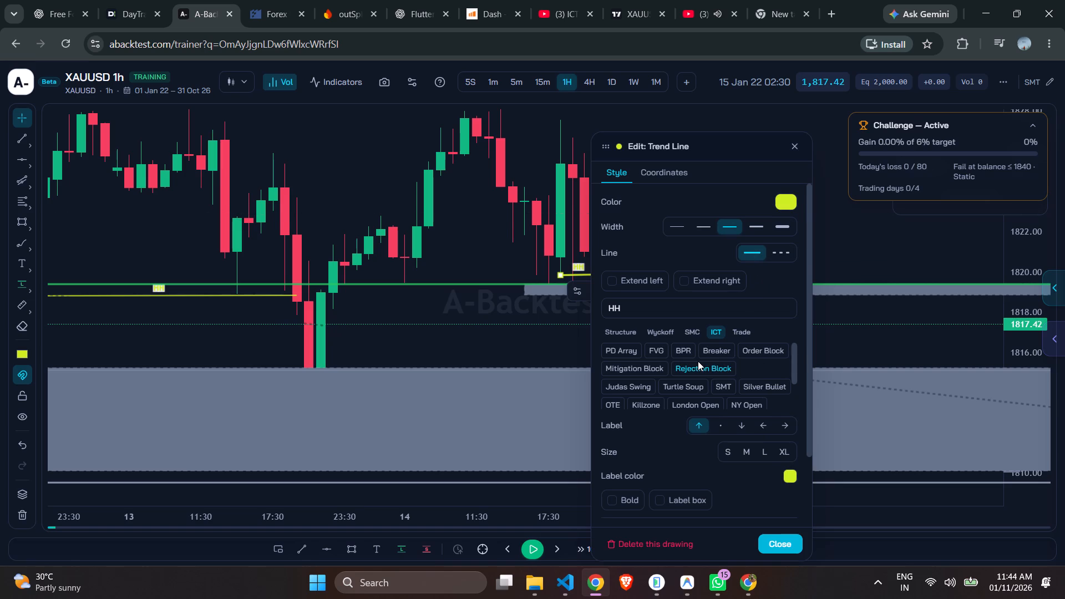
pyautogui.click(788, 202)
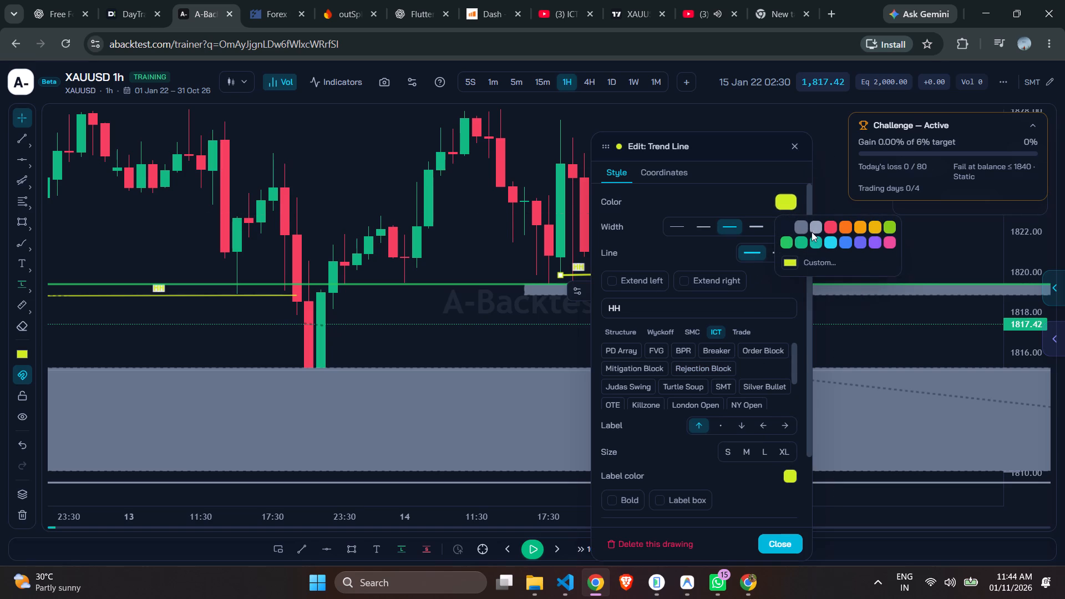
pyautogui.click(818, 261)
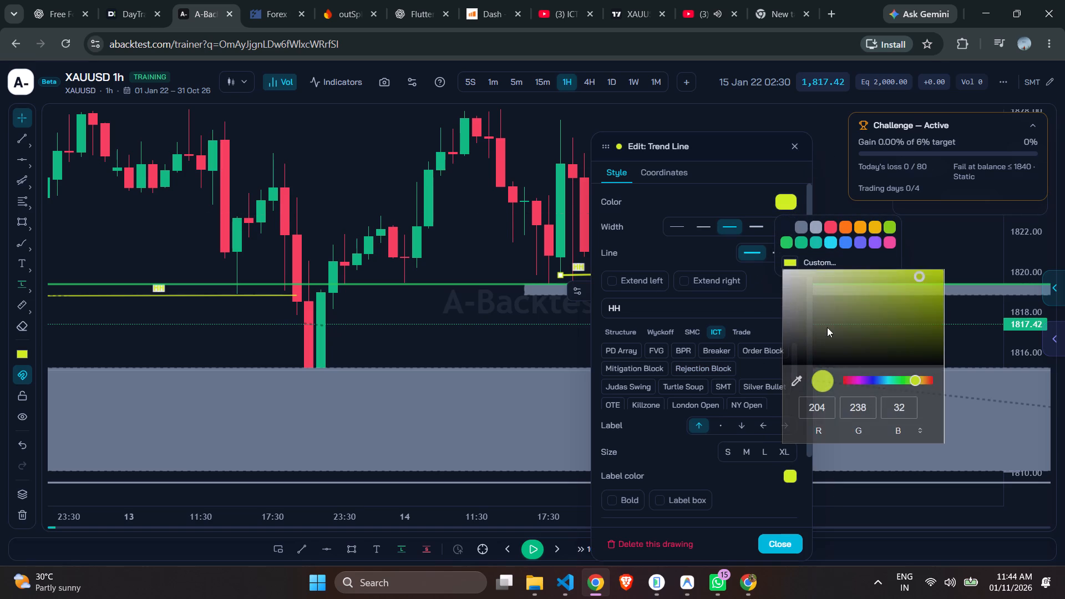
pyautogui.moveTo(824, 327); pyautogui.dragTo(752, 272)
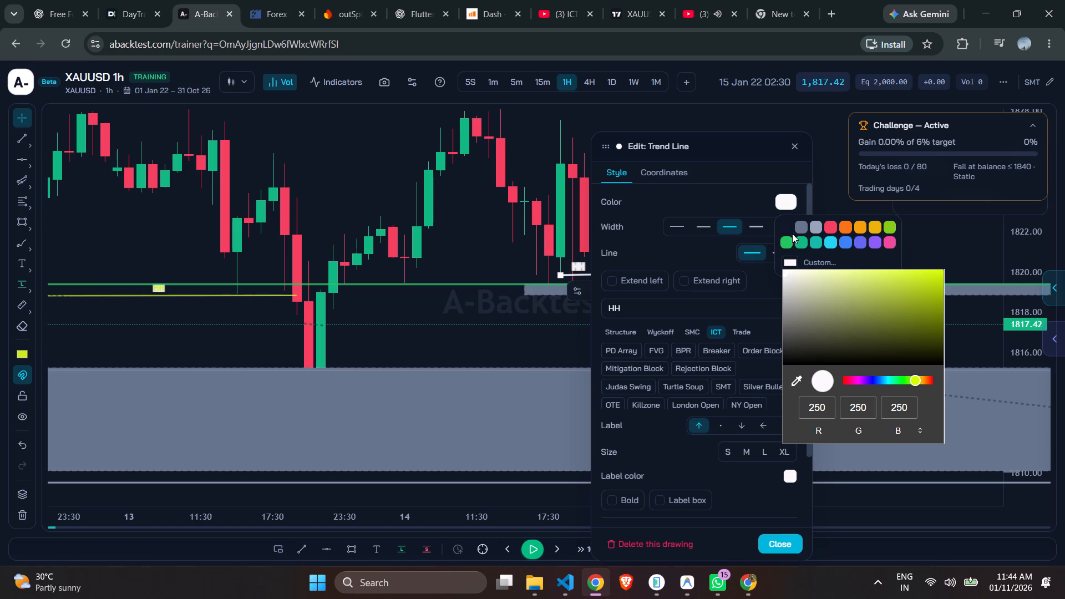
pyautogui.click(729, 191)
pyautogui.click(793, 476)
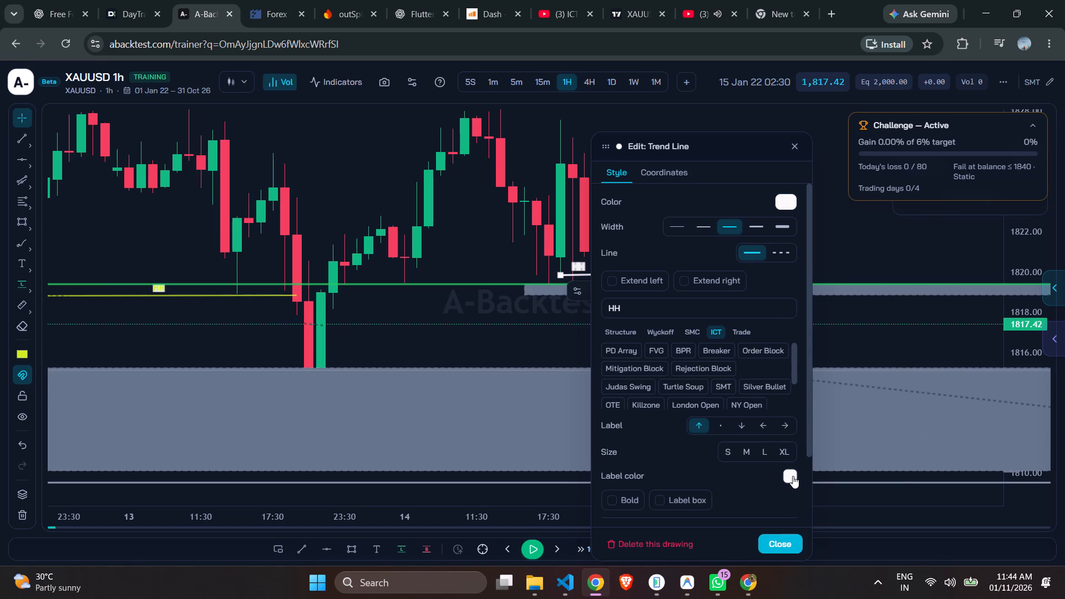
pyautogui.click(791, 494)
# Replace the new trend line's label text with MSS and close its settings.
pyautogui.scroll(-2, 777, 380)
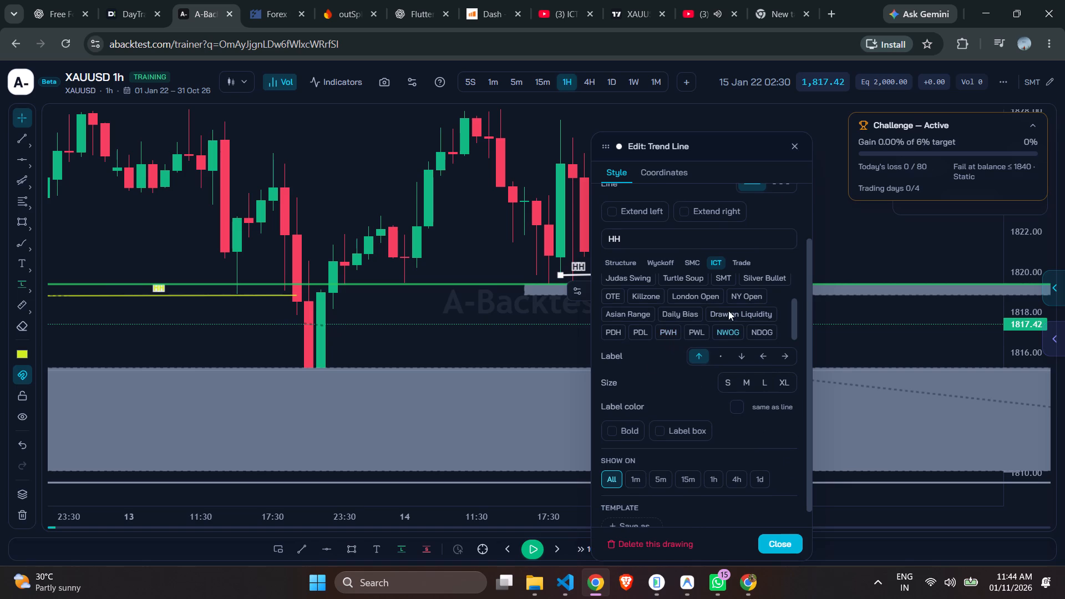
pyautogui.scroll(1, 735, 293)
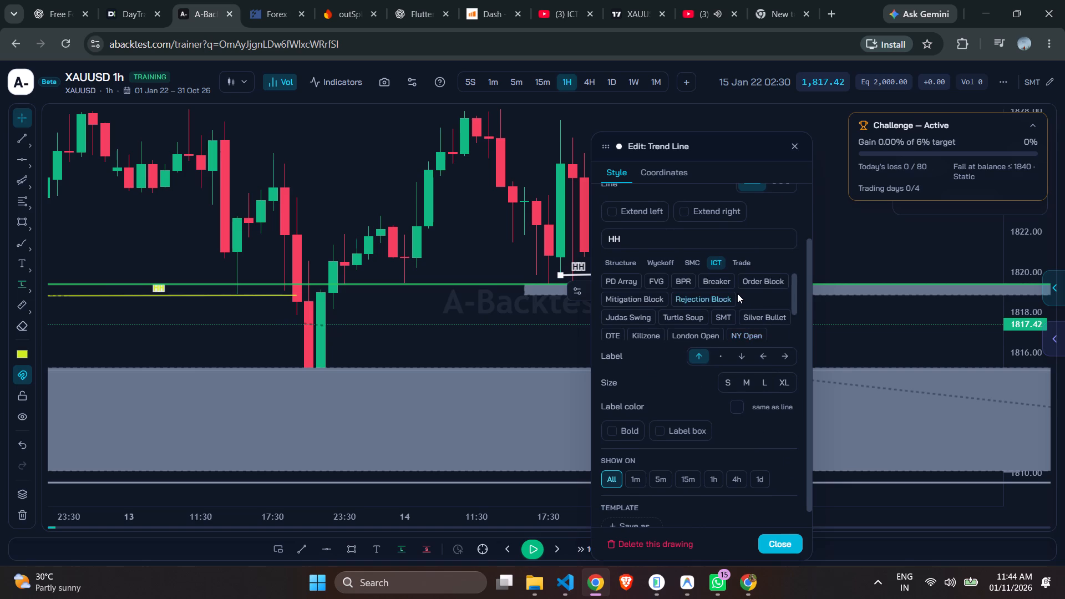
pyautogui.scroll(2, 738, 293)
pyautogui.click(648, 307)
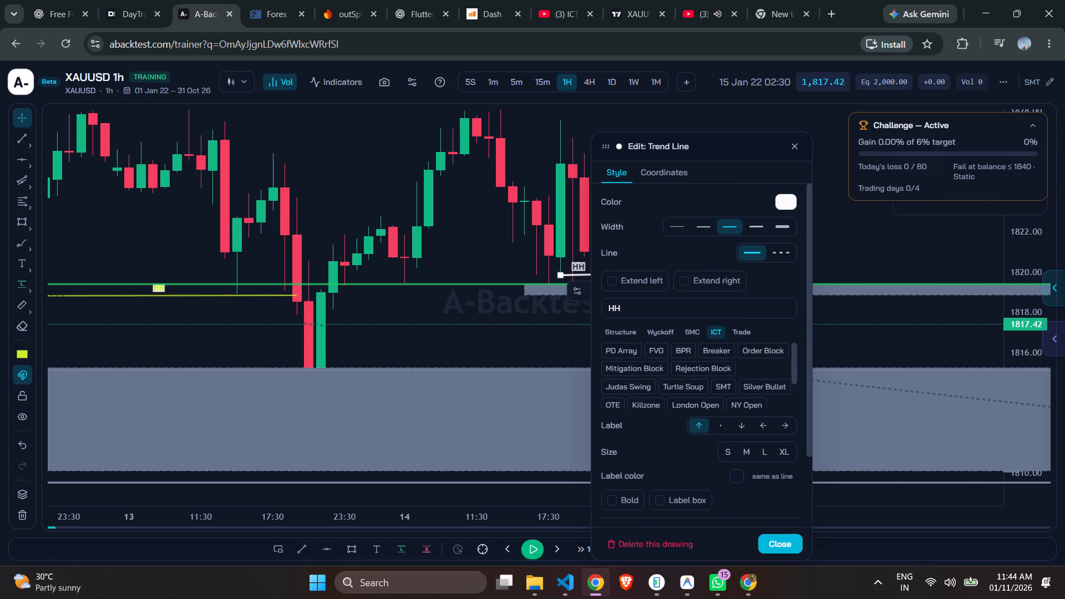
pyautogui.press('BackSpace')
pyautogui.press('BackSpace')
pyautogui.press('BackSpace')
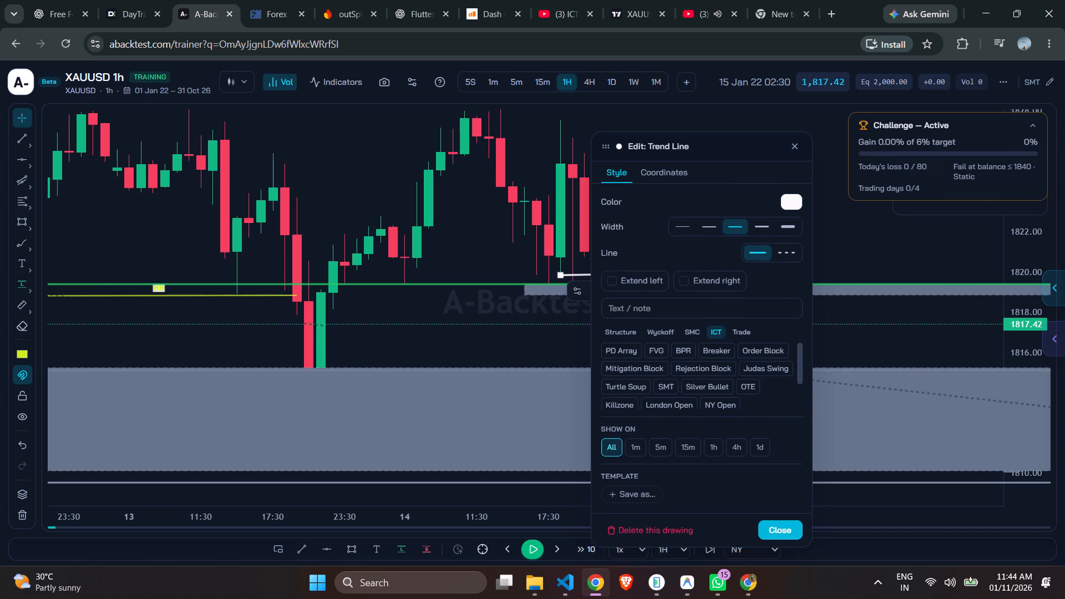
pyautogui.press('b')
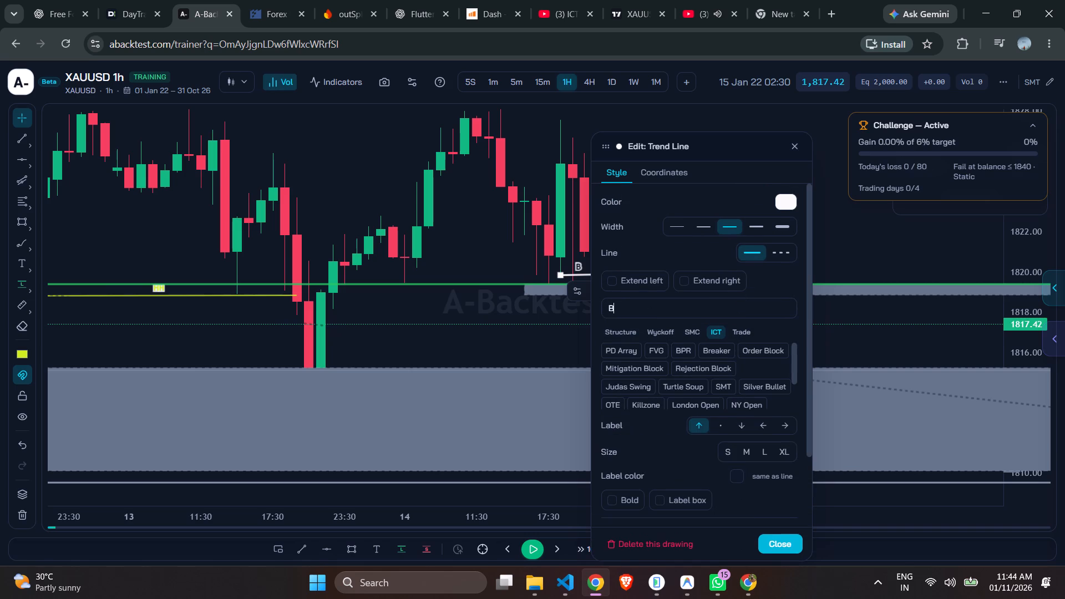
pyautogui.press('s')
pyautogui.press('s')
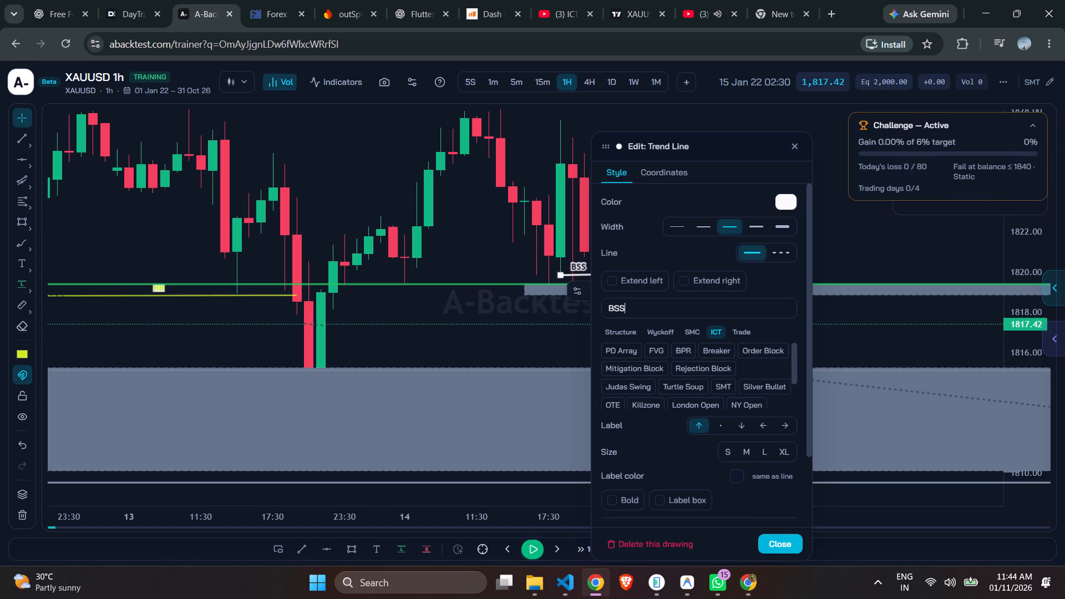
pyautogui.press('BackSpace')
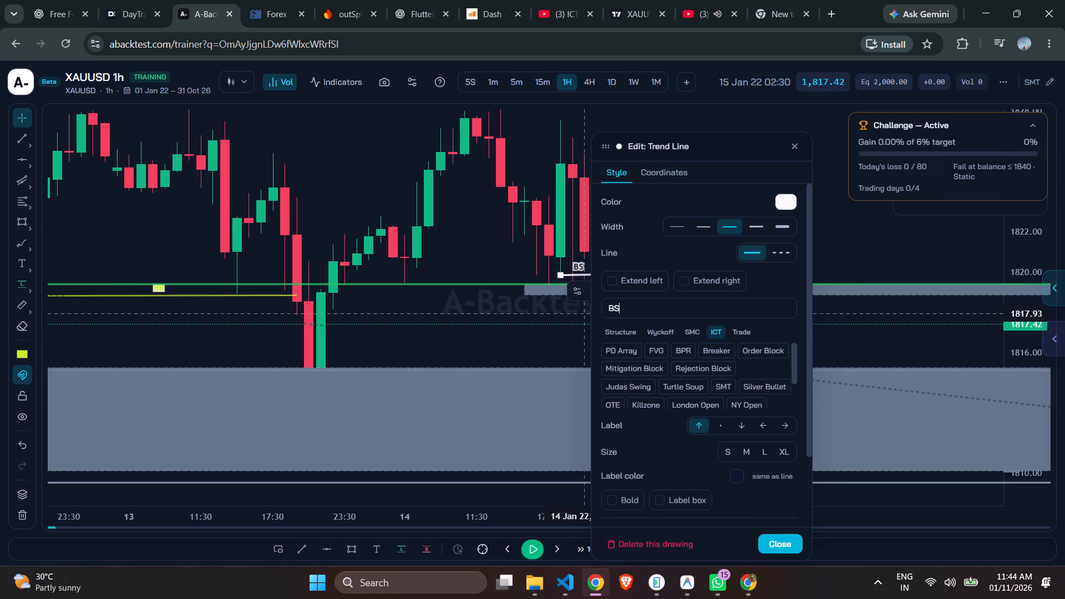
pyautogui.press('BackSpace')
pyautogui.press('BackSpace')
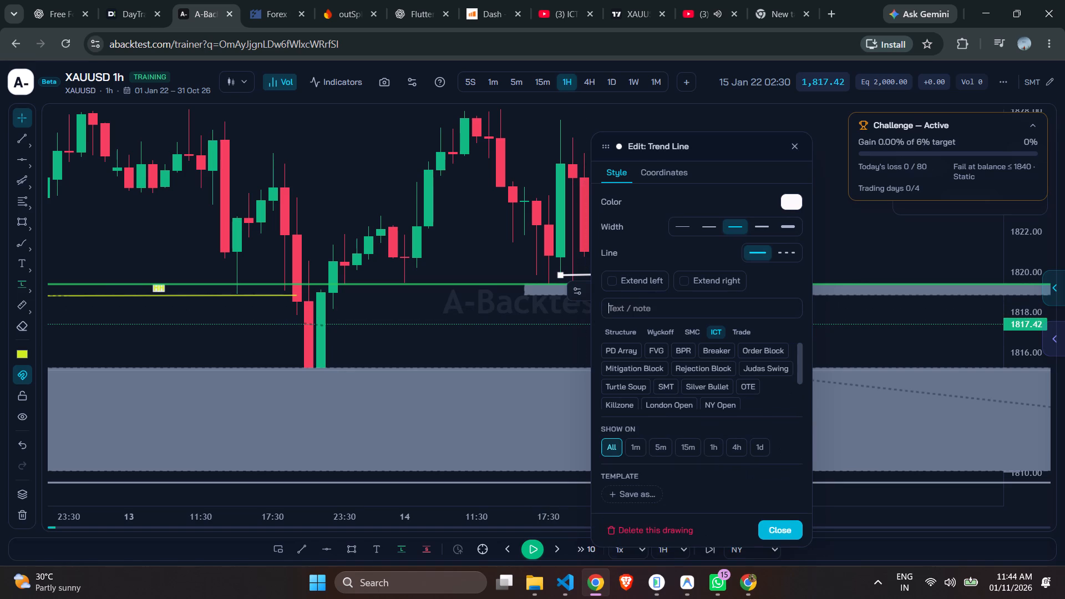
pyautogui.write('MSS')
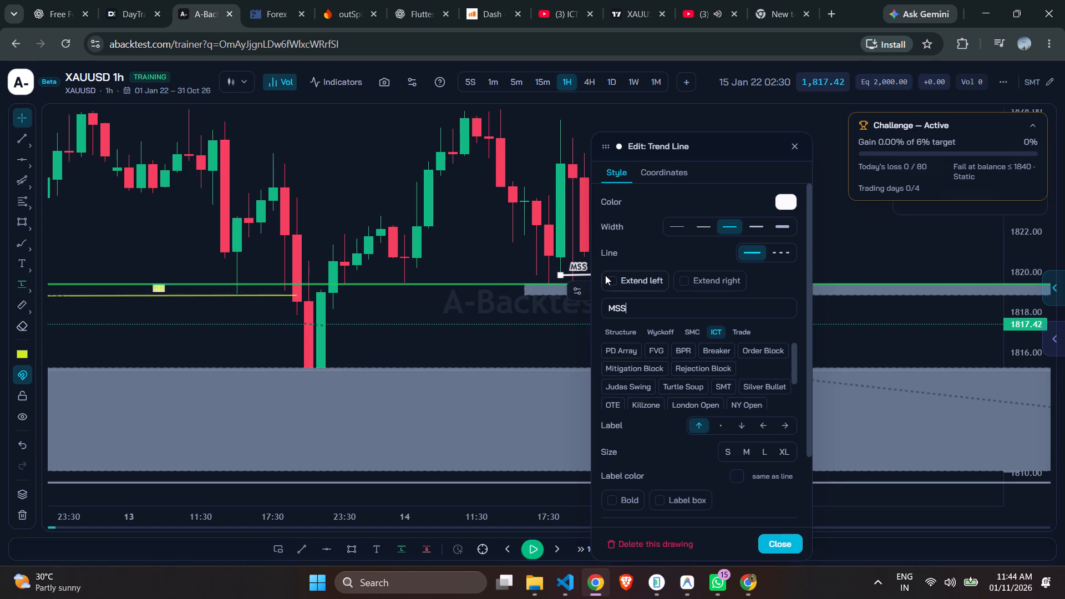
pyautogui.click(496, 241)
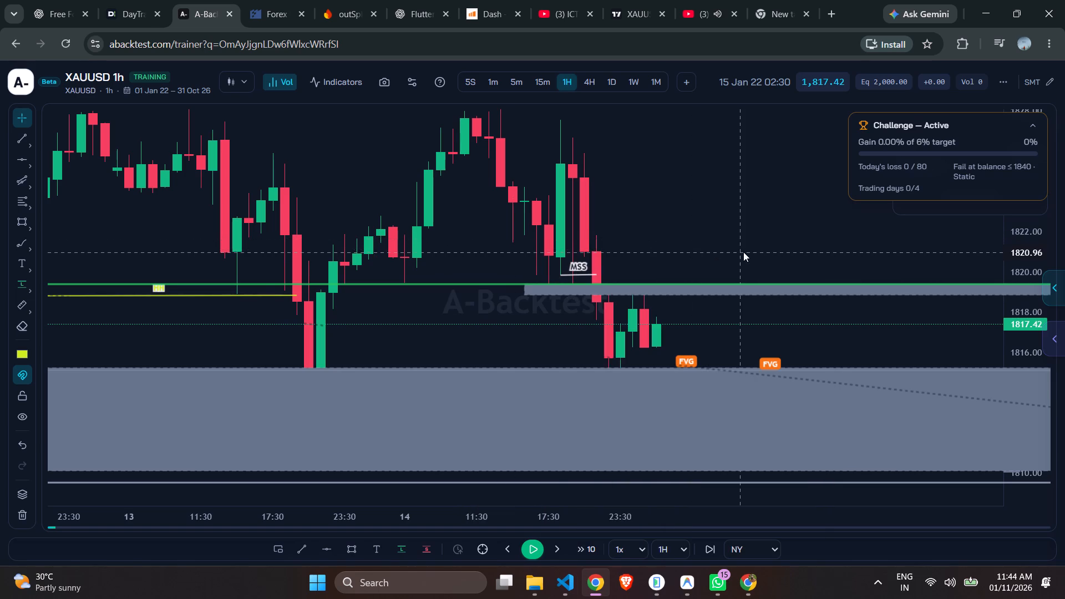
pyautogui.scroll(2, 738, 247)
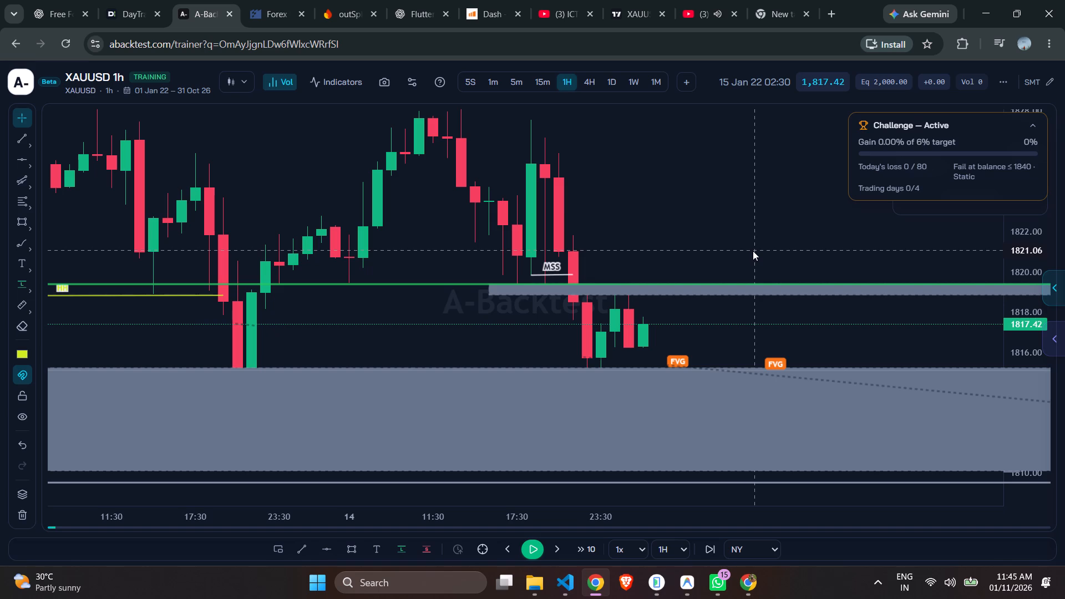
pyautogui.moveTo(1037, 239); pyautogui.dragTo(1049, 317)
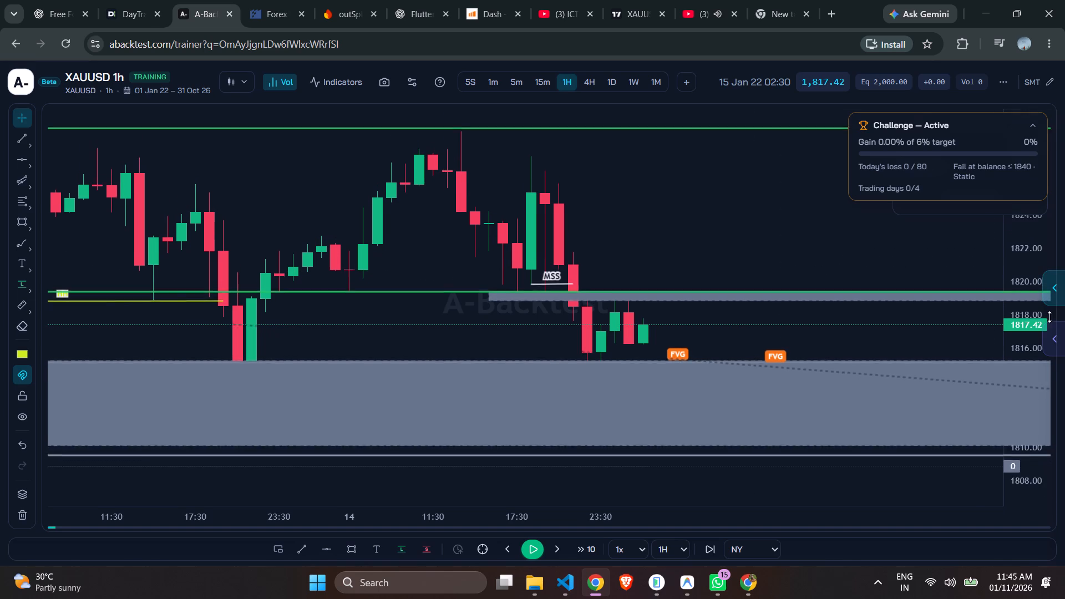
# Replace the MSS label text of the short white trend line under the late 14 January candles with SB.
pyautogui.moveTo(1049, 317); pyautogui.dragTo(1037, 327)
pyautogui.scroll(-5, 739, 224)
pyautogui.scroll(1, 739, 224)
pyautogui.scroll(-4, 739, 224)
pyautogui.moveTo(739, 223); pyautogui.dragTo(686, 222)
pyautogui.scroll(3, 686, 222)
pyautogui.click(580, 276)
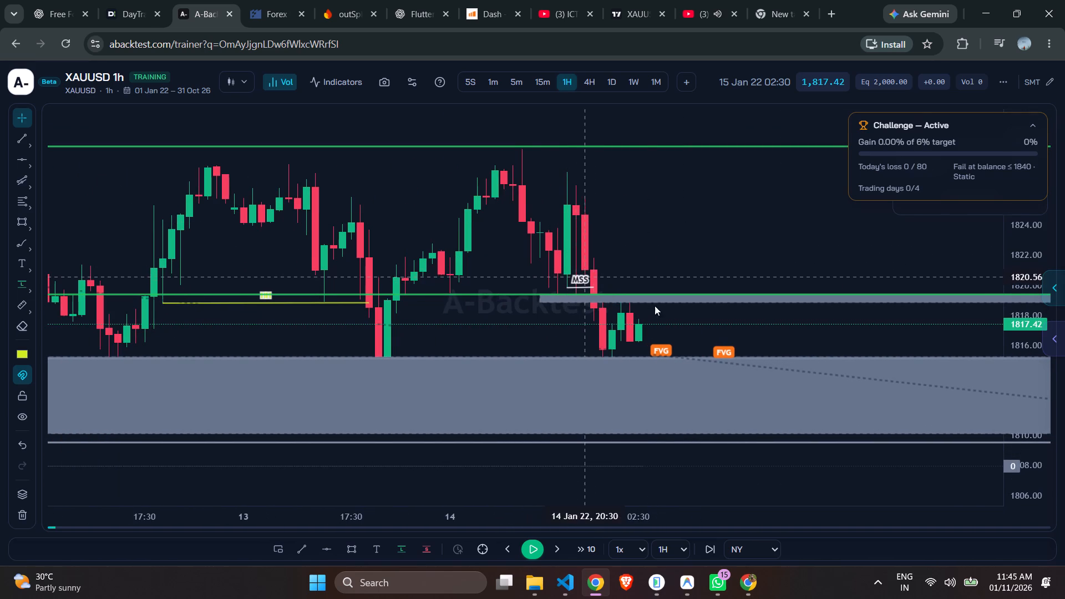
pyautogui.click(584, 287)
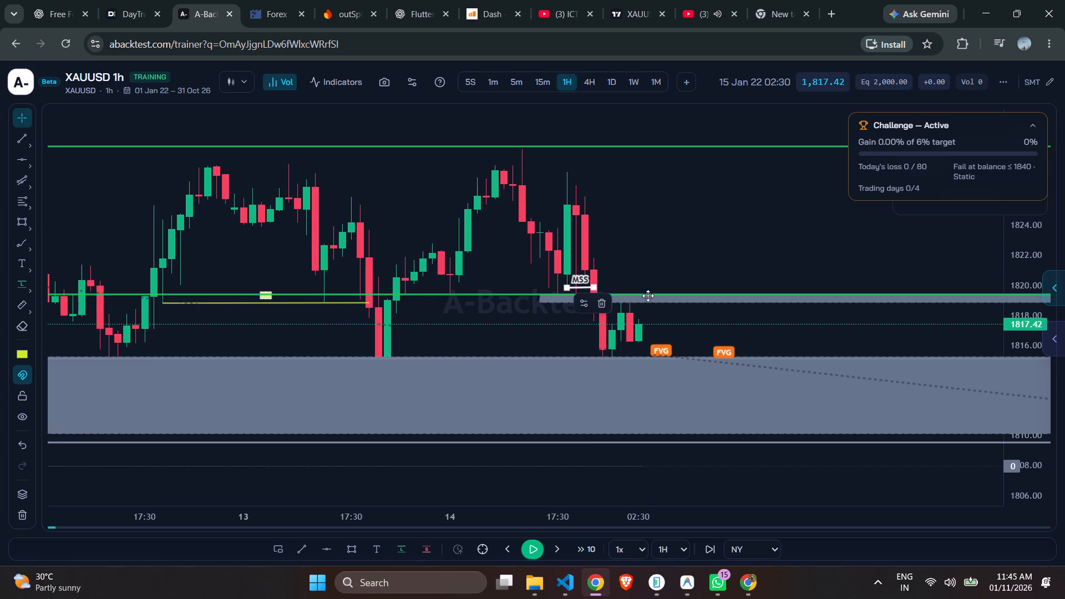
pyautogui.click(584, 301)
pyautogui.click(642, 309)
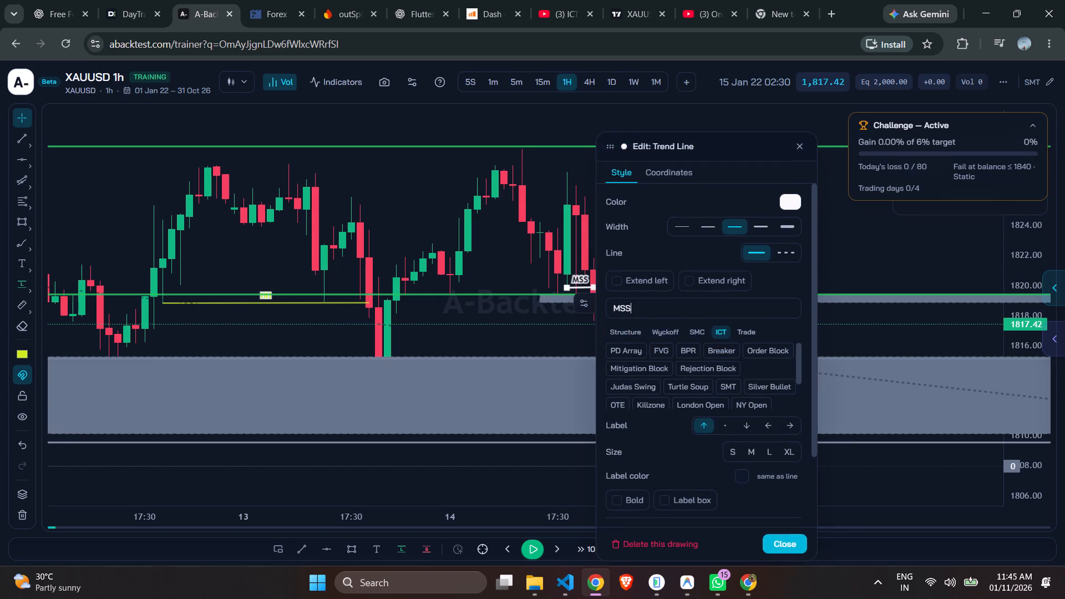
pyautogui.press('BackSpace')
pyautogui.press('BackSpace')
pyautogui.press('BackSpace')
pyautogui.write('SB')
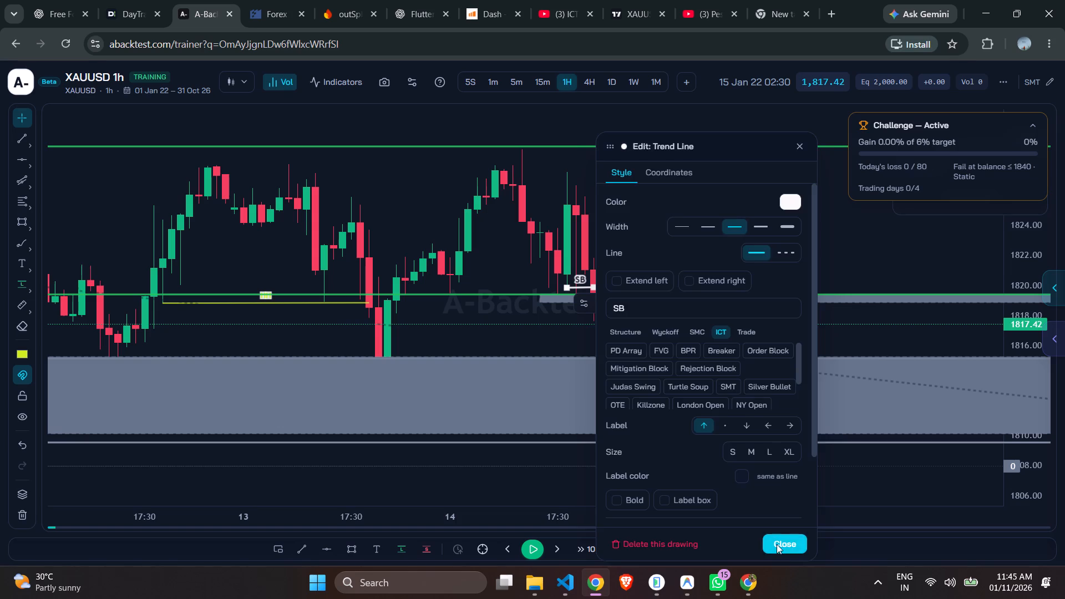
pyautogui.click(777, 544)
# Draw a rectangle over the late 14 January candles from about 1827.5 down to the SB line at about 1819.8, extending past the latest candle.
pyautogui.scroll(5, 688, 252)
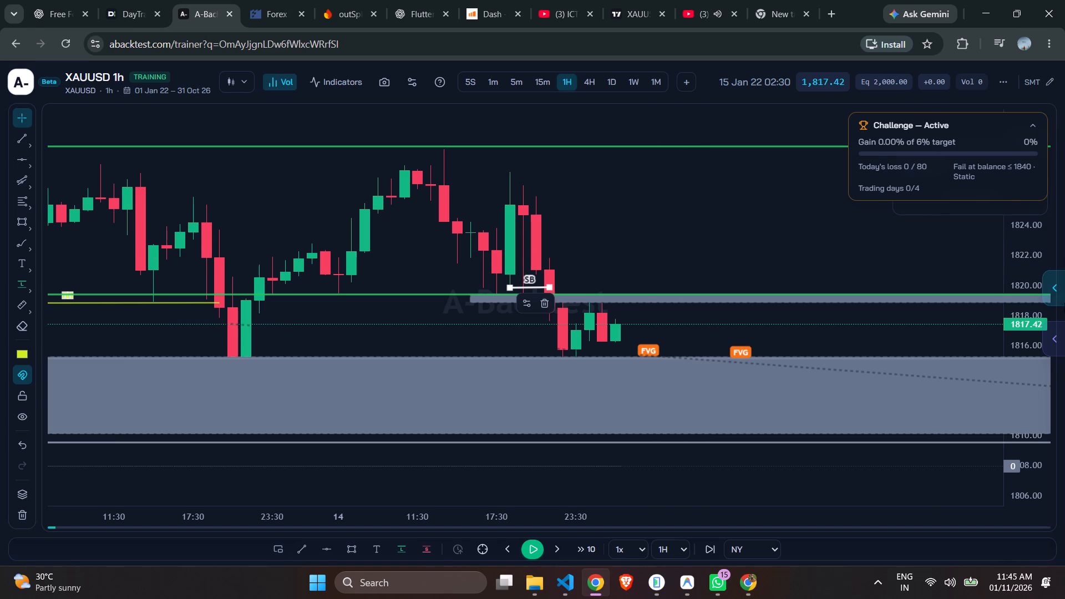
pyautogui.moveTo(1015, 297); pyautogui.dragTo(1006, 251)
pyautogui.moveTo(719, 242); pyautogui.dragTo(718, 213)
pyautogui.click(707, 210)
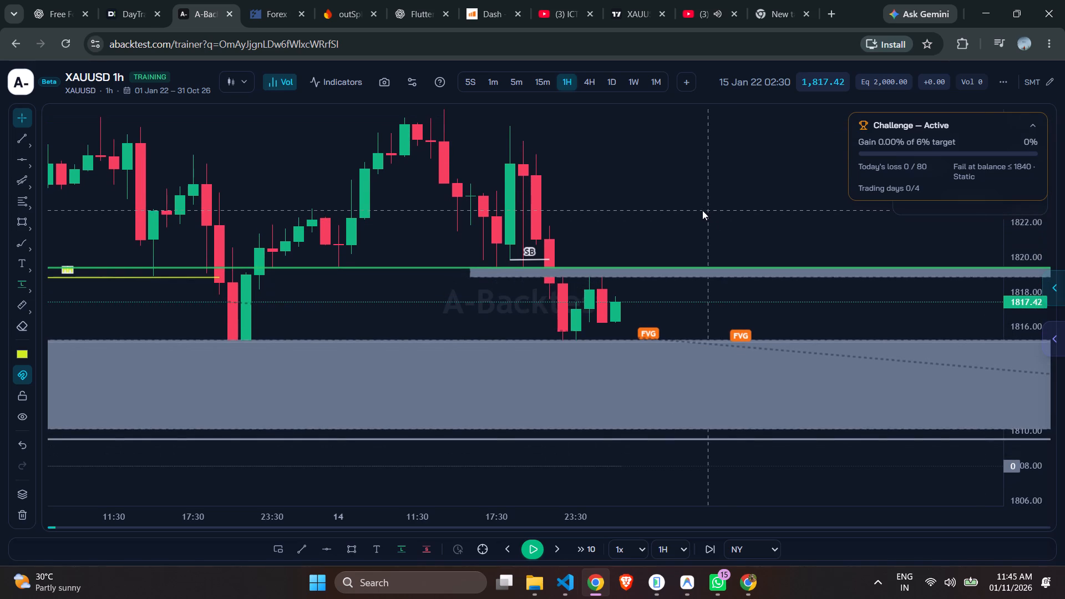
pyautogui.scroll(2, 628, 207)
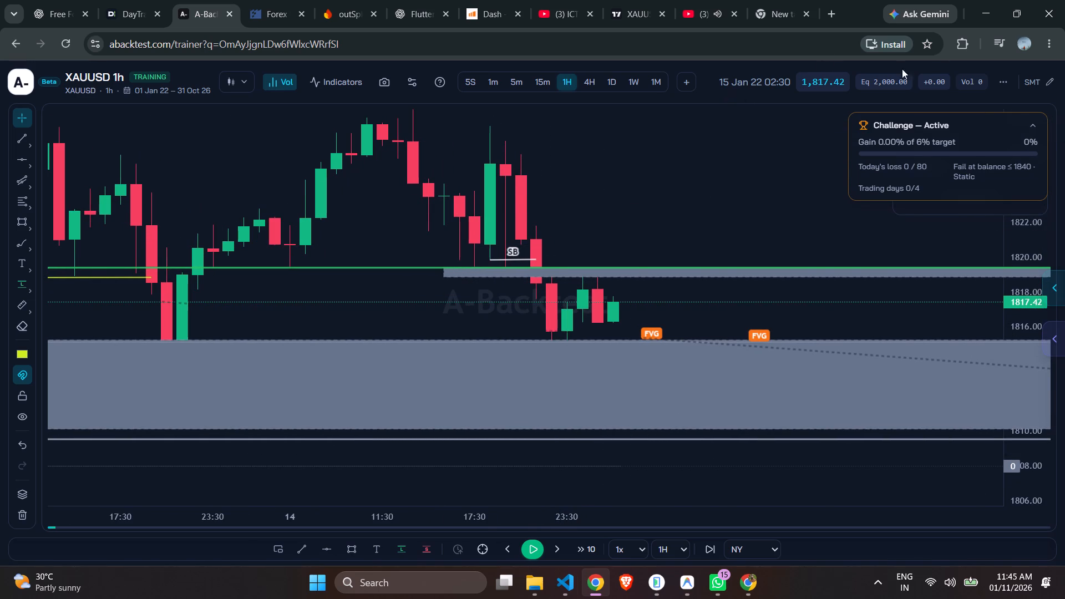
pyautogui.click(351, 551)
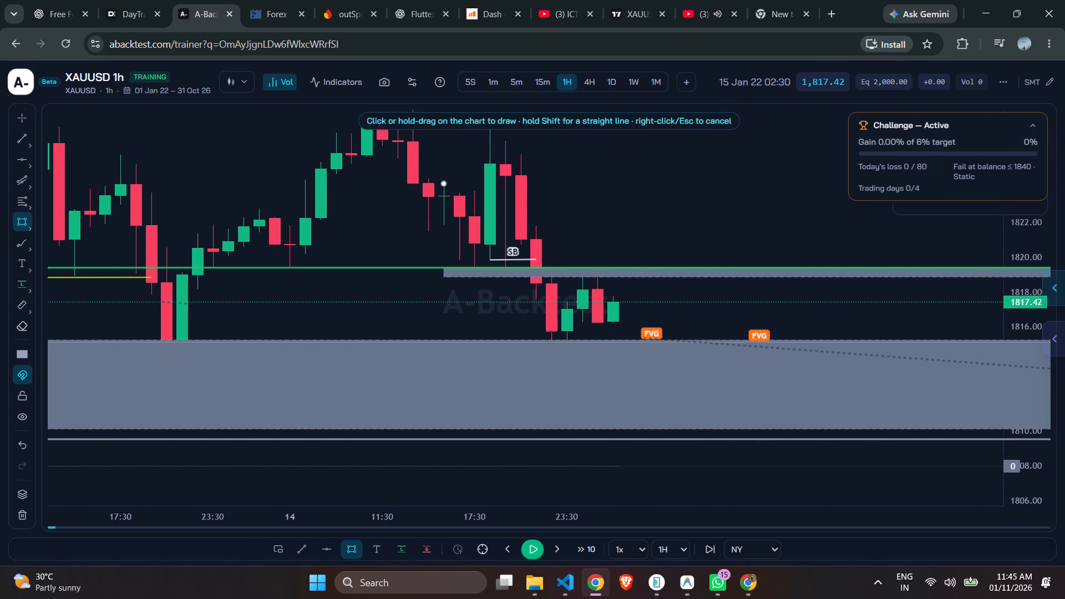
pyautogui.moveTo(490, 130); pyautogui.dragTo(526, 260)
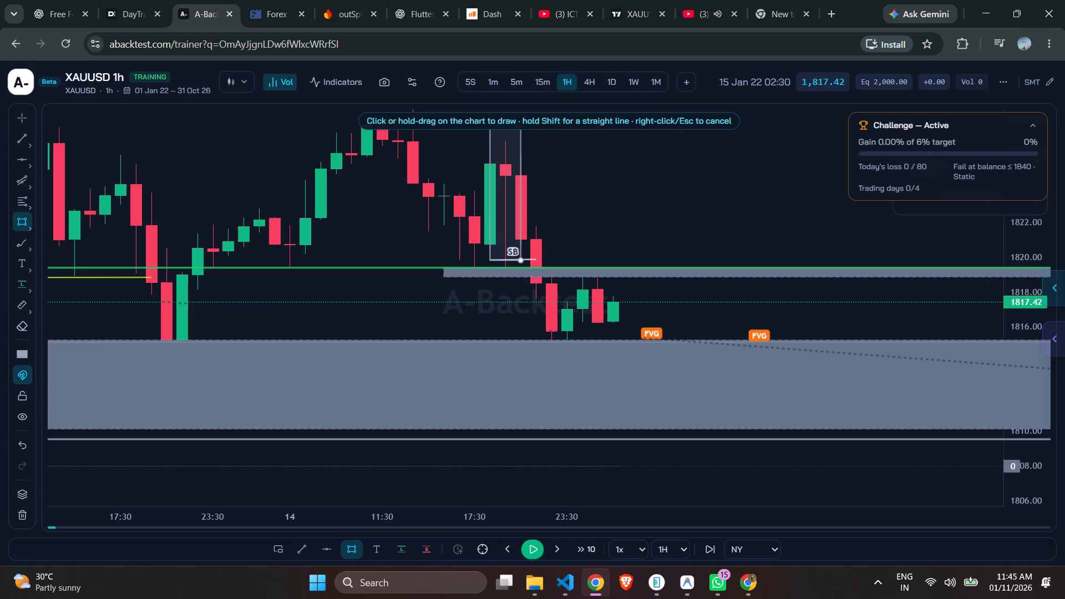
pyautogui.moveTo(526, 260); pyautogui.dragTo(912, 261)
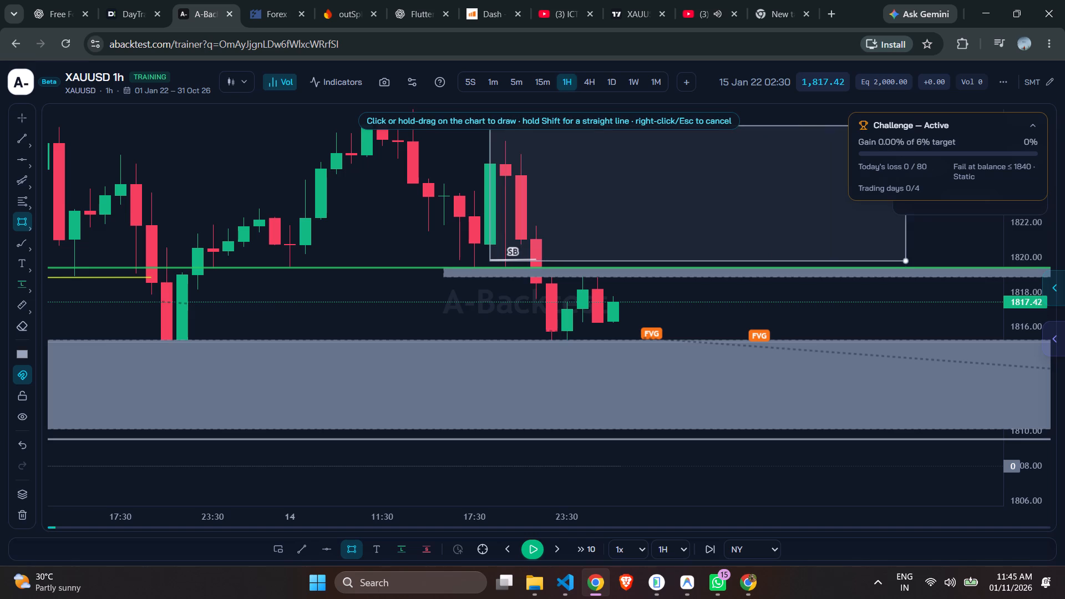
pyautogui.moveTo(912, 261); pyautogui.dragTo(914, 261)
pyautogui.click(889, 312)
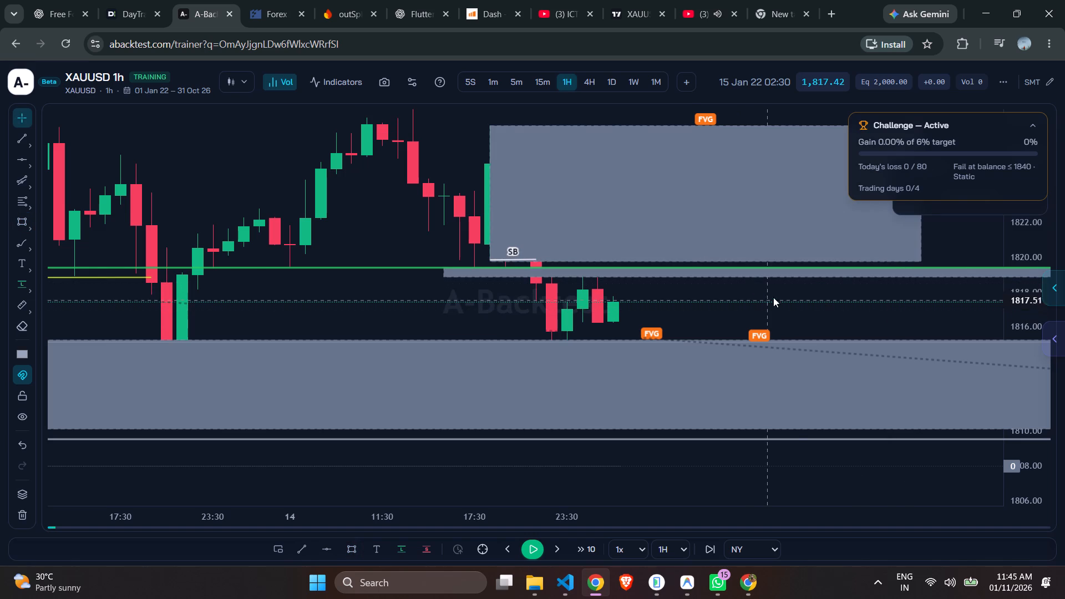
# Set the new FVG rectangle's background opacity to 15% and close its settings.
pyautogui.click(751, 176)
pyautogui.click(941, 280)
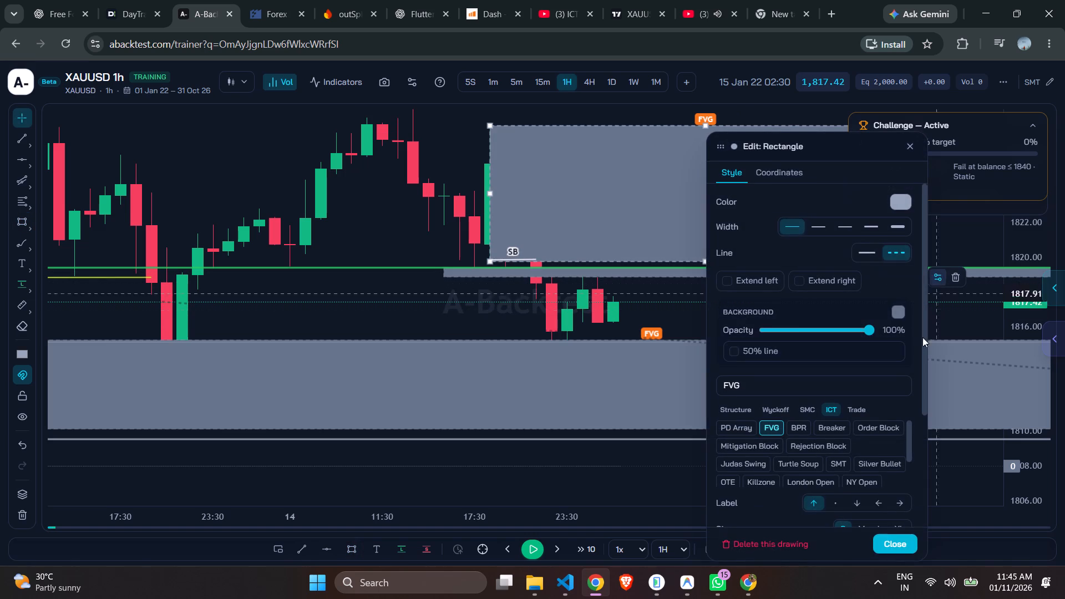
pyautogui.click(765, 326)
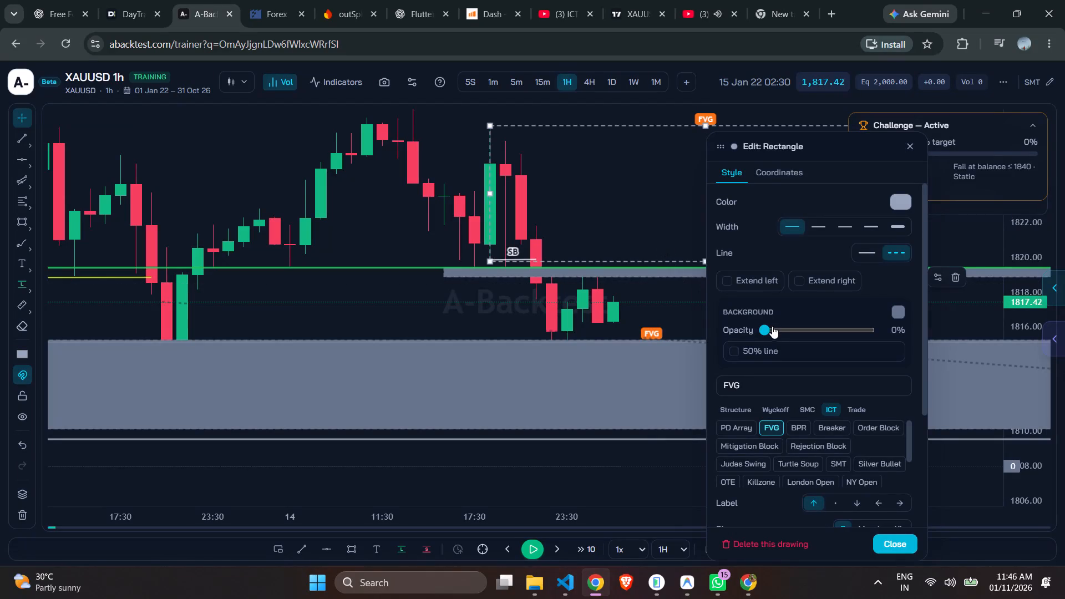
pyautogui.click(776, 327)
pyautogui.click(782, 326)
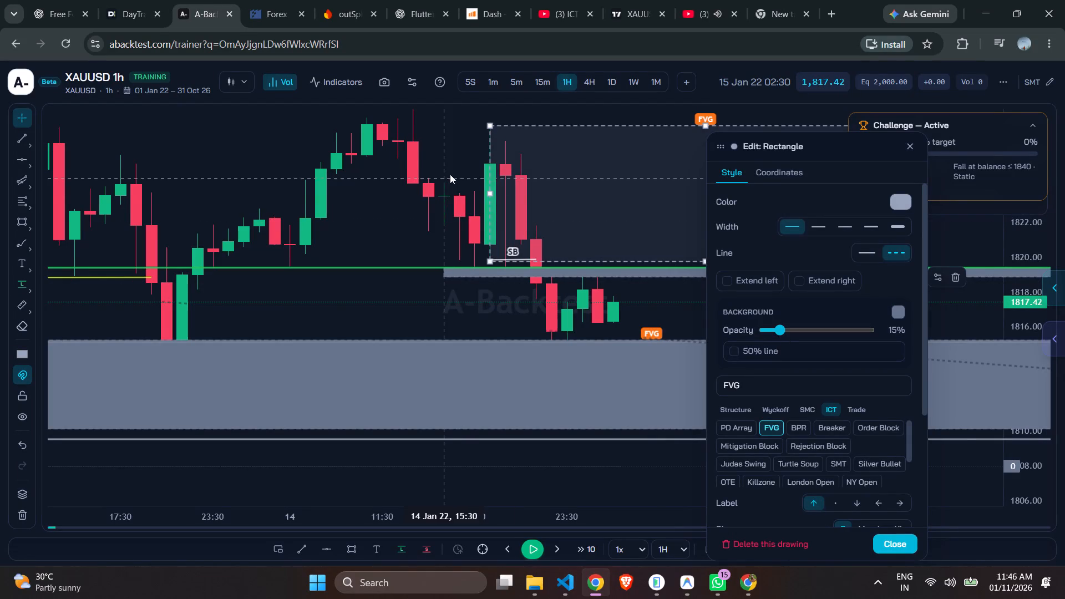
pyautogui.click(450, 174)
# Shorten the new FVG rectangle by pulling its later-time edge in closer to the latest candle.
pyautogui.moveTo(475, 160); pyautogui.dragTo(272, 161)
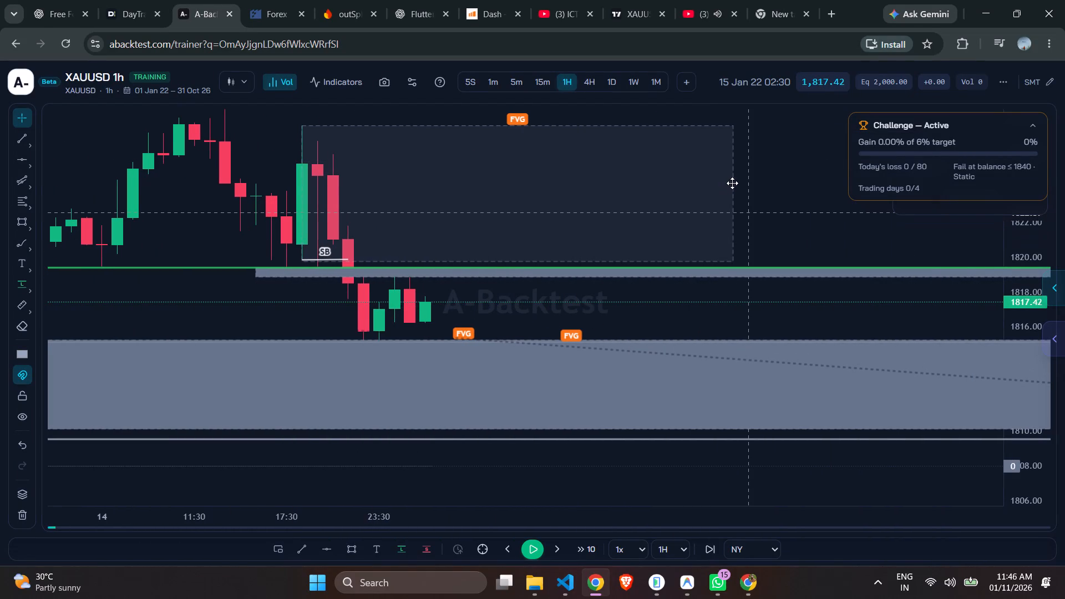
pyautogui.click(733, 183)
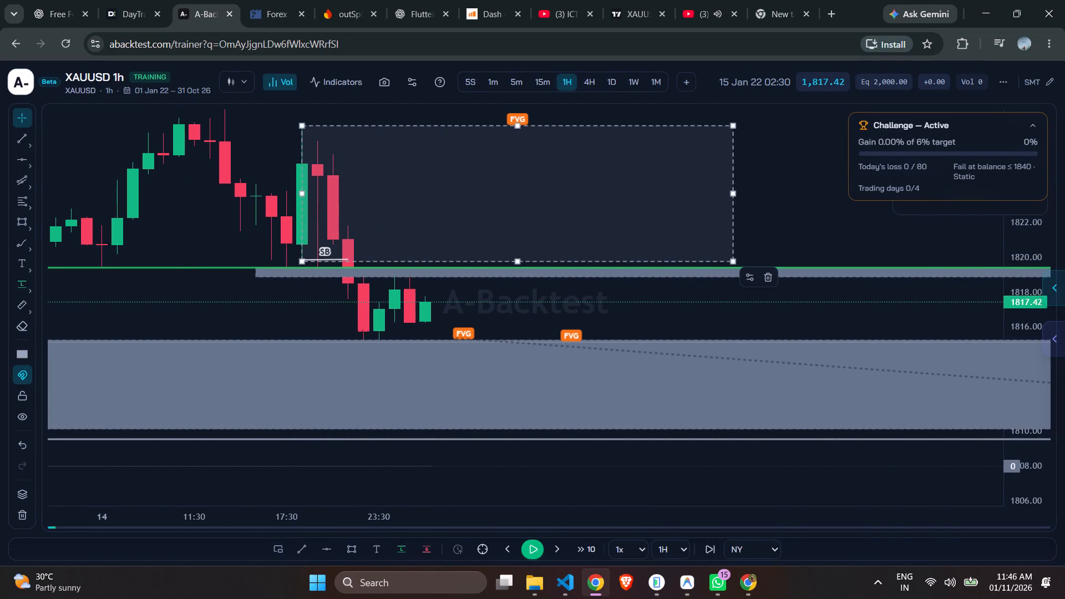
pyautogui.click(734, 200)
pyautogui.moveTo(734, 197); pyautogui.dragTo(558, 196)
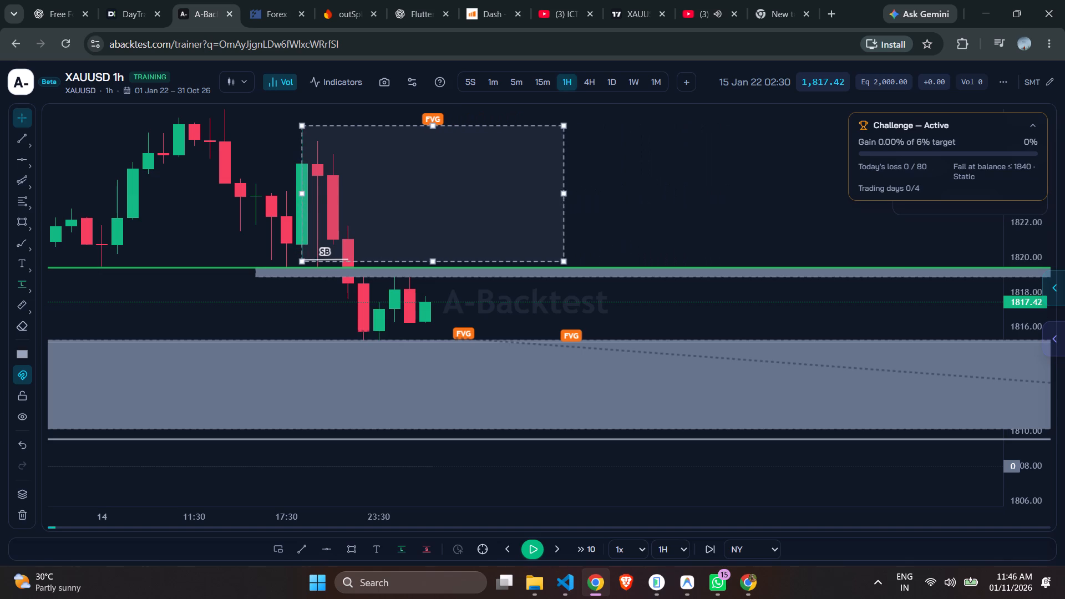
pyautogui.moveTo(558, 196); pyautogui.dragTo(554, 197)
# Draw a second FVG rectangle beside the SB label, from about 1820.8 down to about 1818.7, extending slightly past the first one.
pyautogui.moveTo(655, 186); pyautogui.dragTo(809, 179)
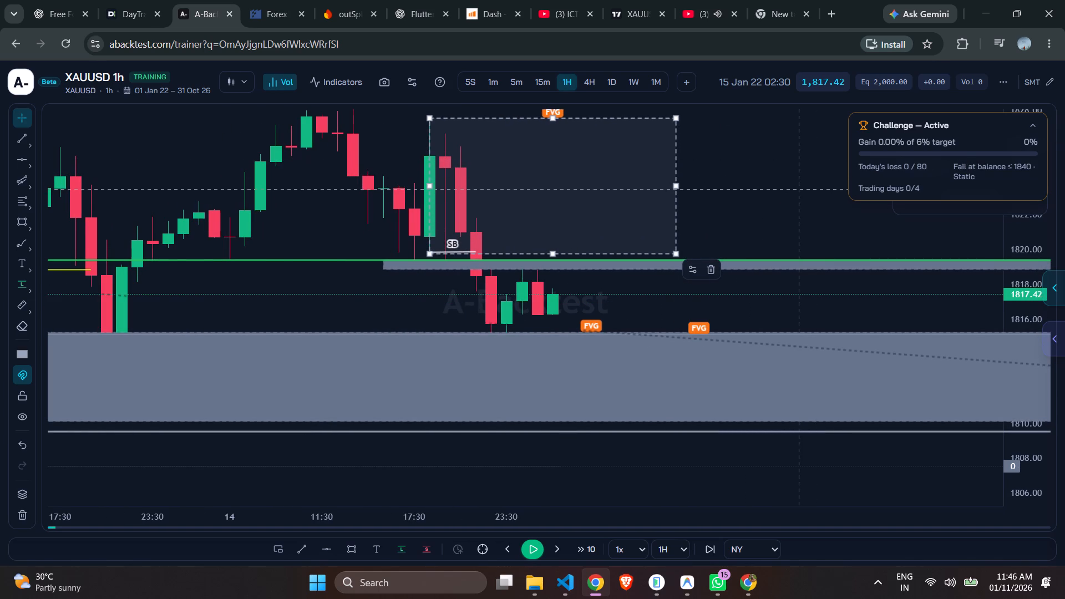
pyautogui.click(349, 552)
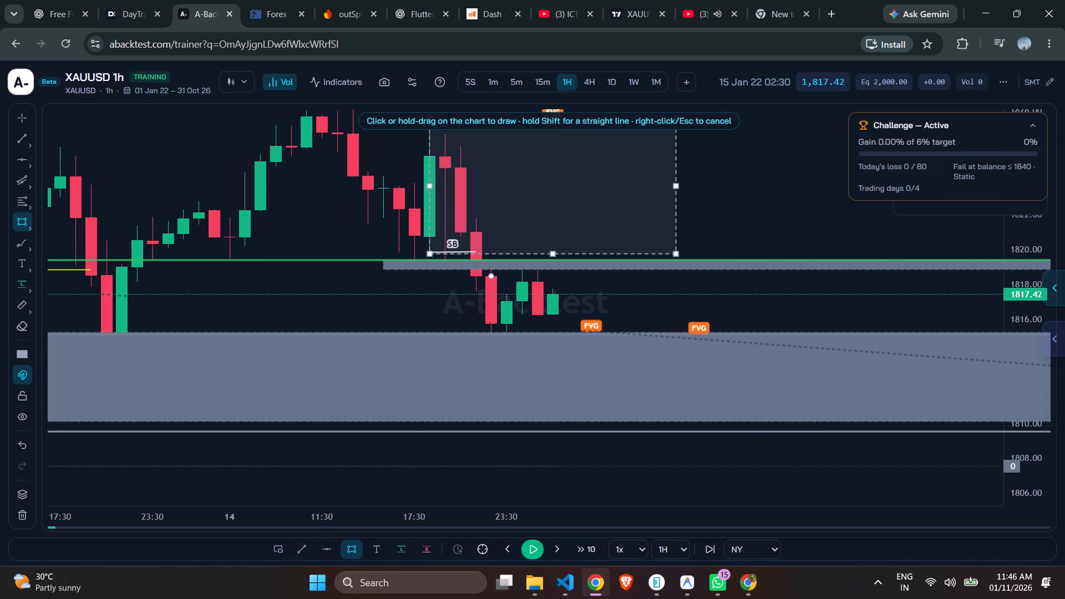
pyautogui.moveTo(461, 240); pyautogui.dragTo(633, 270)
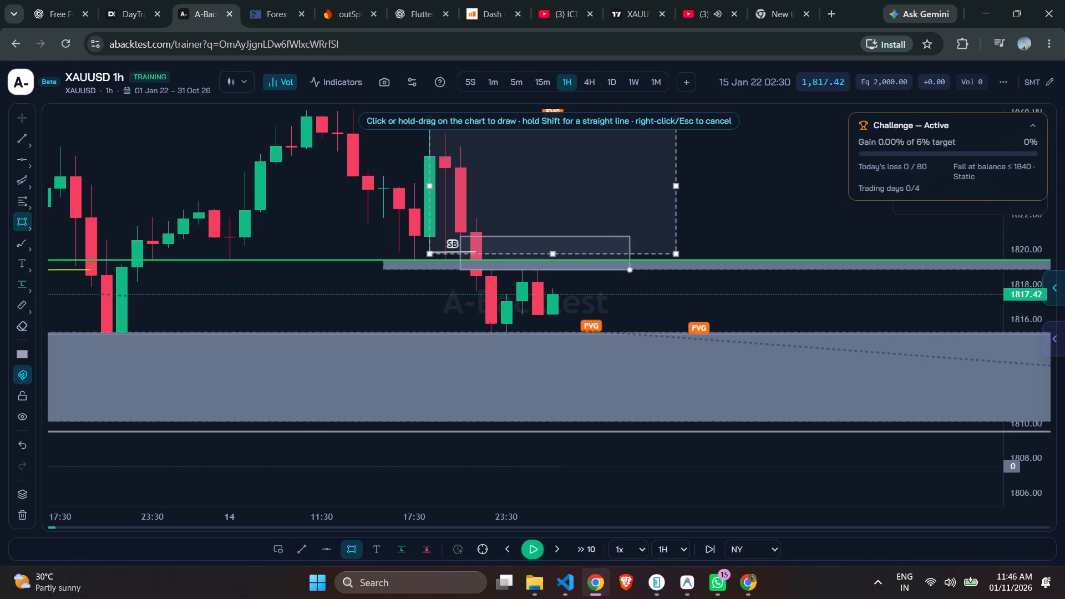
pyautogui.moveTo(633, 270); pyautogui.dragTo(704, 272)
pyautogui.click(704, 272)
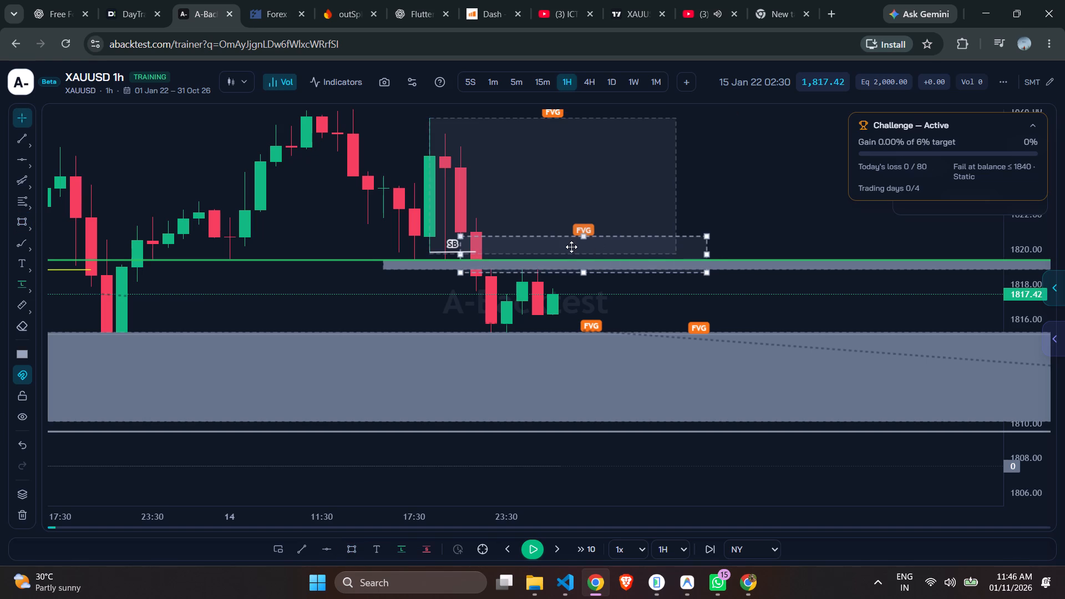
# Set the second, smaller FVG rectangle's background opacity to 40% and close its settings.
pyautogui.click(571, 247)
pyautogui.click(605, 270)
pyautogui.click(606, 271)
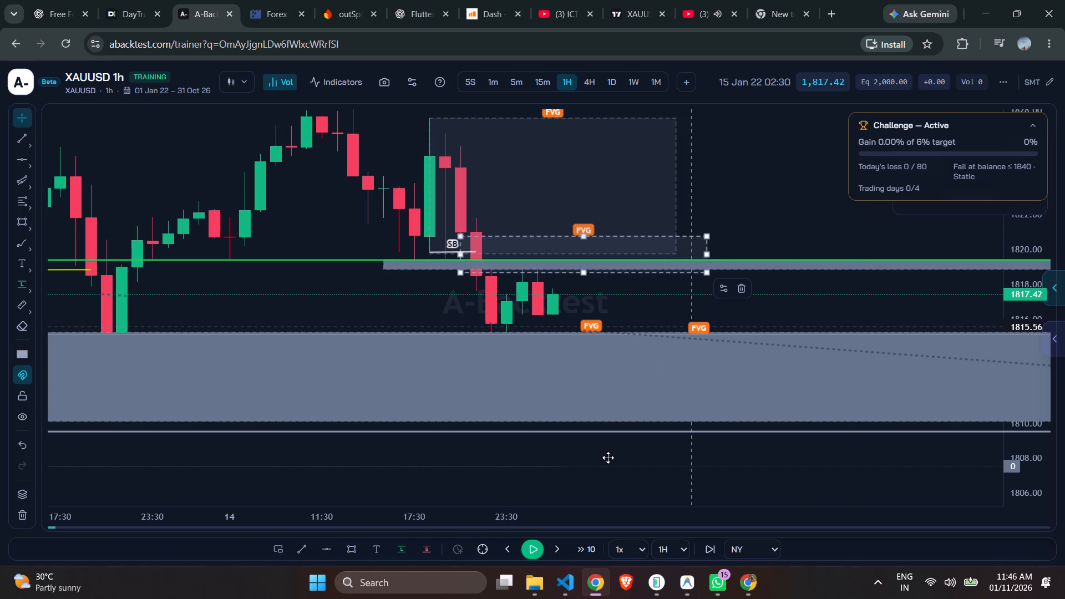
pyautogui.click(719, 287)
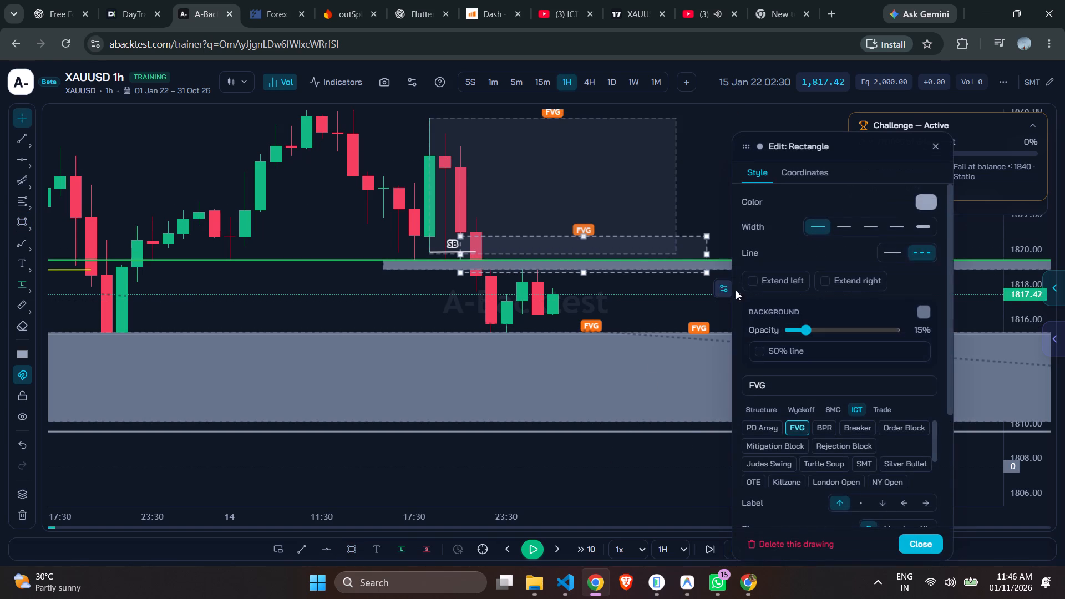
pyautogui.scroll(-3, 854, 301)
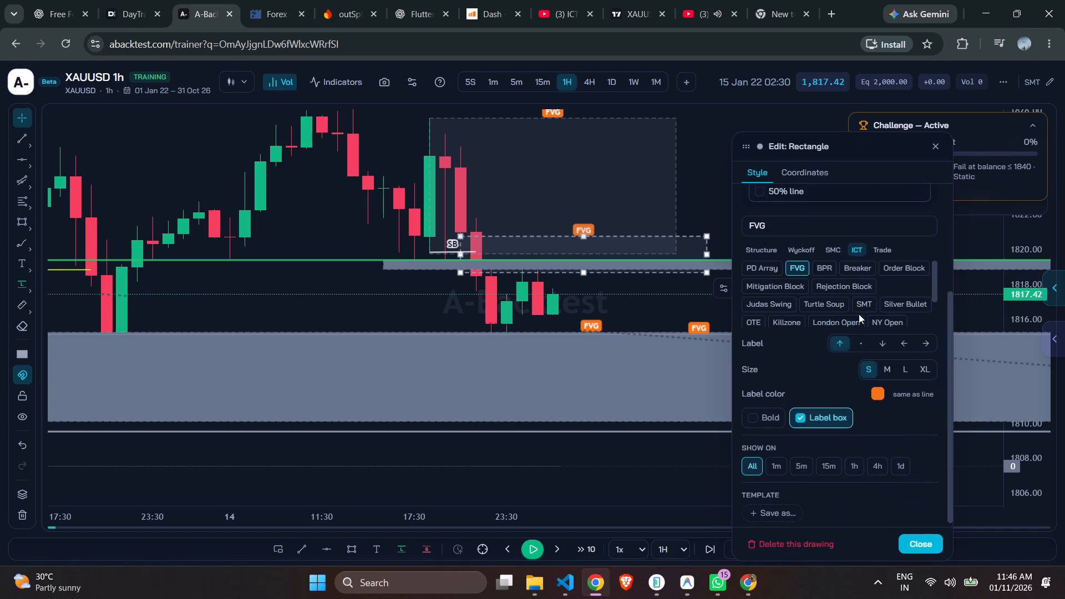
pyautogui.scroll(-3, 860, 358)
pyautogui.scroll(3, 878, 383)
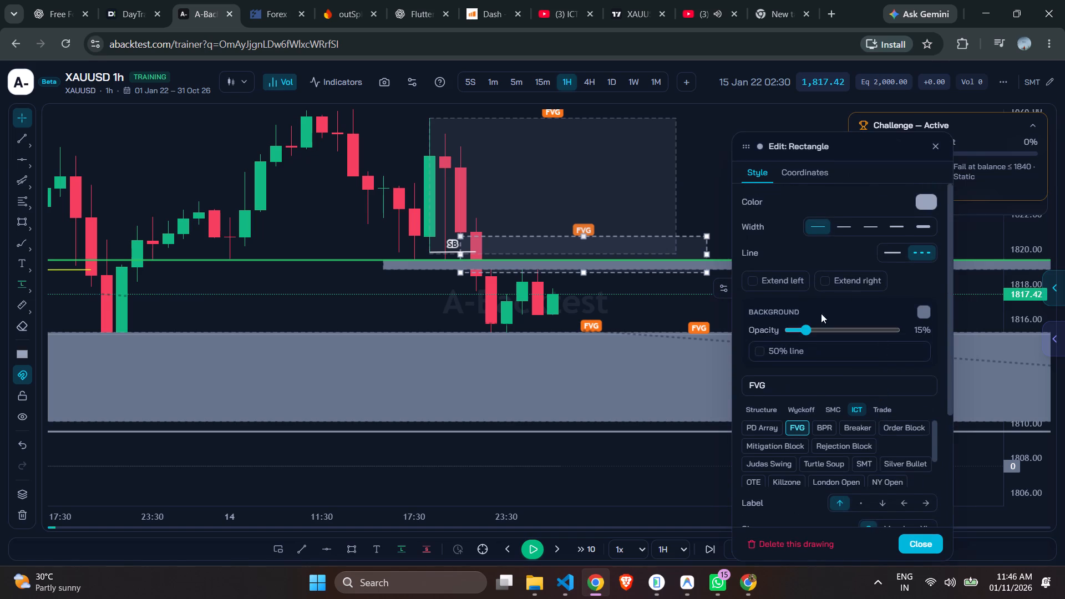
pyautogui.moveTo(807, 328); pyautogui.dragTo(829, 331)
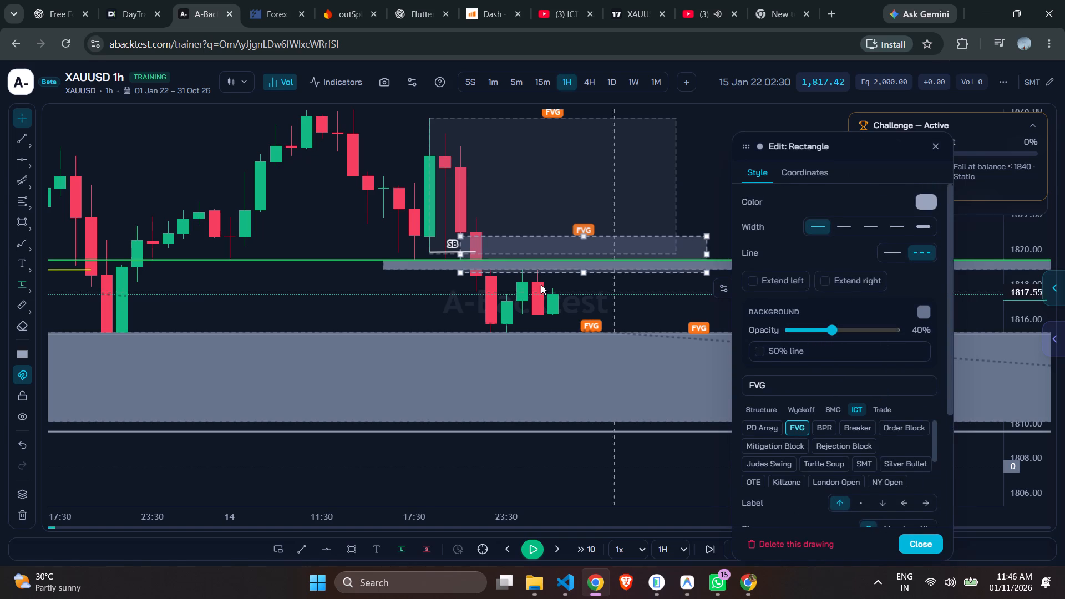
pyautogui.click(413, 303)
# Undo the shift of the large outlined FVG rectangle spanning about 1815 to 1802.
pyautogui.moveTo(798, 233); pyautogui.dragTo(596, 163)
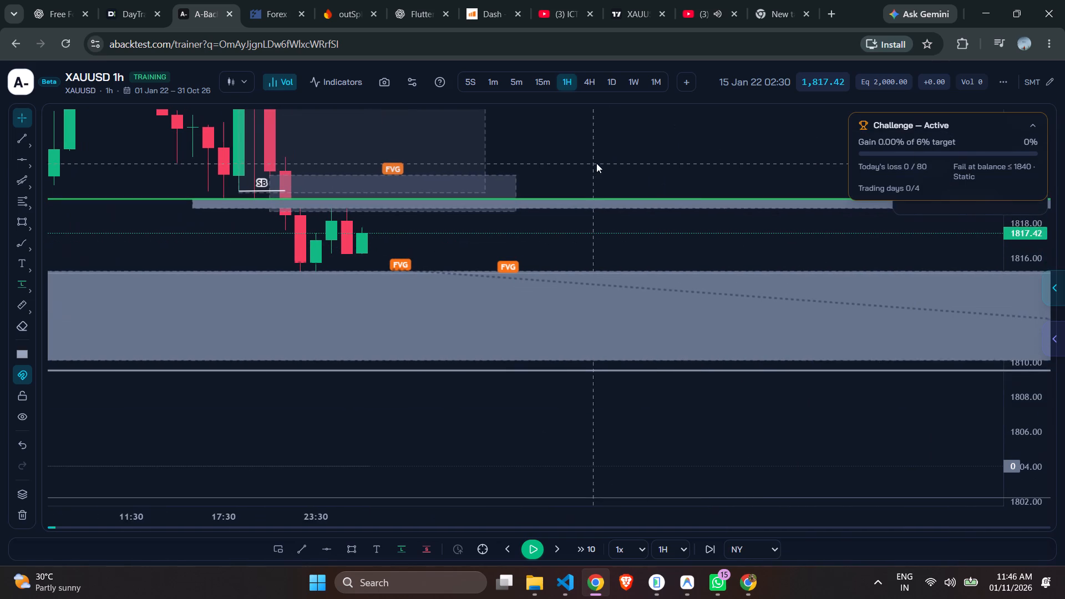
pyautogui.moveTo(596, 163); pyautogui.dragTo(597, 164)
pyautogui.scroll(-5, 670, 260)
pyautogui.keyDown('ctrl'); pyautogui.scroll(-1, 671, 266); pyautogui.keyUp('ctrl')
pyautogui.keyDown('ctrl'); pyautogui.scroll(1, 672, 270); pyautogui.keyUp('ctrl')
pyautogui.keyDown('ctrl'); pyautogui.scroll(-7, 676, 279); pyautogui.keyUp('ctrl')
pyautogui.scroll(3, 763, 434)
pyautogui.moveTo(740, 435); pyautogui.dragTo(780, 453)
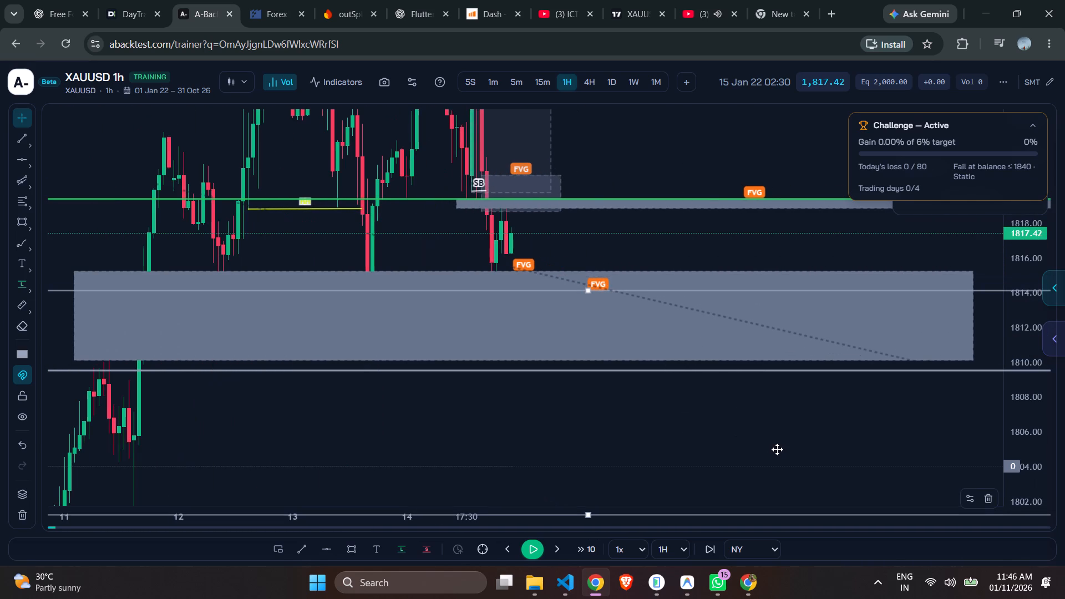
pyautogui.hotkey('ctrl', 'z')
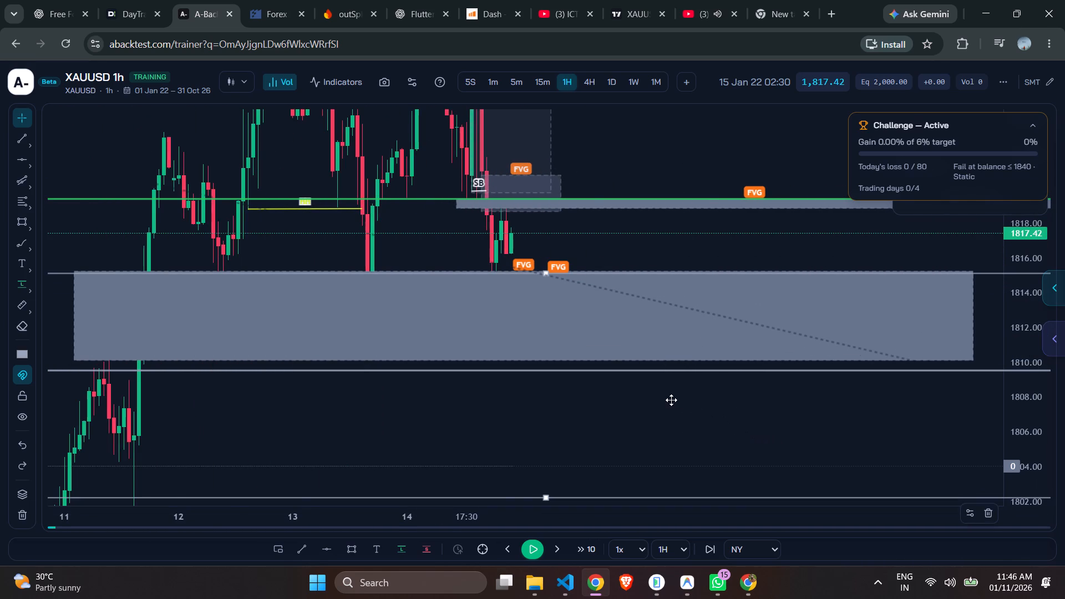
# Examine the 1-hour price action around the FVG zones and the 75% and 50% Fib levels.
pyautogui.scroll(2, 671, 400)
pyautogui.click(651, 421)
pyautogui.scroll(-9, 647, 419)
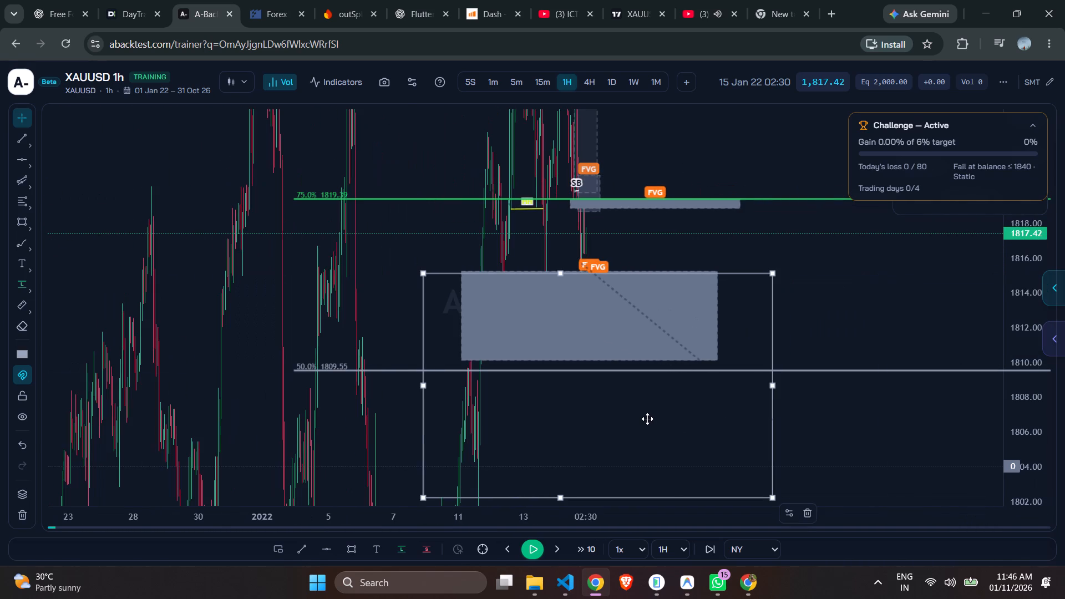
pyautogui.moveTo(1014, 287); pyautogui.dragTo(1026, 466)
pyautogui.scroll(5, 895, 385)
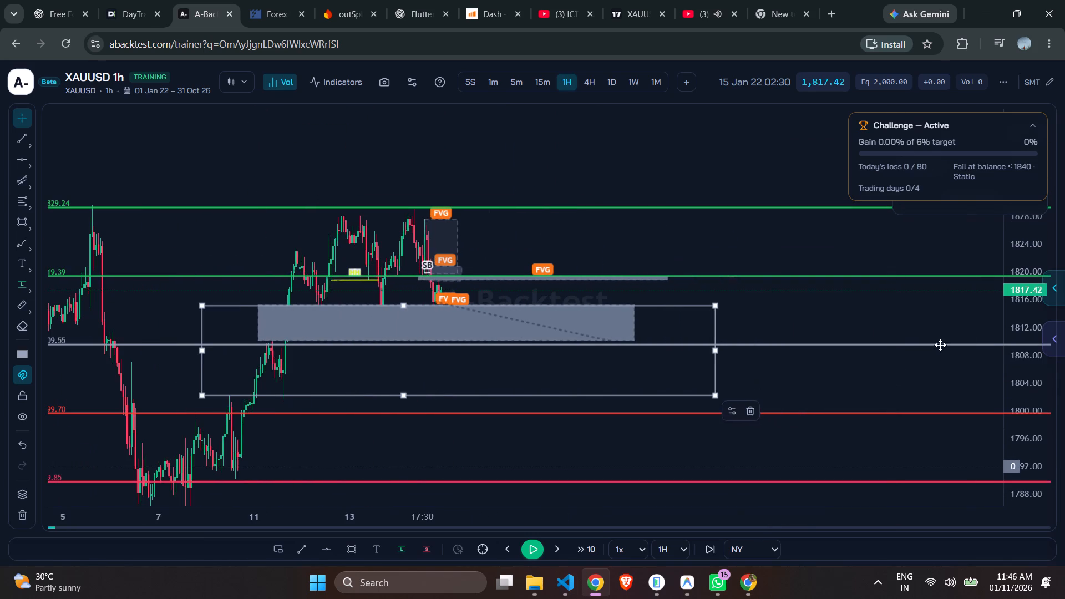
pyautogui.moveTo(1018, 393); pyautogui.dragTo(1018, 221)
pyautogui.scroll(5, 800, 255)
pyautogui.moveTo(748, 250); pyautogui.dragTo(851, 278)
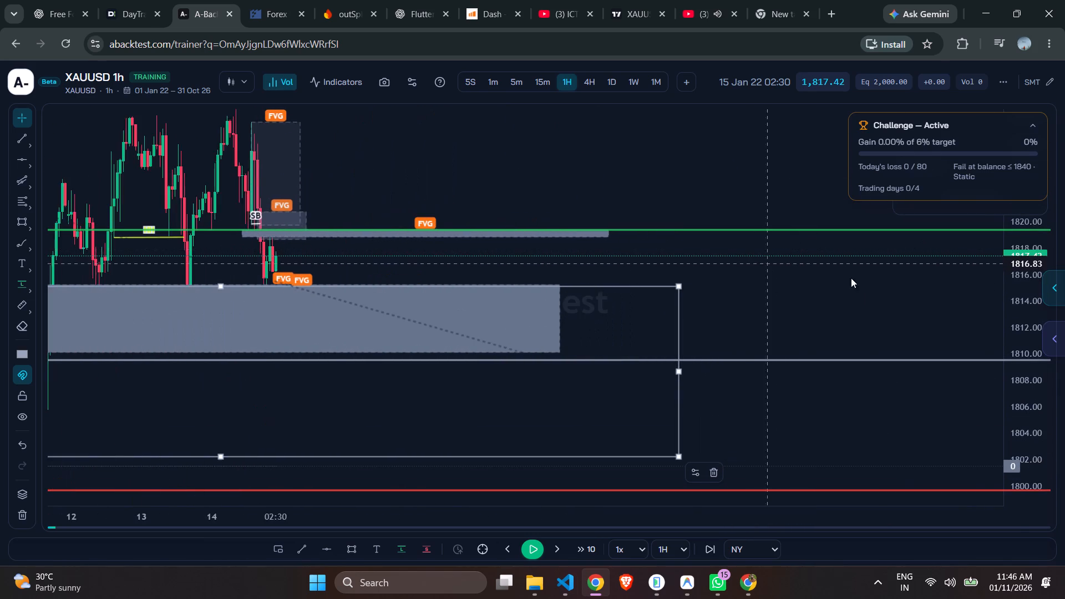
pyautogui.moveTo(851, 278); pyautogui.dragTo(947, 276)
pyautogui.scroll(3, 514, 261)
pyautogui.moveTo(481, 274); pyautogui.dragTo(528, 277)
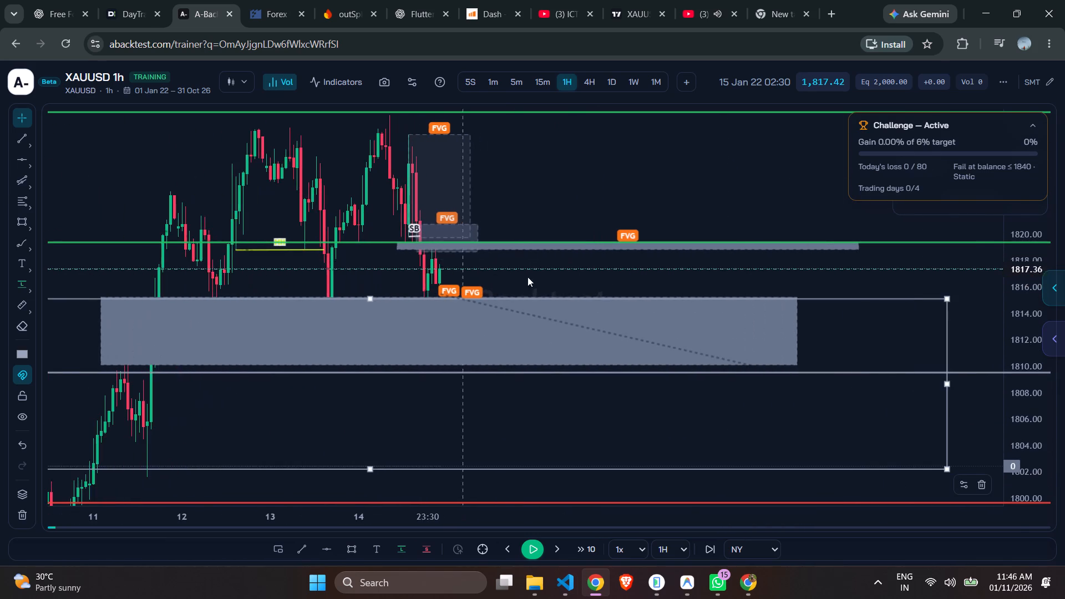
pyautogui.moveTo(528, 277); pyautogui.dragTo(618, 277)
pyautogui.moveTo(1028, 334); pyautogui.dragTo(1049, 173)
pyautogui.scroll(3, 812, 245)
pyautogui.scroll(2, 628, 231)
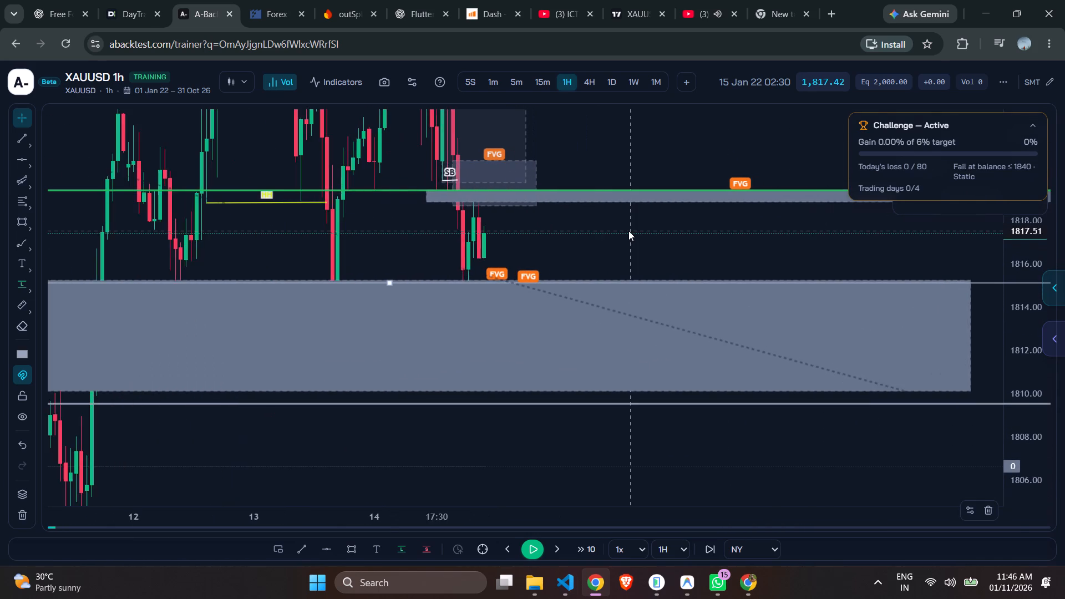
# Examine the latest 1-hour candles between the large grey FVG zone and the FVG rectangles beside the SB label.
pyautogui.scroll(6, 628, 231)
pyautogui.moveTo(1031, 262); pyautogui.dragTo(1023, 159)
pyautogui.scroll(-2, 916, 215)
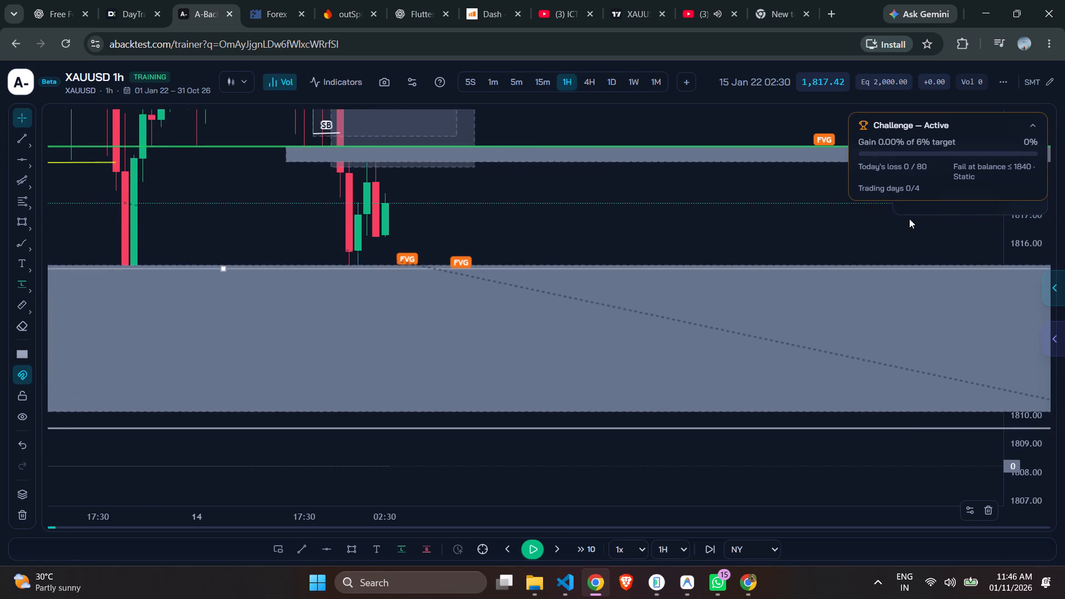
pyautogui.scroll(1, 909, 219)
pyautogui.scroll(-1, 909, 219)
pyautogui.scroll(1, 859, 220)
pyautogui.scroll(-3, 857, 222)
pyautogui.moveTo(695, 206); pyautogui.dragTo(670, 259)
# Switch the chart to the 15-minute timeframe and examine the latest candles between the upper and lower FVG zones.
pyautogui.click(536, 79)
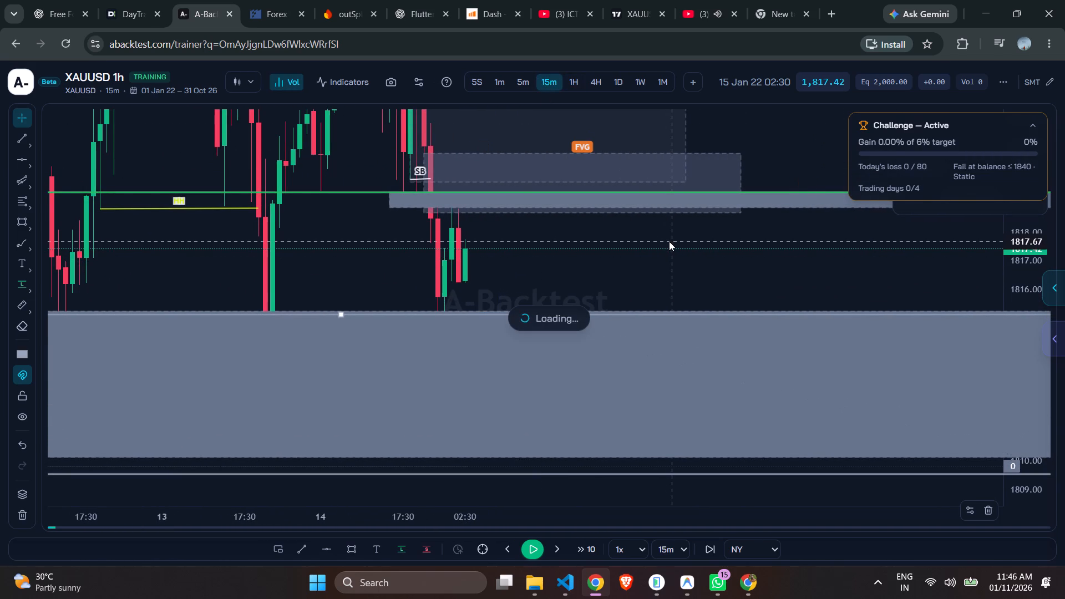
pyautogui.scroll(2, 633, 260)
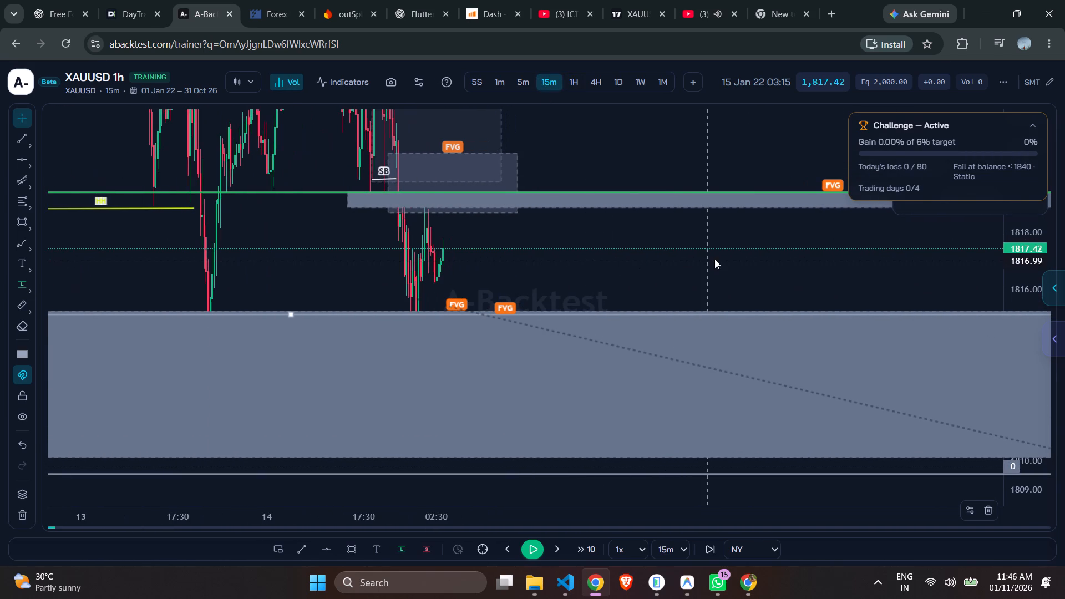
pyautogui.scroll(-3, 582, 267)
pyautogui.moveTo(610, 273); pyautogui.dragTo(497, 236)
pyautogui.scroll(1, 489, 233)
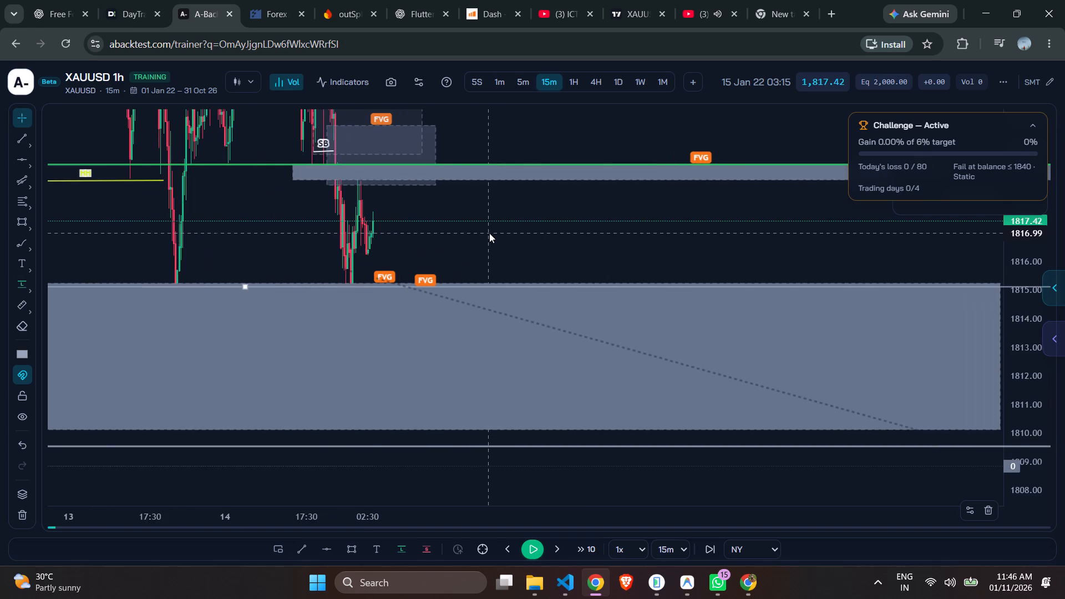
pyautogui.scroll(2, 489, 233)
pyautogui.moveTo(488, 234); pyautogui.dragTo(694, 254)
pyautogui.scroll(2, 694, 254)
pyautogui.scroll(-1, 694, 254)
pyautogui.scroll(4, 694, 254)
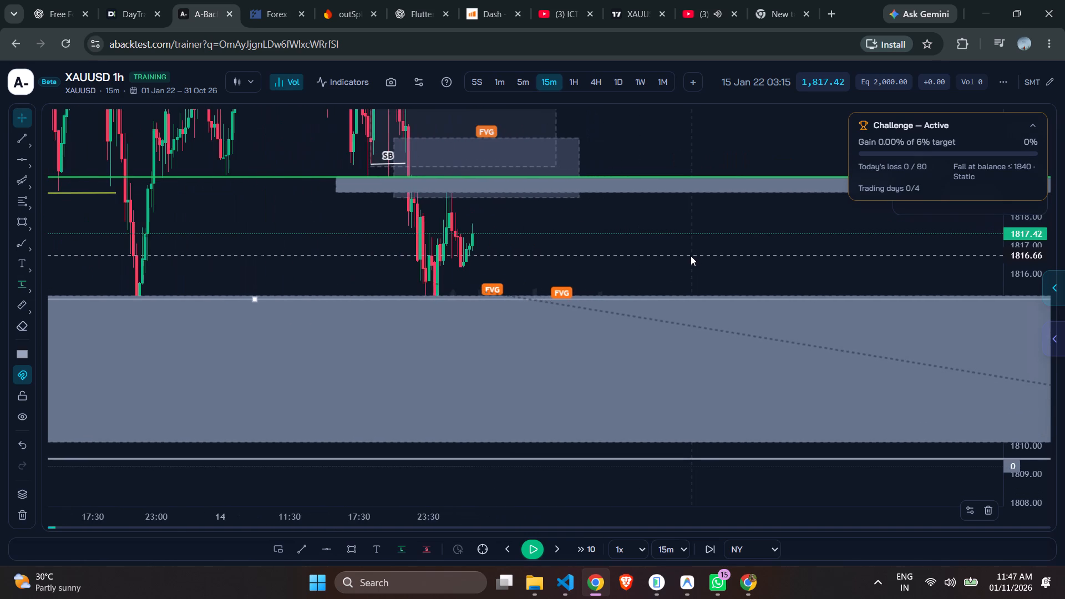
pyautogui.scroll(4, 690, 256)
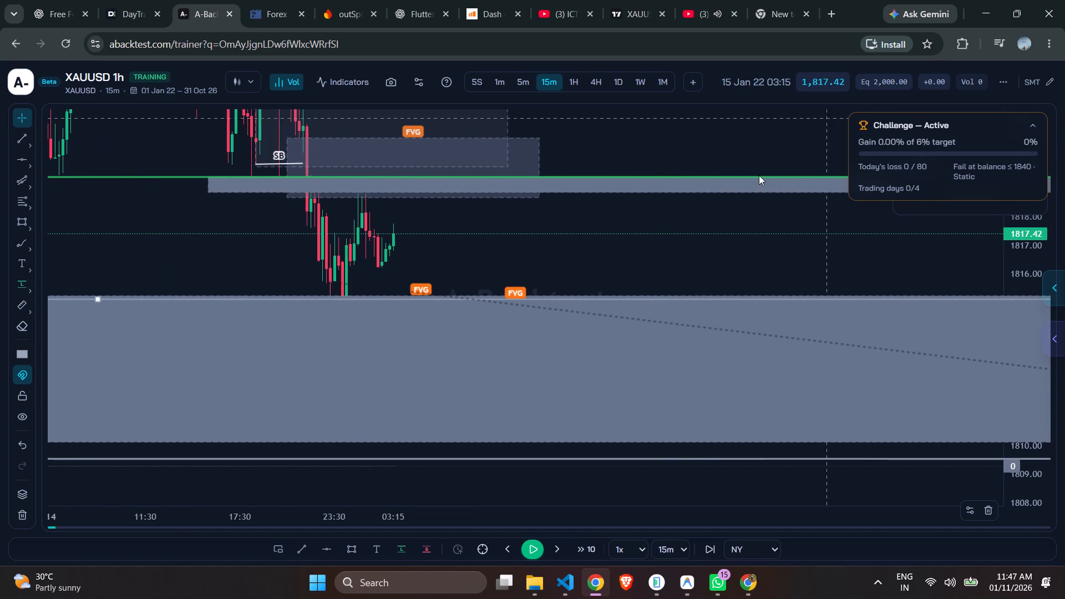
# Play the 15-minute replay briefly and pause it at 17 Jan 22 04:45.
pyautogui.click(538, 554)
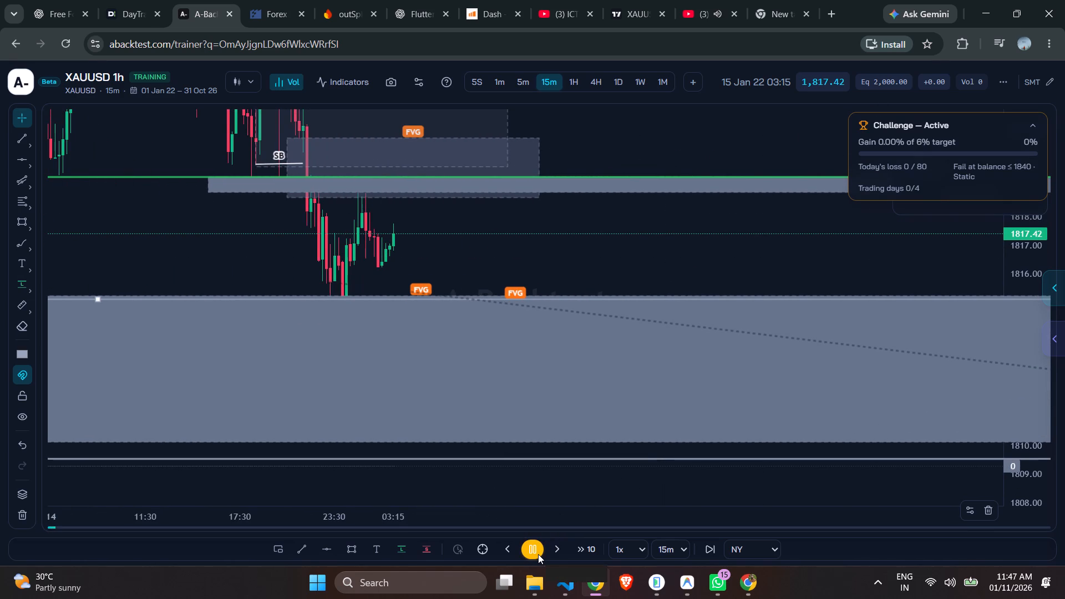
pyautogui.click(538, 554)
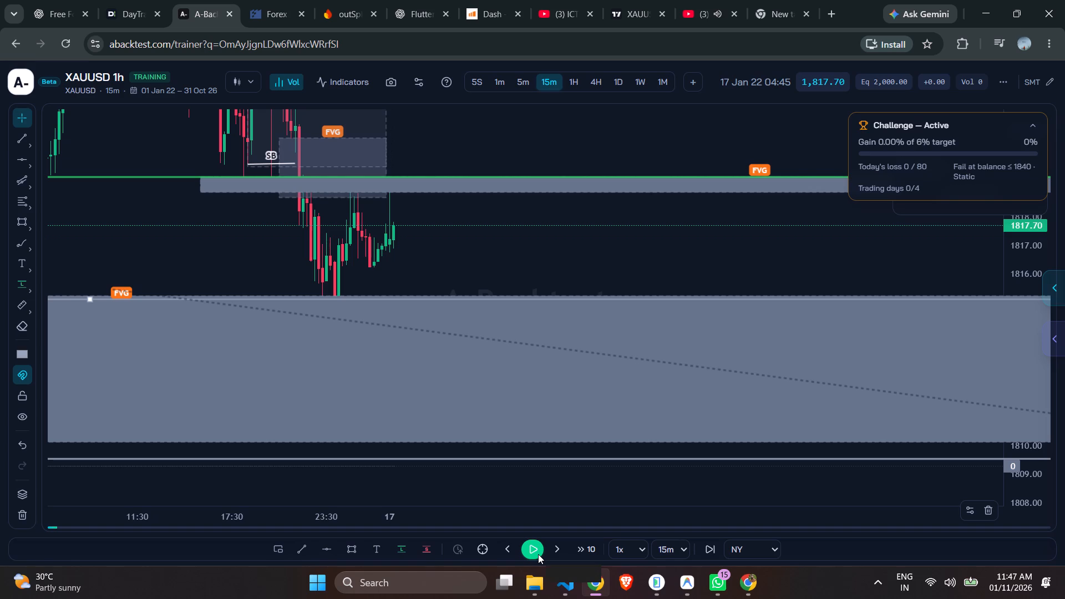
# Extend the second, smaller FVG rectangle beside the SB label forward in time, past the latest candle.
pyautogui.click(387, 169)
pyautogui.moveTo(387, 168); pyautogui.dragTo(394, 170)
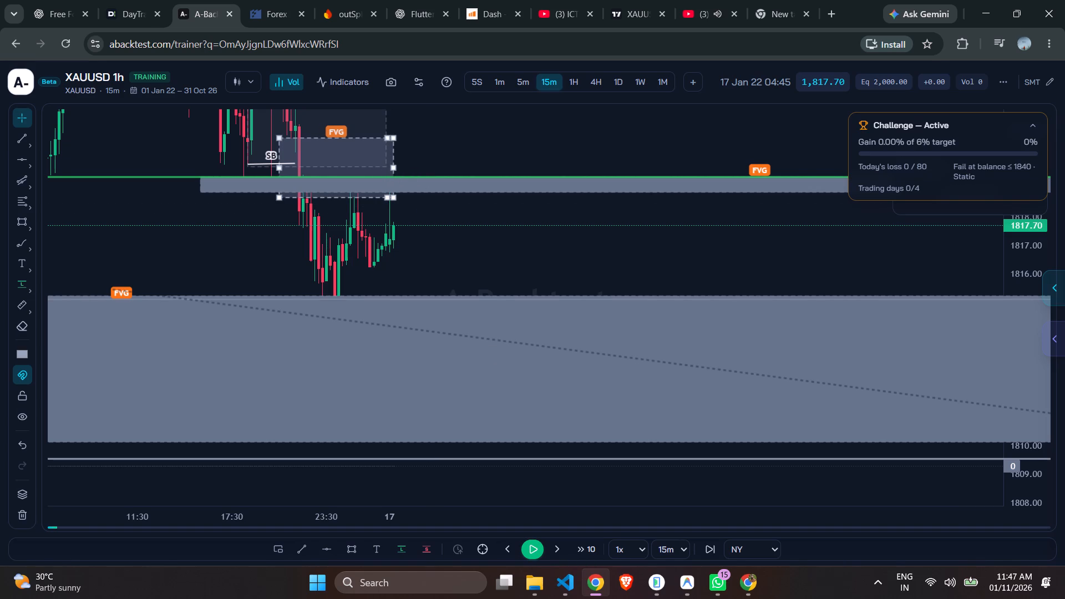
pyautogui.moveTo(394, 170); pyautogui.dragTo(430, 172)
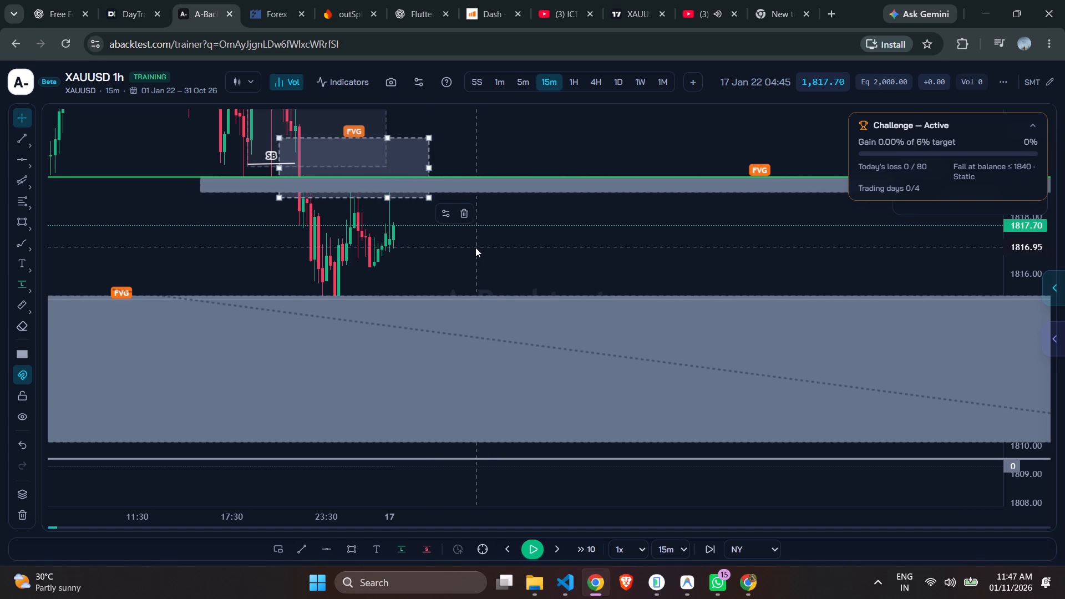
# Advance the 15-minute replay by one candle to 17 Jan 22 05:00 and pause it.
pyautogui.scroll(1, 471, 247)
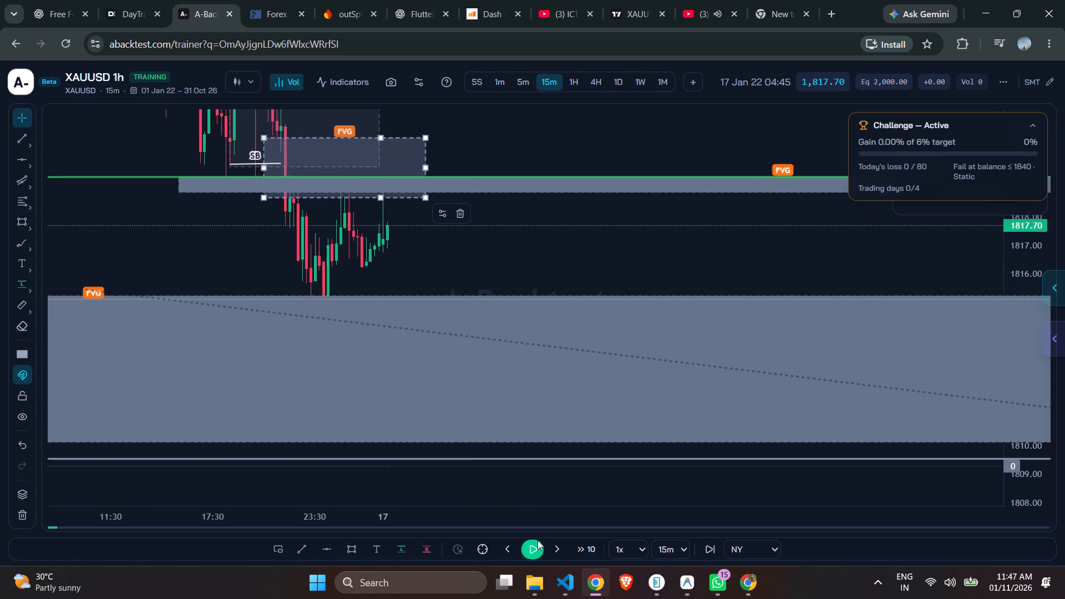
pyautogui.click(537, 541)
pyautogui.click(537, 541)
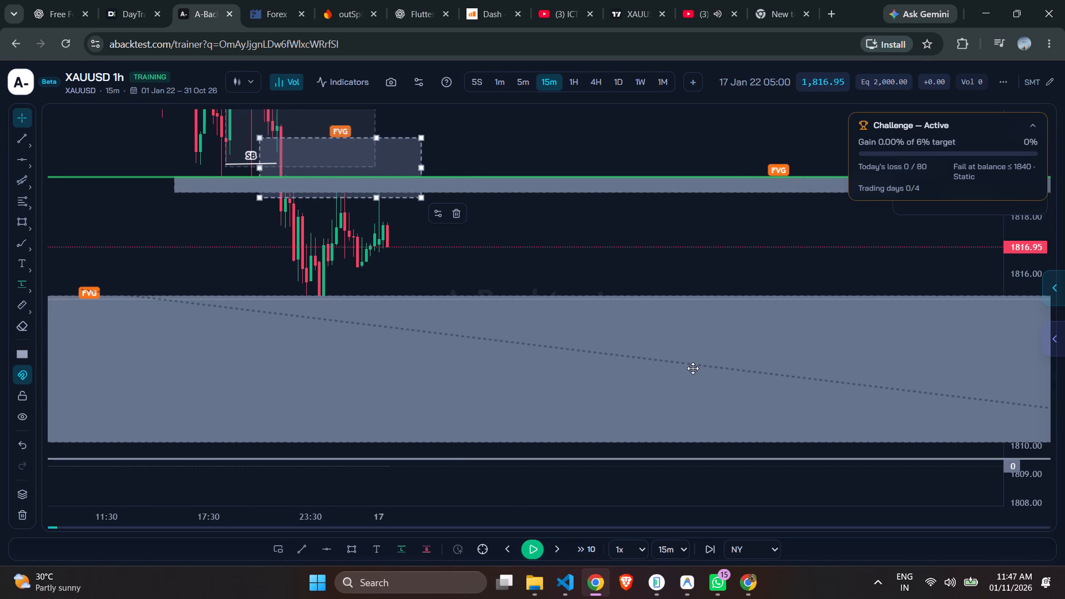
# Switch the chart to the 5-minute timeframe and examine the latest candles below the FVG rectangle.
pyautogui.click(524, 82)
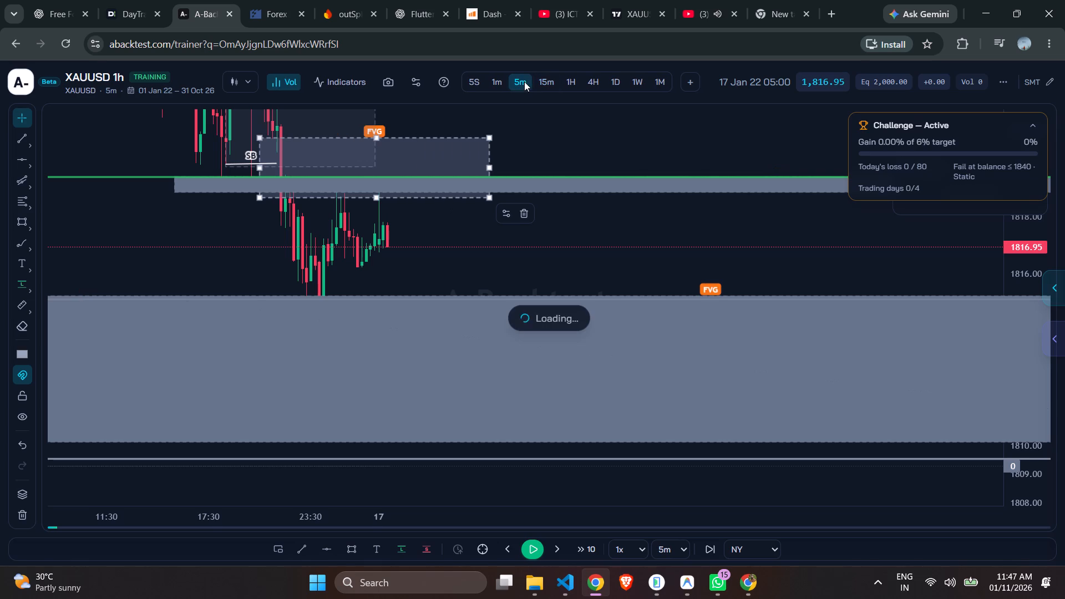
pyautogui.scroll(6, 491, 234)
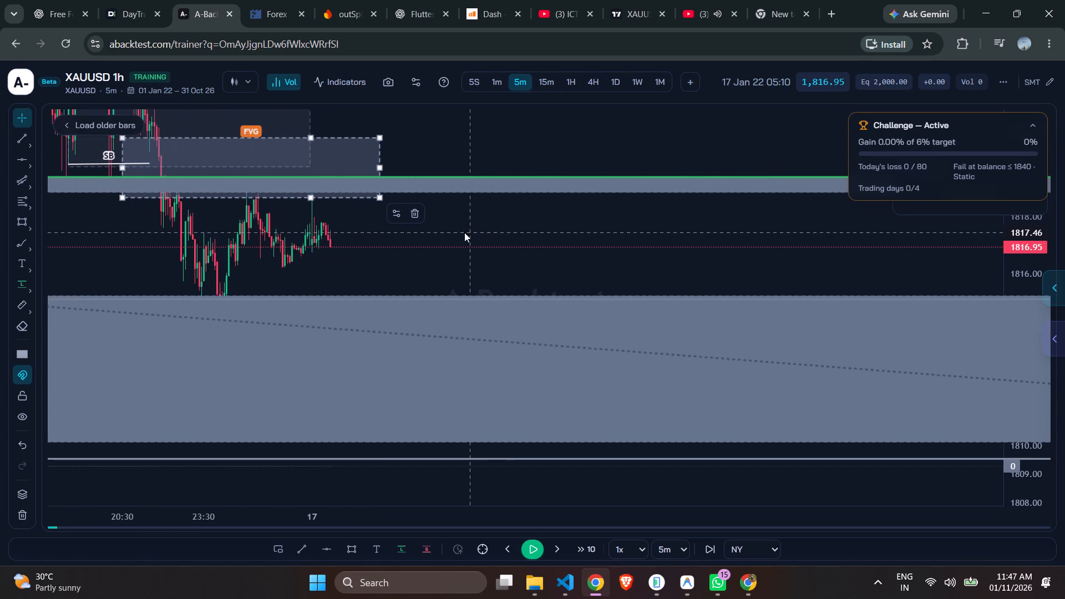
pyautogui.moveTo(464, 232); pyautogui.dragTo(582, 231)
pyautogui.scroll(2, 583, 231)
pyautogui.moveTo(1037, 277); pyautogui.dragTo(1021, 177)
pyautogui.scroll(3, 754, 220)
pyautogui.moveTo(550, 224); pyautogui.dragTo(724, 278)
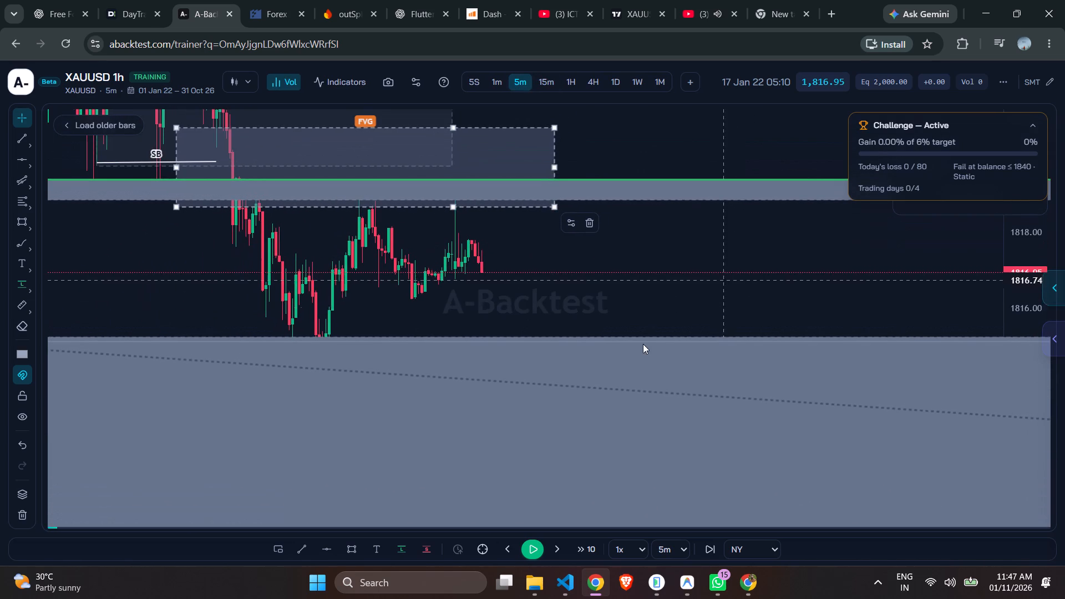
# Place a short position at the latest 5-minute candle with entry 1817.53 and move its stop loss to 1819.68.
pyautogui.click(425, 544)
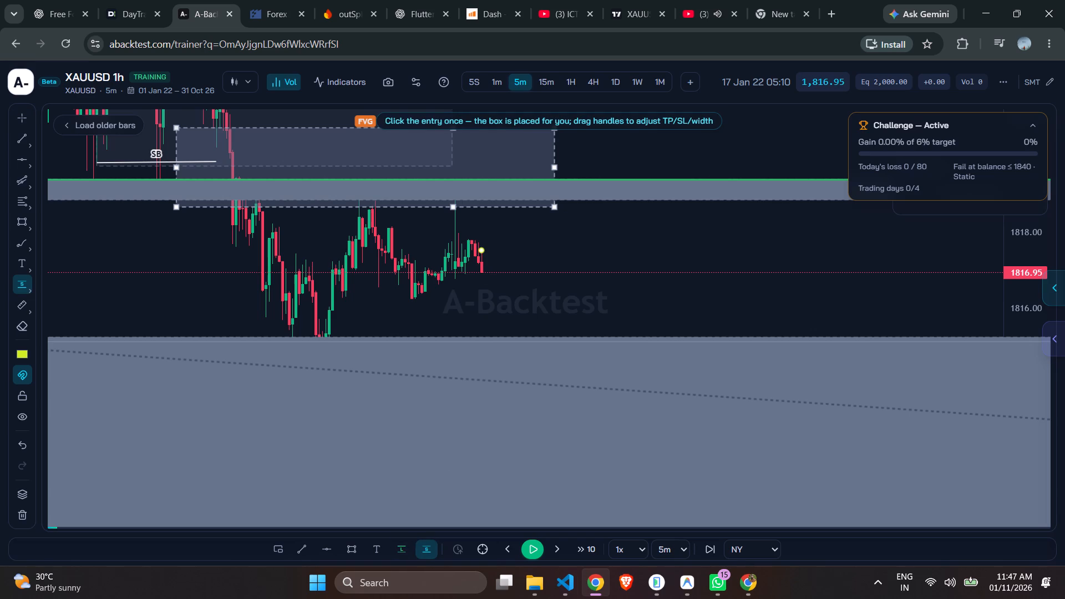
pyautogui.click(484, 256)
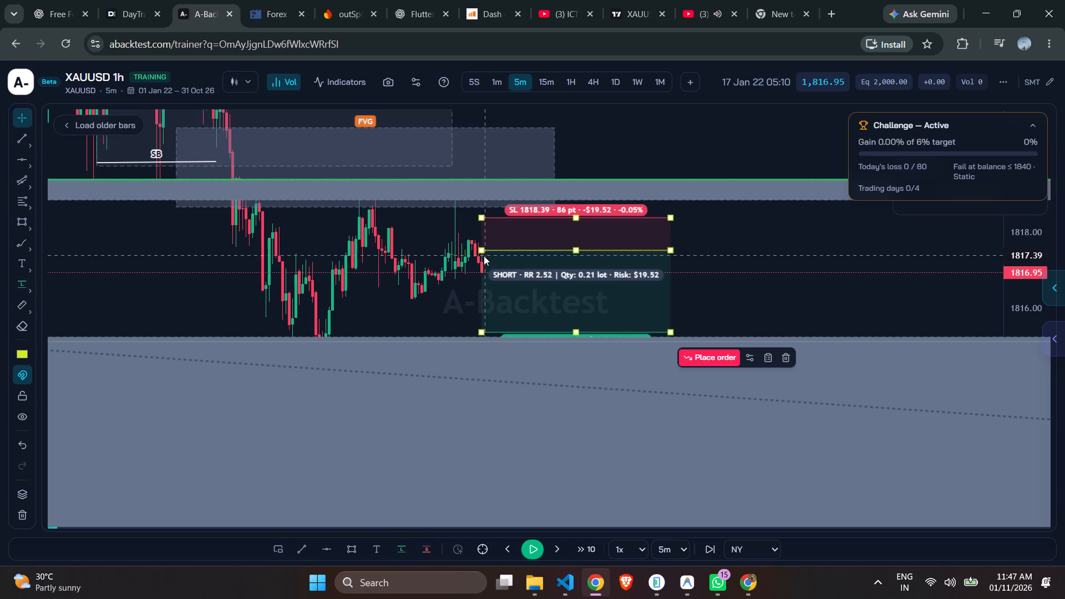
pyautogui.moveTo(481, 220); pyautogui.dragTo(485, 201)
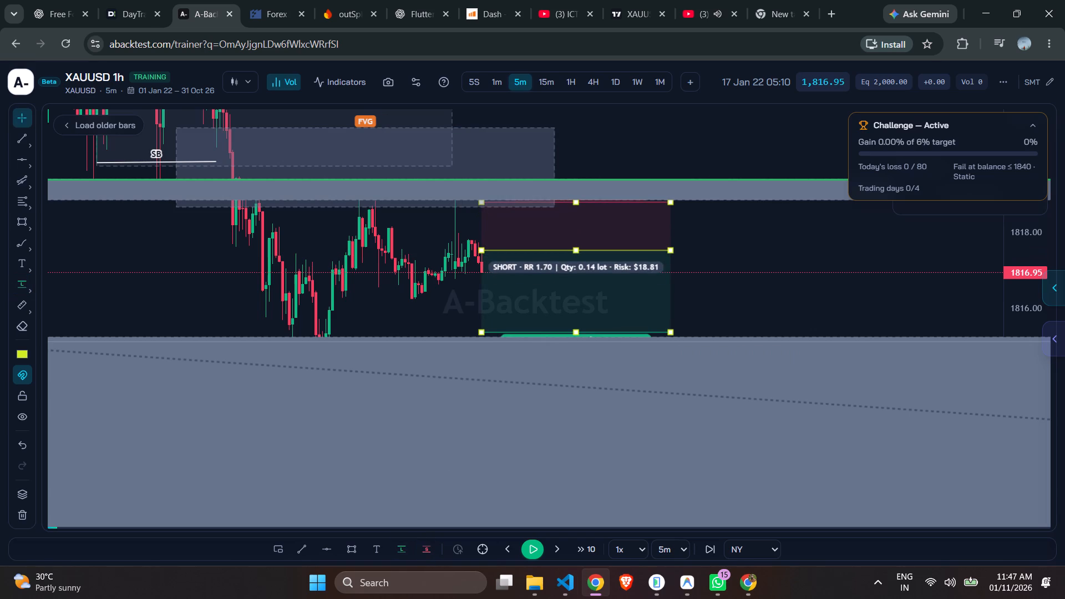
pyautogui.moveTo(485, 201); pyautogui.dragTo(491, 169)
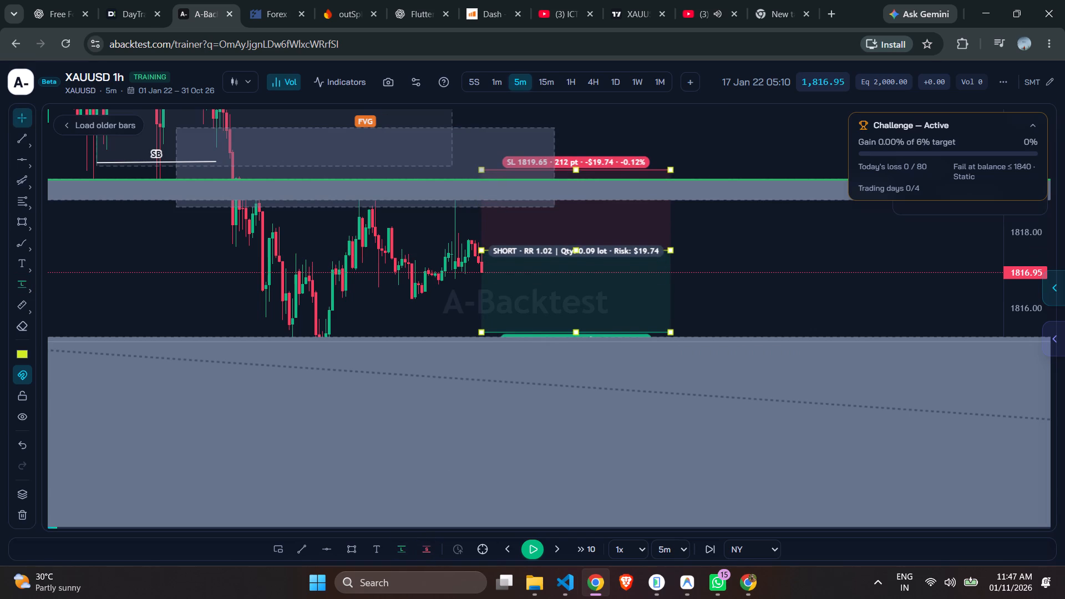
pyautogui.moveTo(491, 169); pyautogui.dragTo(491, 169)
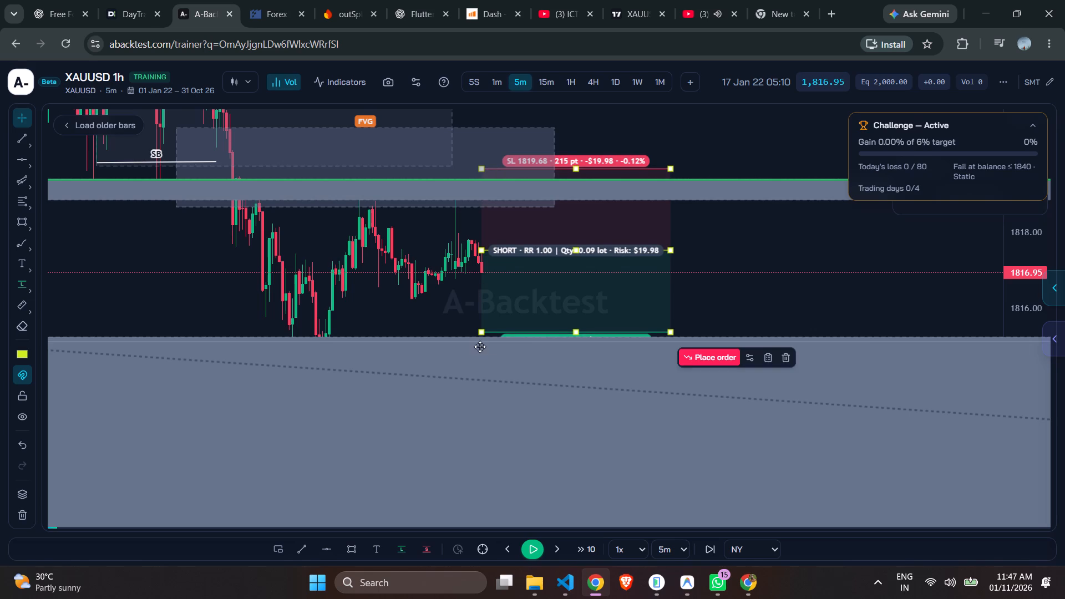
# Open the order form for the short position and set the risk to 5.00%.
pyautogui.click(709, 359)
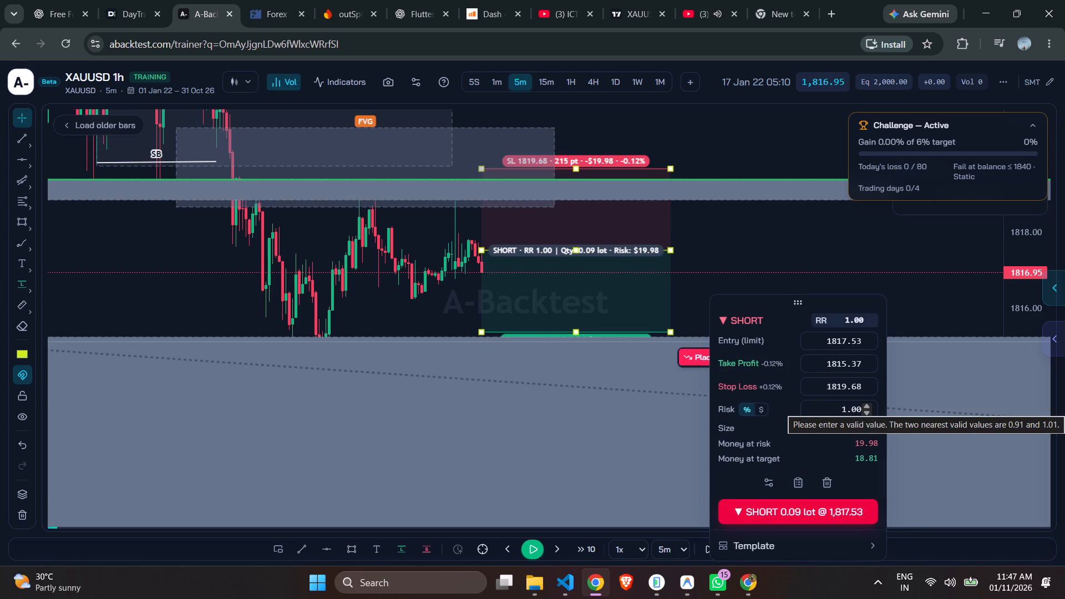
pyautogui.click(851, 408)
pyautogui.click(844, 408)
pyautogui.click(844, 408)
pyautogui.click(844, 408)
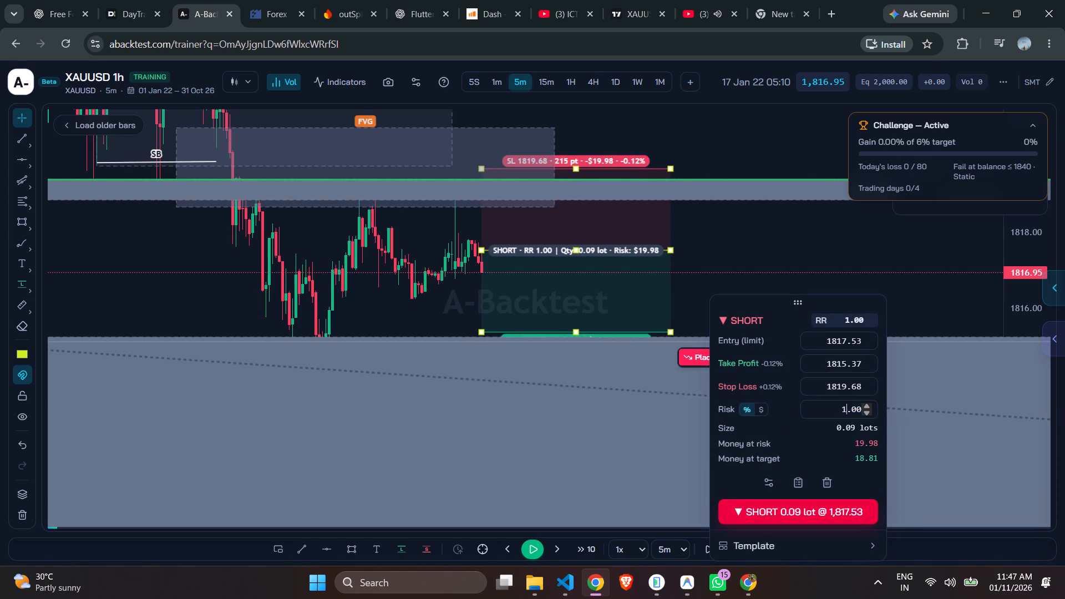
pyautogui.press('BackSpace')
pyautogui.press('5')
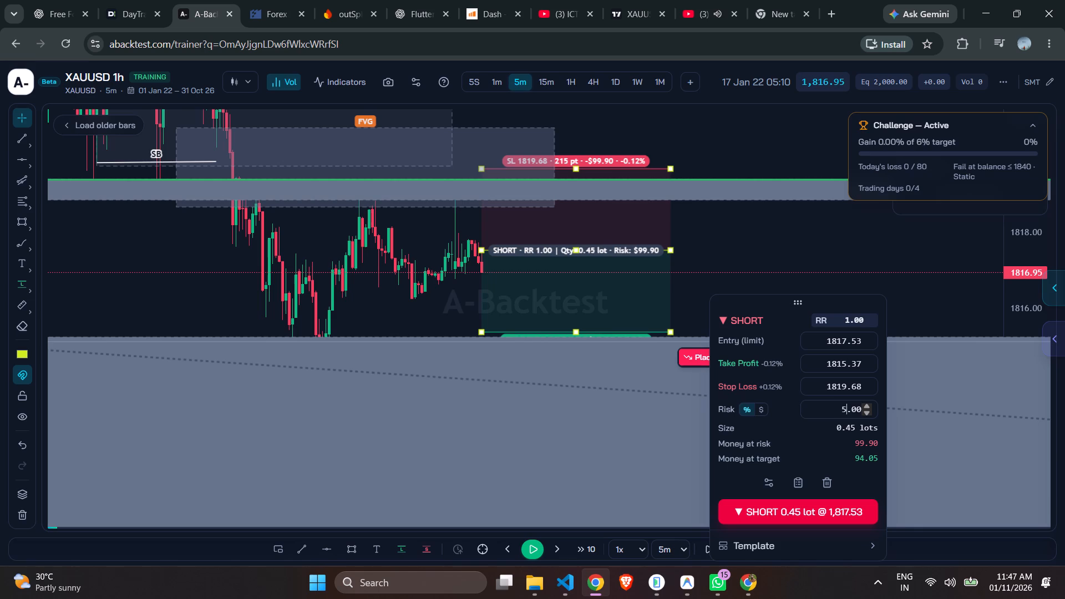
# Set the short order's RR to 2.00 and submit it for 0.45 lot at 1,817.53.
pyautogui.click(836, 321)
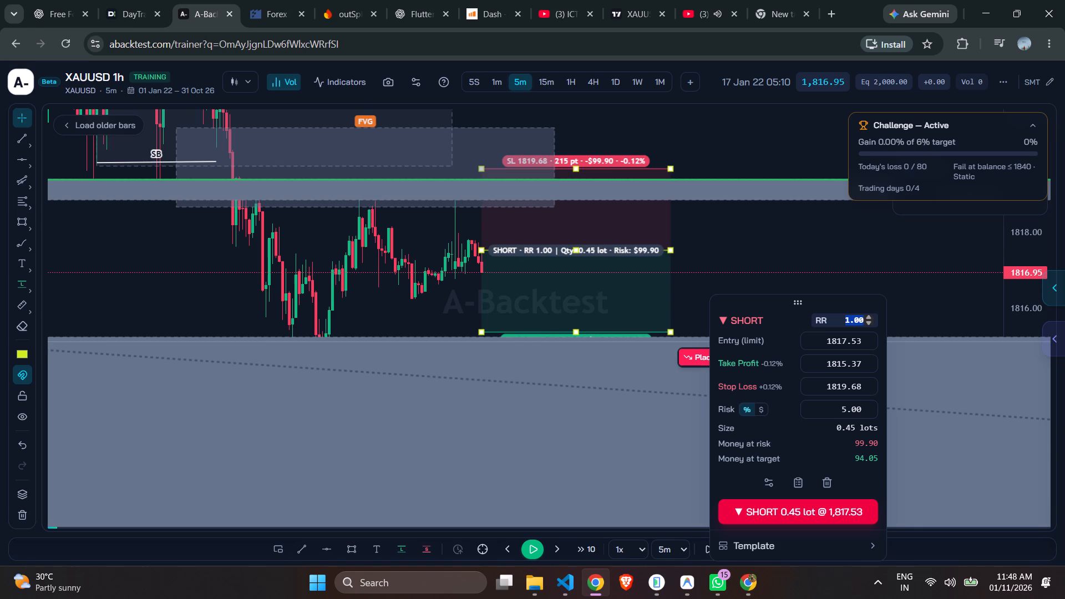
pyautogui.click(850, 318)
pyautogui.press('BackSpace')
pyautogui.press('2')
pyautogui.click(835, 515)
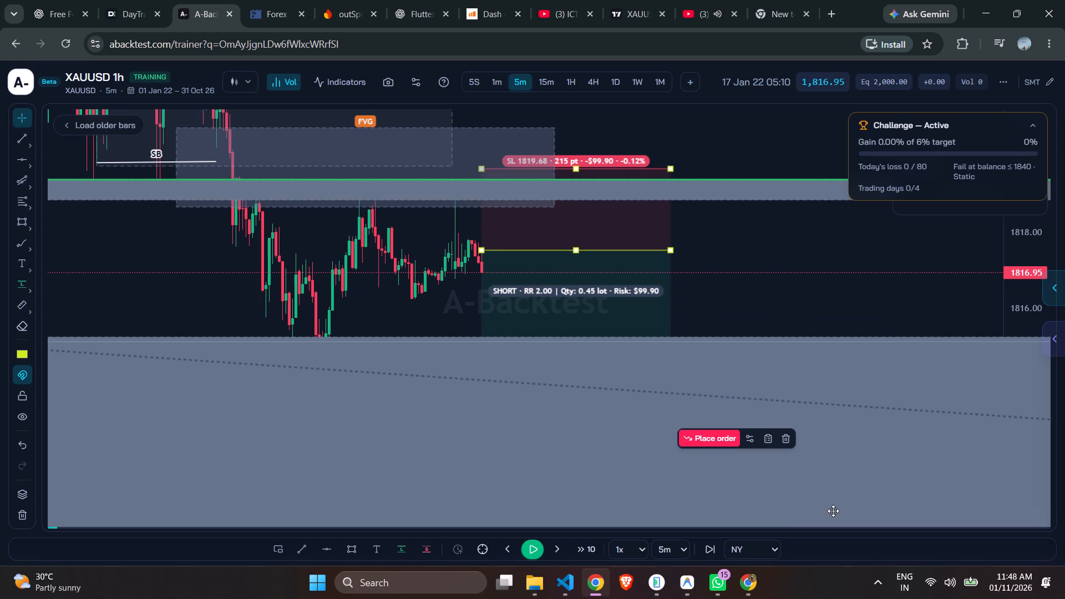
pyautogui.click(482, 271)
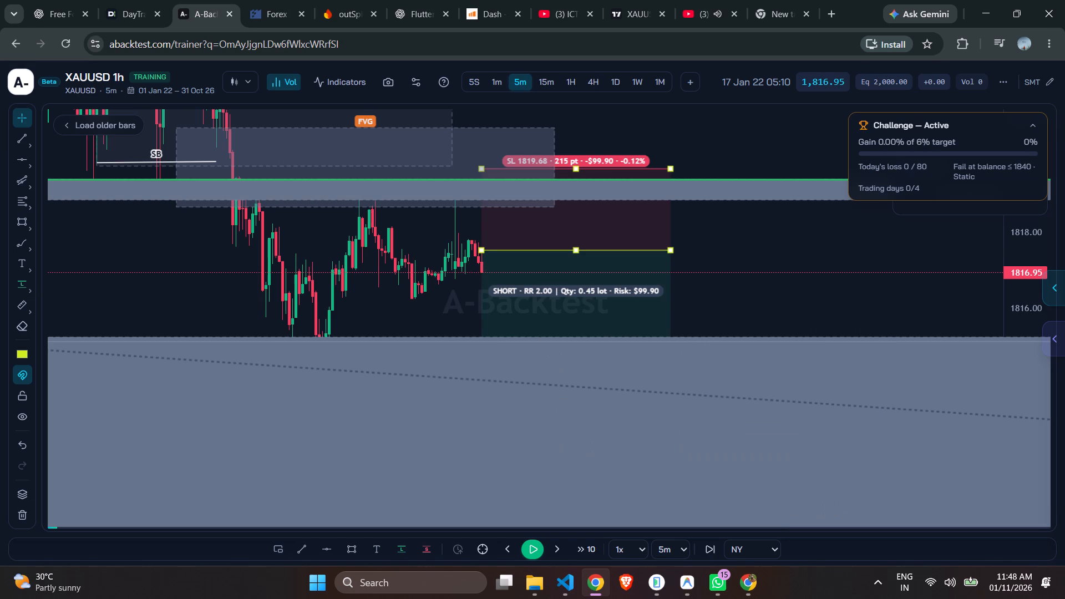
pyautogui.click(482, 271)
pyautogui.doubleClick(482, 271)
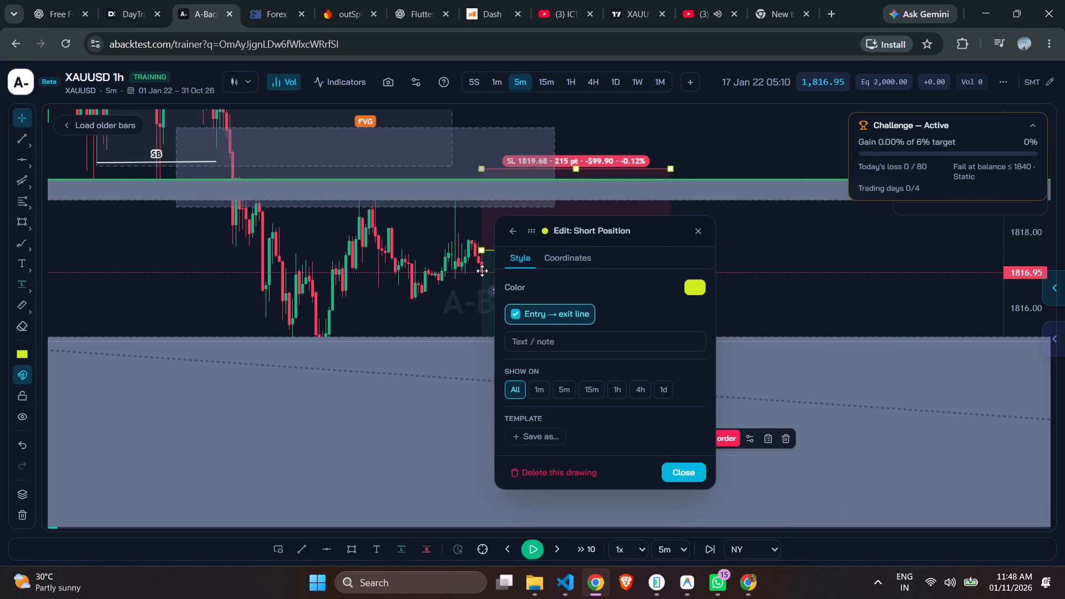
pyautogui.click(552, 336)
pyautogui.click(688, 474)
# Lower the short position's entry line to about 1817.2, within the latest candle, for an RR of 1.62.
pyautogui.moveTo(1028, 313); pyautogui.dragTo(1037, 139)
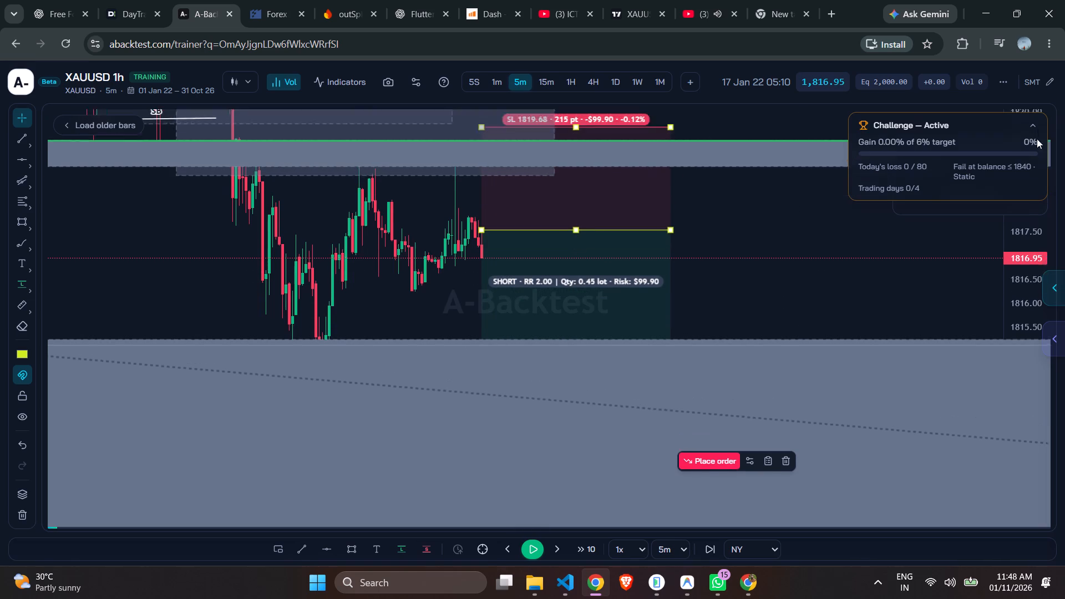
pyautogui.moveTo(1037, 139); pyautogui.dragTo(1038, 126)
pyautogui.scroll(5, 804, 209)
pyautogui.moveTo(743, 201); pyautogui.dragTo(942, 241)
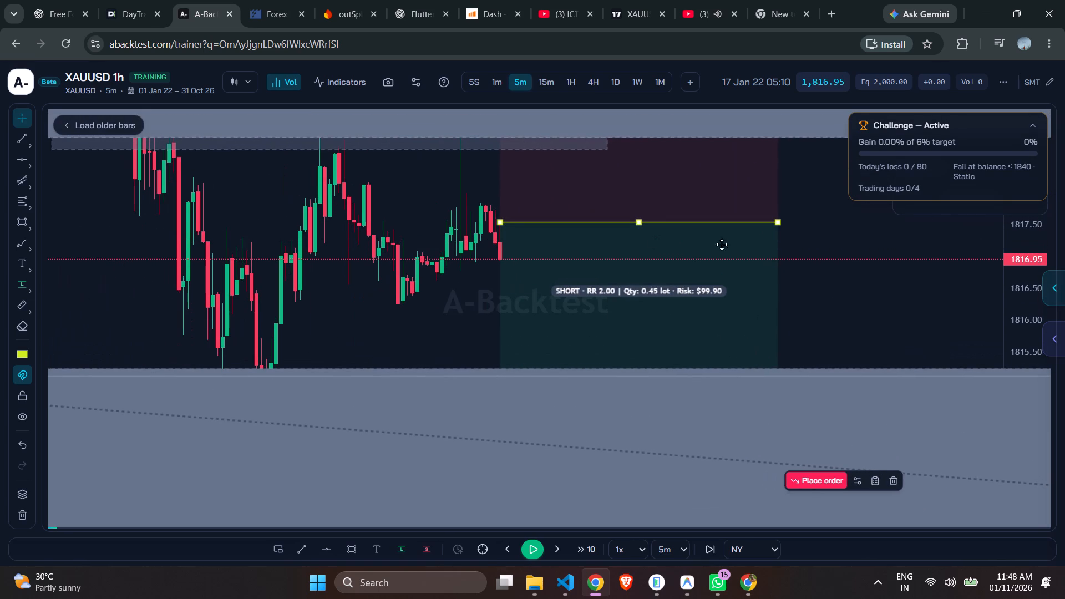
pyautogui.click(499, 253)
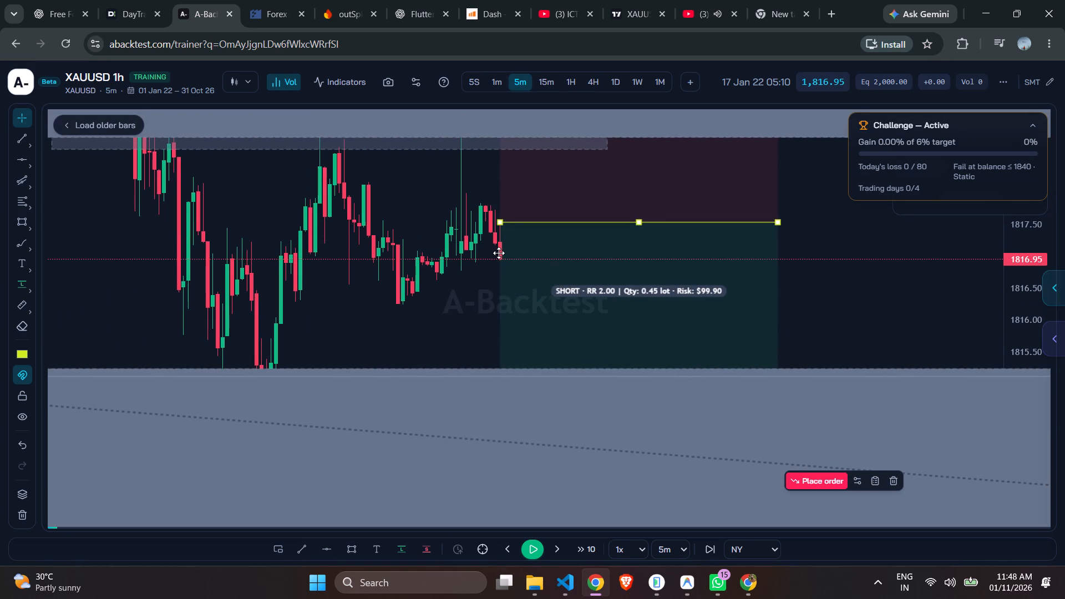
pyautogui.moveTo(503, 224); pyautogui.dragTo(506, 247)
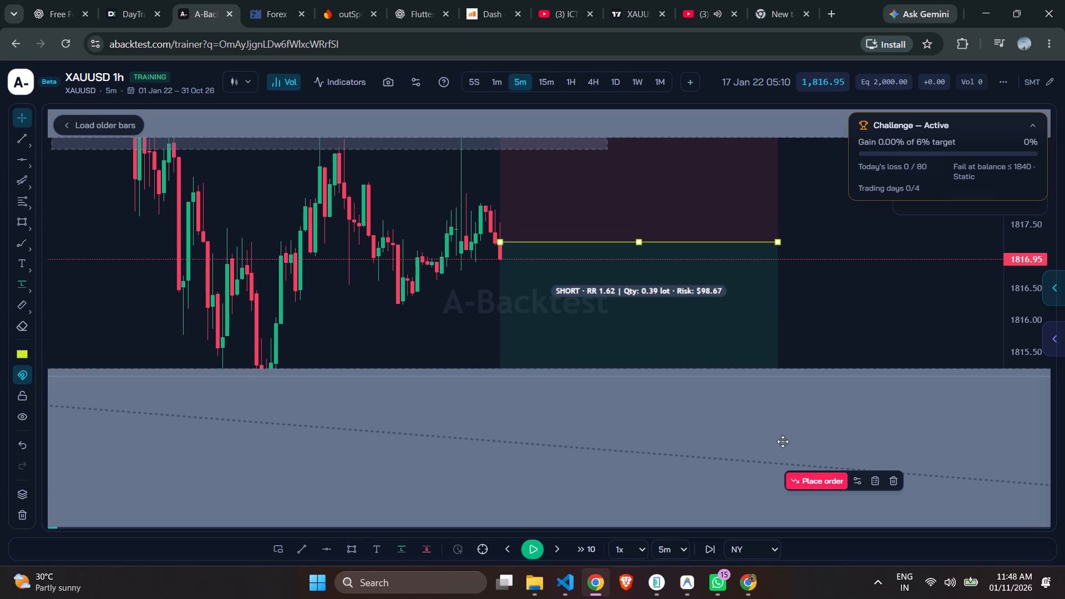
# Open the order form for the adjusted short position and submit the order for 0.39 lot.
pyautogui.click(804, 483)
pyautogui.click(917, 515)
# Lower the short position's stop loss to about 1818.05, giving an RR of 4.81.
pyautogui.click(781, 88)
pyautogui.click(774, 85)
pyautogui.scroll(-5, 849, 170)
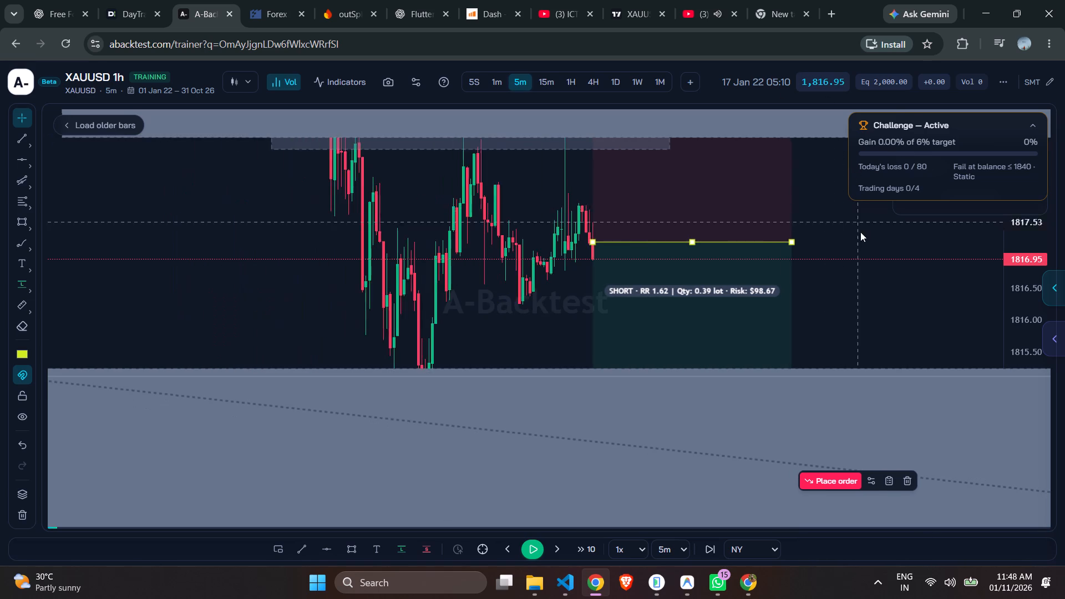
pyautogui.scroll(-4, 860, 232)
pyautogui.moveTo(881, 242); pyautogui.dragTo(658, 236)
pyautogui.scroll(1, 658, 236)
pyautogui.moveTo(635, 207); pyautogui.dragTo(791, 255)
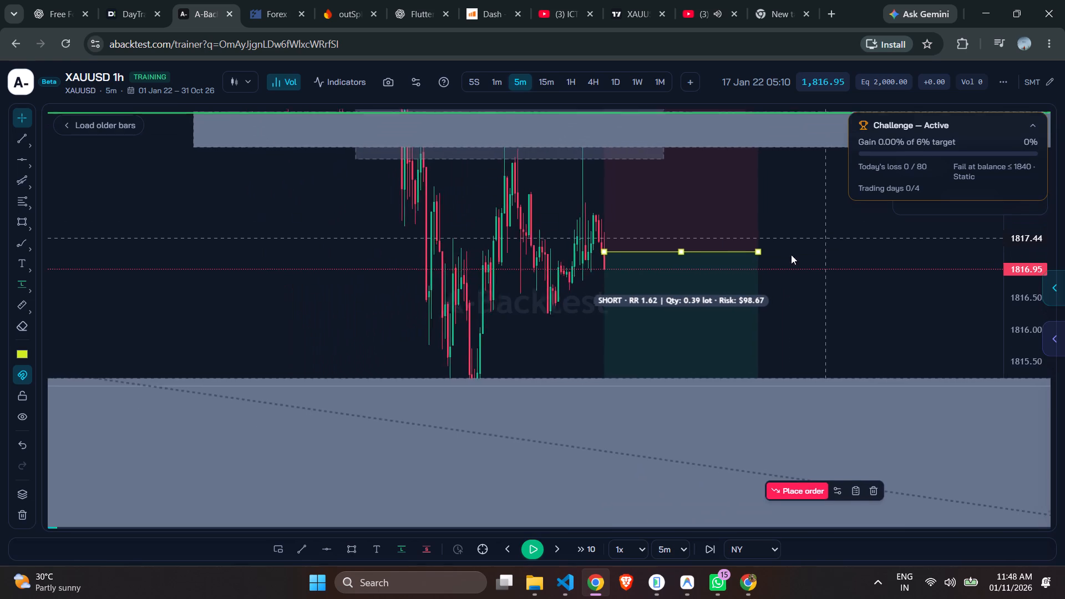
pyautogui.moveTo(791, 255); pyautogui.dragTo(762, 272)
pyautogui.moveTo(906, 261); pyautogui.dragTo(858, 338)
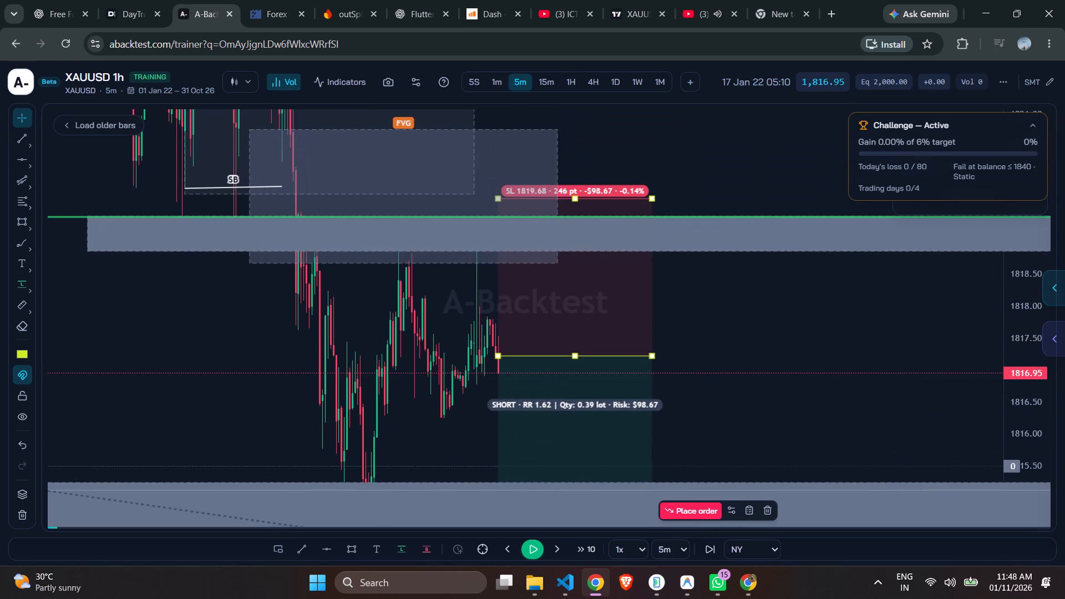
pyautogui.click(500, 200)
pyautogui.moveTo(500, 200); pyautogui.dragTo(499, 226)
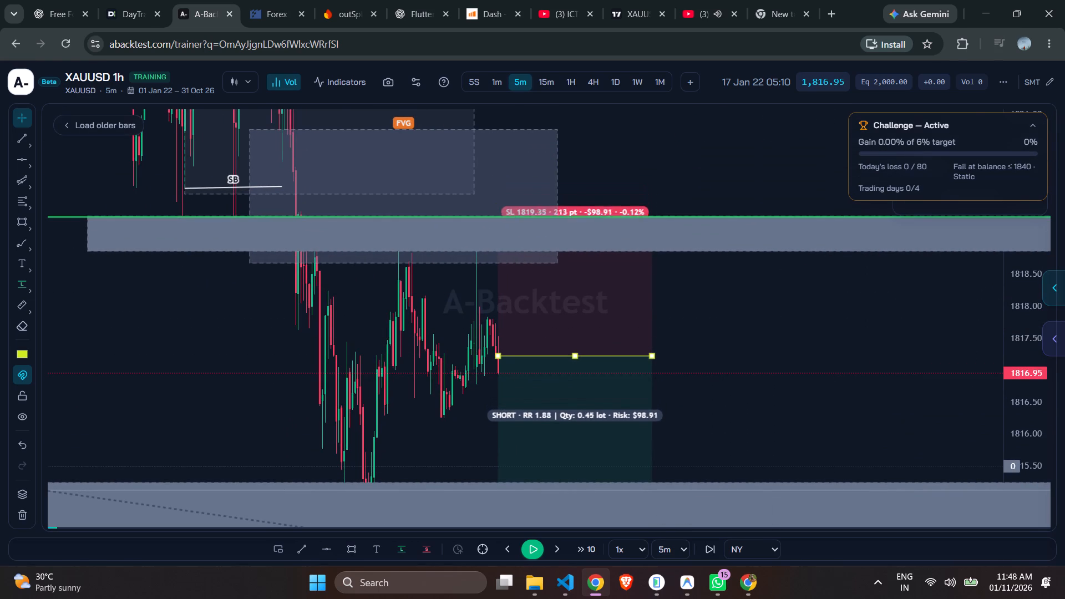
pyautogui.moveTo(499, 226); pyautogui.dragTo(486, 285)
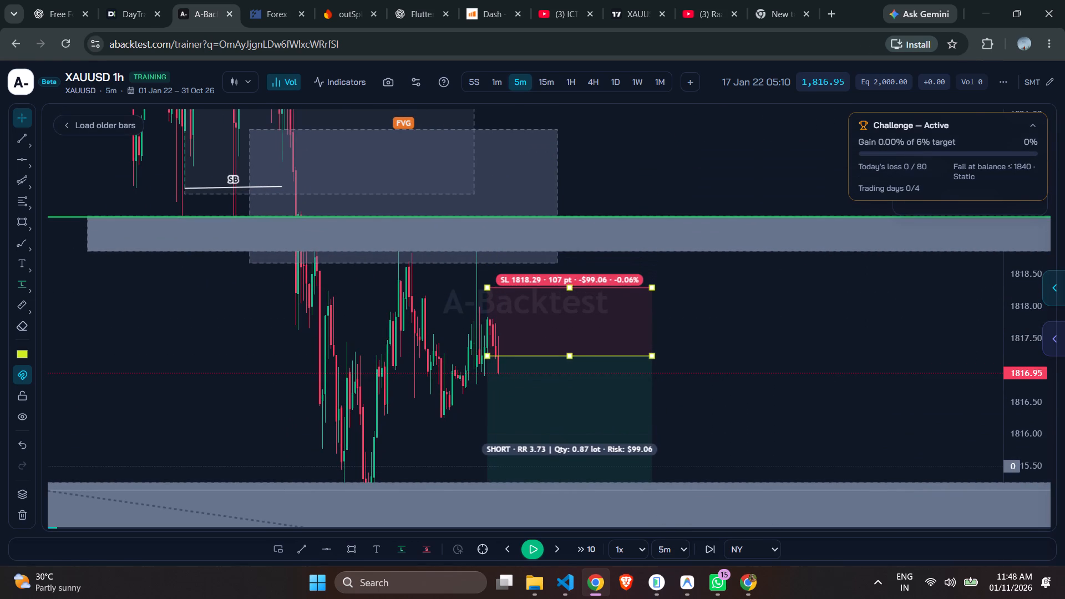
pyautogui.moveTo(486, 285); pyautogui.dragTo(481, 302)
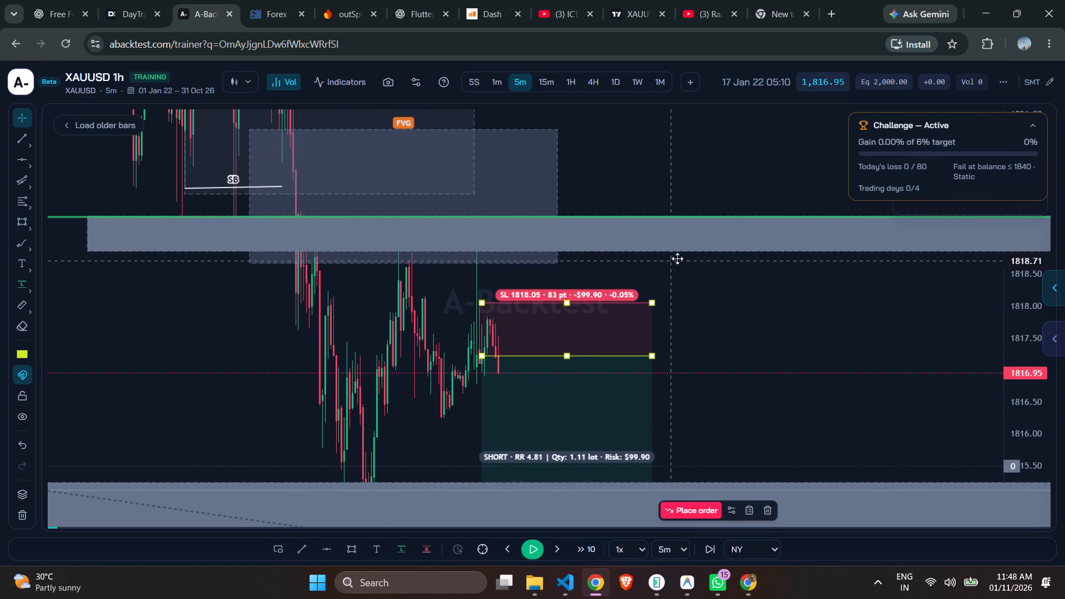
# Raise the short position's stop loss to about 1819.55, just above the green horizontal line, for an RR of 1.71.
pyautogui.moveTo(668, 293); pyautogui.dragTo(719, 293)
pyautogui.moveTo(528, 302); pyautogui.dragTo(524, 296)
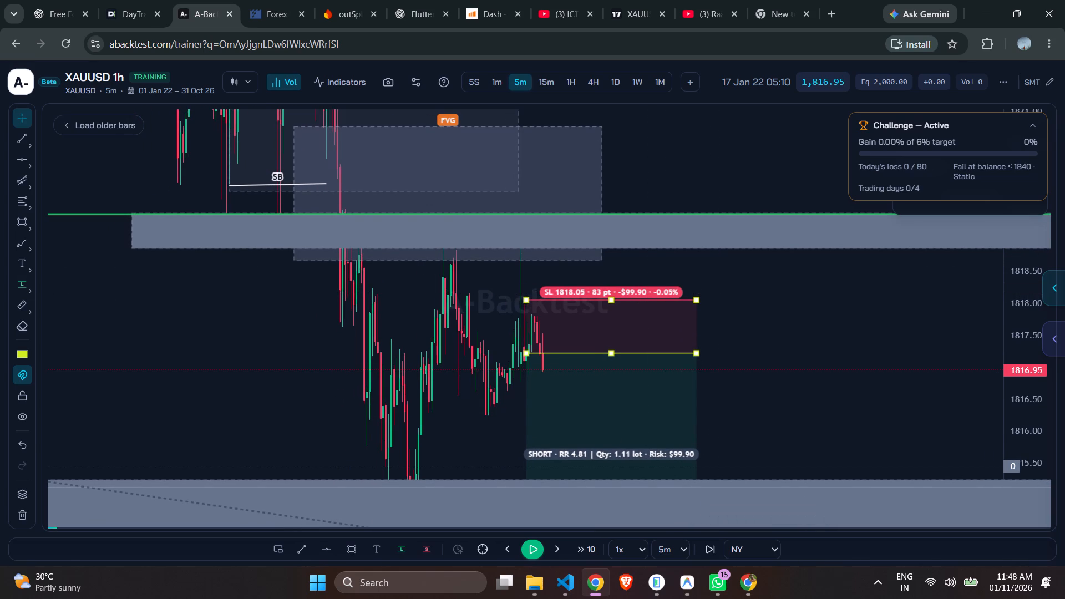
pyautogui.moveTo(524, 296); pyautogui.dragTo(537, 204)
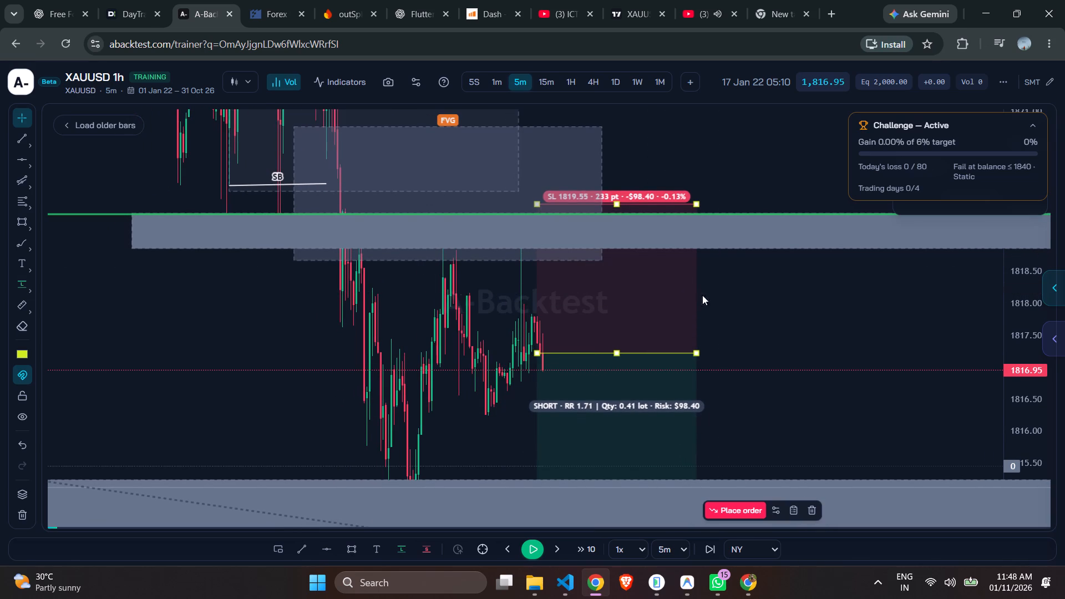
# Reduce the background opacity of the large FVG rectangle below price so the candles behind it show through.
pyautogui.scroll(2, 749, 299)
pyautogui.moveTo(827, 349); pyautogui.dragTo(831, 256)
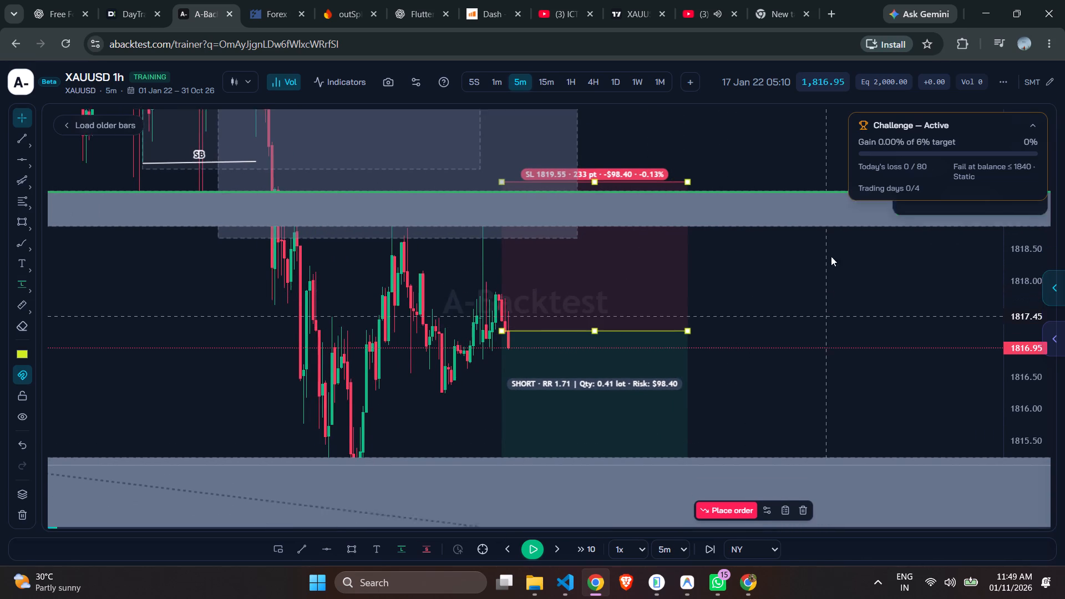
pyautogui.moveTo(831, 256); pyautogui.dragTo(834, 247)
pyautogui.moveTo(1033, 241); pyautogui.dragTo(1006, 357)
pyautogui.scroll(-2, 926, 328)
pyautogui.scroll(1, 926, 328)
pyautogui.scroll(-2, 926, 328)
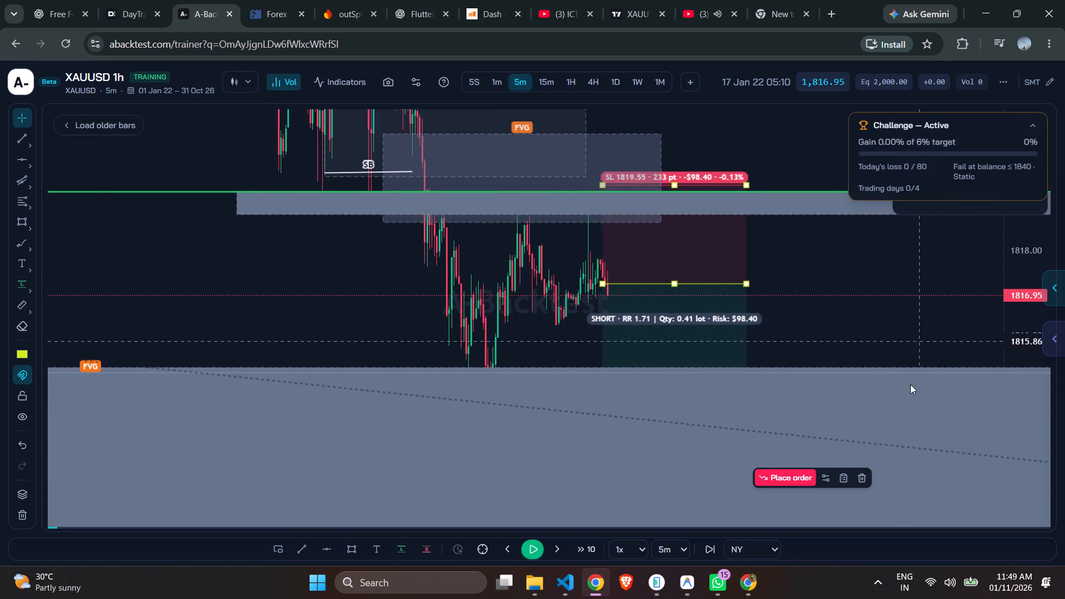
pyautogui.click(907, 366)
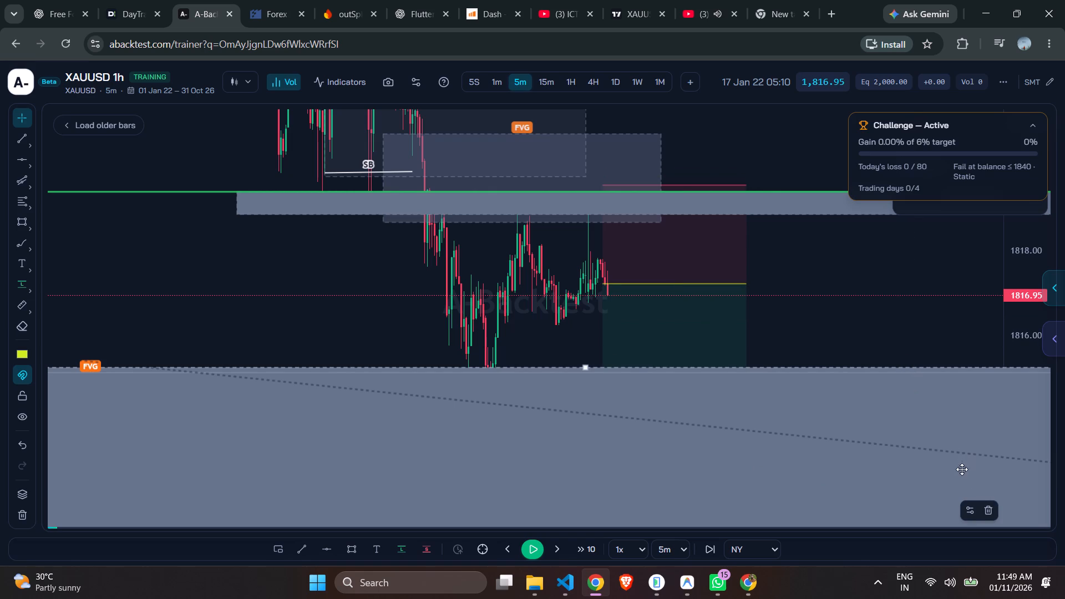
pyautogui.click(969, 507)
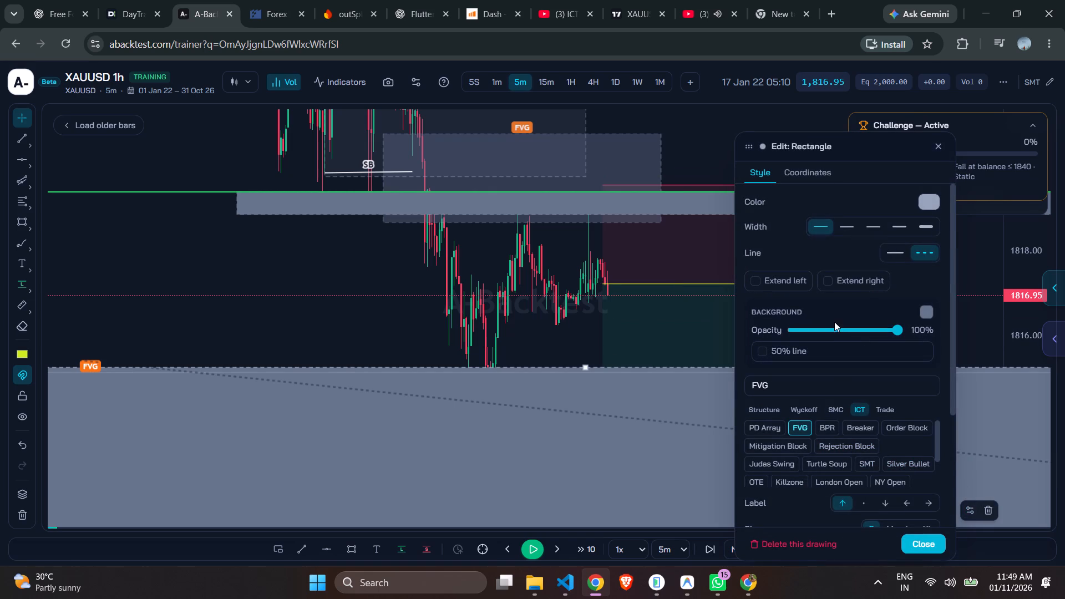
pyautogui.click(834, 322)
pyautogui.click(824, 327)
pyautogui.click(569, 322)
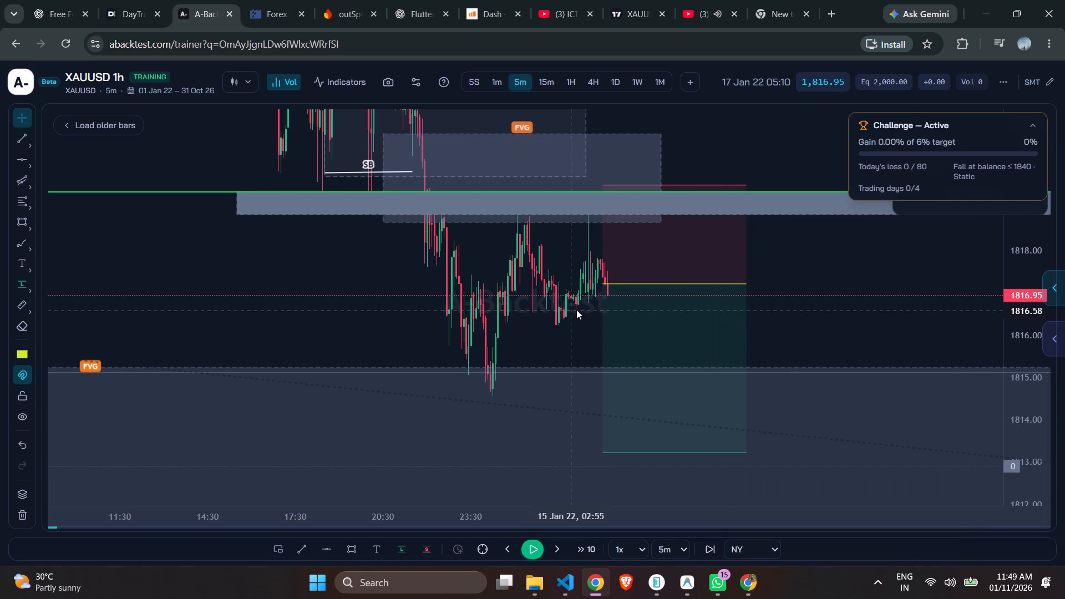
# Play the 5-minute replay forward and pause it at 17 Jan 22 06:40.
pyautogui.moveTo(576, 309); pyautogui.dragTo(509, 311)
pyautogui.moveTo(1029, 284); pyautogui.dragTo(1026, 390)
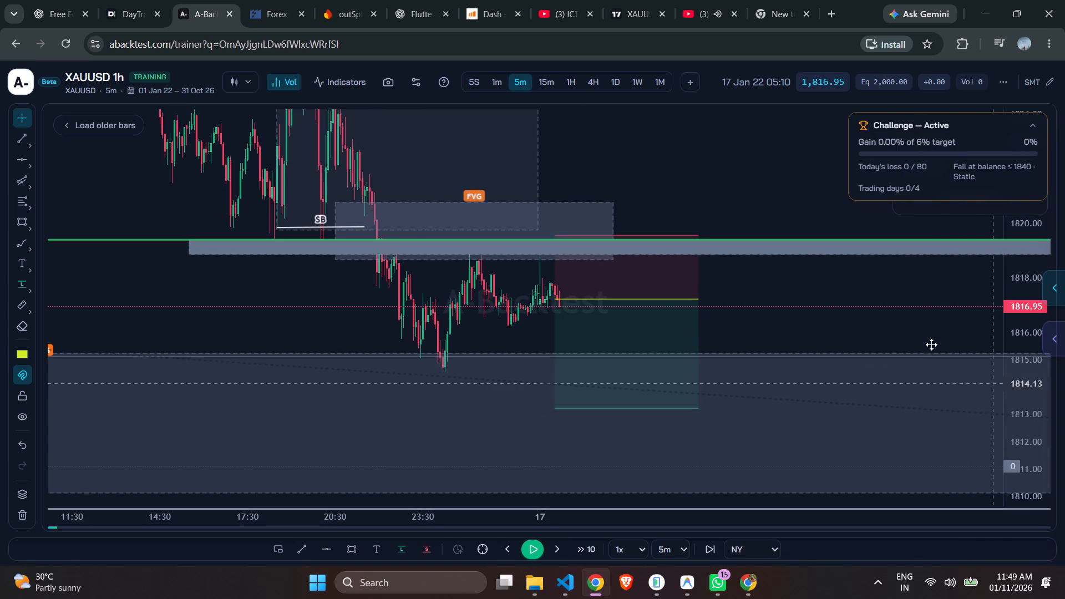
pyautogui.moveTo(1040, 322); pyautogui.dragTo(1032, 288)
pyautogui.click(530, 553)
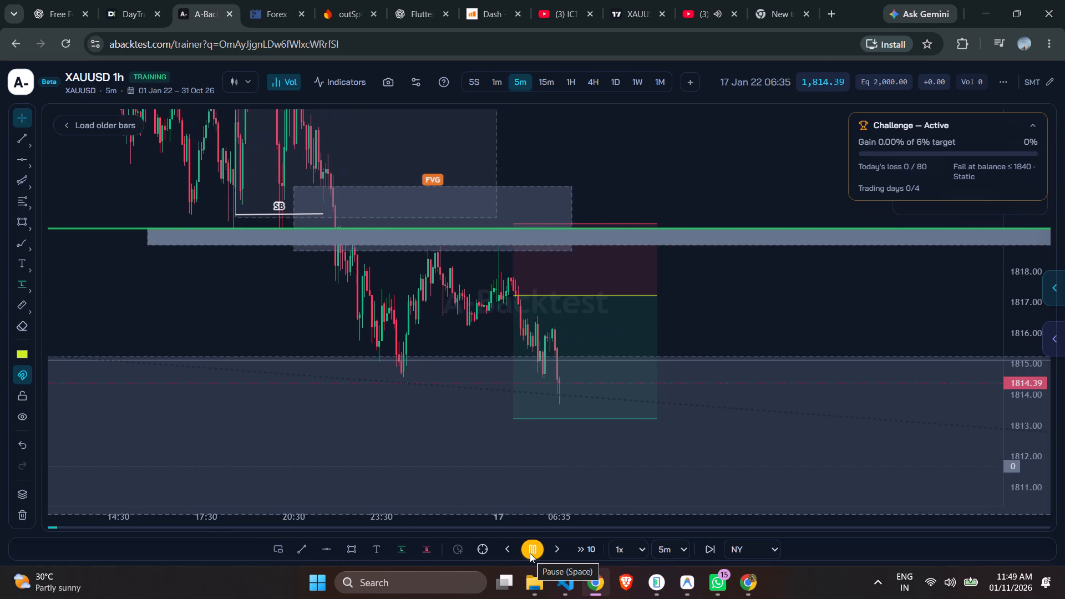
pyautogui.click(530, 553)
# Extend the short position's take profit down to about 1812.55 for an RR of 2.00.
pyautogui.scroll(-4, 795, 277)
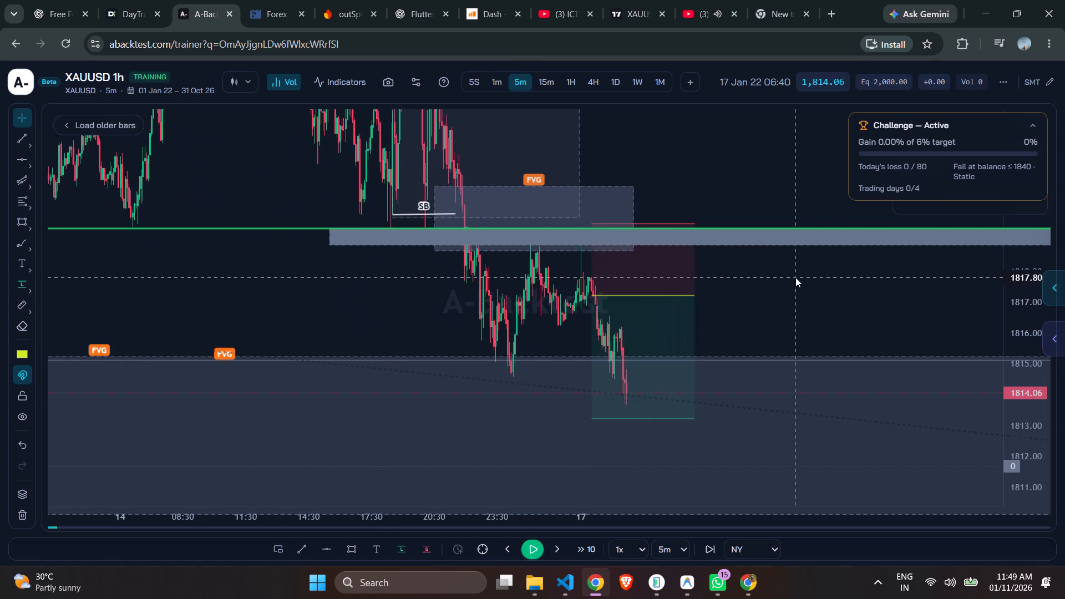
pyautogui.moveTo(1015, 304); pyautogui.dragTo(1015, 407)
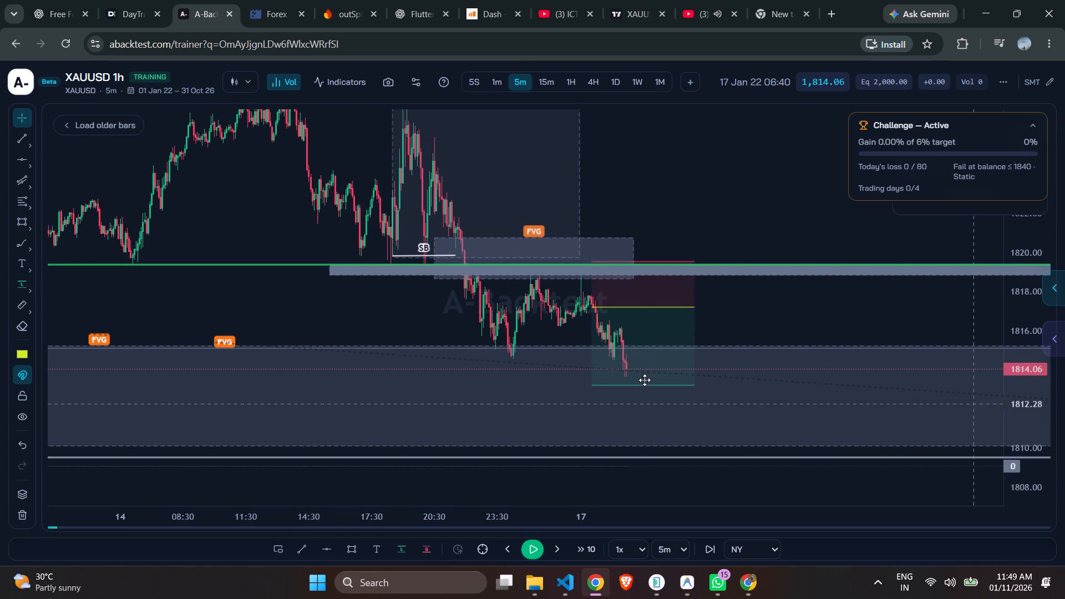
pyautogui.click(645, 384)
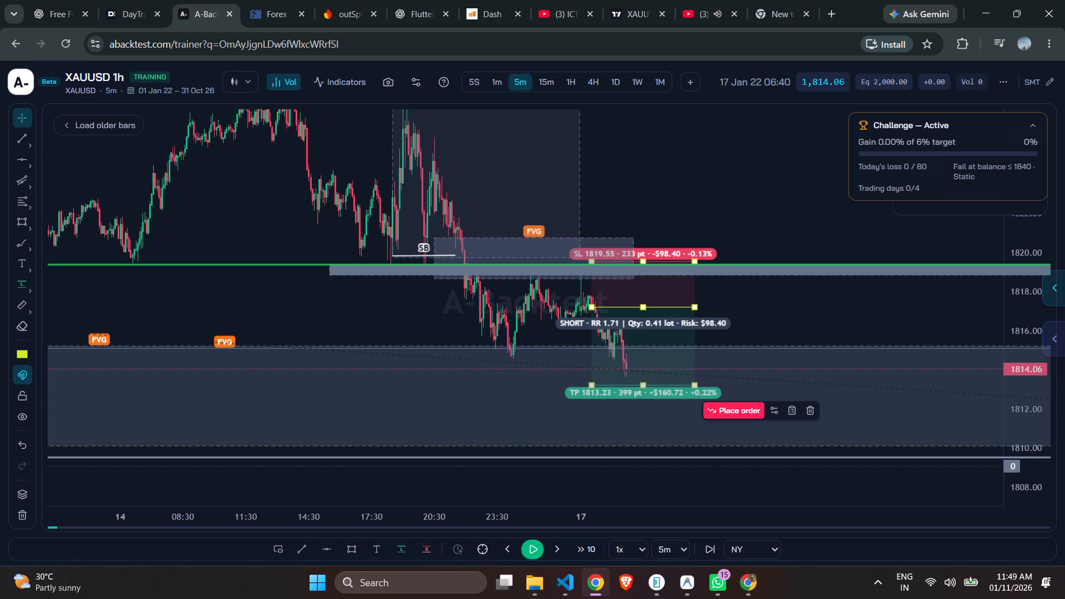
pyautogui.moveTo(645, 386); pyautogui.dragTo(646, 398)
pyautogui.click(633, 501)
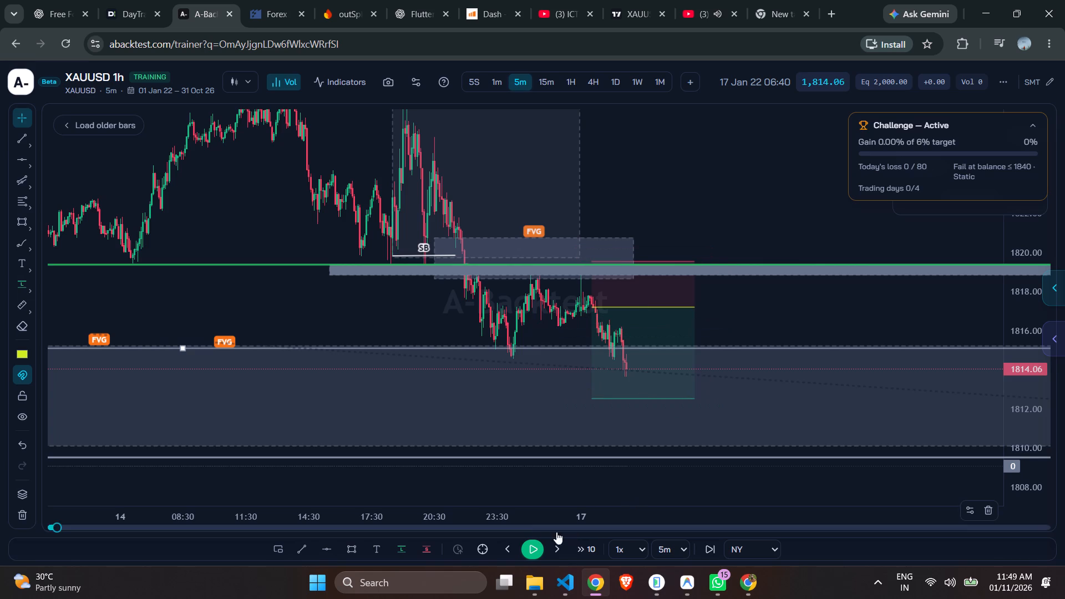
# Resume the 5-minute replay and pause it at 17 Jan 22 10:15.
pyautogui.click(534, 543)
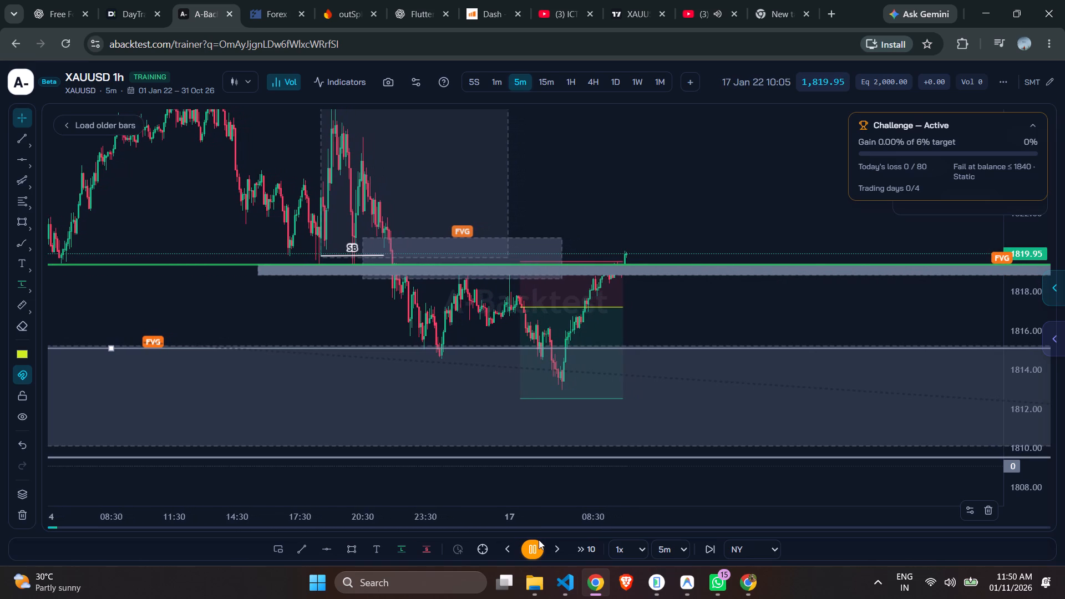
pyautogui.click(538, 549)
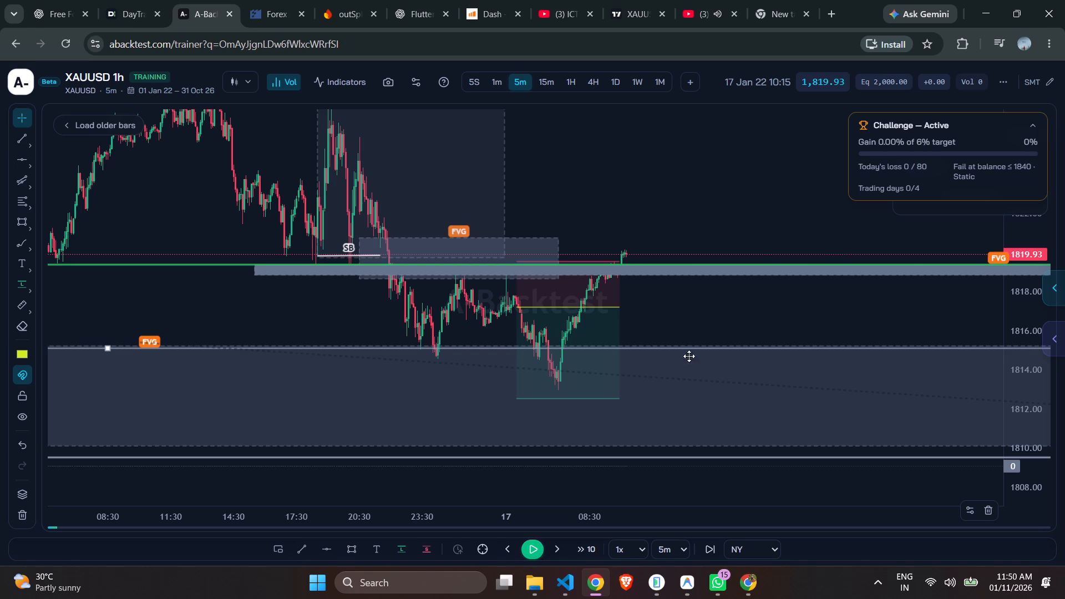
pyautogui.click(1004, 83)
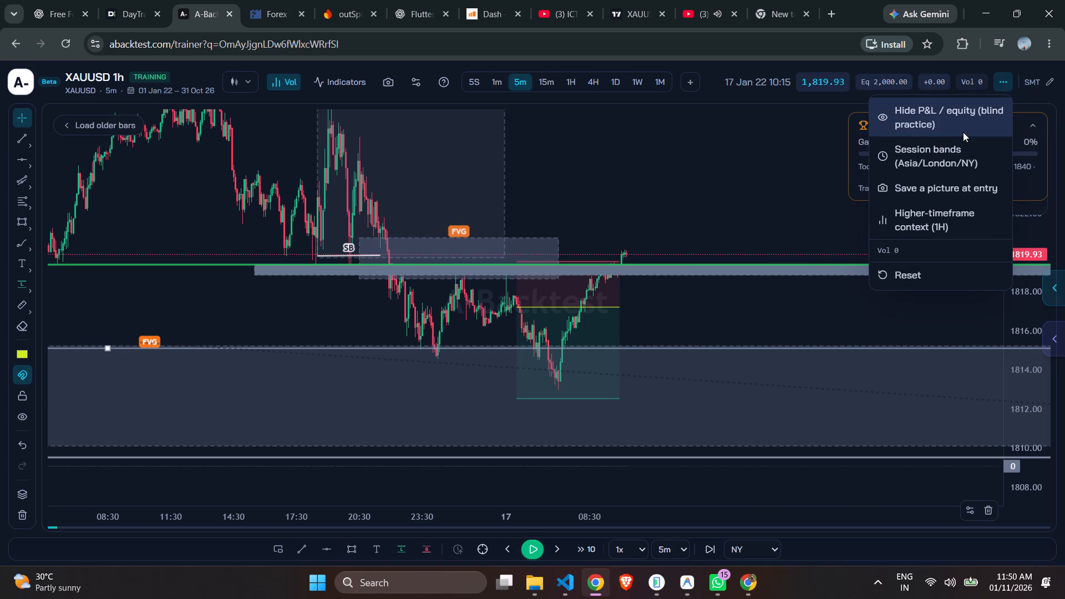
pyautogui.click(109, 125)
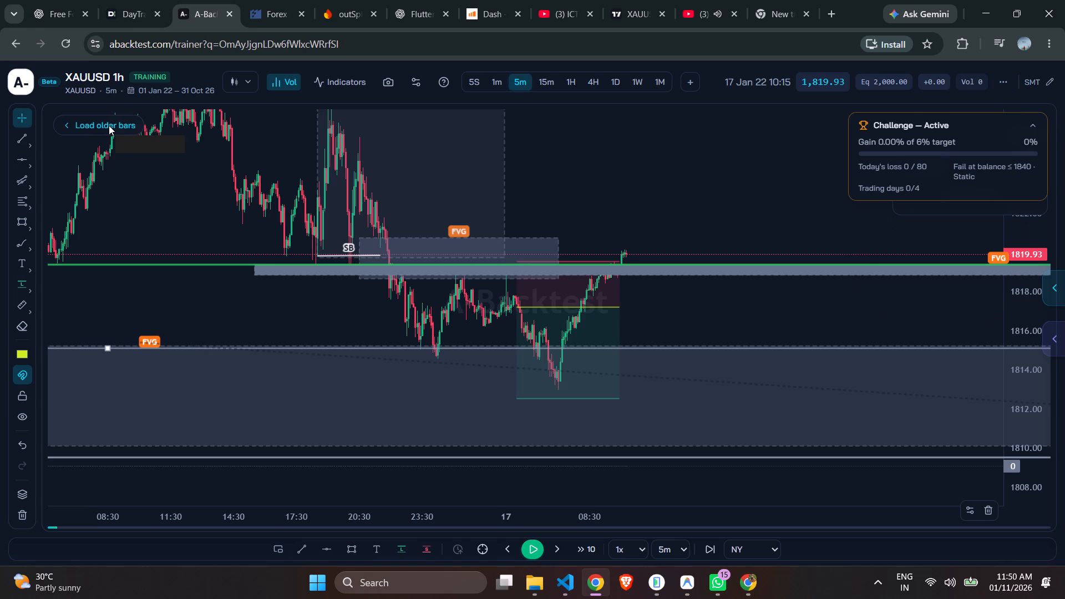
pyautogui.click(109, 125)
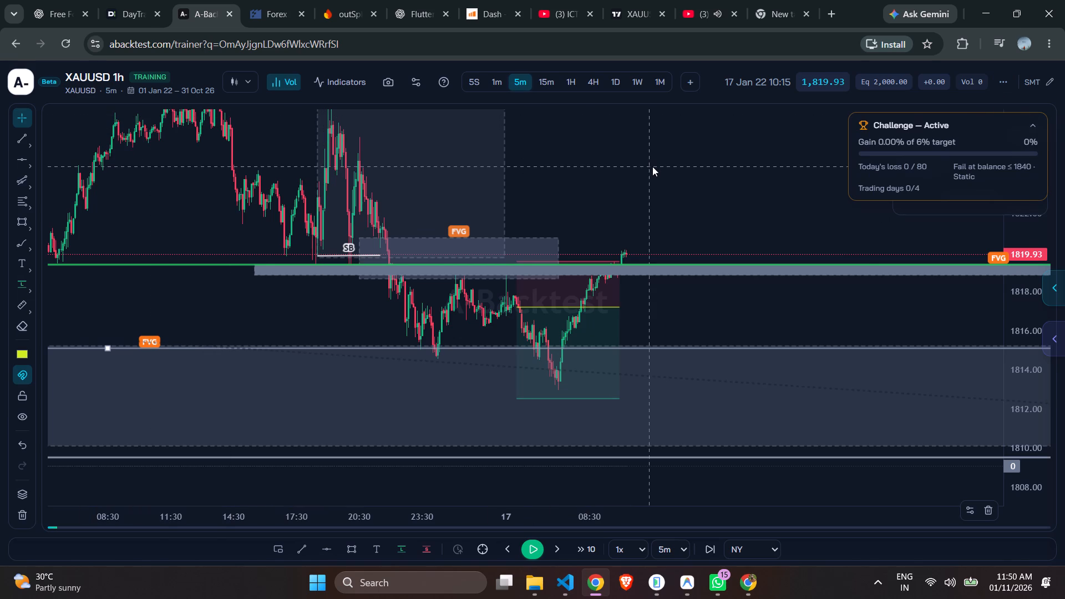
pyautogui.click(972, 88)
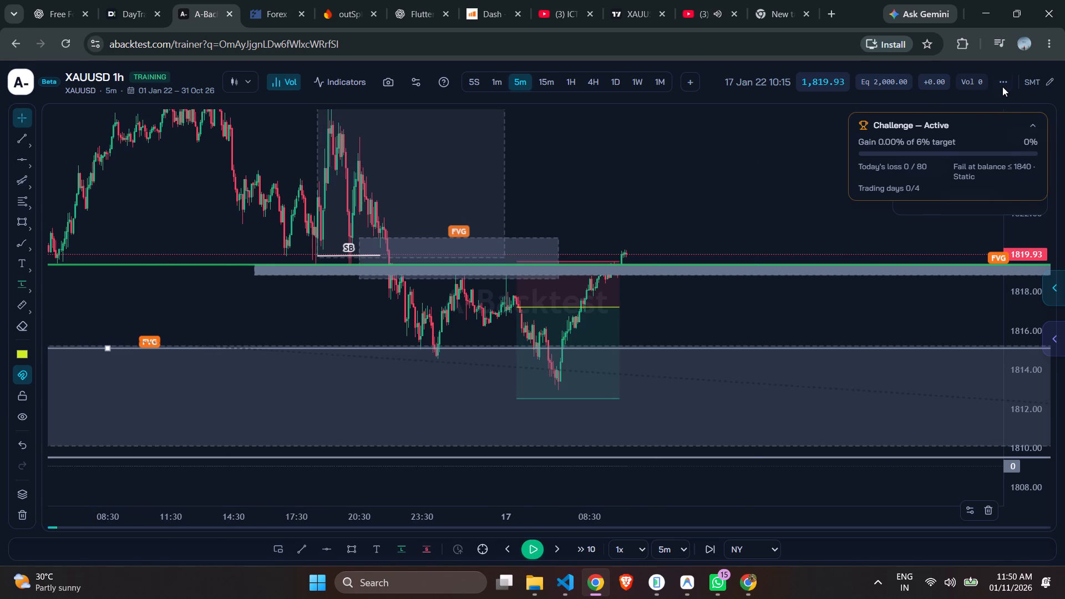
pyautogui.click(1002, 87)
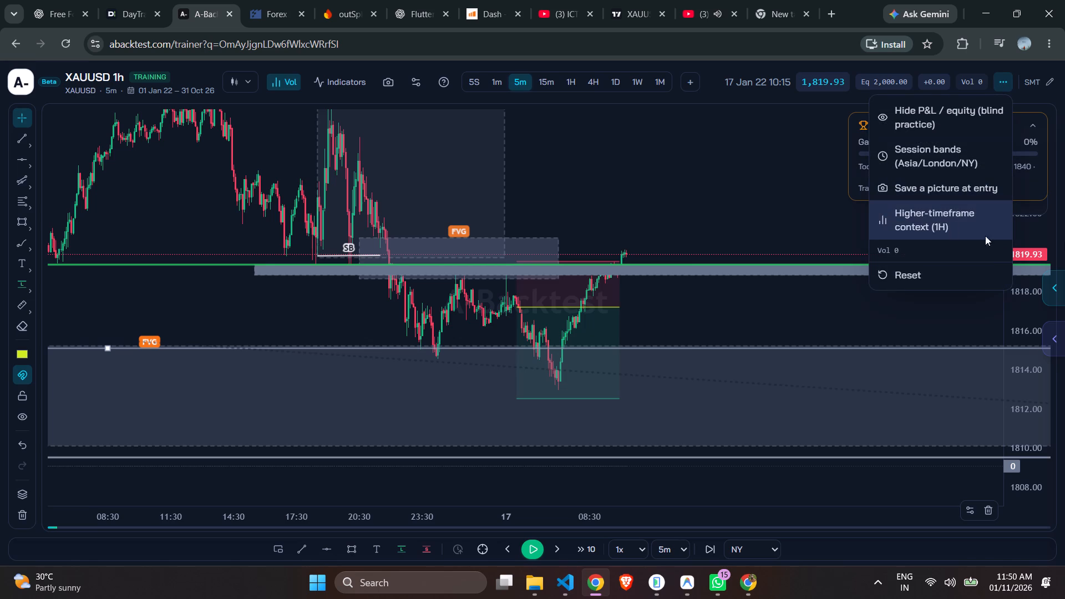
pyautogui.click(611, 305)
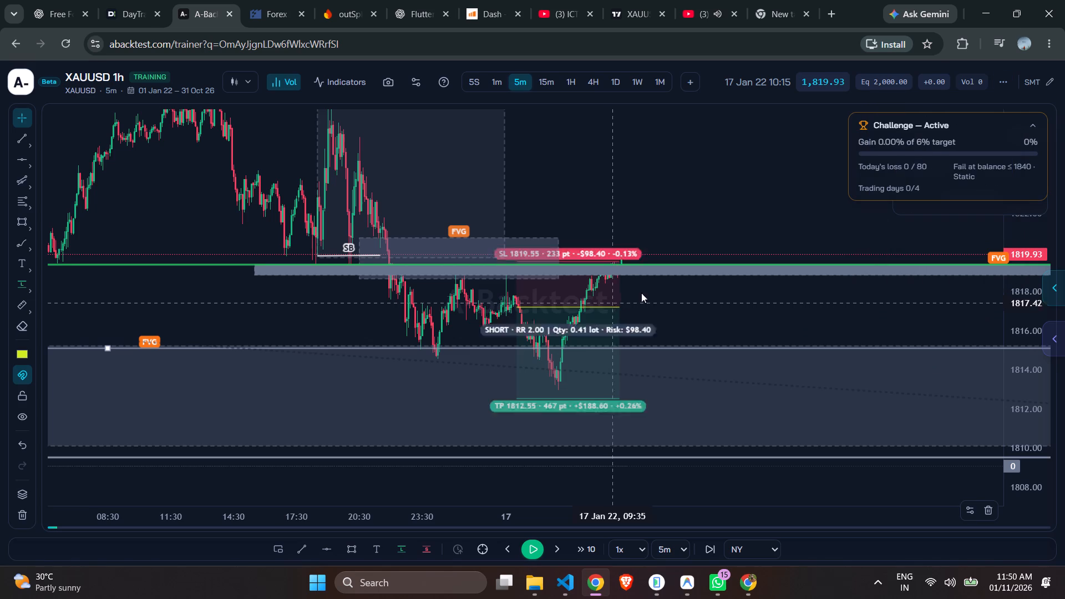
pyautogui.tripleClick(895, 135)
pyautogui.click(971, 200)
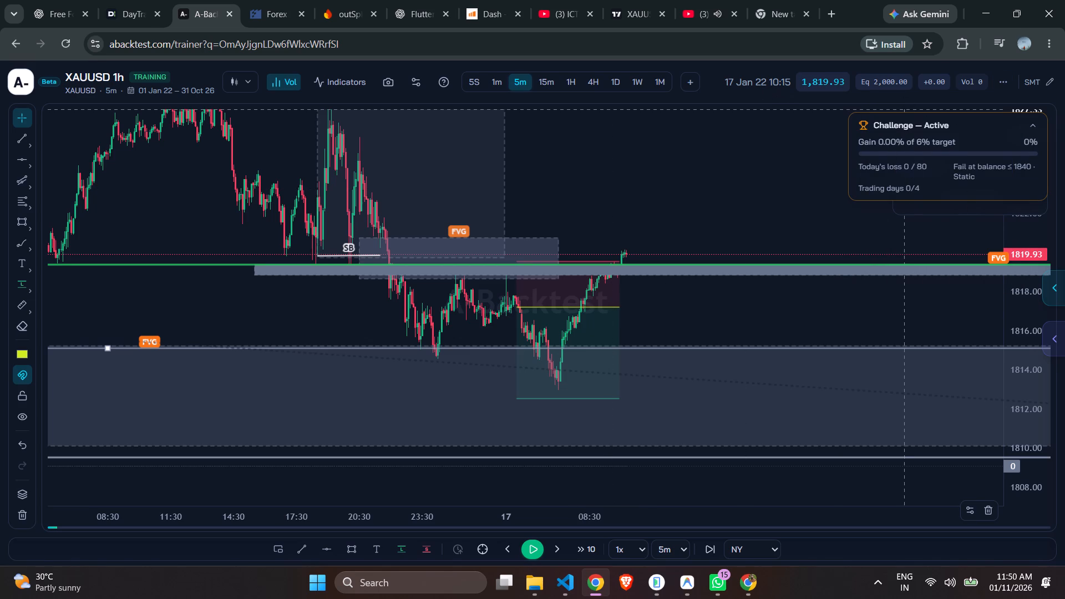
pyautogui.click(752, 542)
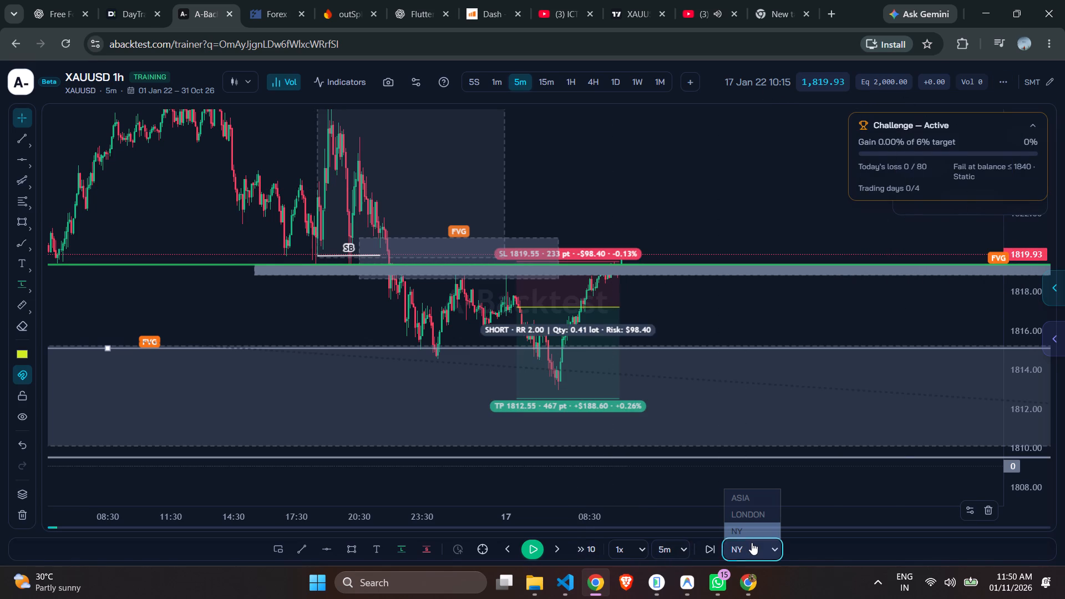
# Advance the replay by 10 bars to 17 Jan 22 11:05.
pyautogui.click(589, 552)
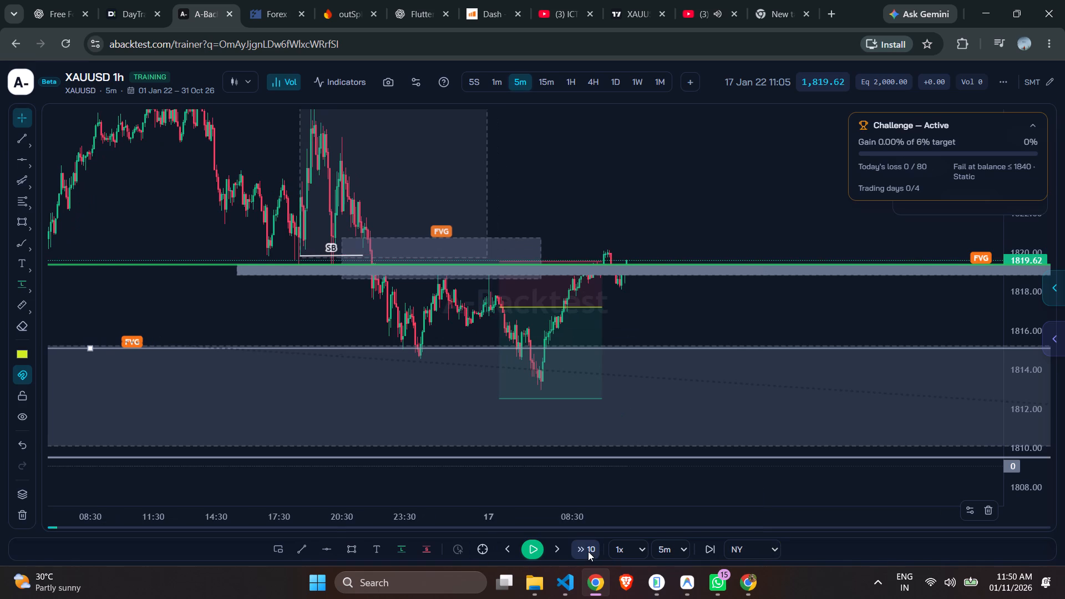
# Examine the latest 5-minute candles around the green line and the grey FVG band near the short position's stop loss.
pyautogui.moveTo(1017, 357); pyautogui.dragTo(1001, 211)
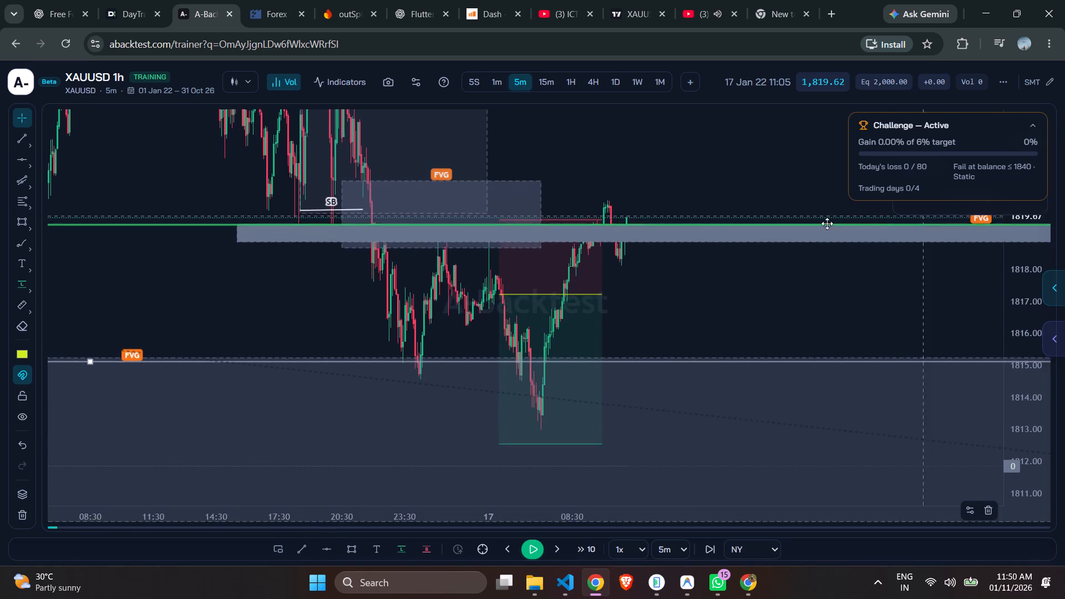
pyautogui.scroll(6, 714, 224)
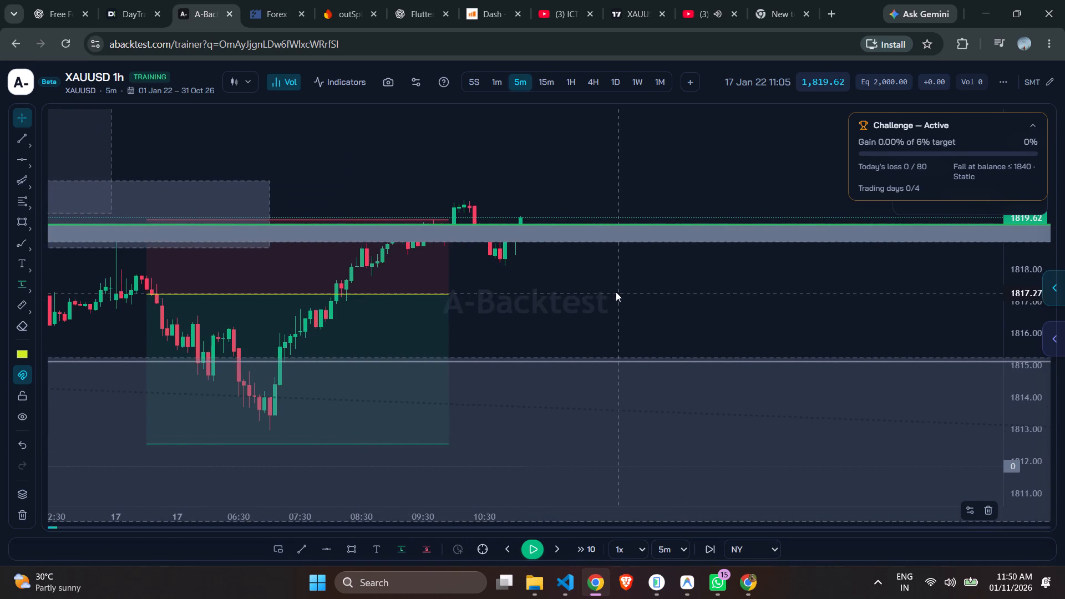
pyautogui.scroll(2, 616, 292)
pyautogui.scroll(-5, 618, 285)
pyautogui.scroll(1, 613, 281)
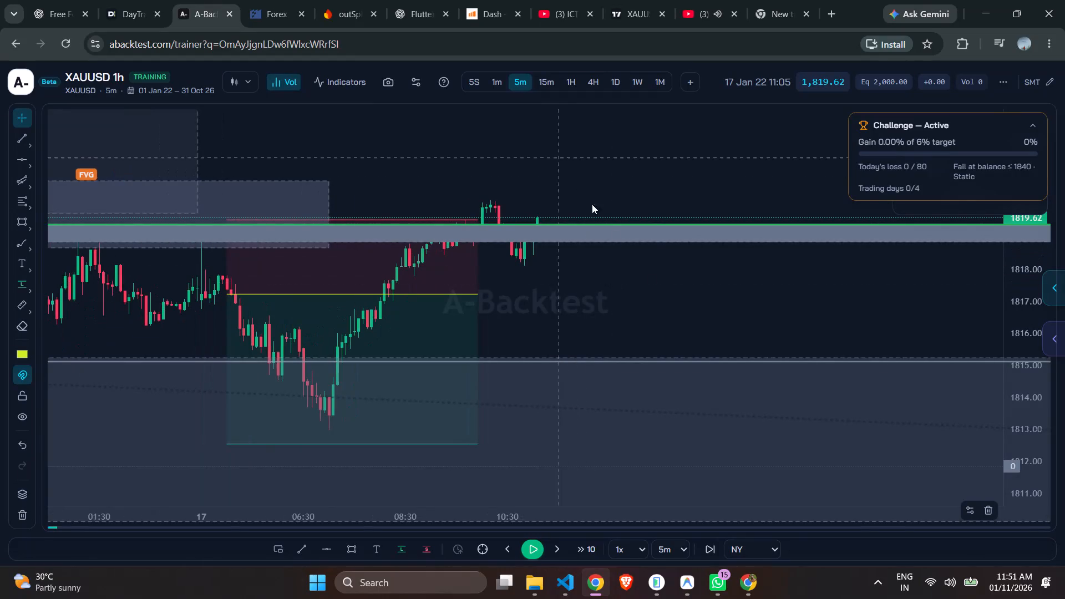
pyautogui.scroll(-2, 657, 278)
pyautogui.moveTo(652, 260); pyautogui.dragTo(541, 349)
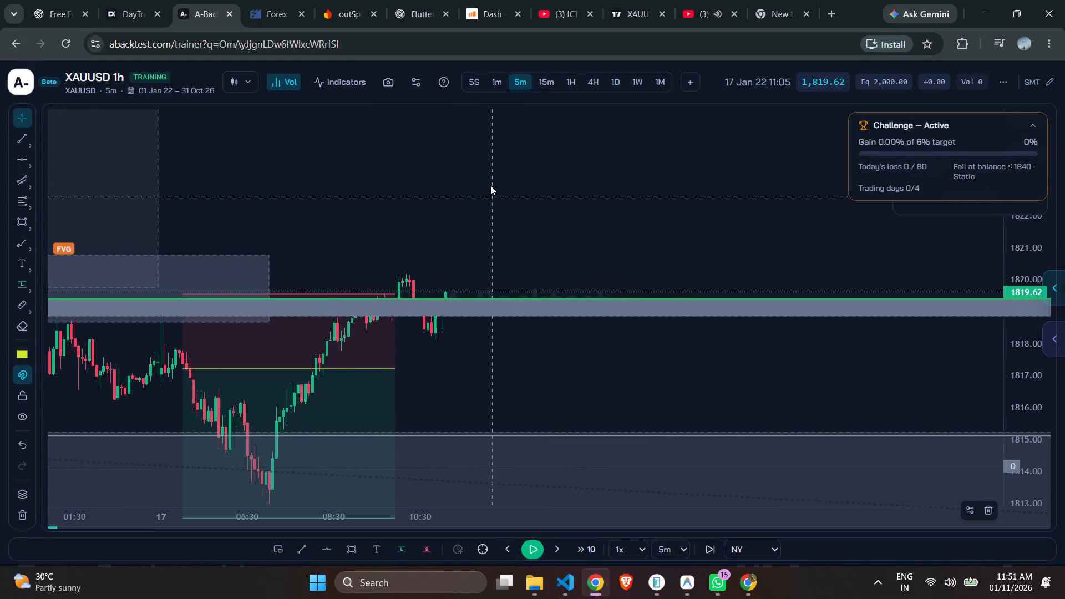
# Open the short position's pre-trade checklist and look through its style settings.
pyautogui.moveTo(494, 183); pyautogui.dragTo(691, 162)
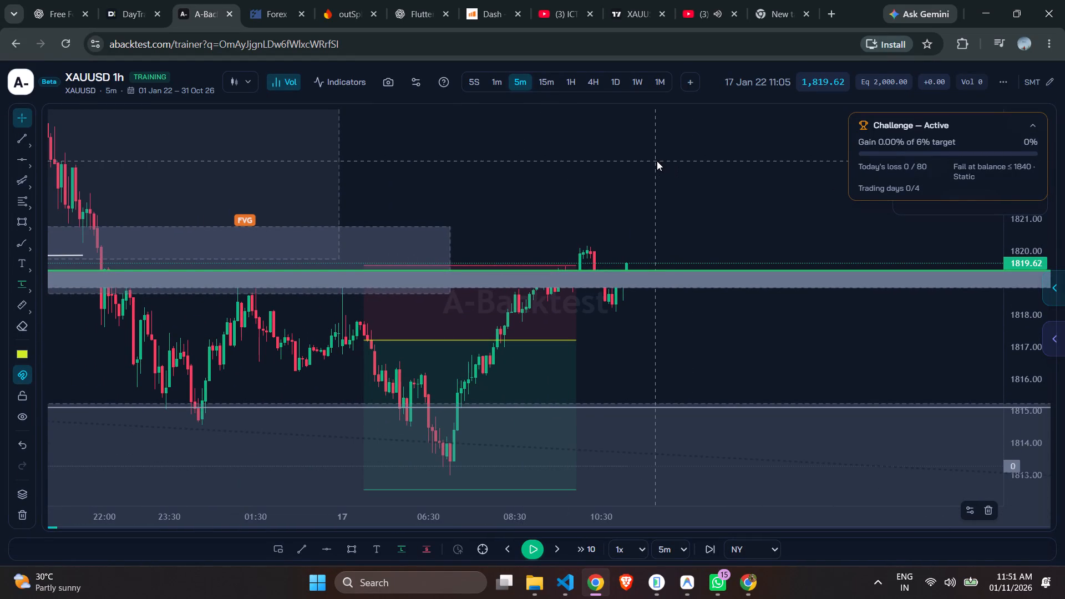
pyautogui.click(569, 348)
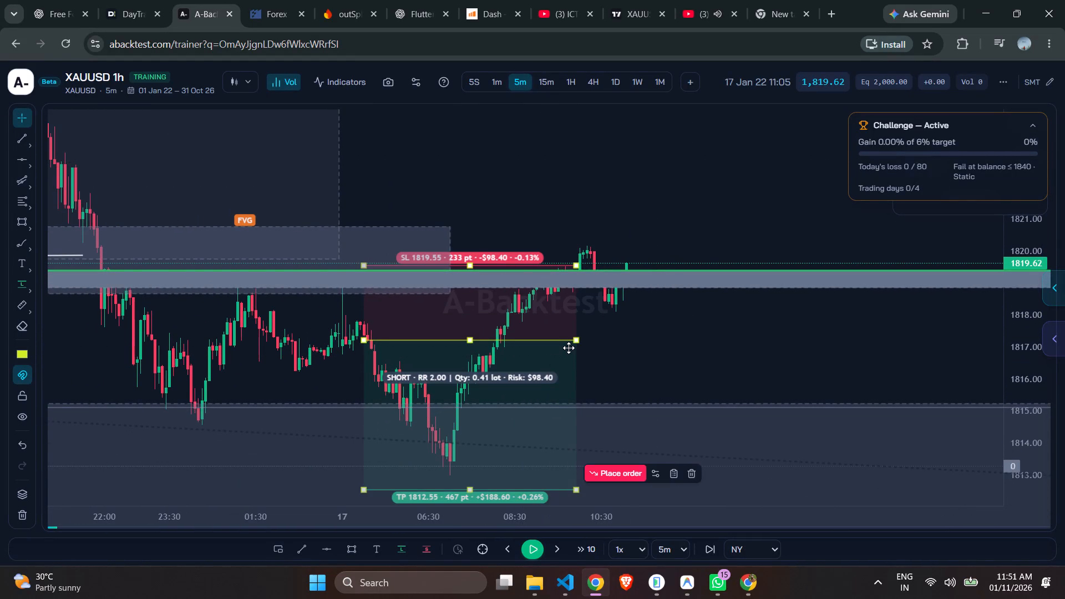
pyautogui.click(670, 473)
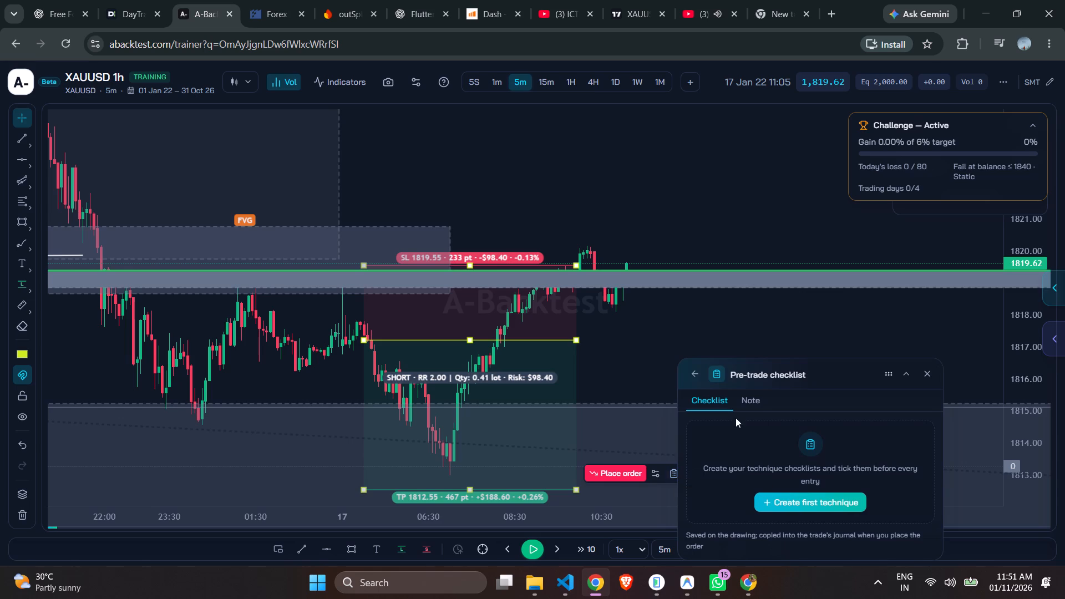
pyautogui.click(652, 476)
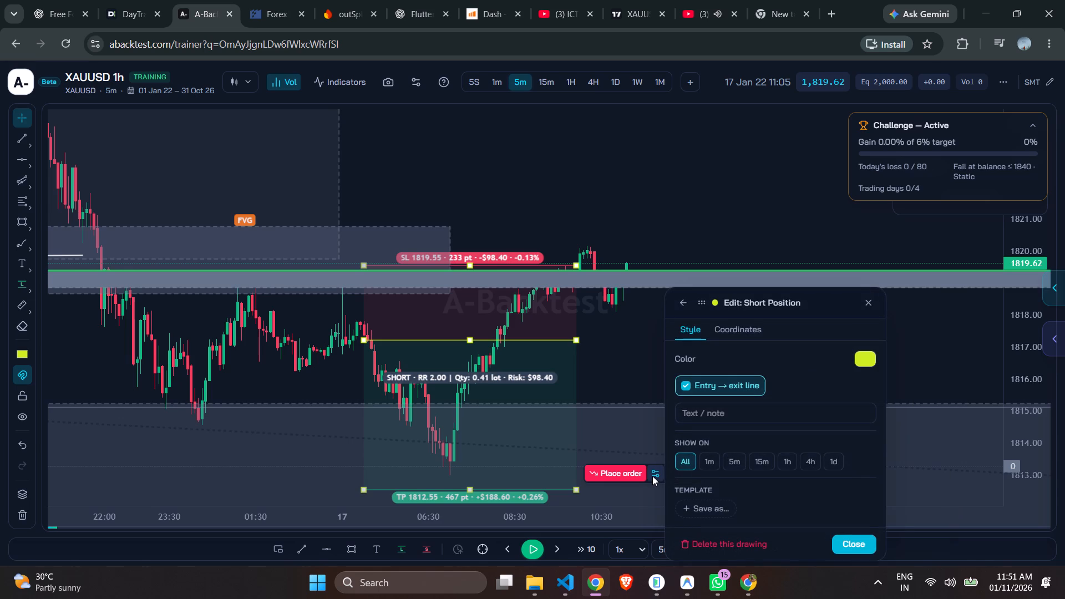
pyautogui.scroll(-1, 783, 404)
pyautogui.scroll(1, 783, 404)
pyautogui.scroll(-3, 783, 404)
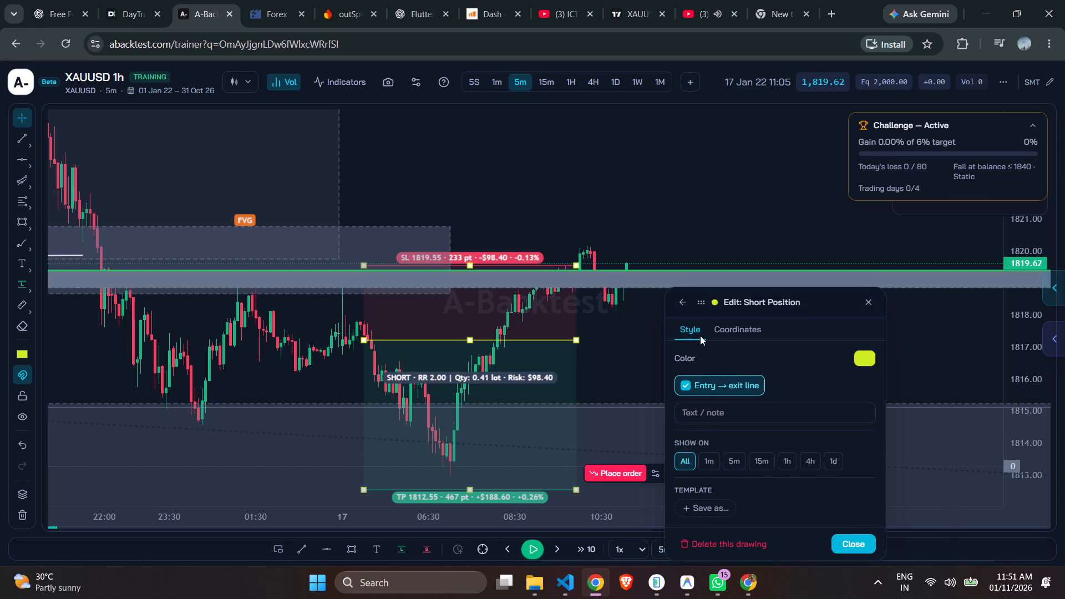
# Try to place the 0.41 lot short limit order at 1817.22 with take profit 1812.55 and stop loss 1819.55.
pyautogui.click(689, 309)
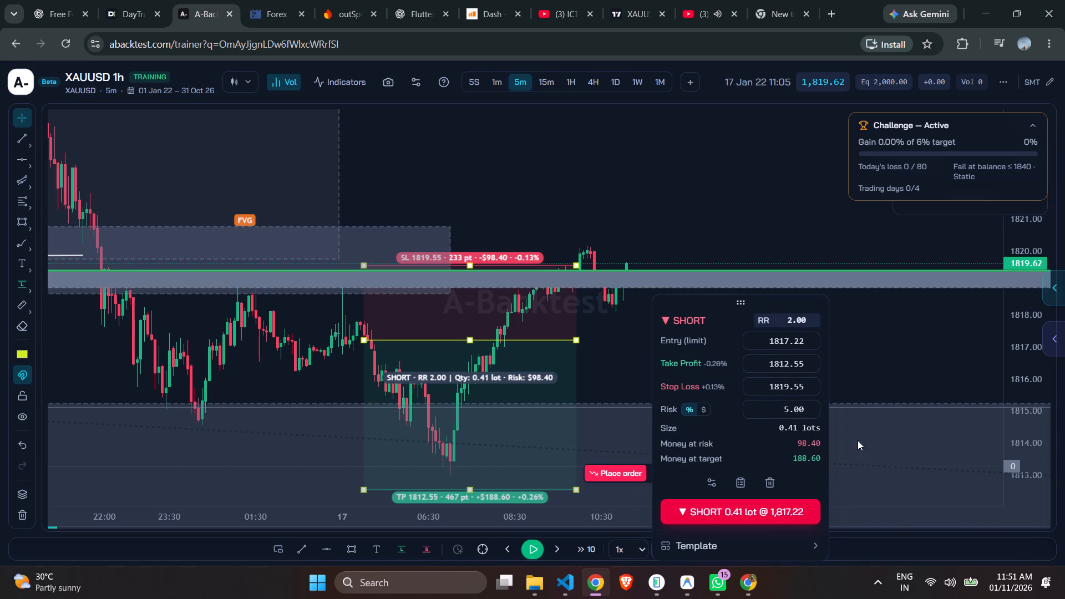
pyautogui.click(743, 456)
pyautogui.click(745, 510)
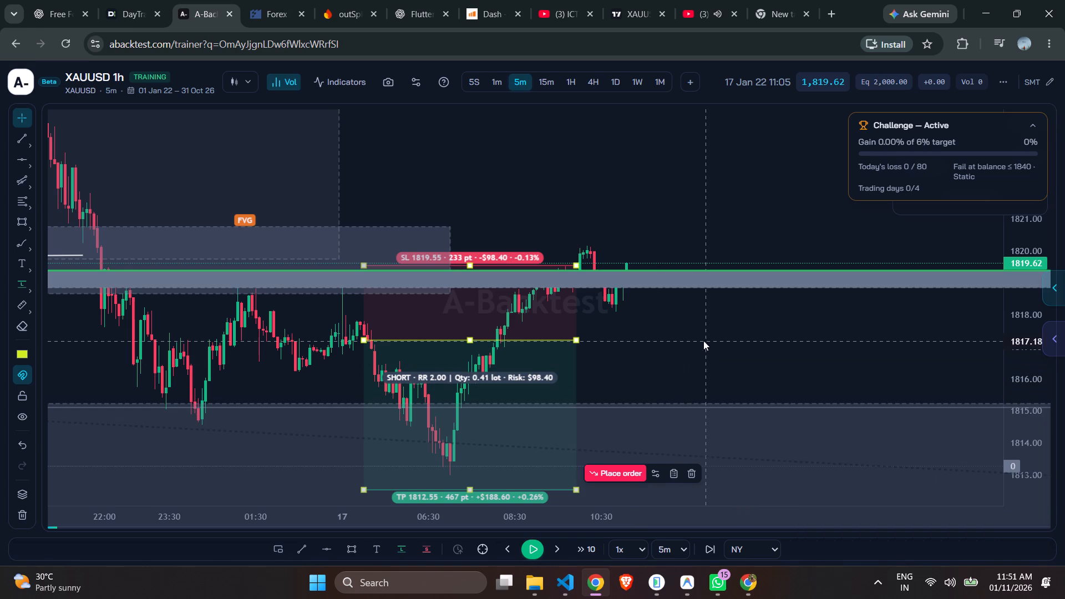
# Resume the 5-minute replay and pause it at 17 Jan 22 11:40.
pyautogui.scroll(-4, 646, 334)
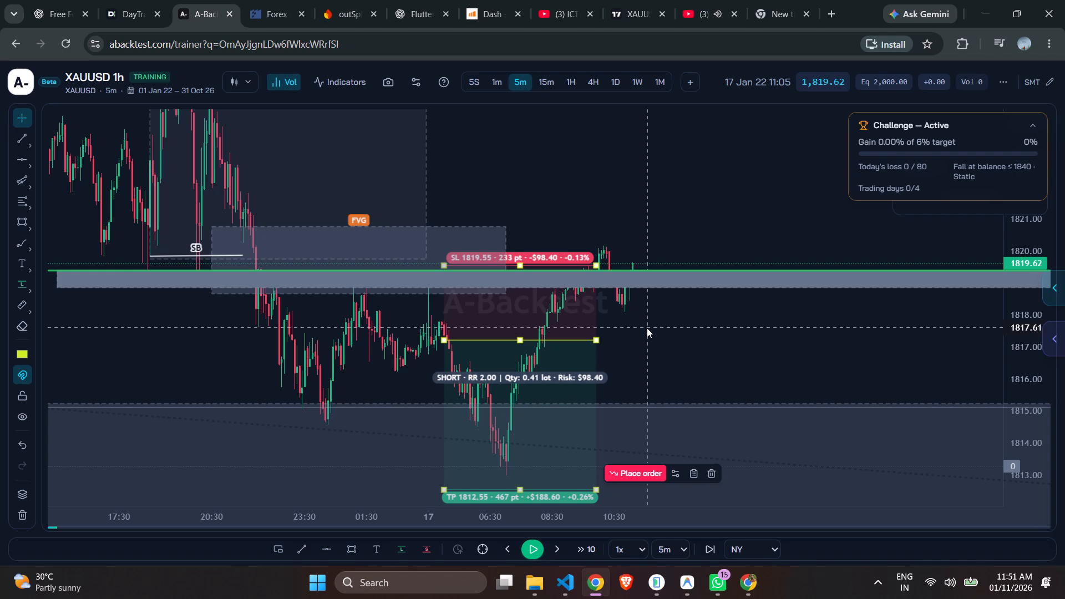
pyautogui.click(538, 556)
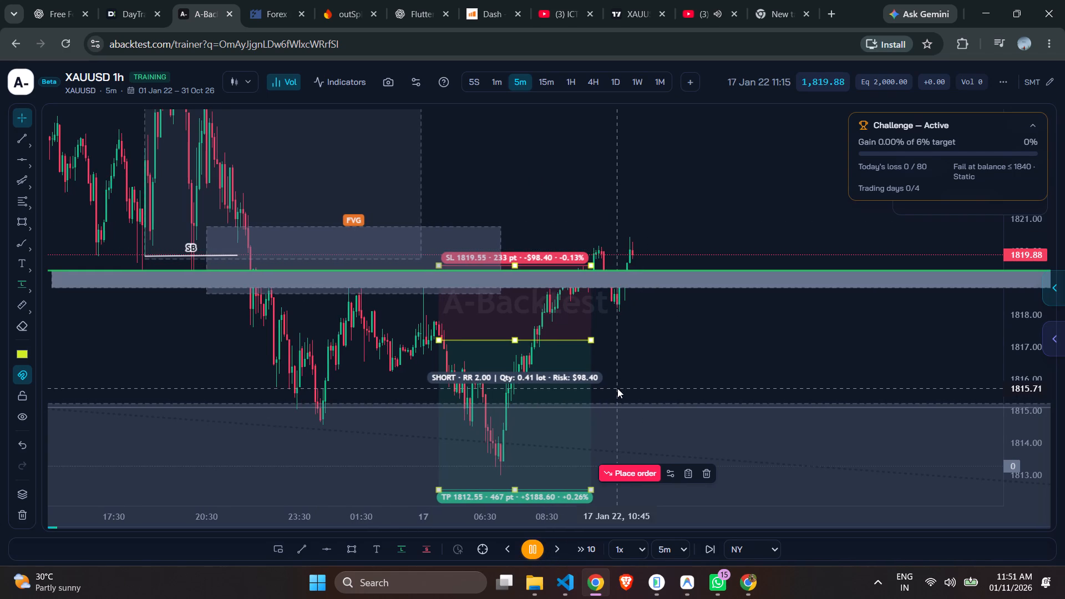
pyautogui.moveTo(1020, 365); pyautogui.dragTo(1027, 285)
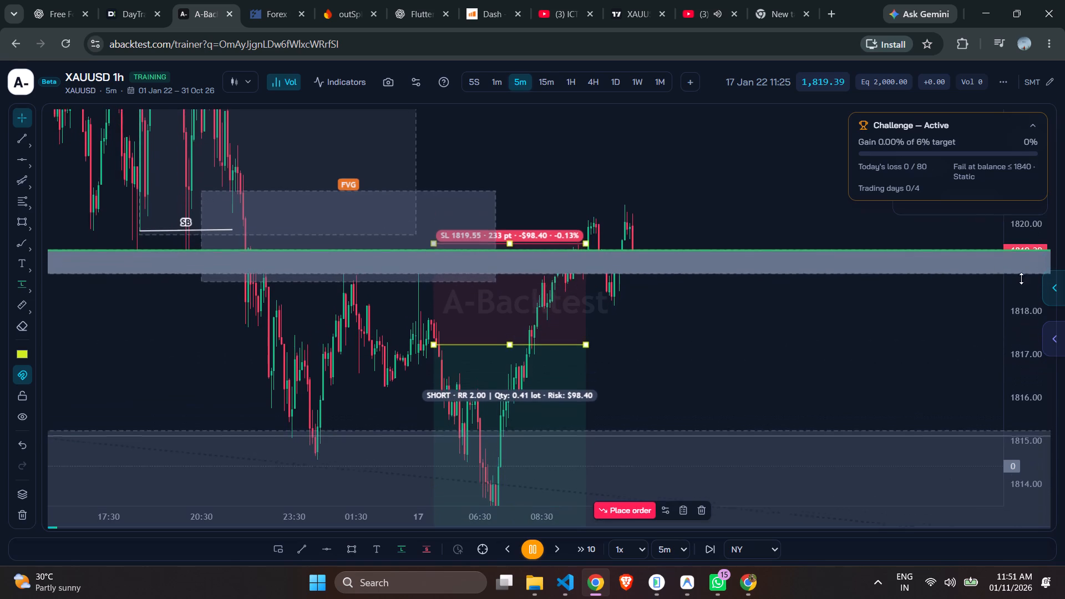
pyautogui.click(934, 271)
pyautogui.click(535, 552)
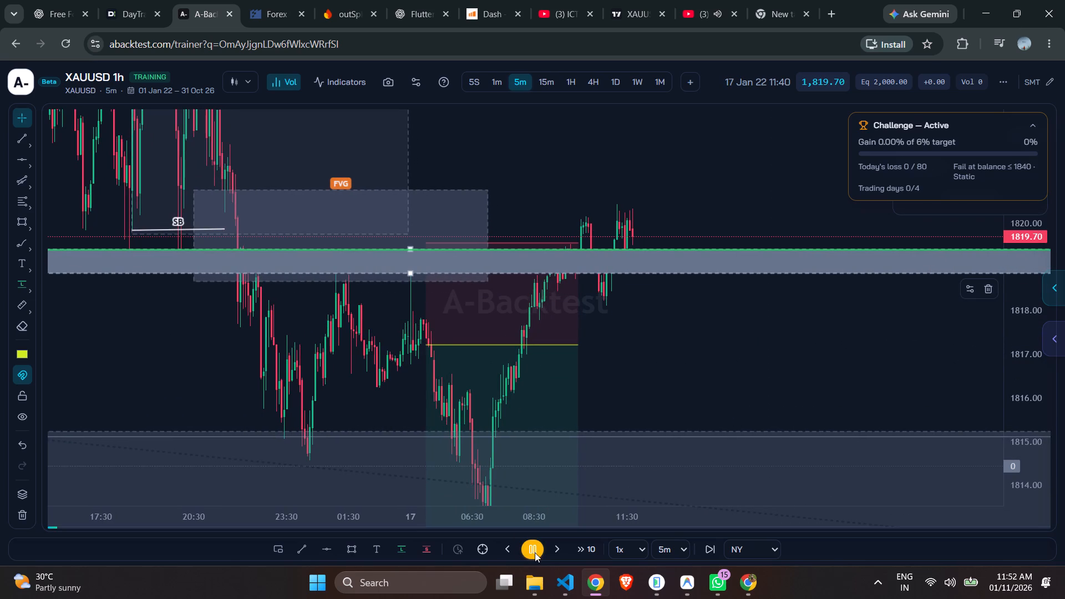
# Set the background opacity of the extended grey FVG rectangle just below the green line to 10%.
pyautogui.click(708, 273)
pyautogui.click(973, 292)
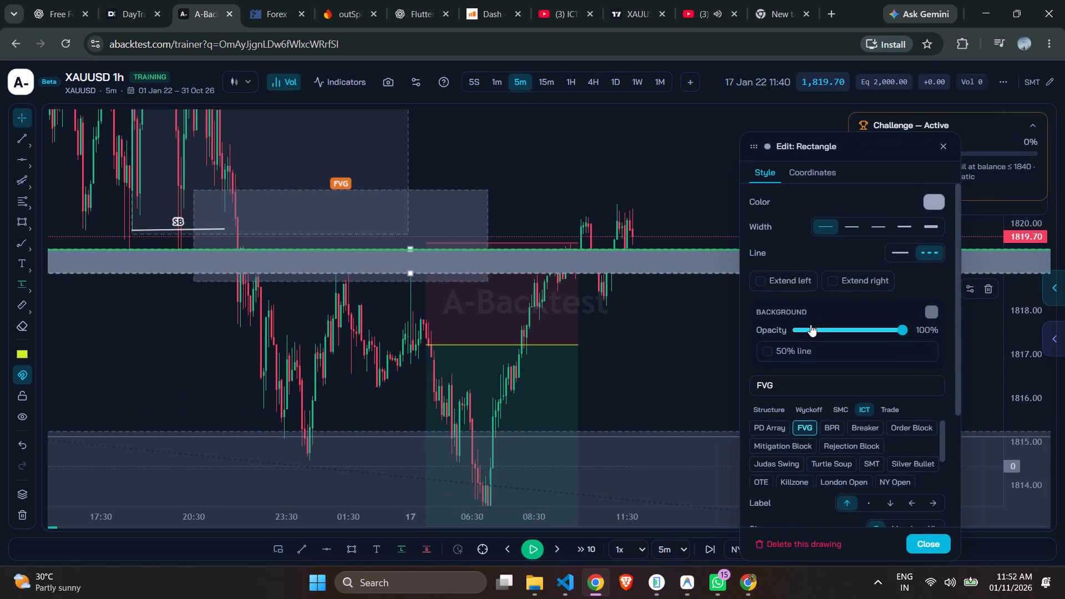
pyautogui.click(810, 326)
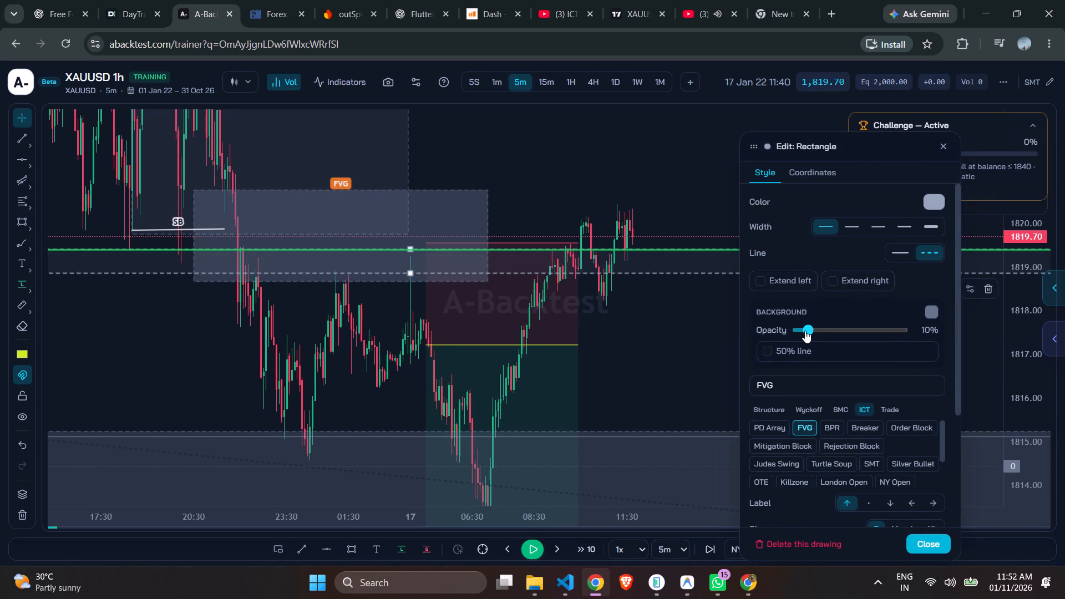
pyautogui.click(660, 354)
# Delete the extended FVG rectangle just below the green line.
pyautogui.moveTo(1029, 353); pyautogui.dragTo(995, 243)
pyautogui.scroll(5, 890, 279)
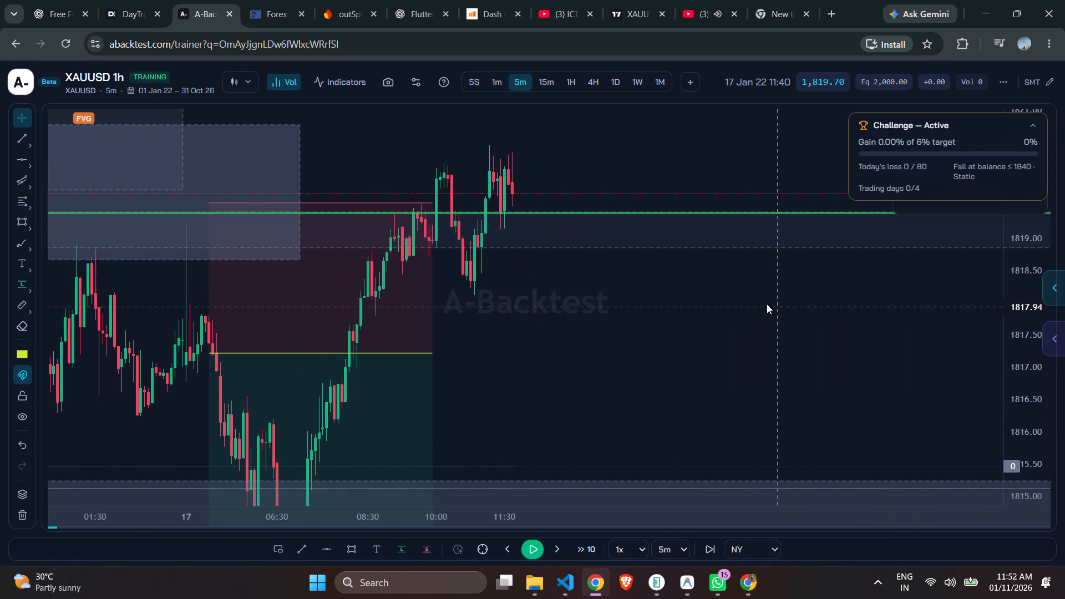
pyautogui.click(704, 248)
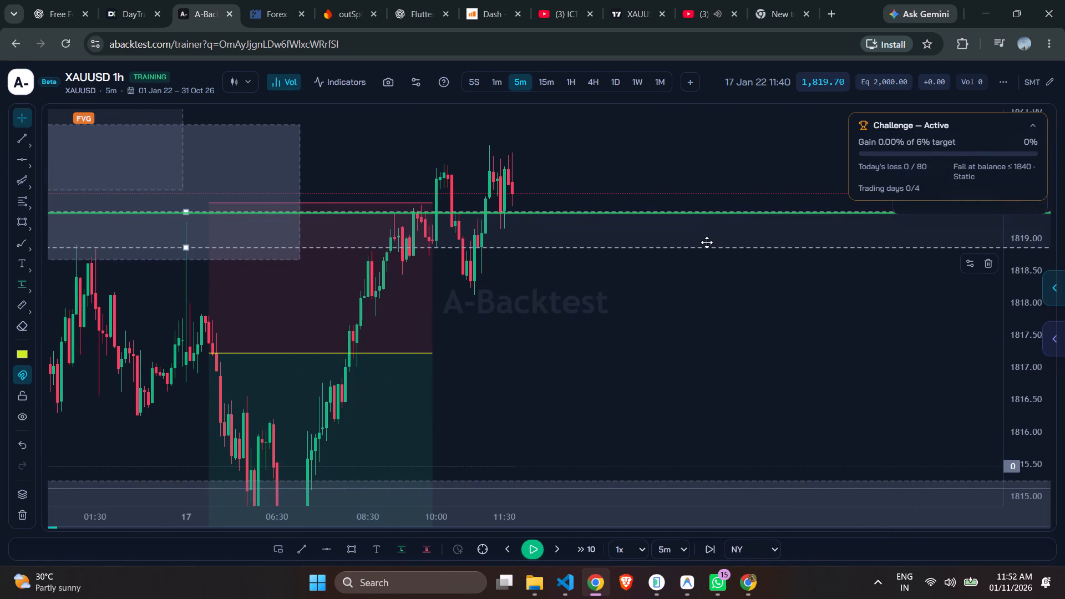
pyautogui.press('Delete')
# Examine the recent 5-minute price action around the green line, the FVG zone and the short position.
pyautogui.moveTo(1024, 236); pyautogui.dragTo(1023, 330)
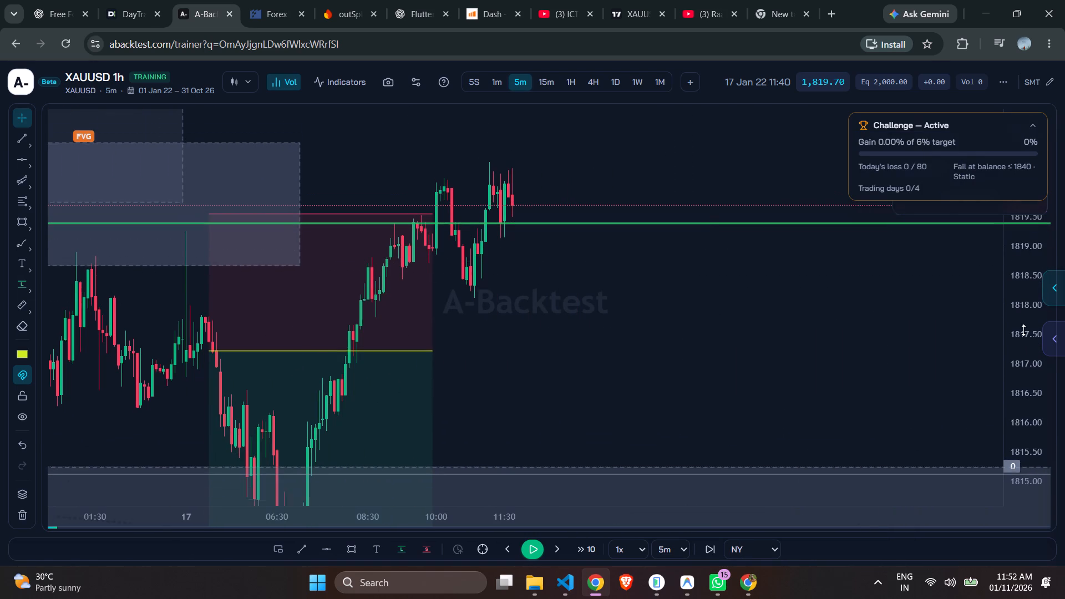
pyautogui.moveTo(1023, 330); pyautogui.dragTo(1021, 334)
pyautogui.scroll(-5, 766, 292)
pyautogui.scroll(1, 757, 313)
pyautogui.scroll(-2, 757, 313)
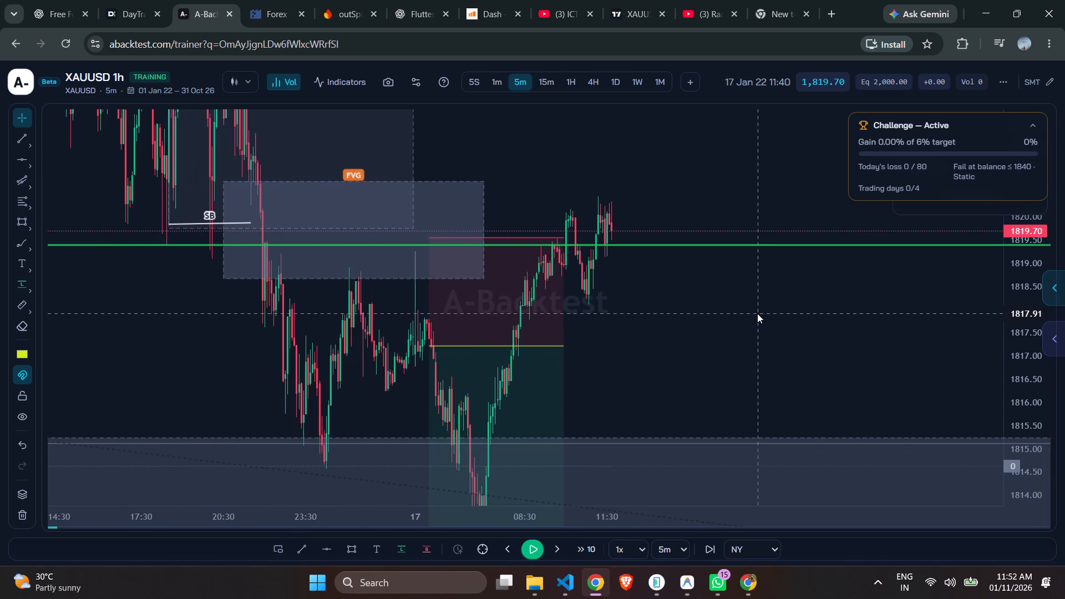
pyautogui.scroll(-4, 757, 313)
pyautogui.scroll(7, 745, 305)
pyautogui.scroll(4, 686, 272)
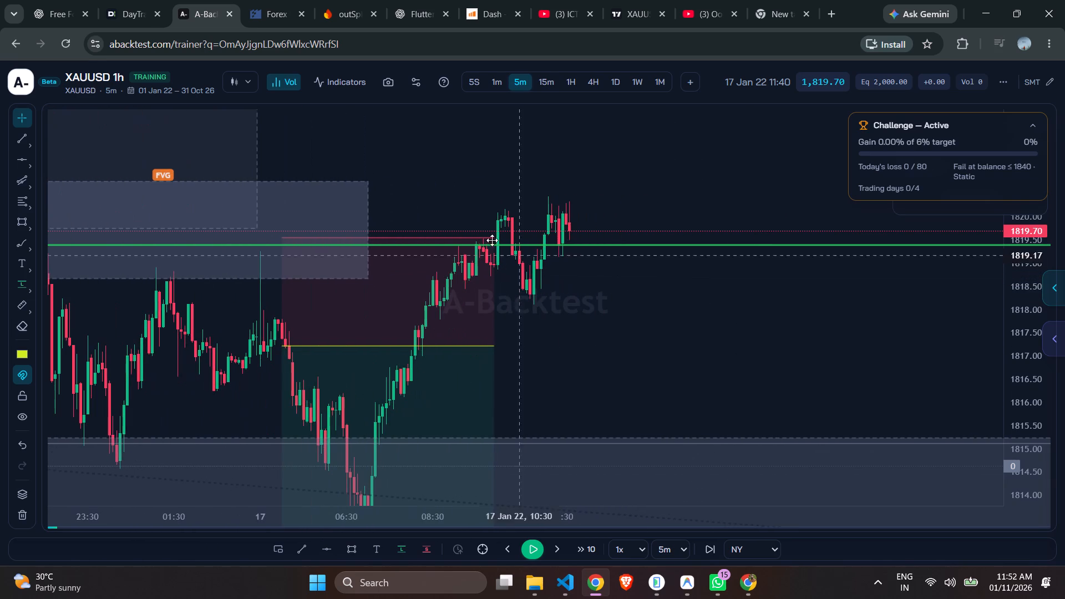
# On the 15-minute chart, draw a trend line across the recent highs from the 10:00 candle to the 11:30 candle.
pyautogui.click(549, 84)
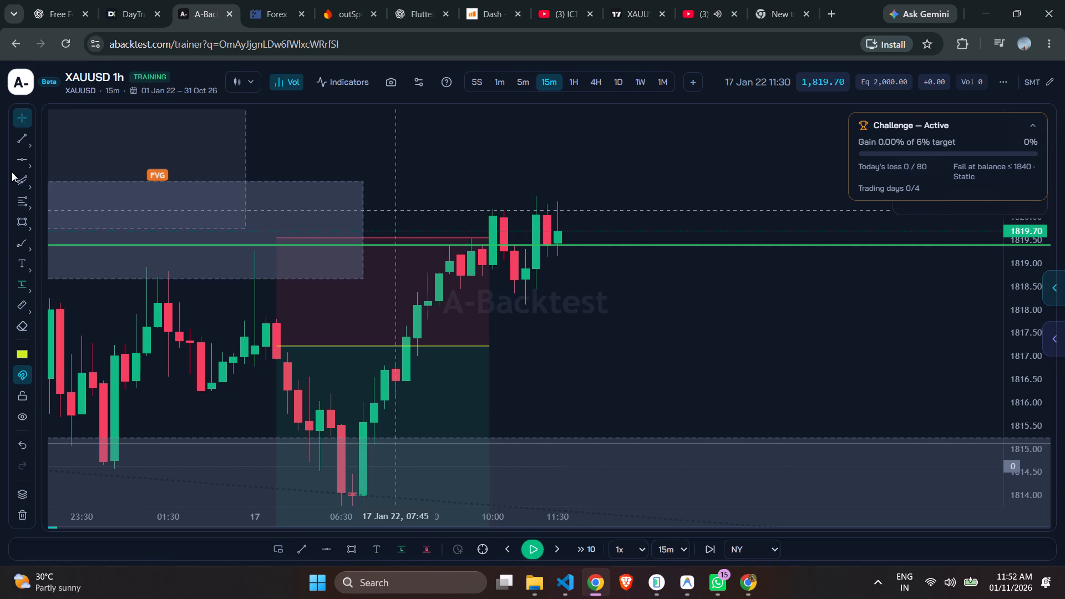
pyautogui.click(305, 546)
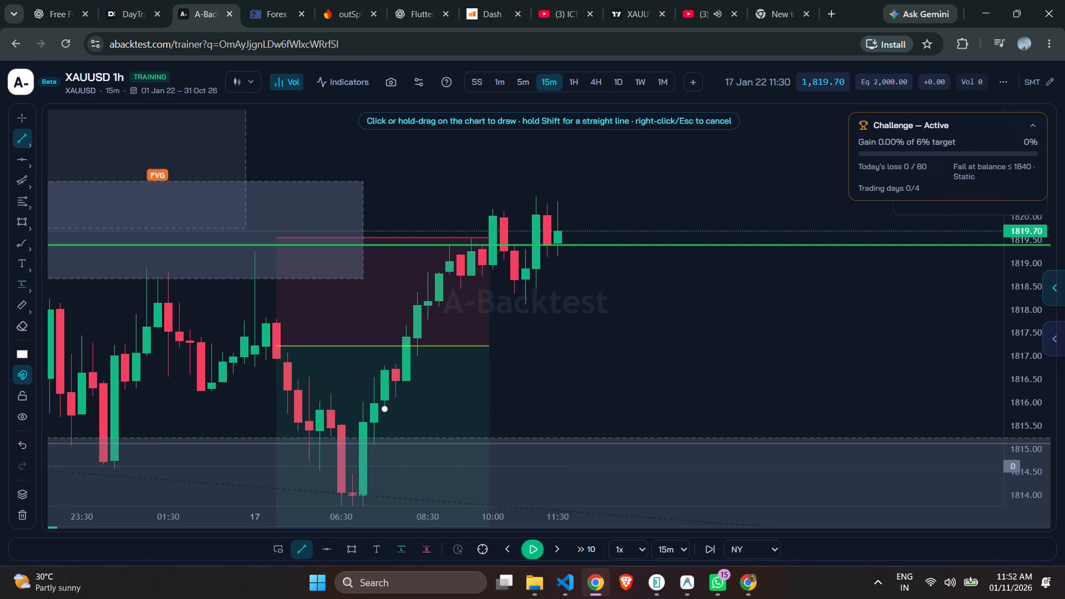
pyautogui.moveTo(493, 211); pyautogui.dragTo(570, 208)
pyautogui.moveTo(570, 208); pyautogui.dragTo(572, 212)
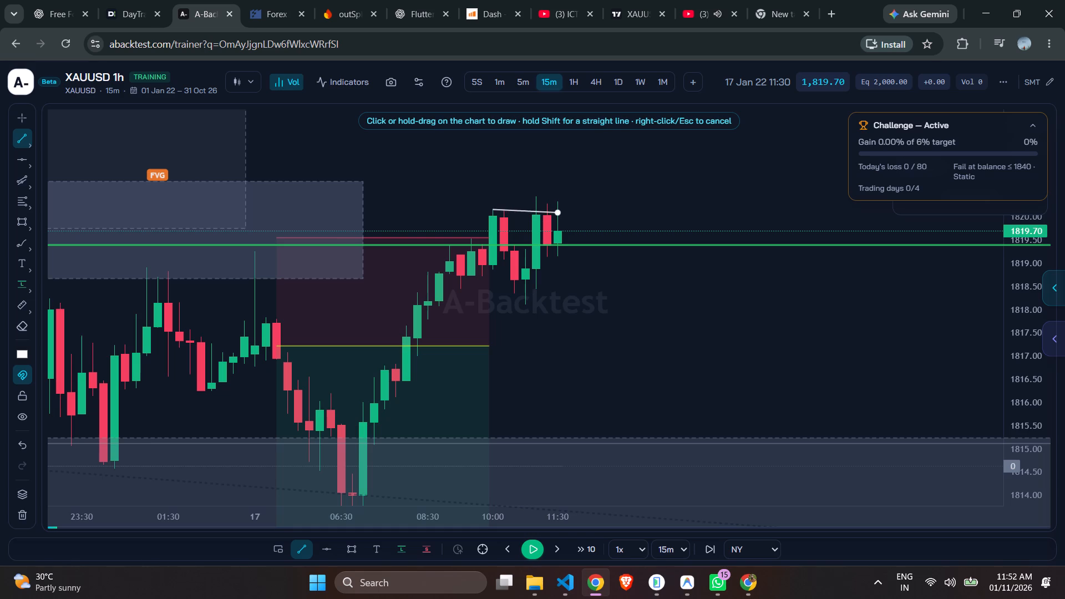
pyautogui.moveTo(572, 212); pyautogui.dragTo(575, 212)
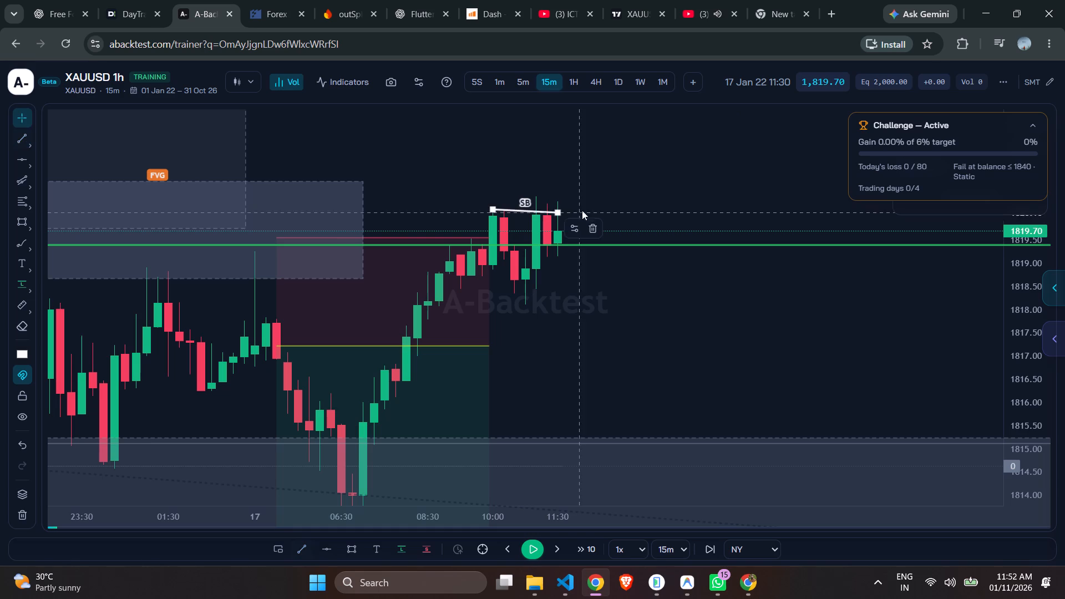
# Raise the 11:30 end of the new trend line so it runs nearly level at about 1820.15.
pyautogui.click(597, 206)
pyautogui.moveTo(1021, 238); pyautogui.dragTo(1015, 141)
pyautogui.scroll(2, 703, 192)
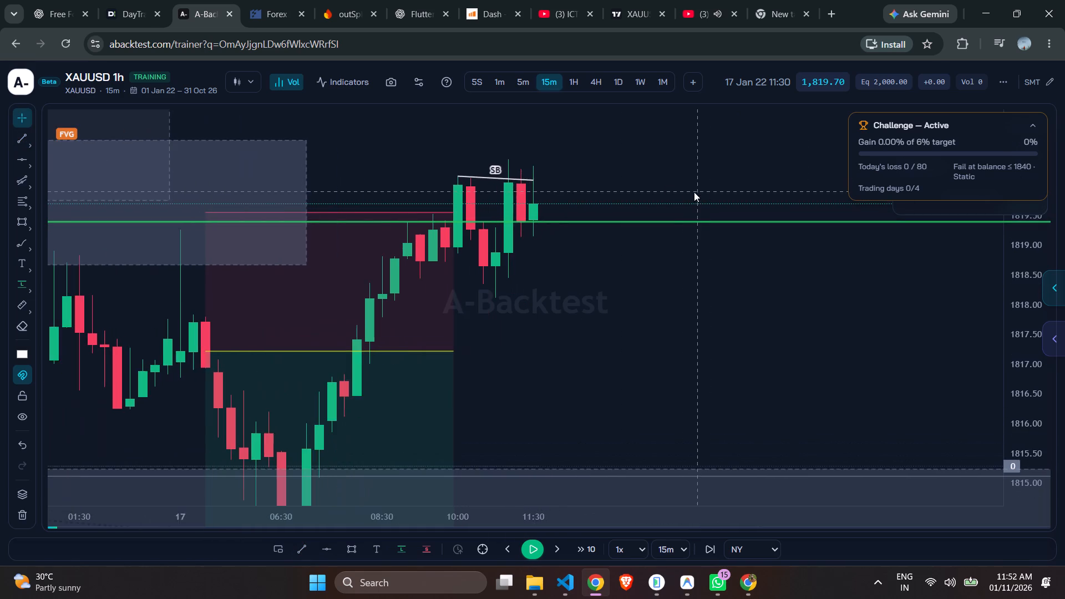
pyautogui.moveTo(672, 206); pyautogui.dragTo(738, 307)
pyautogui.click(582, 255)
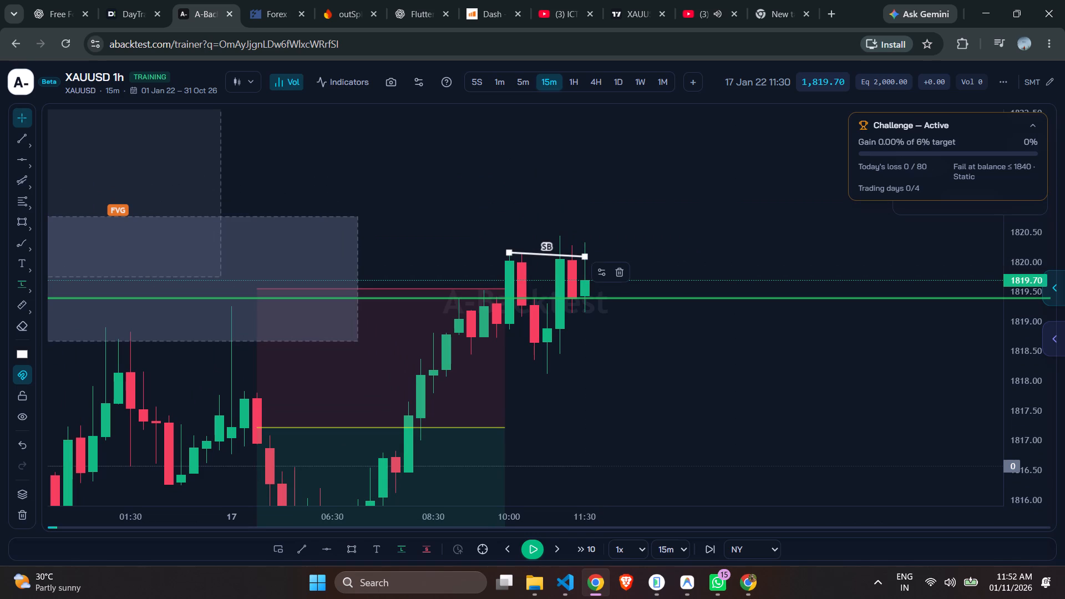
pyautogui.moveTo(585, 258); pyautogui.dragTo(587, 253)
pyautogui.click(622, 239)
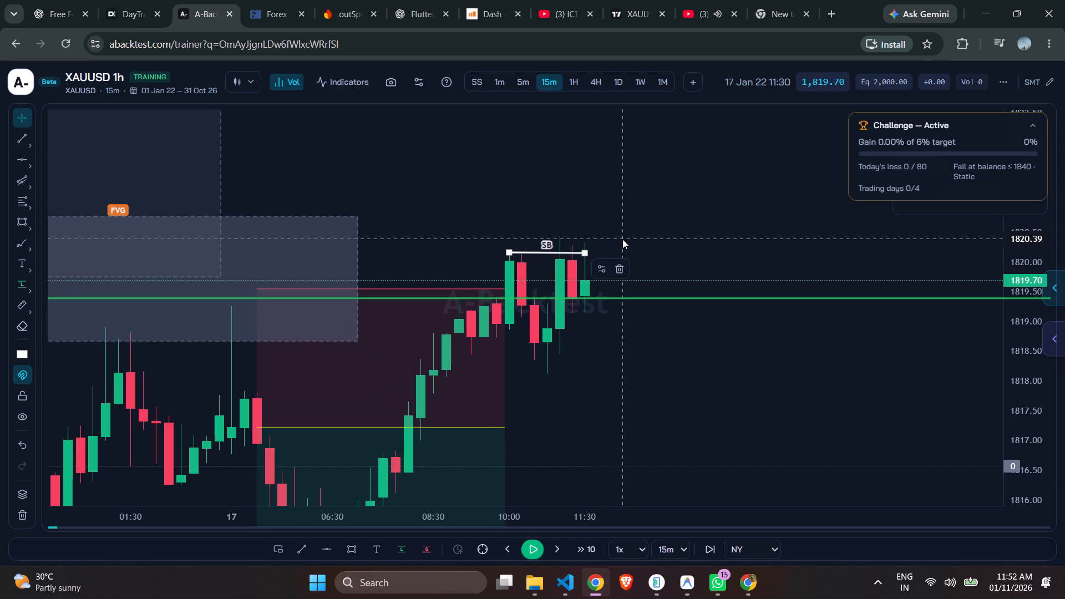
# Run the 15-minute replay and pause it at 17 Jan 22 13:00.
pyautogui.click(531, 548)
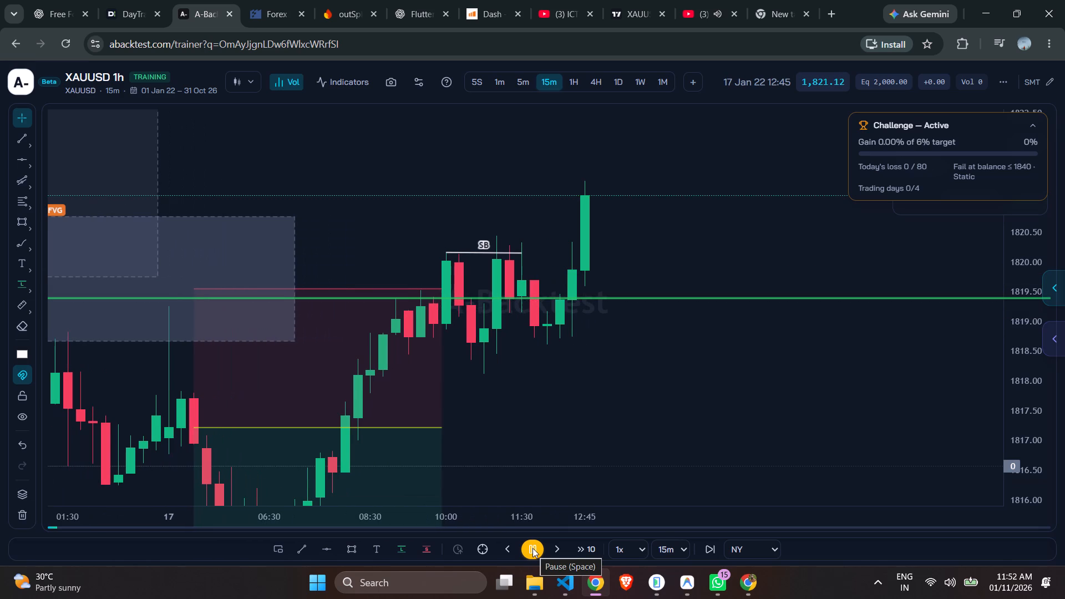
pyautogui.click(532, 548)
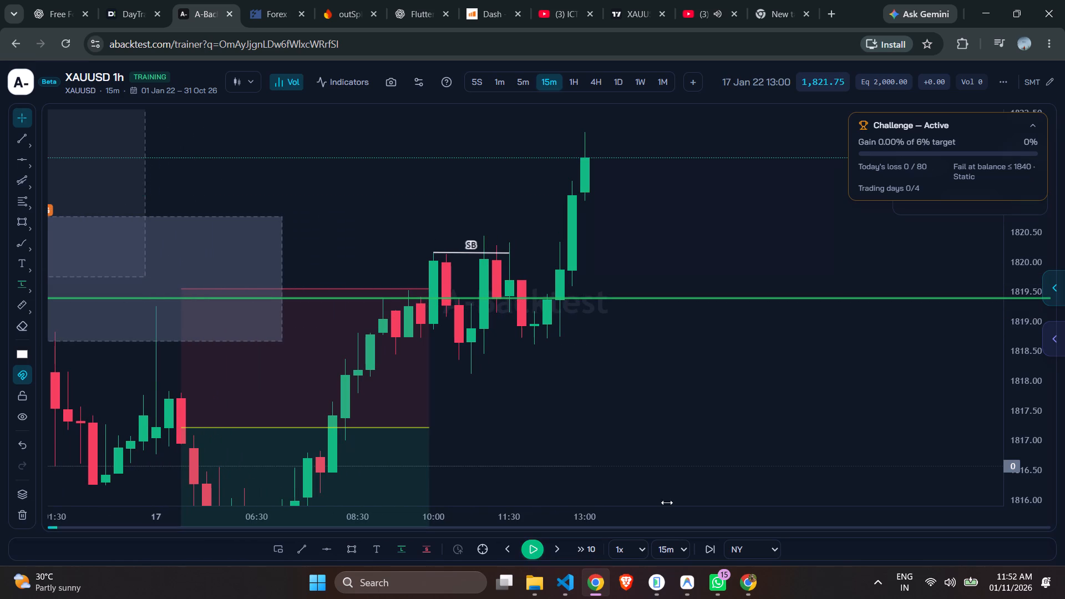
# Examine the latest 15-minute candles rising above the trend line drawn across the 10:00 to 11:30 highs.
pyautogui.moveTo(695, 472); pyautogui.dragTo(641, 493)
pyautogui.scroll(-6, 645, 454)
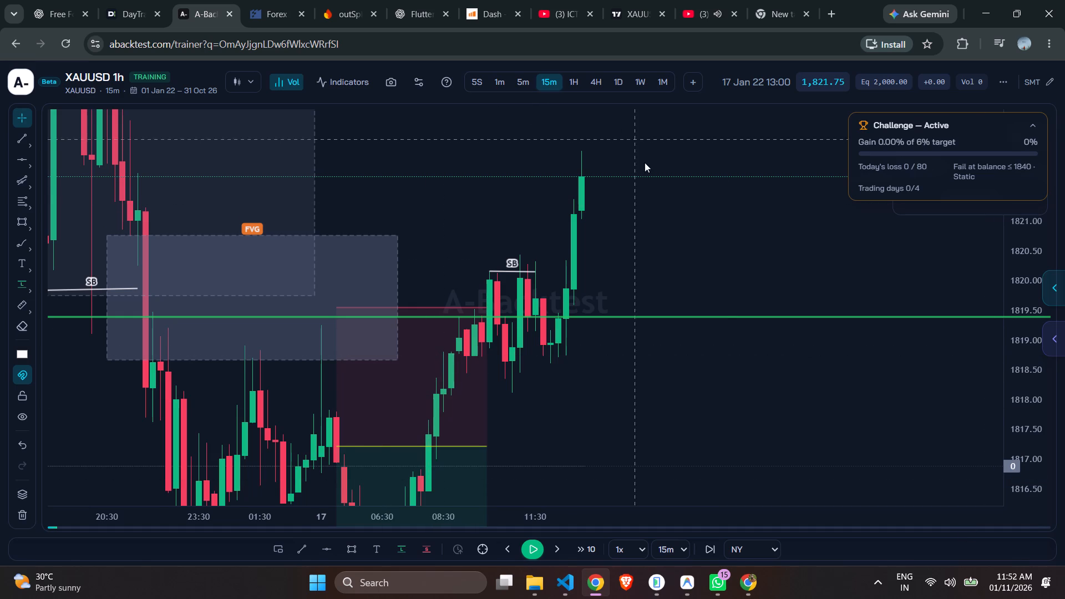
pyautogui.scroll(5, 649, 174)
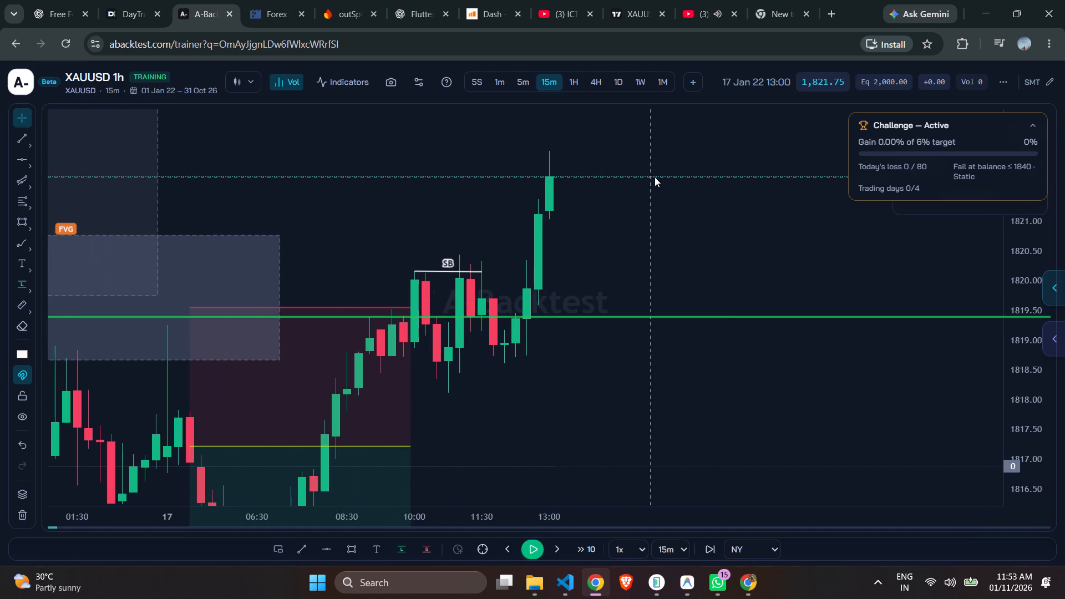
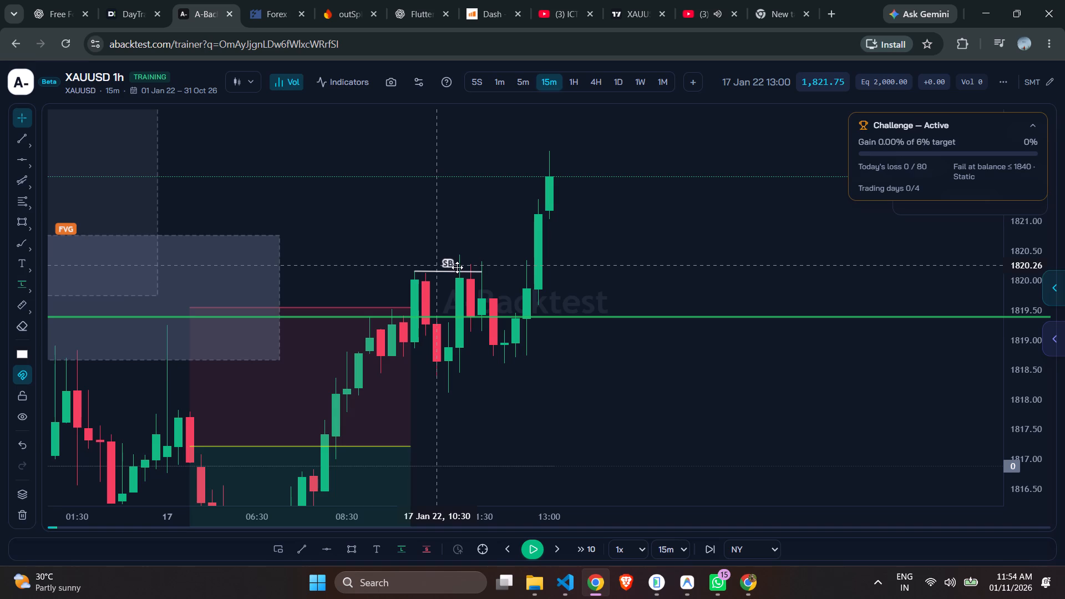
# Delete the SB trend line drawn across the 10:00 to 11:30 highs on the 15-minute chart.
pyautogui.click(452, 271)
pyautogui.press('Delete')
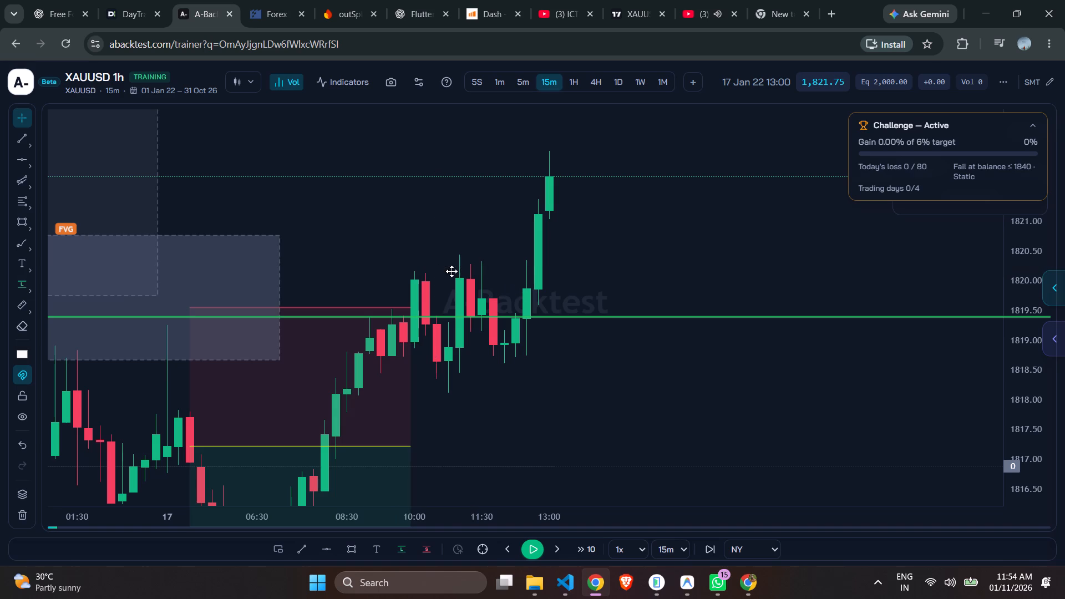
# Run the 15-minute replay and pause it at 17 Jan 22 16:00.
pyautogui.click(530, 548)
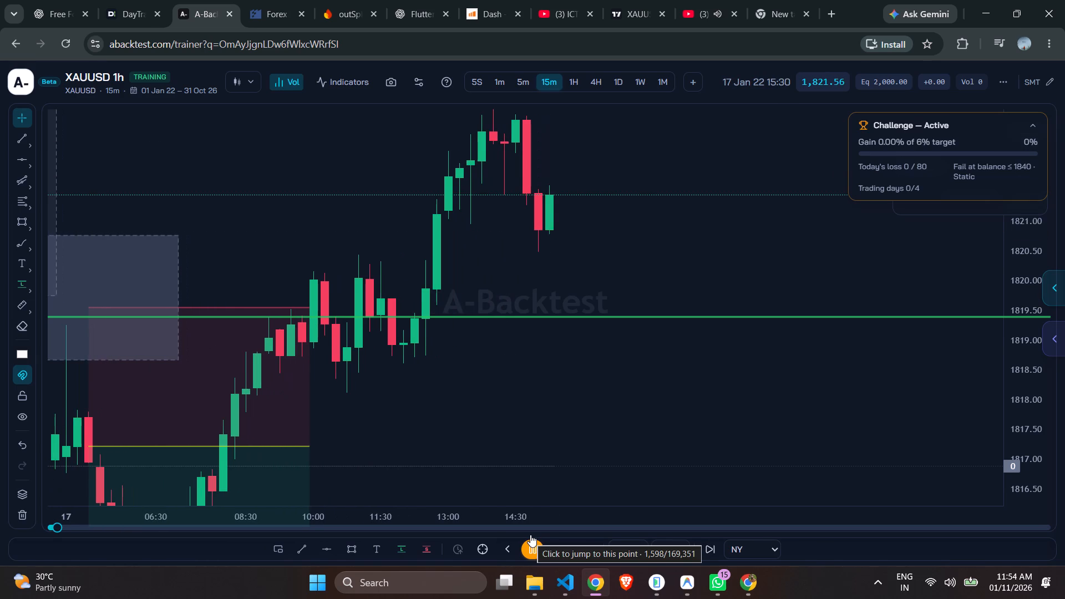
pyautogui.click(530, 549)
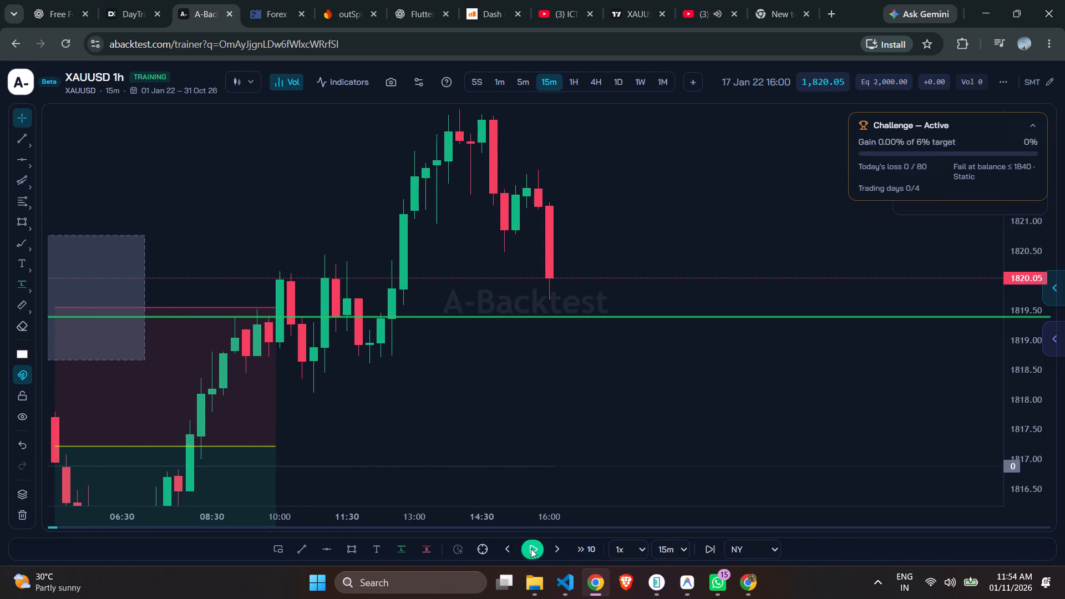
# Draw a level trend line from the 14:30 candle's high to about 15:15 at about 1822.80.
pyautogui.scroll(3, 575, 517)
pyautogui.moveTo(502, 394); pyautogui.dragTo(541, 502)
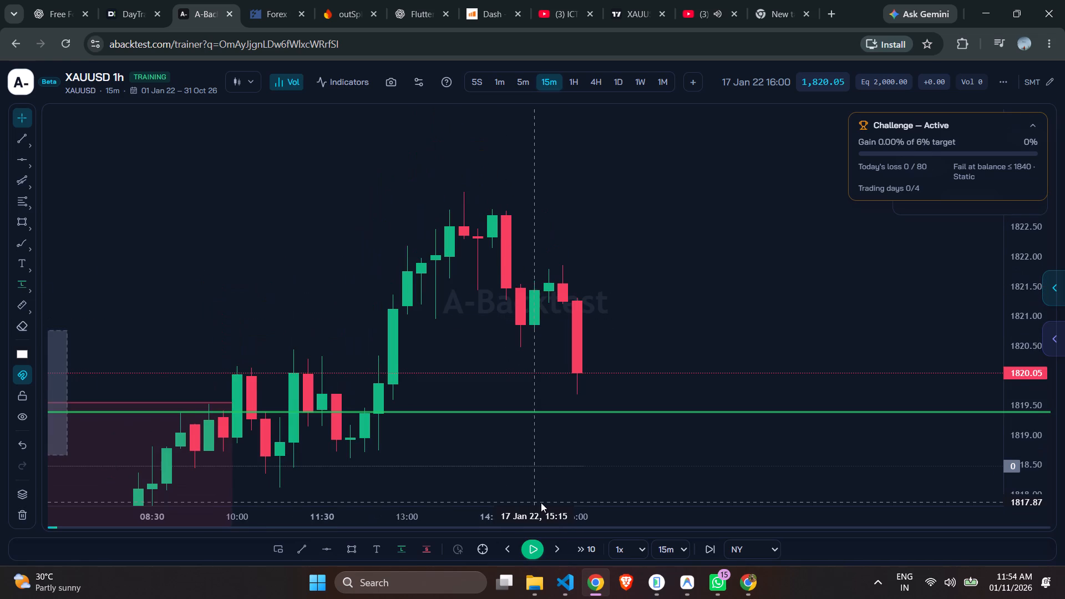
pyautogui.scroll(-7, 510, 362)
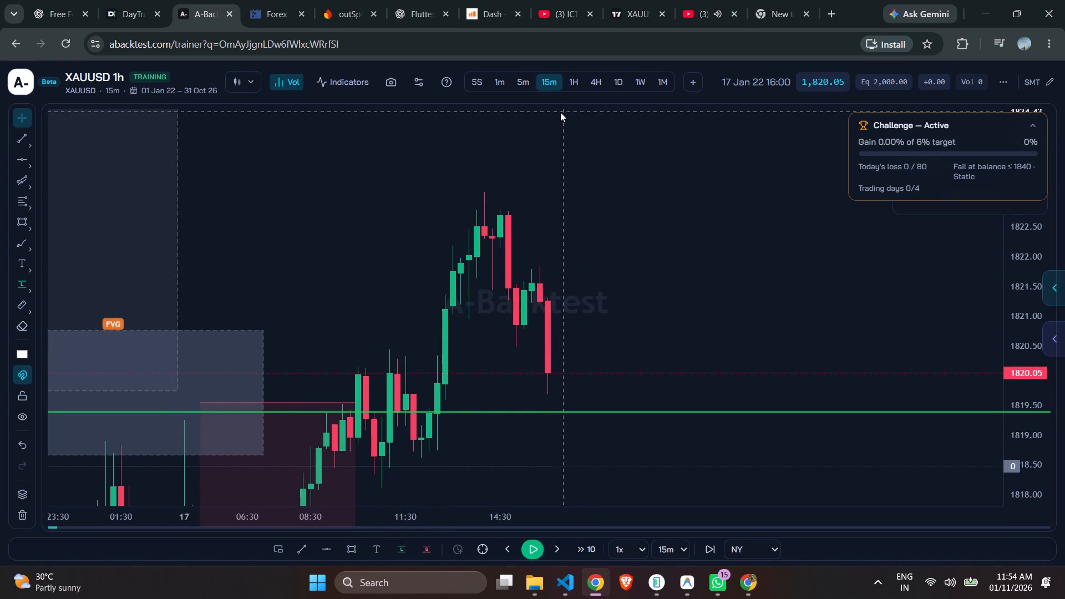
pyautogui.scroll(7, 568, 155)
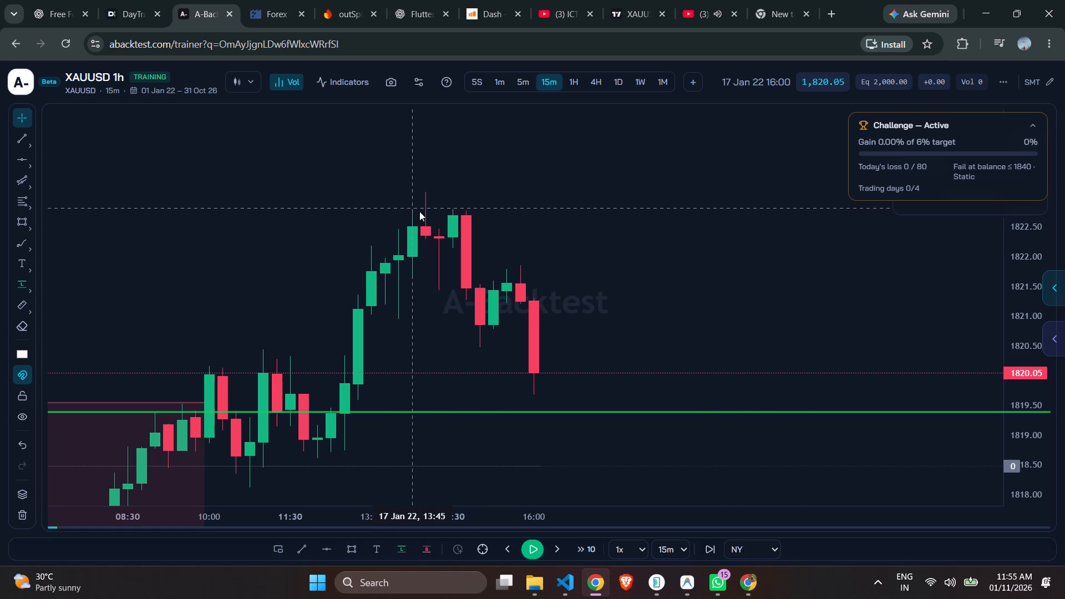
pyautogui.moveTo(585, 240); pyautogui.dragTo(706, 221)
pyautogui.moveTo(707, 221); pyautogui.dragTo(712, 205)
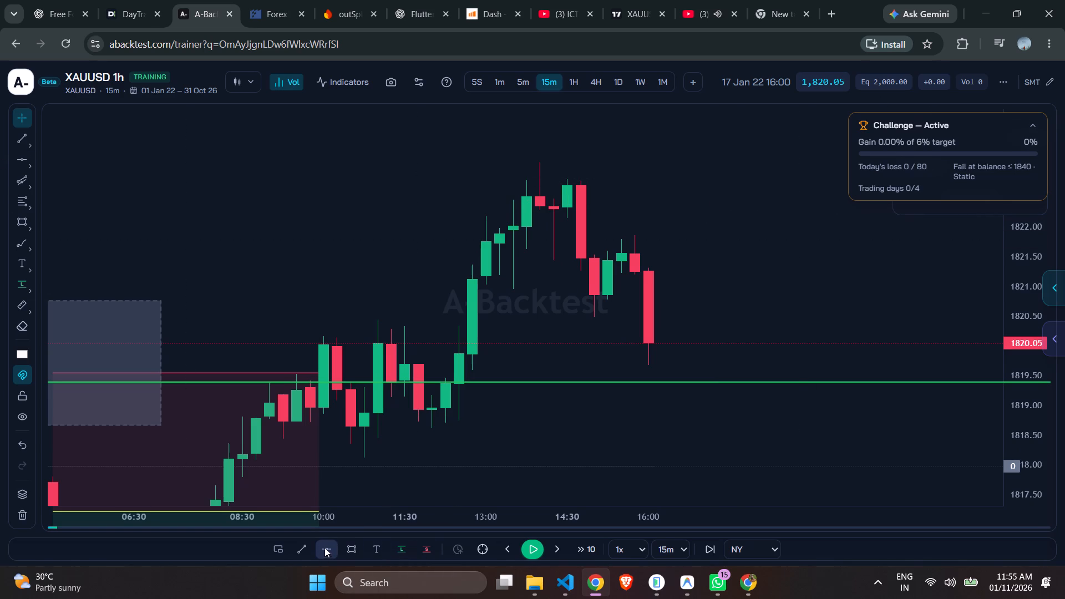
pyautogui.moveTo(798, 237); pyautogui.dragTo(767, 332)
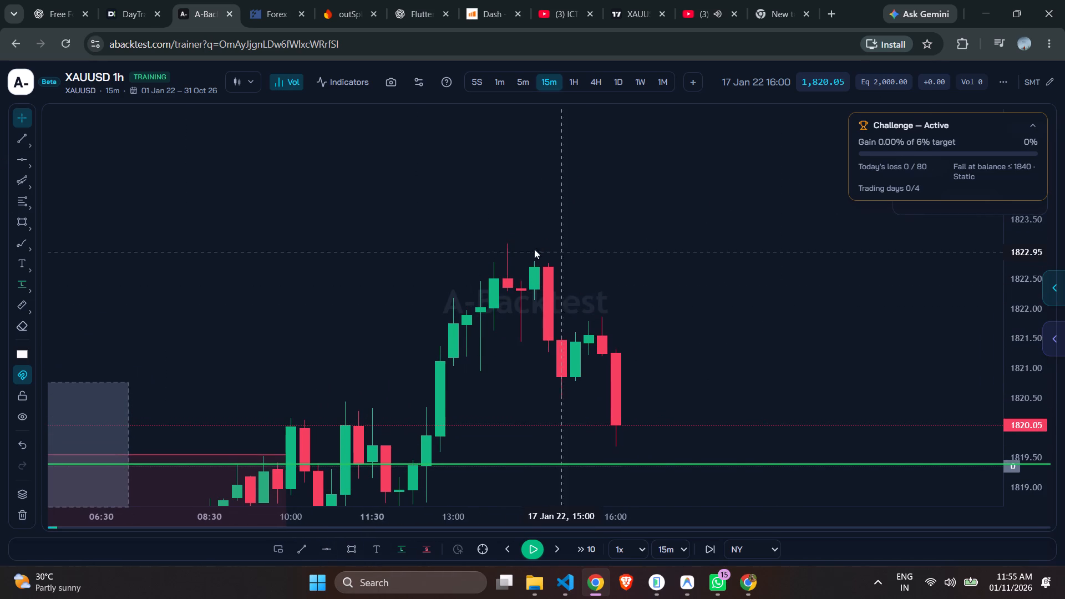
pyautogui.click(301, 545)
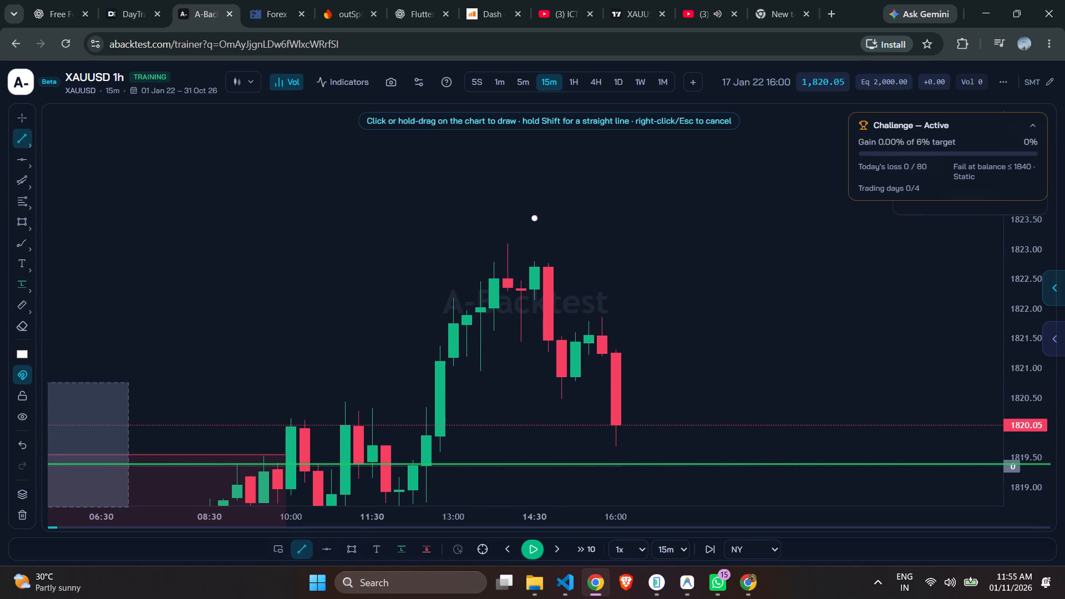
pyautogui.click(530, 262)
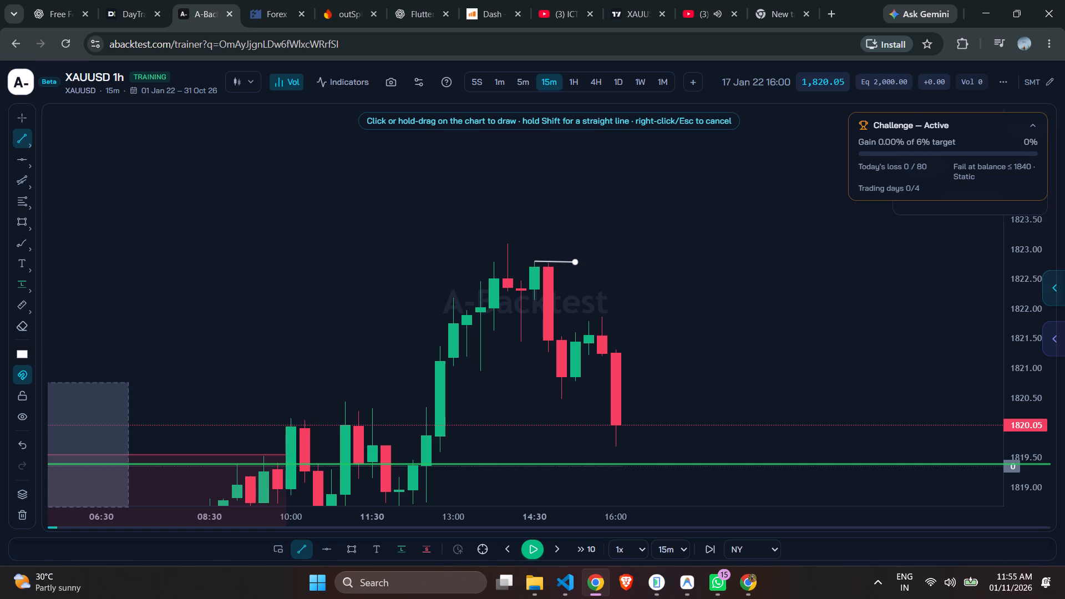
pyautogui.click(573, 261)
# Change the label of the trend line at the 14:30 high to EH.
pyautogui.scroll(3, 615, 184)
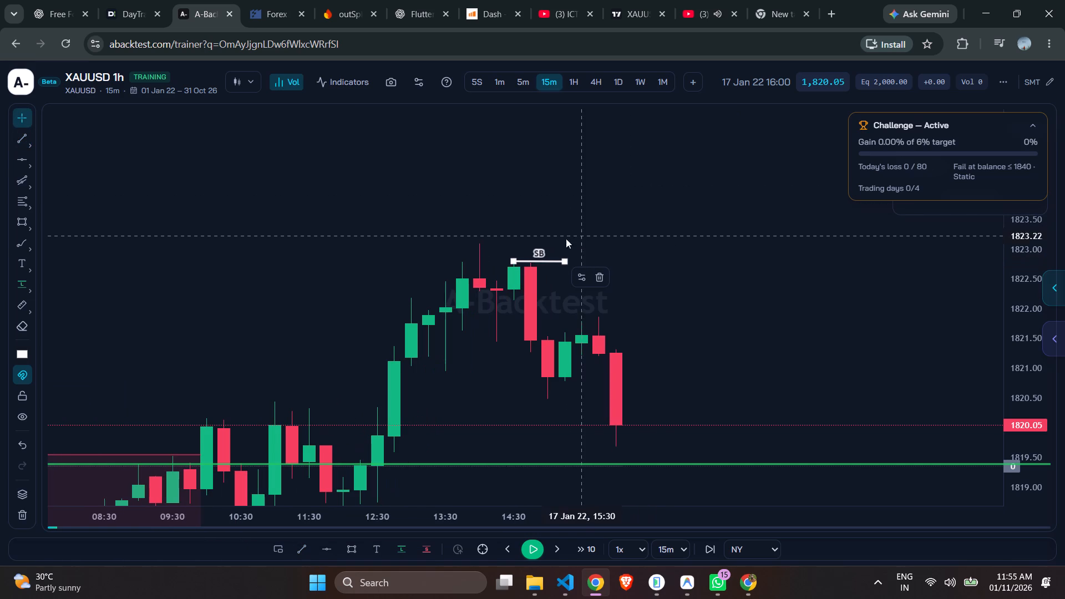
pyautogui.click(583, 273)
pyautogui.click(631, 299)
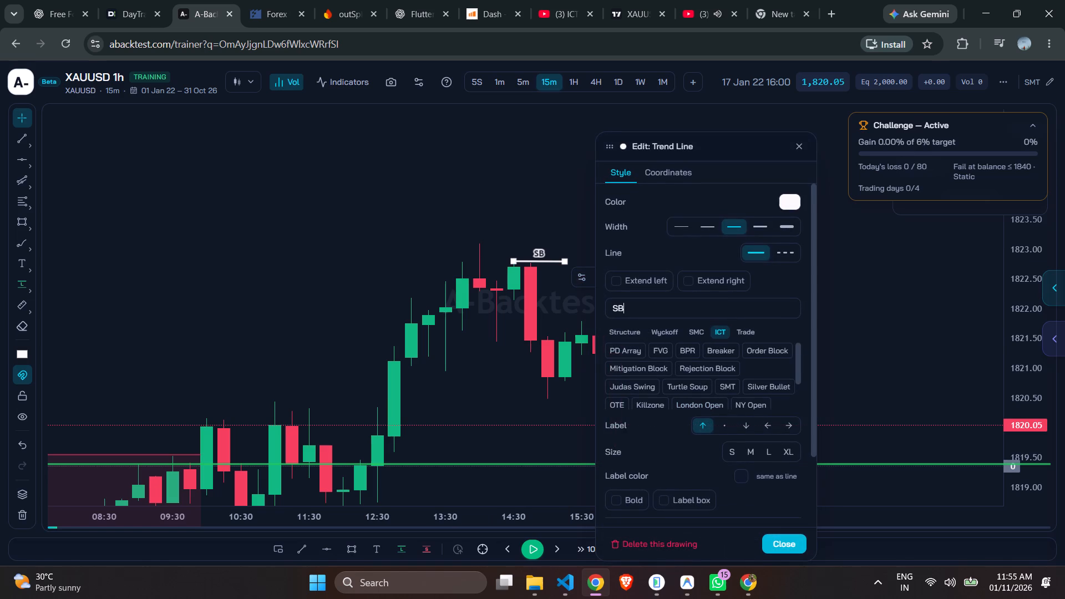
pyautogui.press('BackSpace')
pyautogui.press('BackSpace')
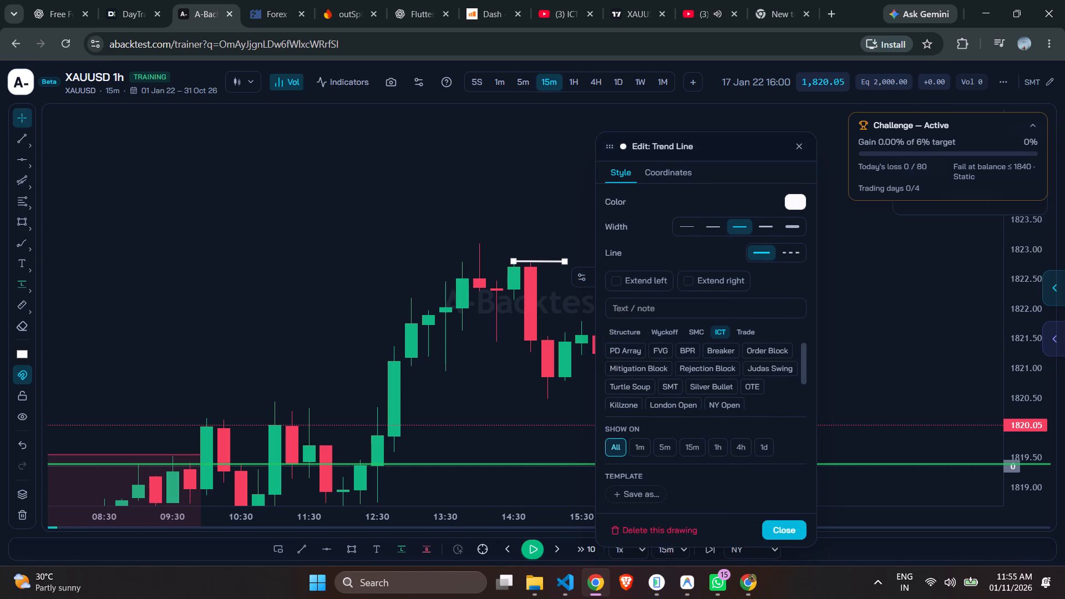
pyautogui.write('EH')
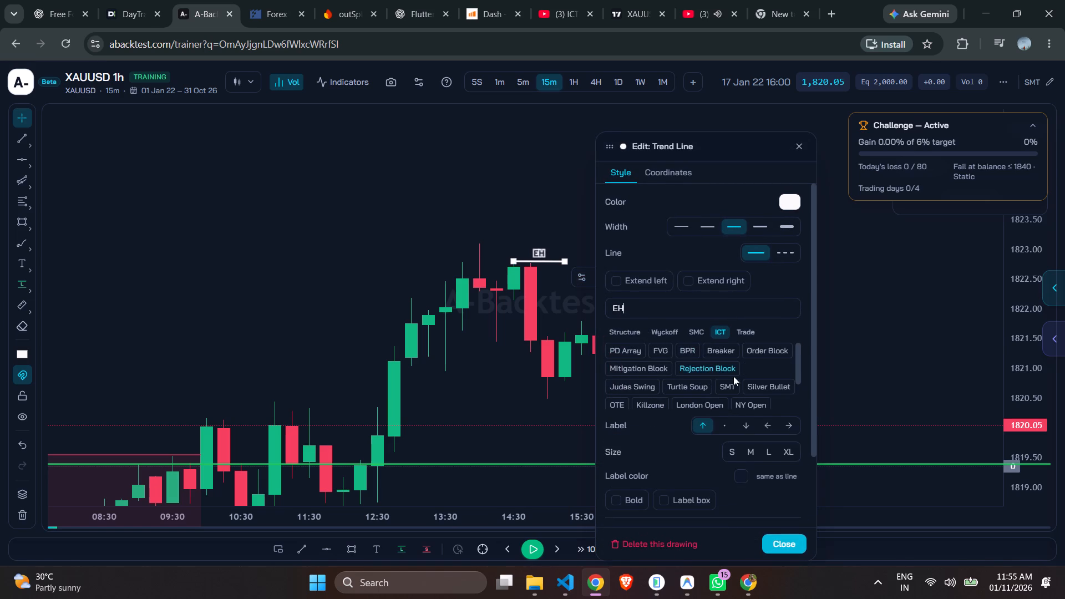
pyautogui.scroll(-2, 734, 377)
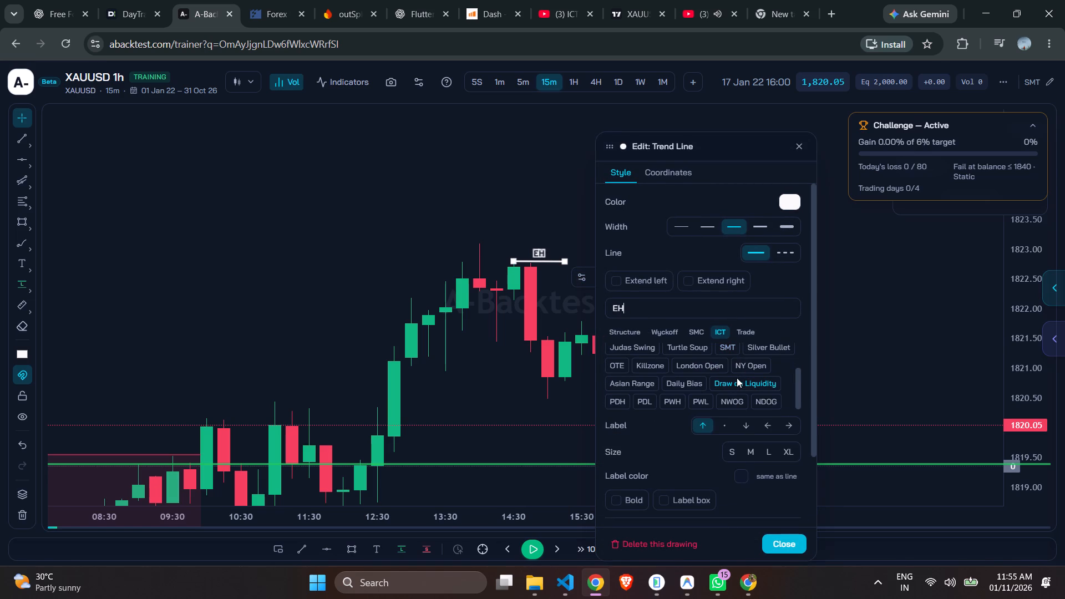
pyautogui.click(799, 538)
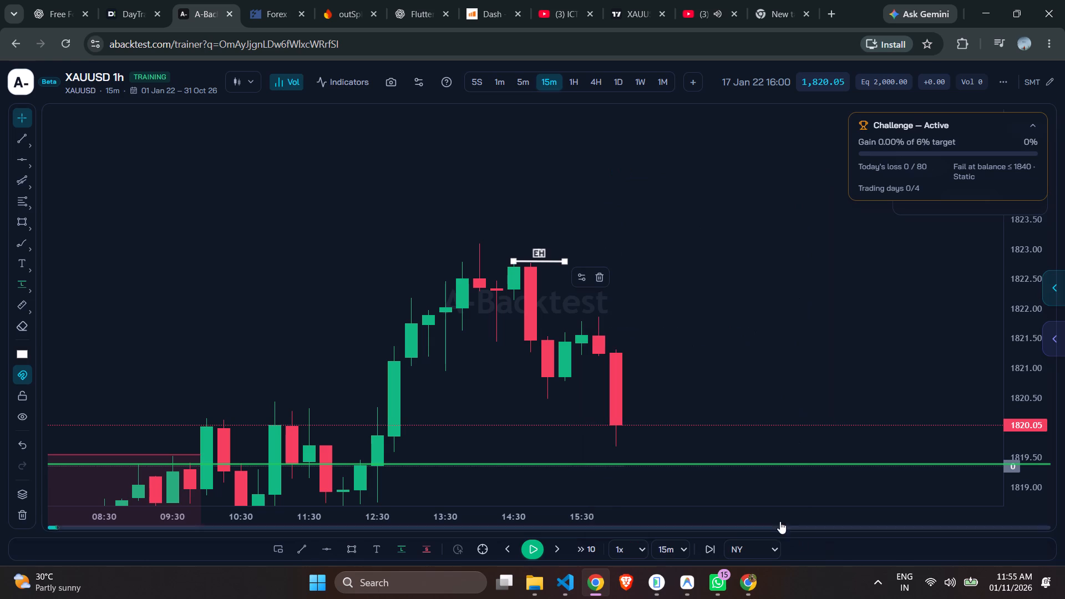
pyautogui.click(667, 216)
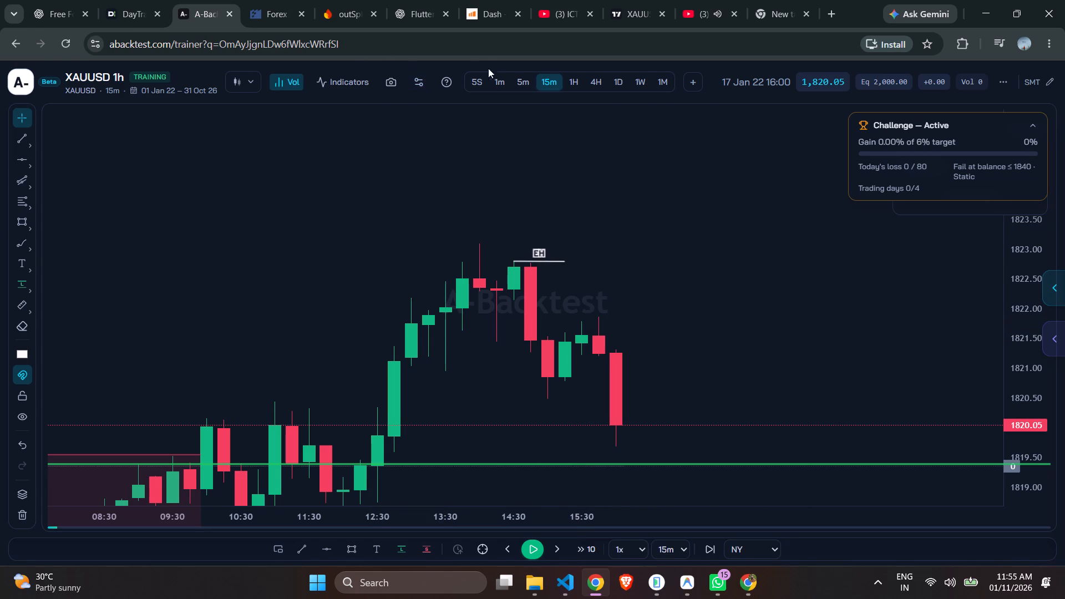
# On the 5-minute chart, draw a nearly level trend line from the 14:20 swing low to about 14:55 at about 1821.45.
pyautogui.click(523, 78)
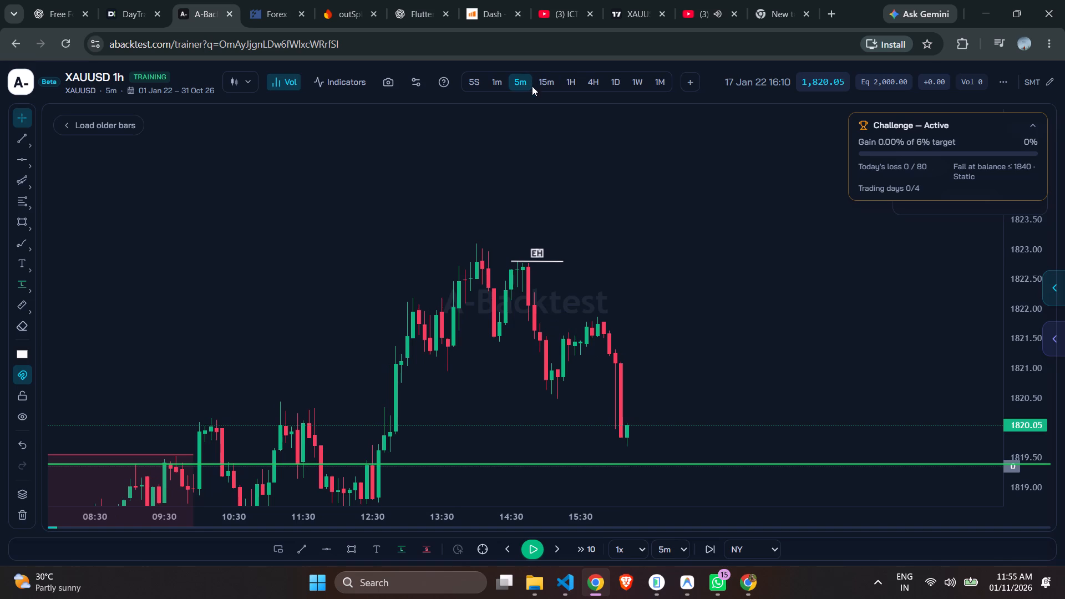
pyautogui.scroll(2, 616, 146)
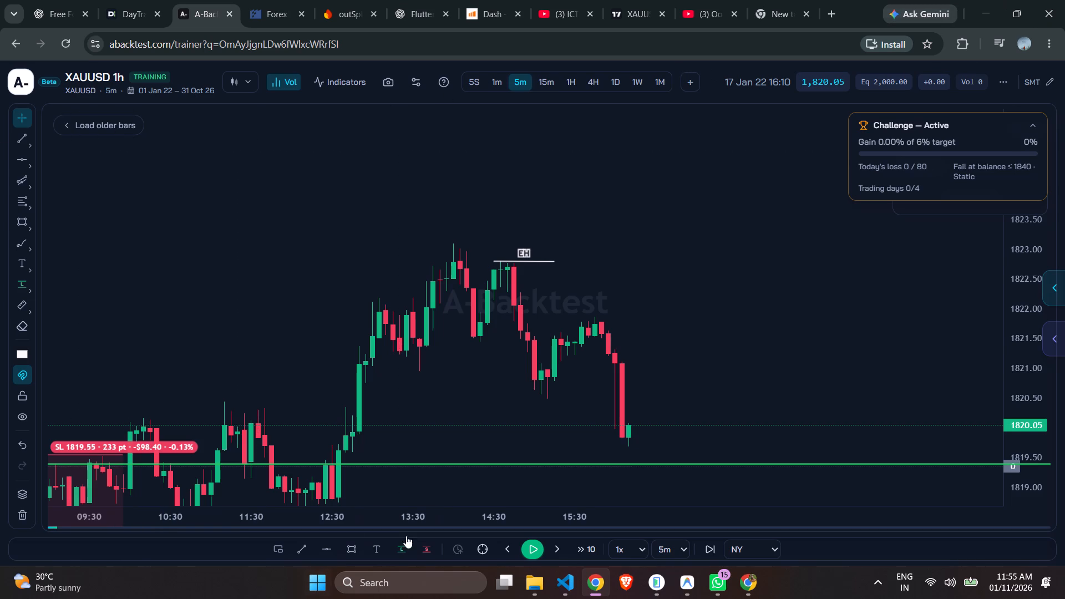
pyautogui.click(302, 548)
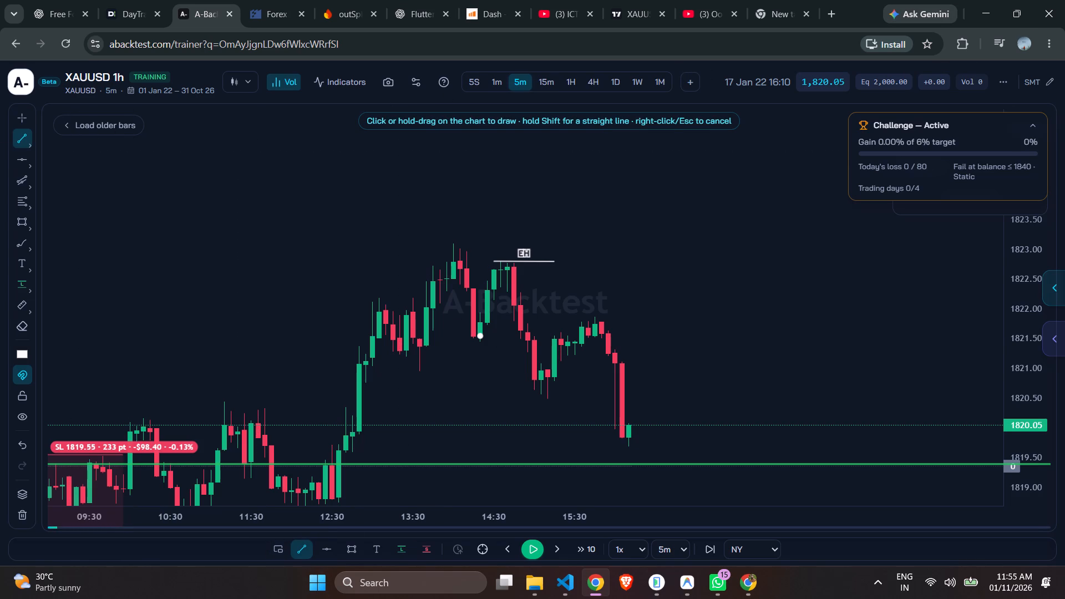
pyautogui.click(483, 341)
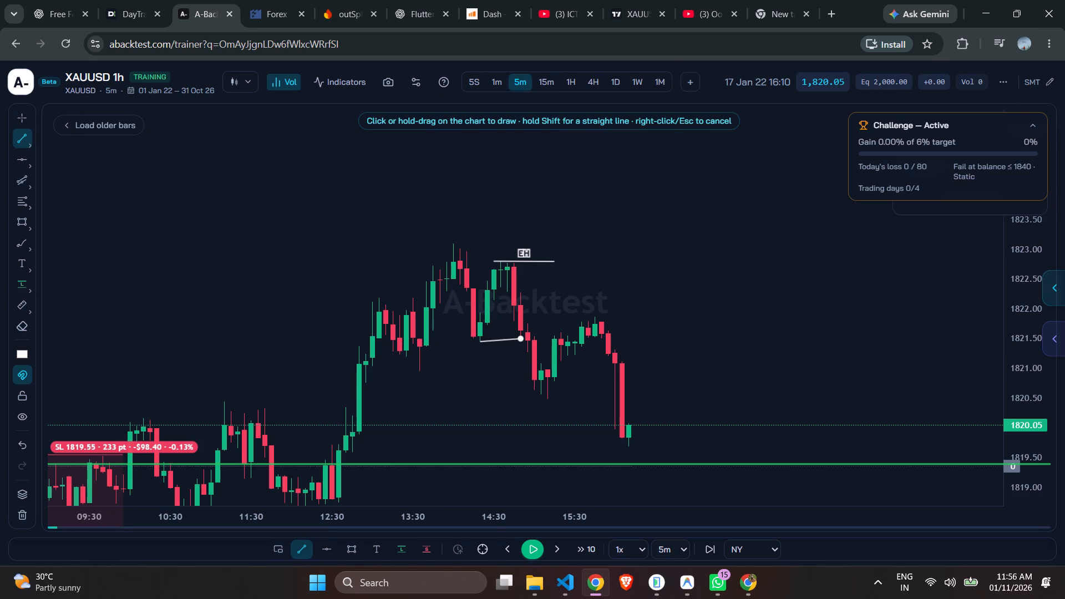
pyautogui.click(522, 337)
pyautogui.moveTo(523, 341); pyautogui.dragTo(525, 346)
# Change the label of the new trend line at the 14:20 swing low to SB.
pyautogui.click(505, 337)
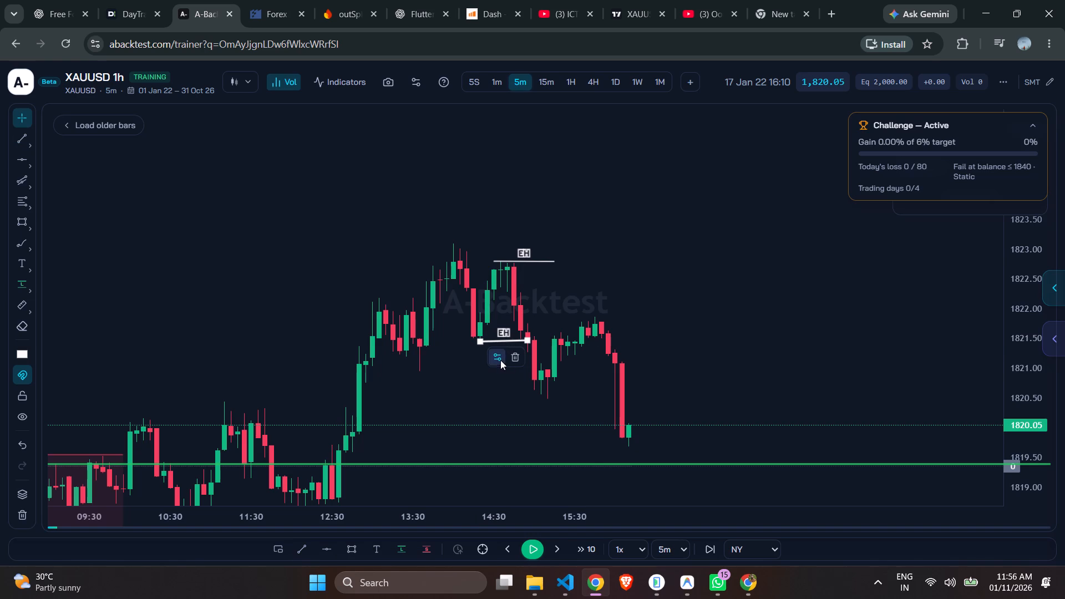
pyautogui.click(499, 359)
pyautogui.click(549, 308)
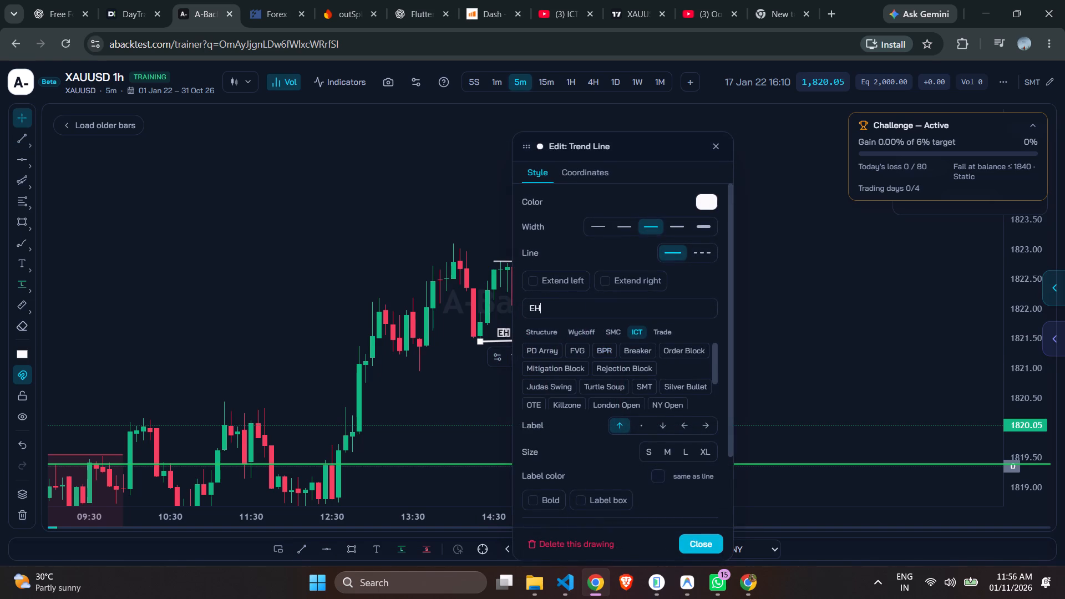
pyautogui.press('BackSpace')
pyautogui.press('BackSpace')
pyautogui.press('m')
pyautogui.press('BackSpace')
pyautogui.write('SB')
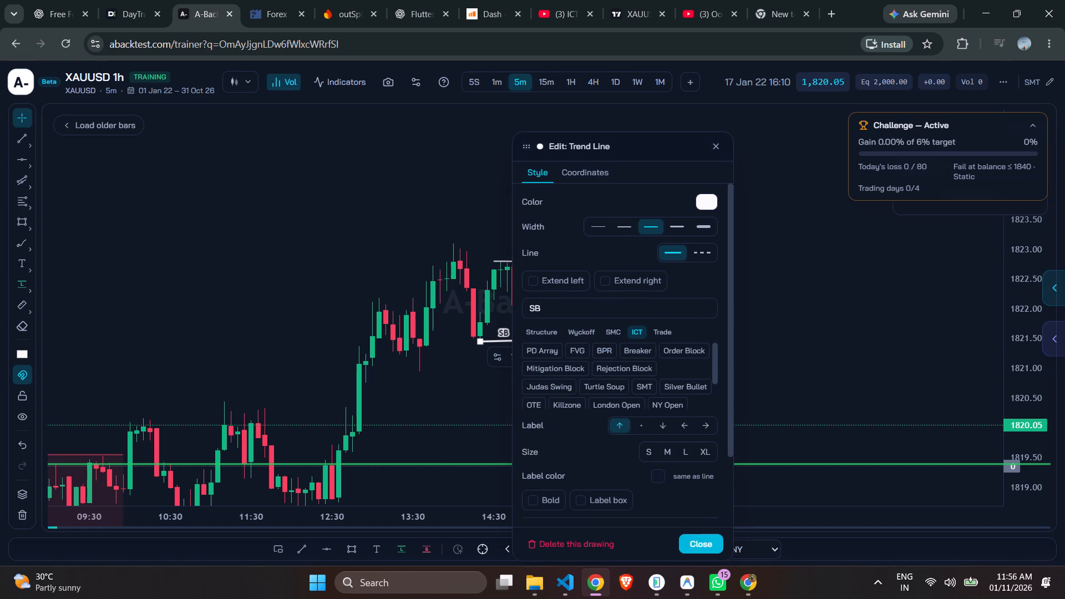
# Save the SB trend line's style as a template named SB.
pyautogui.scroll(-1, 679, 361)
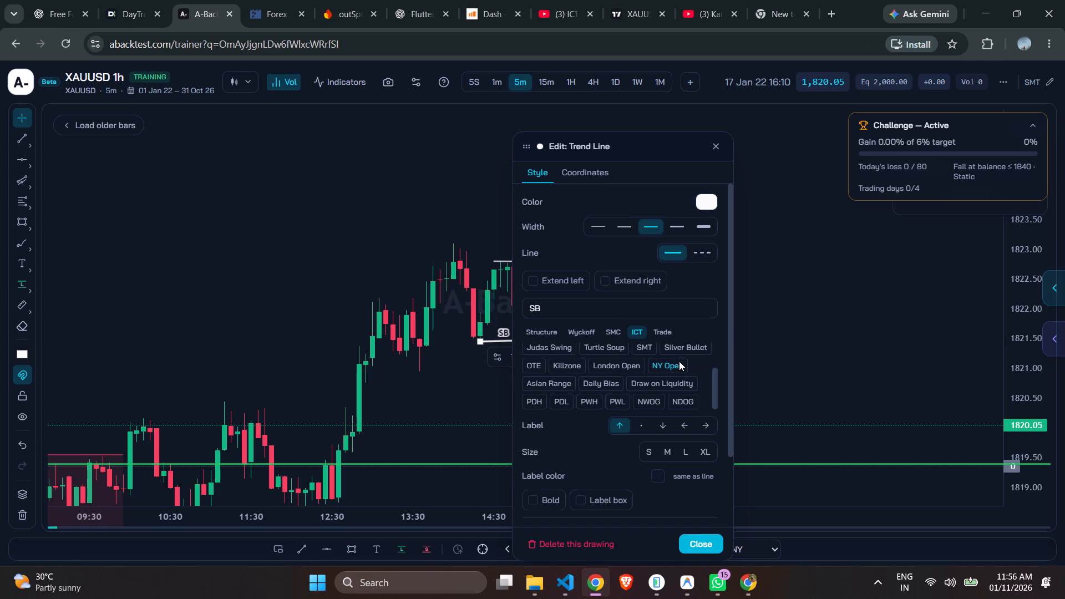
pyautogui.scroll(-2, 679, 361)
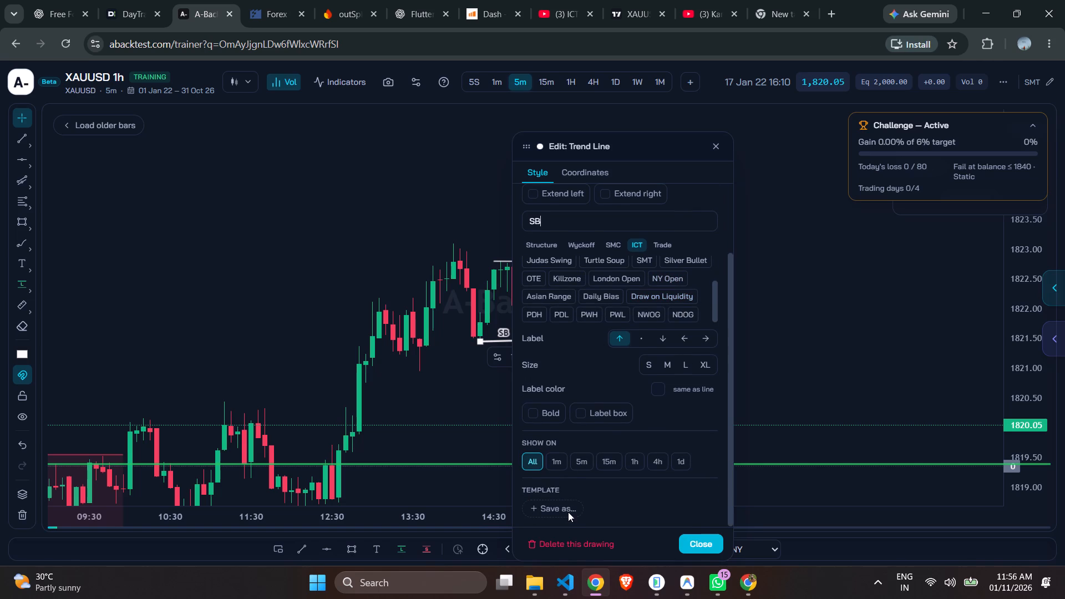
pyautogui.click(568, 510)
pyautogui.write('SB')
pyautogui.click(638, 506)
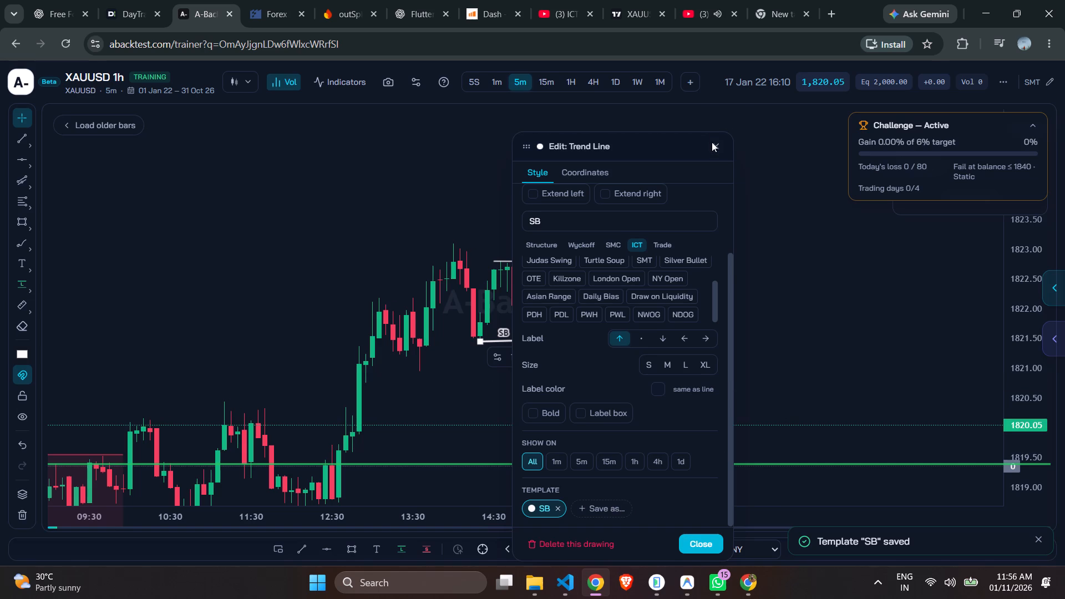
pyautogui.click(701, 540)
# Draw an FVG rectangle over the gap from about 14:55 to 16:30, between about 1821.05 and 1821.25.
pyautogui.scroll(3, 658, 340)
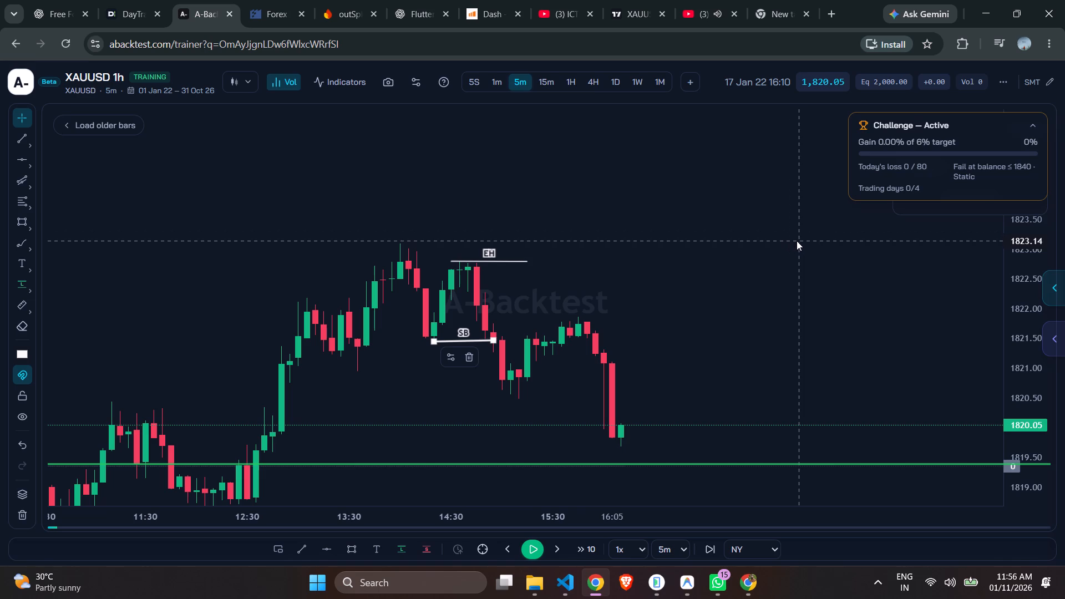
pyautogui.moveTo(1001, 301); pyautogui.dragTo(995, 104)
pyautogui.moveTo(839, 206); pyautogui.dragTo(867, 336)
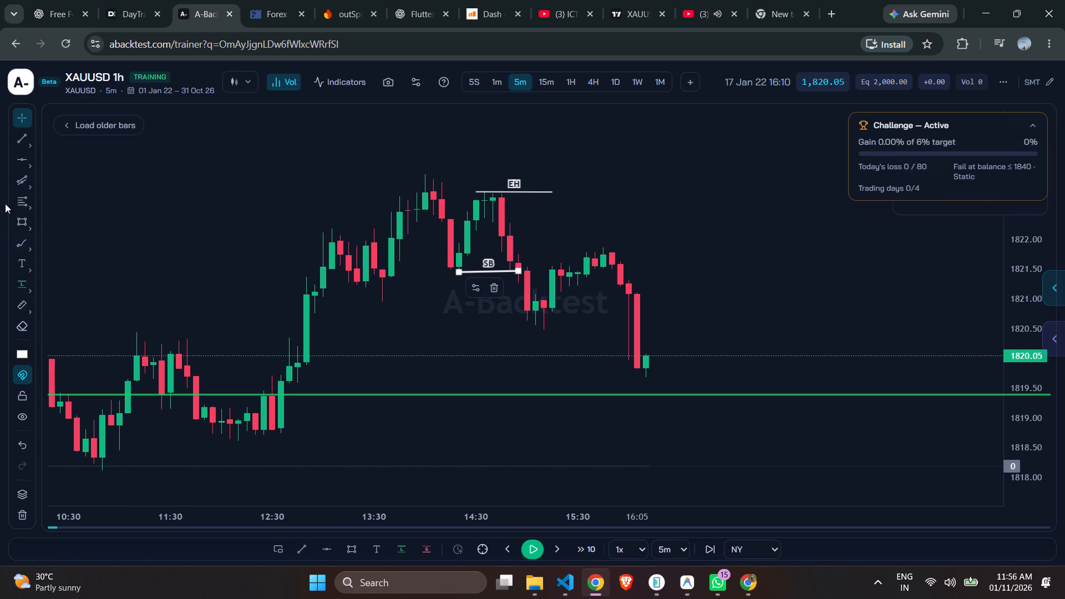
pyautogui.click(22, 224)
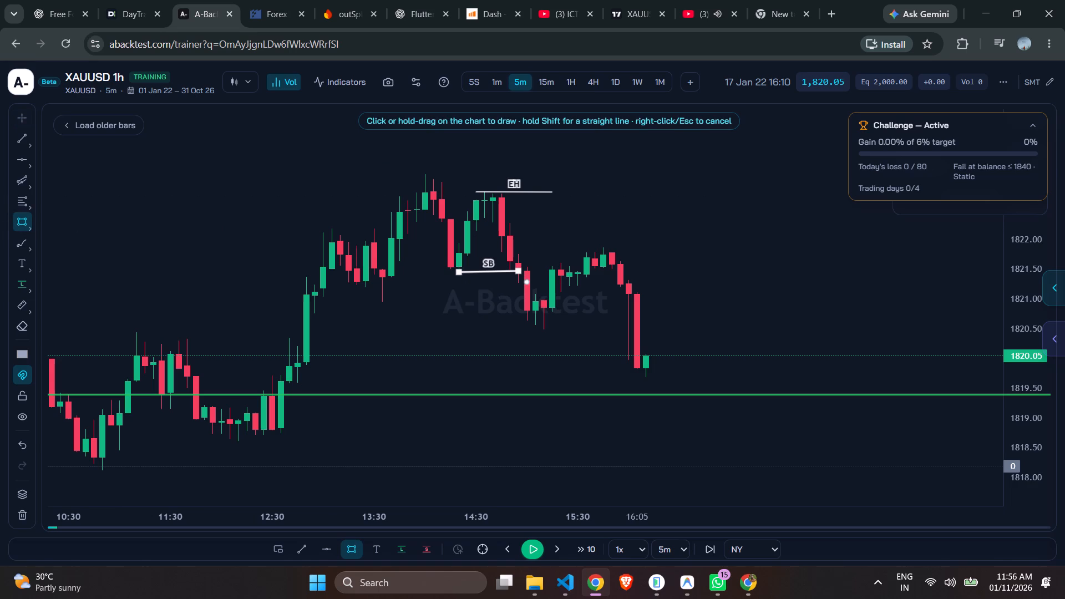
pyautogui.moveTo(520, 280); pyautogui.dragTo(658, 296)
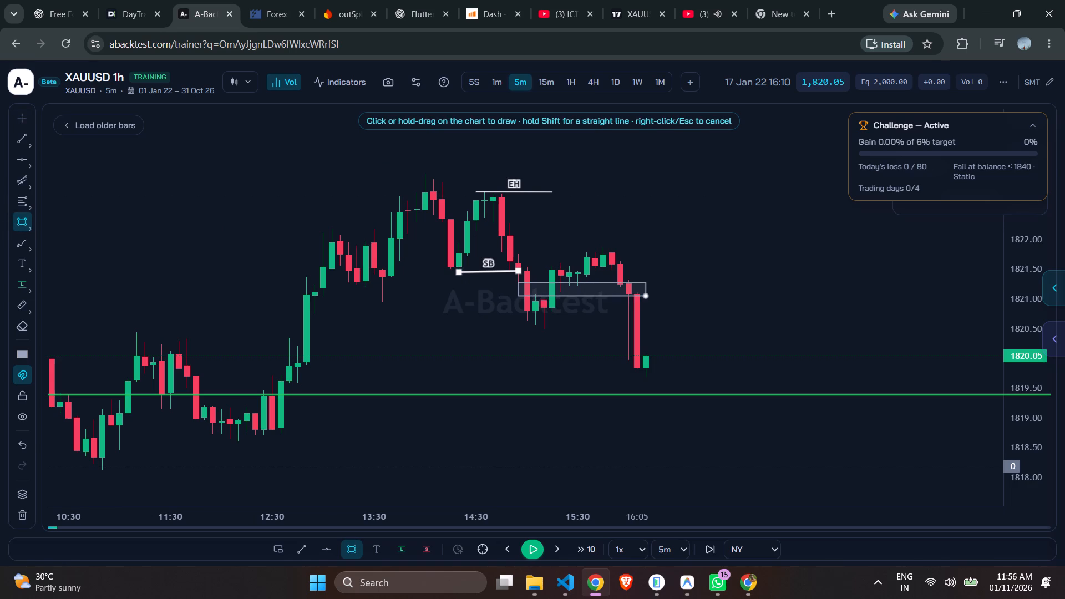
pyautogui.moveTo(658, 296); pyautogui.dragTo(682, 295)
pyautogui.click(682, 295)
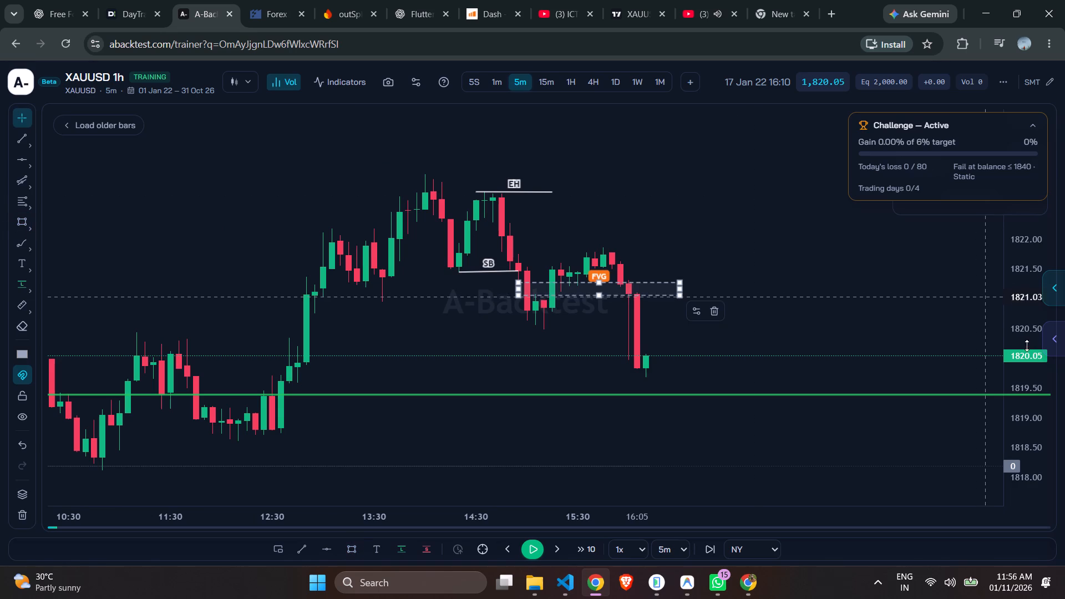
# Delete the FVG rectangle drawn from about 14:55 to 16:30 on the 5-minute chart.
pyautogui.moveTo(1022, 344); pyautogui.dragTo(1000, 155)
pyautogui.scroll(3, 892, 212)
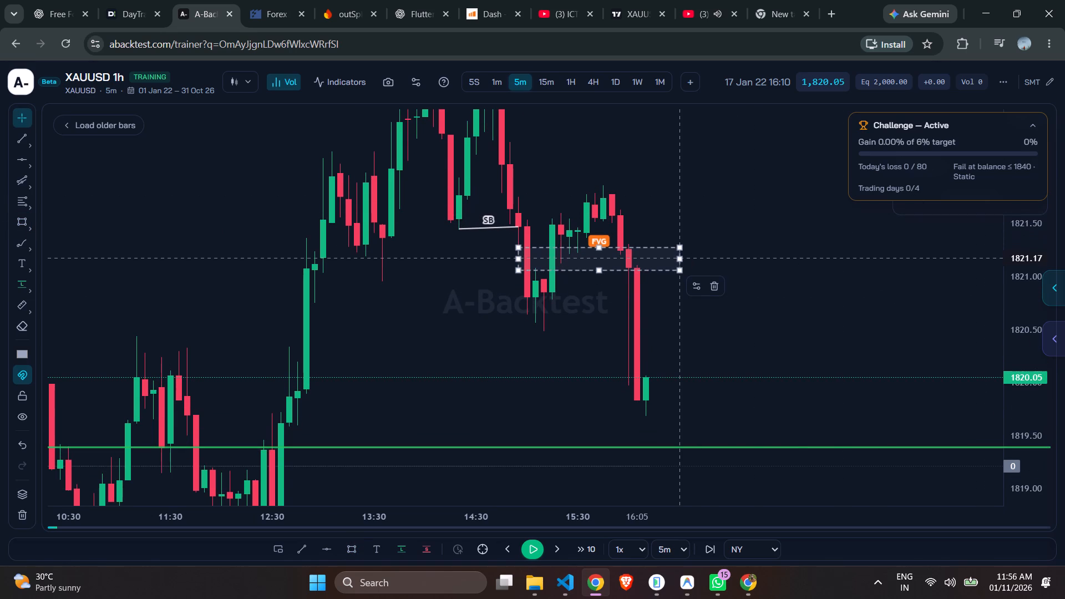
pyautogui.click(682, 260)
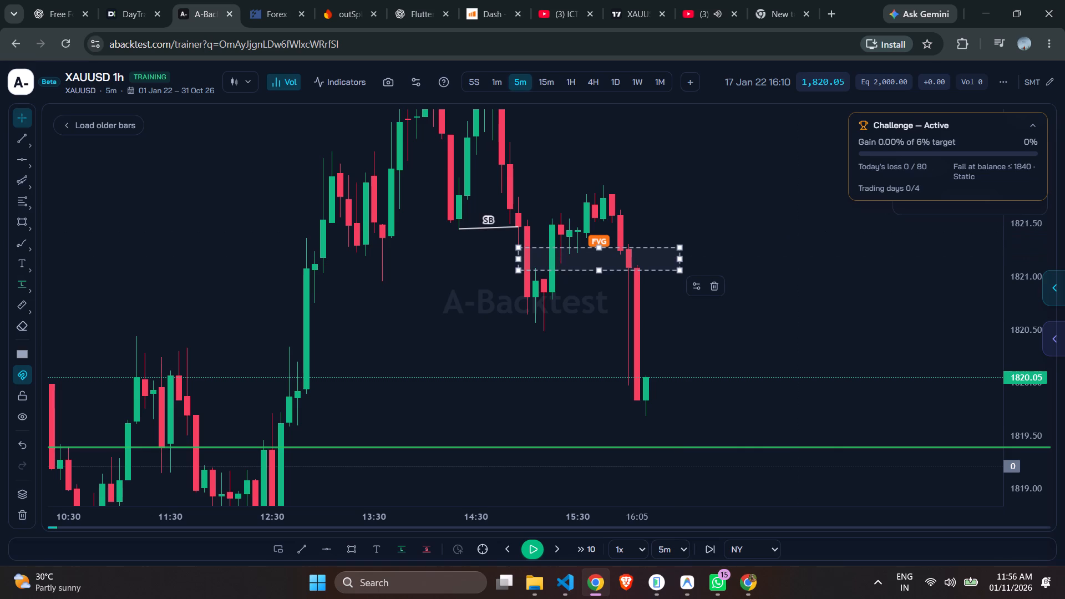
pyautogui.press('Delete')
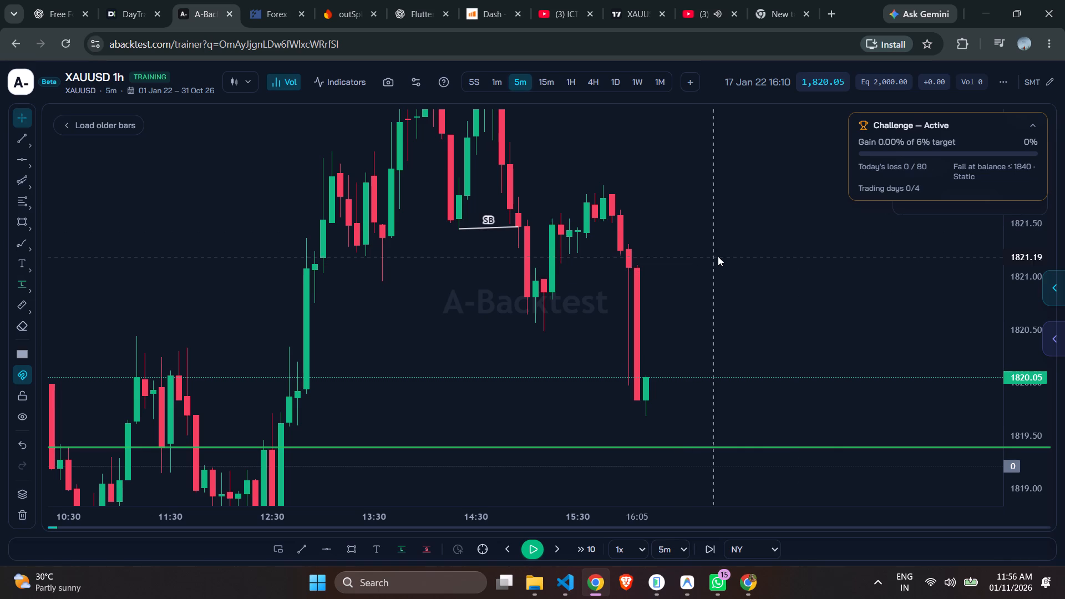
# Step the replay back two 5-minute candles to 16:00 and forward again to 16:10 to review the drop.
pyautogui.moveTo(722, 255); pyautogui.dragTo(708, 266)
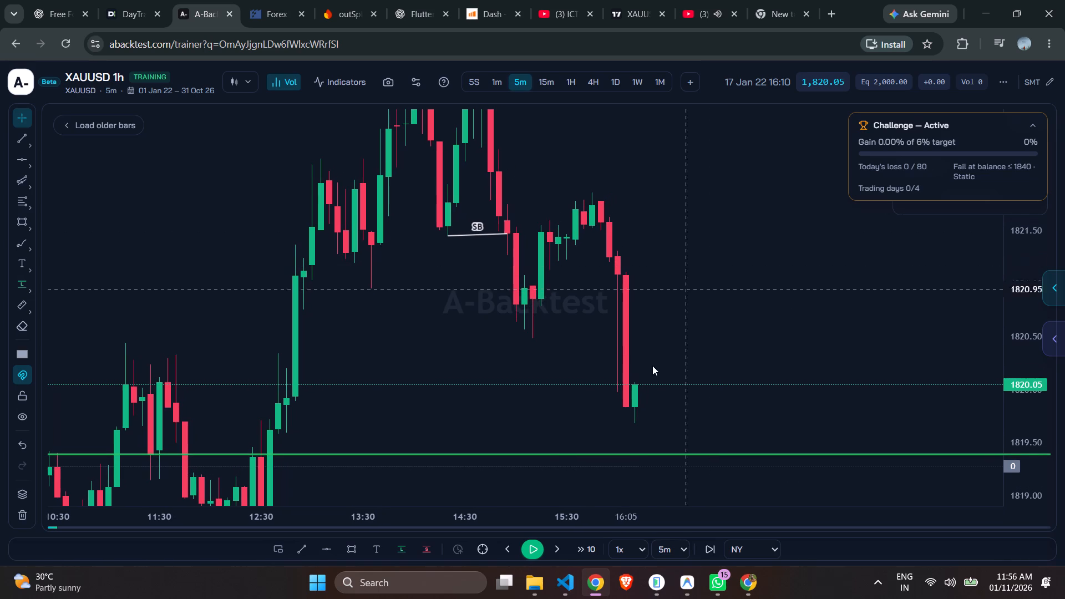
pyautogui.click(508, 543)
pyautogui.click(508, 543)
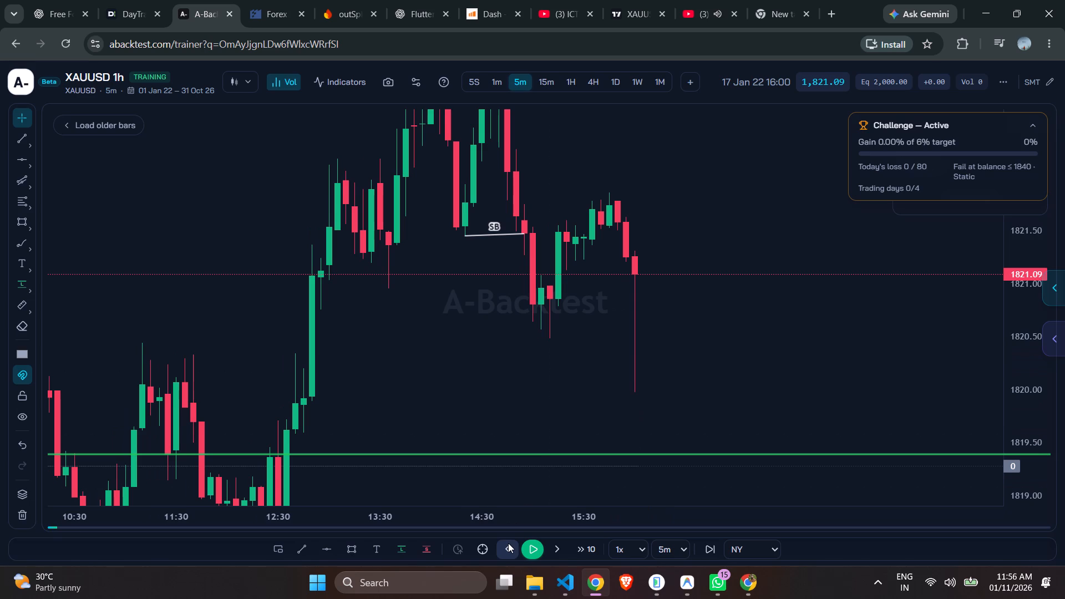
pyautogui.click(560, 544)
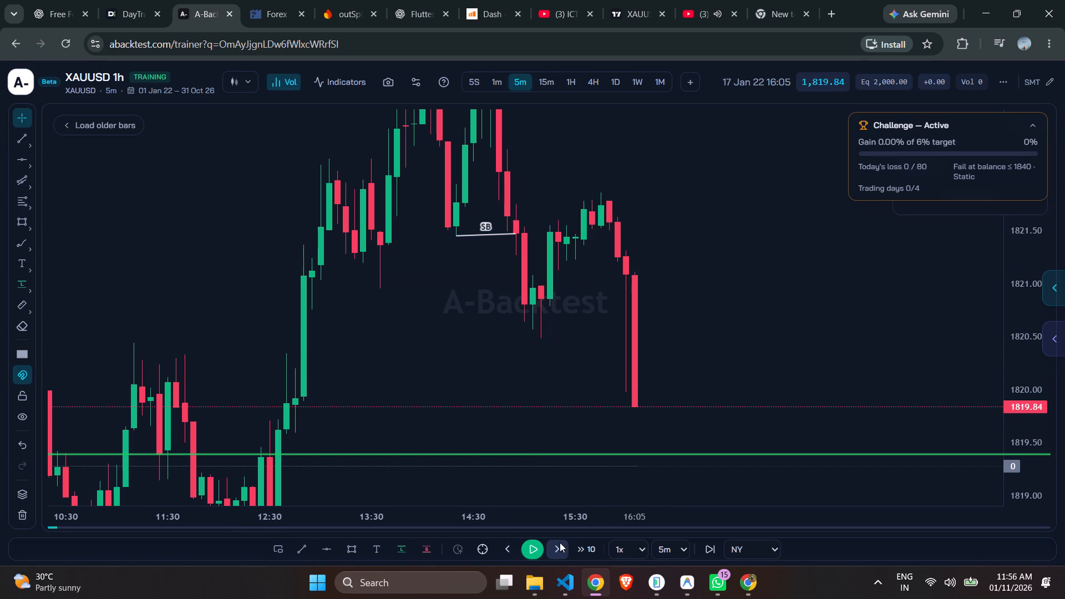
pyautogui.click(556, 543)
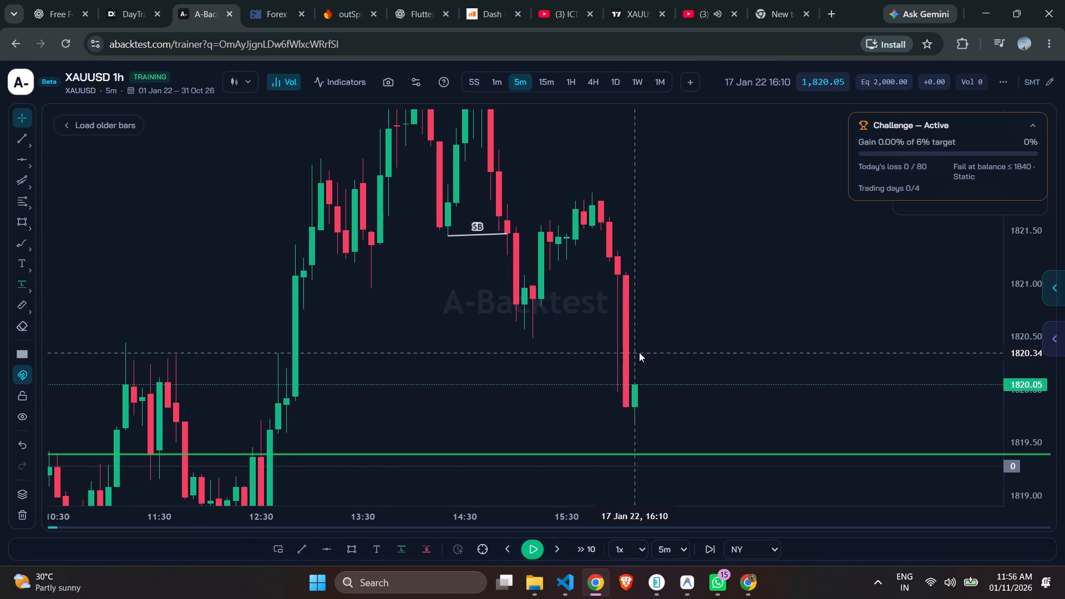
# Draw an FVG rectangle on the 5-minute chart from 15:50 to about 17:25, between about 1821.30 and 1821.50.
pyautogui.moveTo(671, 306); pyautogui.dragTo(575, 340)
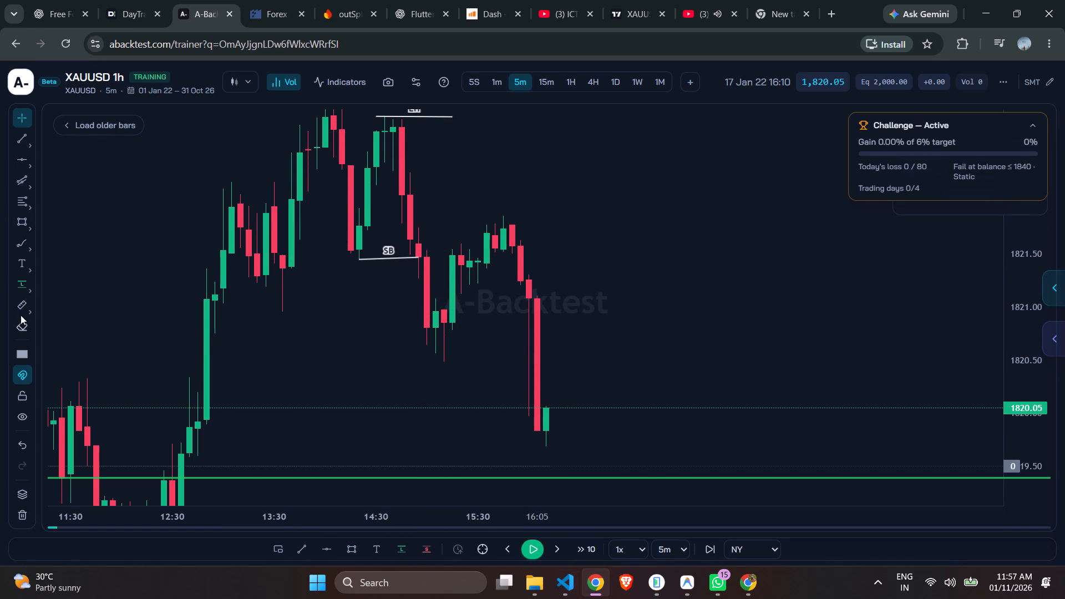
pyautogui.click(352, 545)
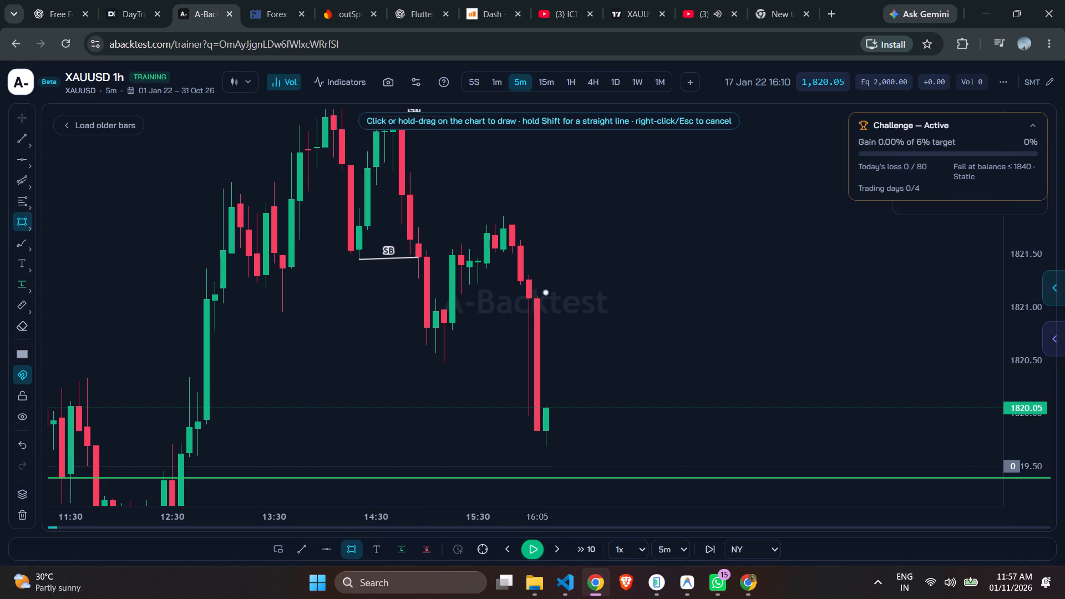
pyautogui.moveTo(513, 252); pyautogui.dragTo(611, 268)
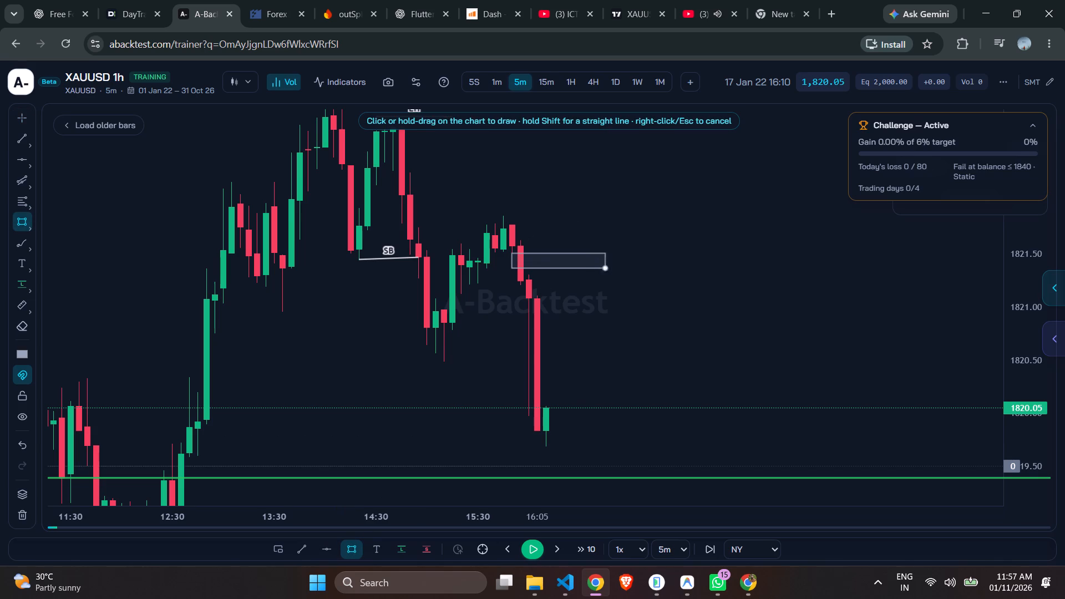
pyautogui.moveTo(611, 268); pyautogui.dragTo(673, 273)
pyautogui.click(673, 273)
pyautogui.moveTo(1016, 328); pyautogui.dragTo(1018, 196)
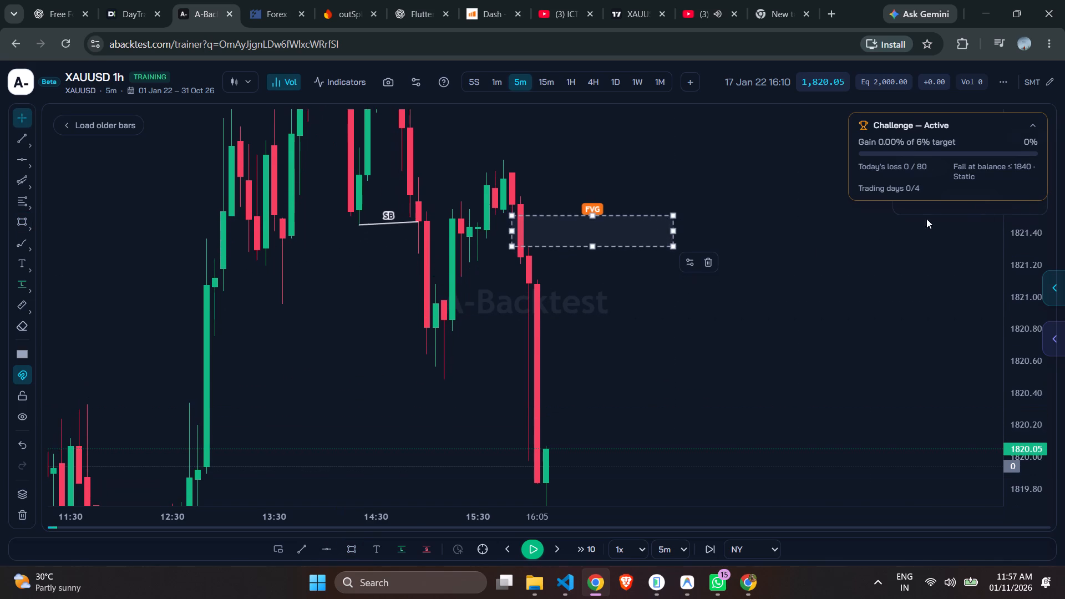
pyautogui.scroll(3, 815, 250)
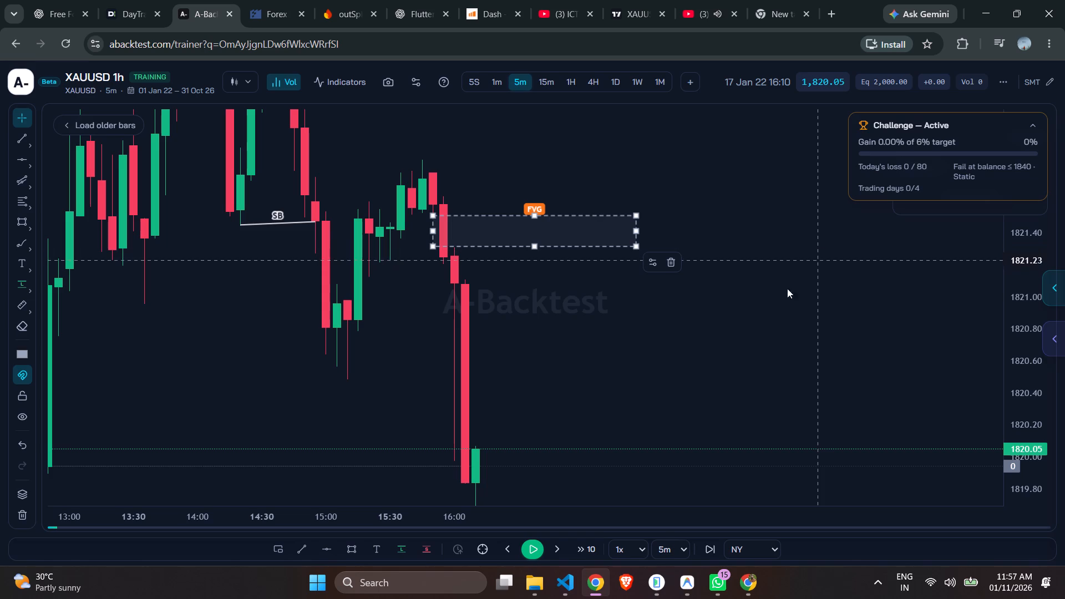
pyautogui.click(714, 324)
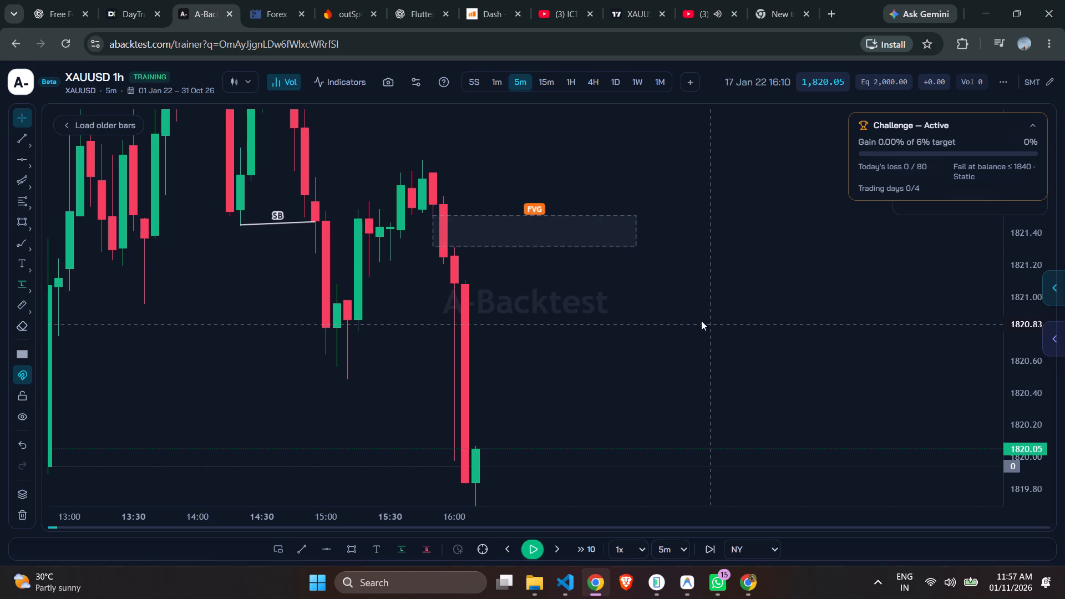
# Switch the chart to the 1-minute timeframe and frame the drop from 15:50 to 16:14.
pyautogui.moveTo(1023, 304); pyautogui.dragTo(1018, 247)
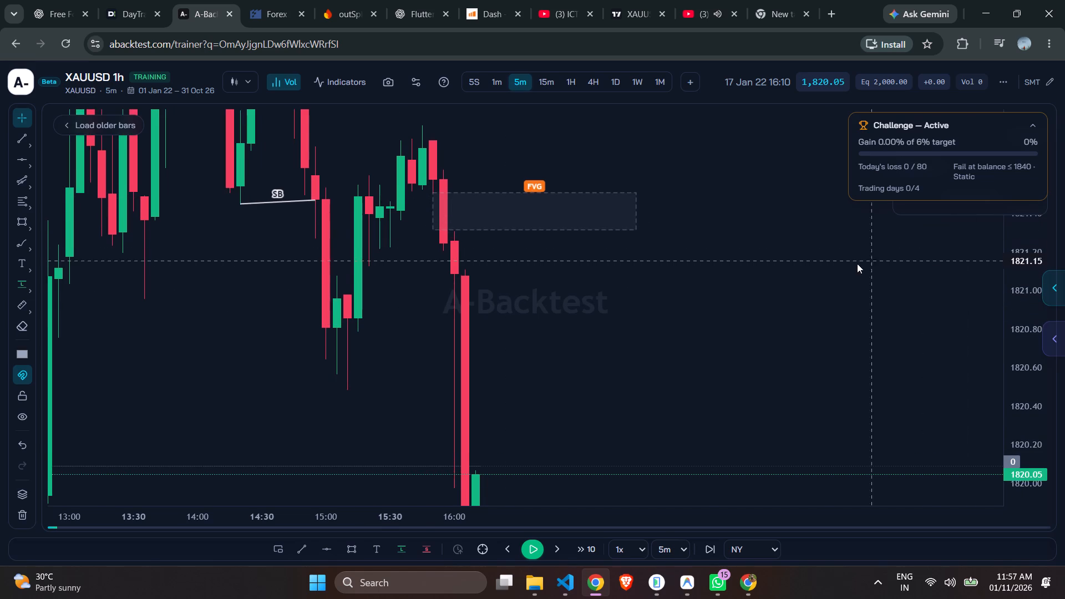
pyautogui.scroll(2, 857, 263)
pyautogui.click(496, 80)
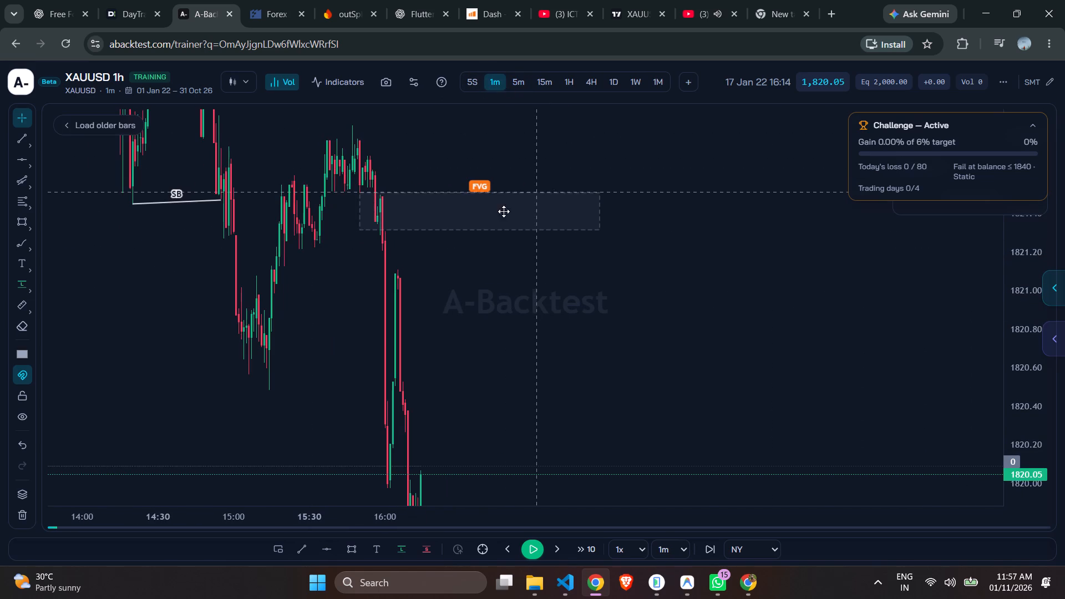
pyautogui.scroll(3, 504, 285)
pyautogui.scroll(5, 459, 278)
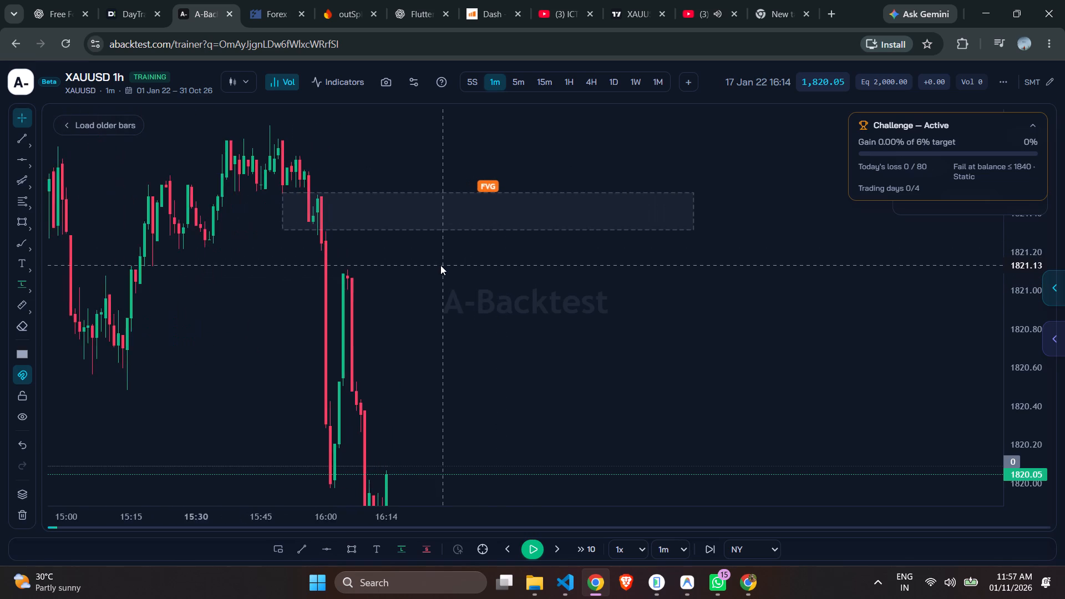
pyautogui.moveTo(438, 266); pyautogui.dragTo(533, 249)
pyautogui.scroll(4, 533, 249)
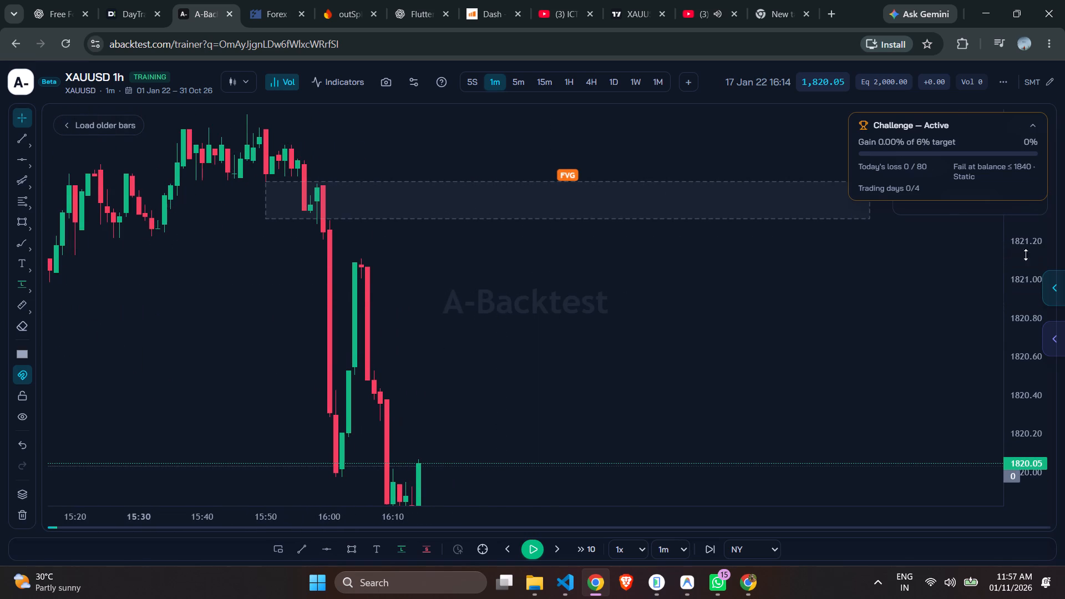
pyautogui.moveTo(1032, 248); pyautogui.dragTo(1027, 442)
pyautogui.moveTo(609, 324); pyautogui.dragTo(627, 292)
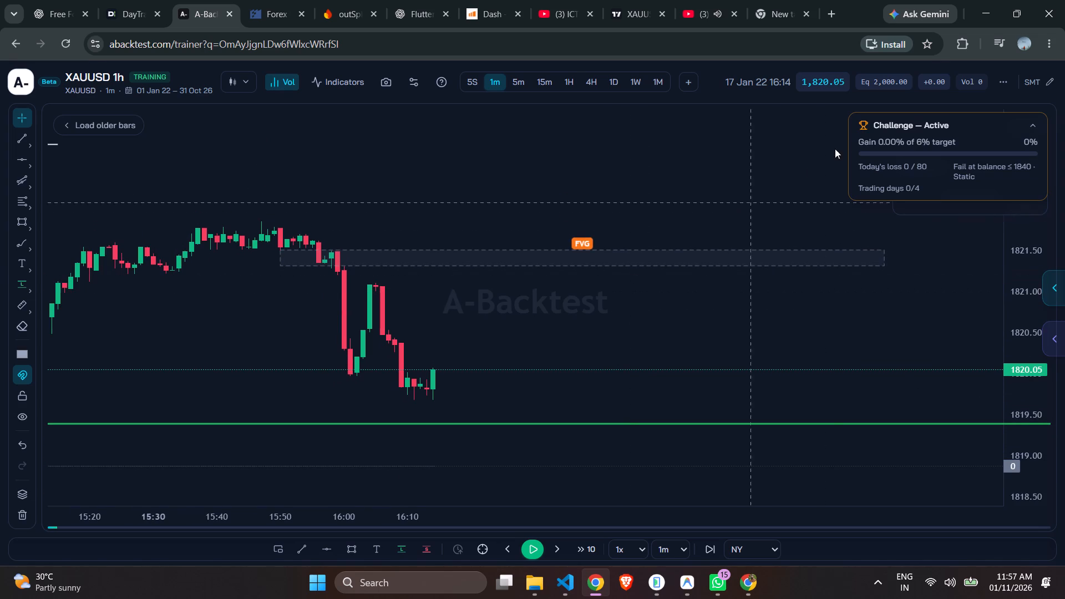
# Draw an FVG rectangle on the 1-minute chart from 15:59 to about 17:00, between about 1820.40 and 1821.20.
pyautogui.click(21, 225)
pyautogui.moveTo(336, 275); pyautogui.dragTo(361, 339)
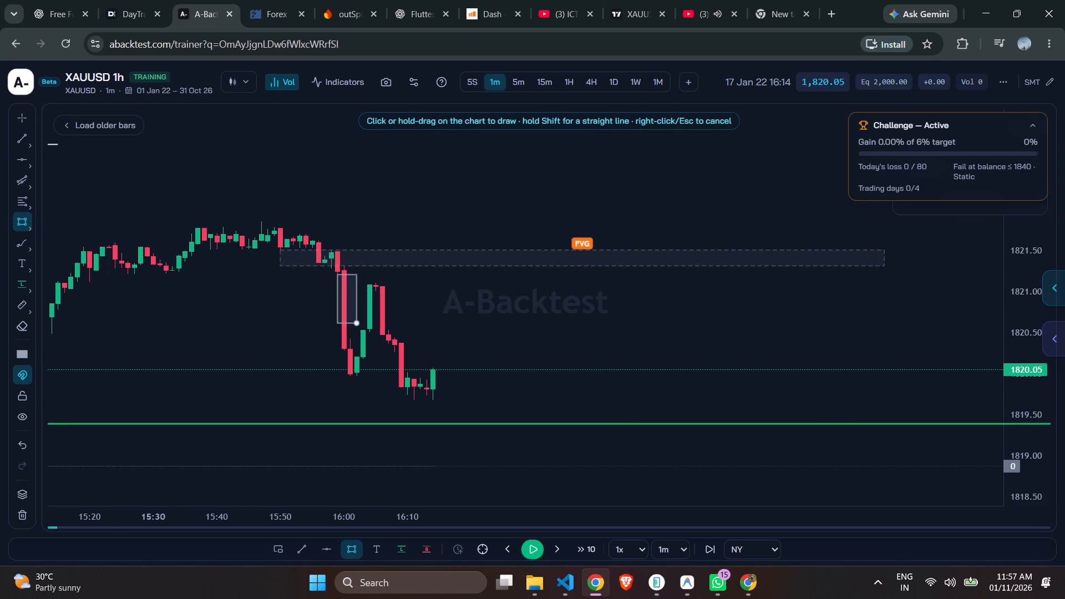
pyautogui.moveTo(361, 339); pyautogui.dragTo(419, 337)
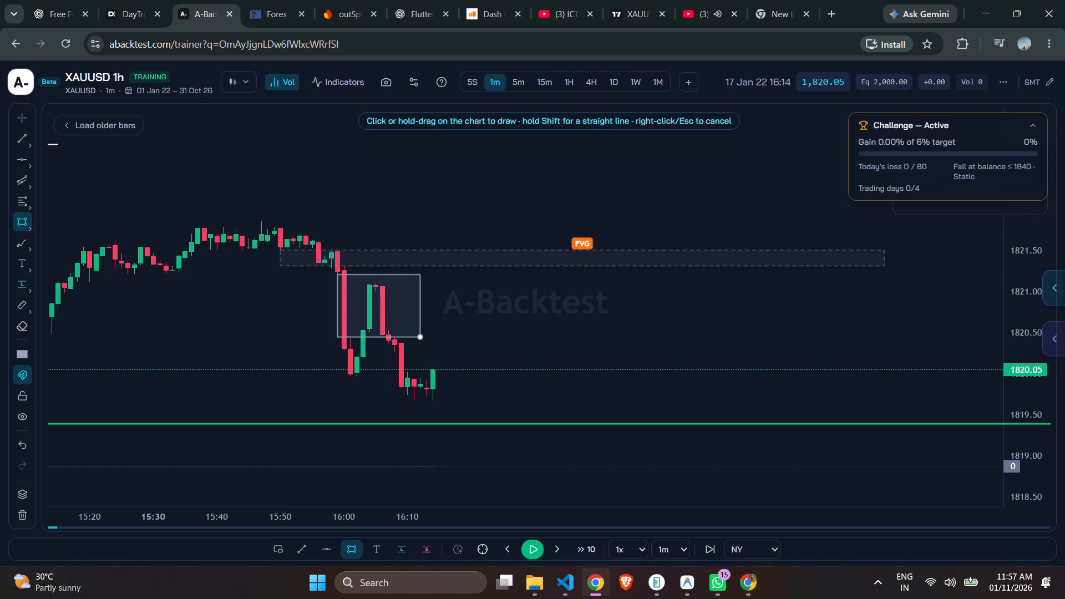
pyautogui.moveTo(419, 337); pyautogui.dragTo(721, 338)
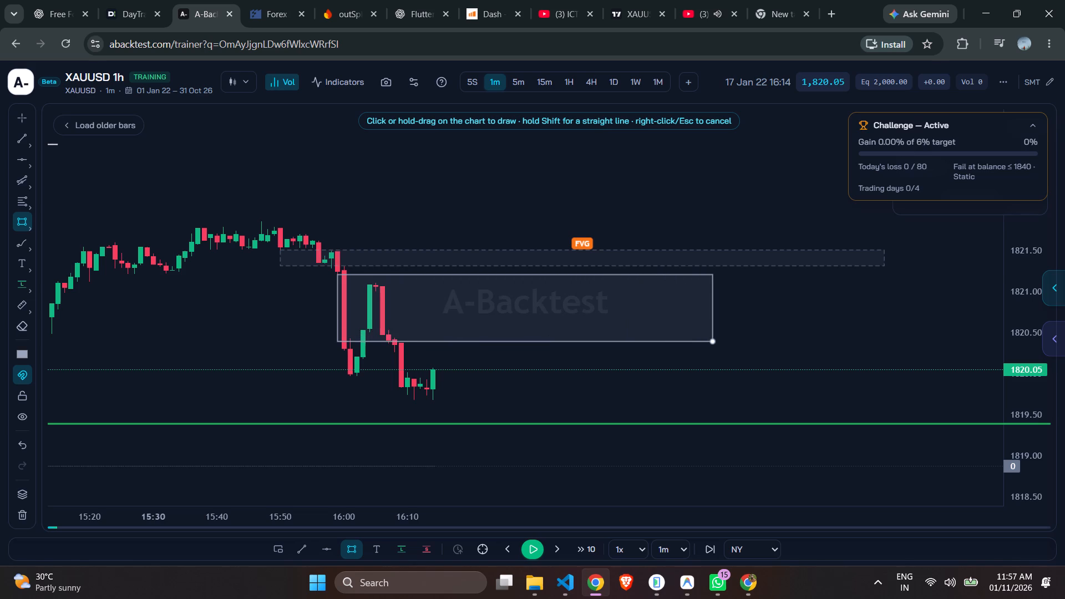
pyautogui.moveTo(721, 338); pyautogui.dragTo(723, 339)
pyautogui.click(723, 339)
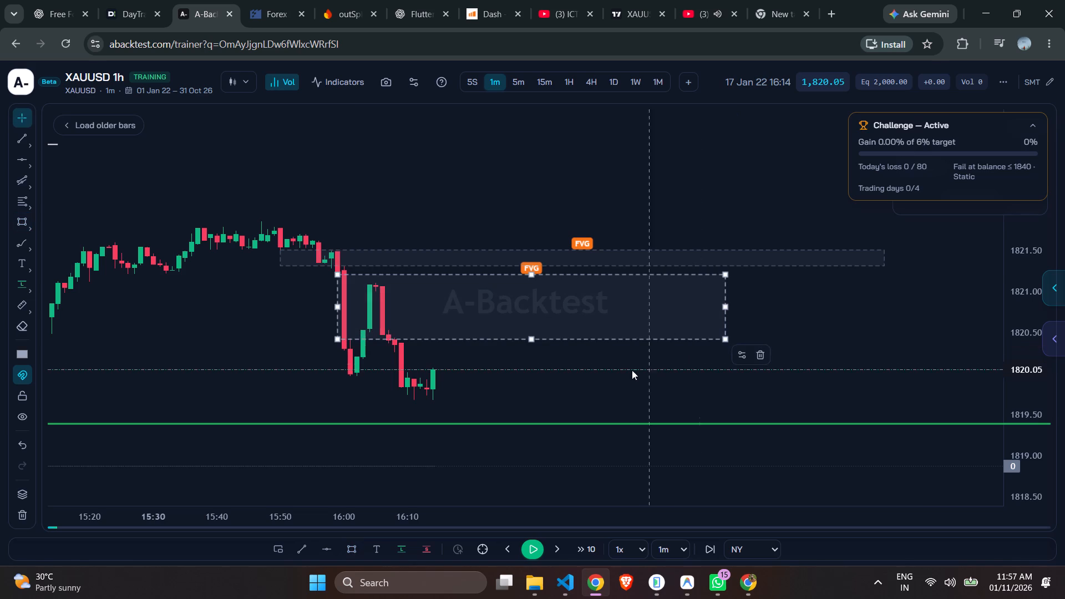
# Open the style settings of the new FVG rectangle starting at 15:59.
pyautogui.moveTo(596, 395); pyautogui.dragTo(595, 342)
pyautogui.click(656, 282)
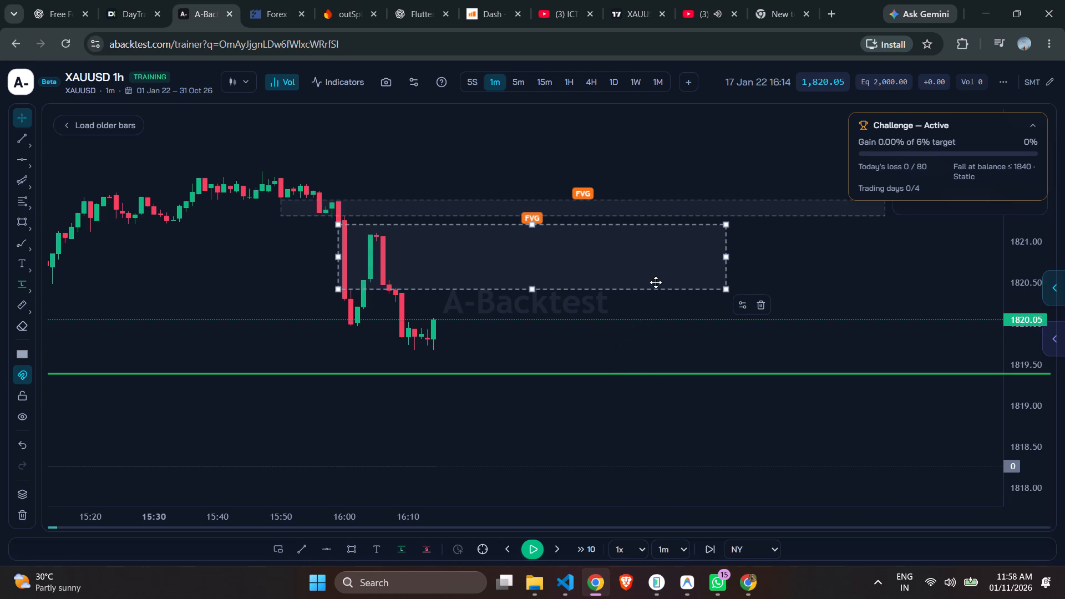
pyautogui.click(749, 309)
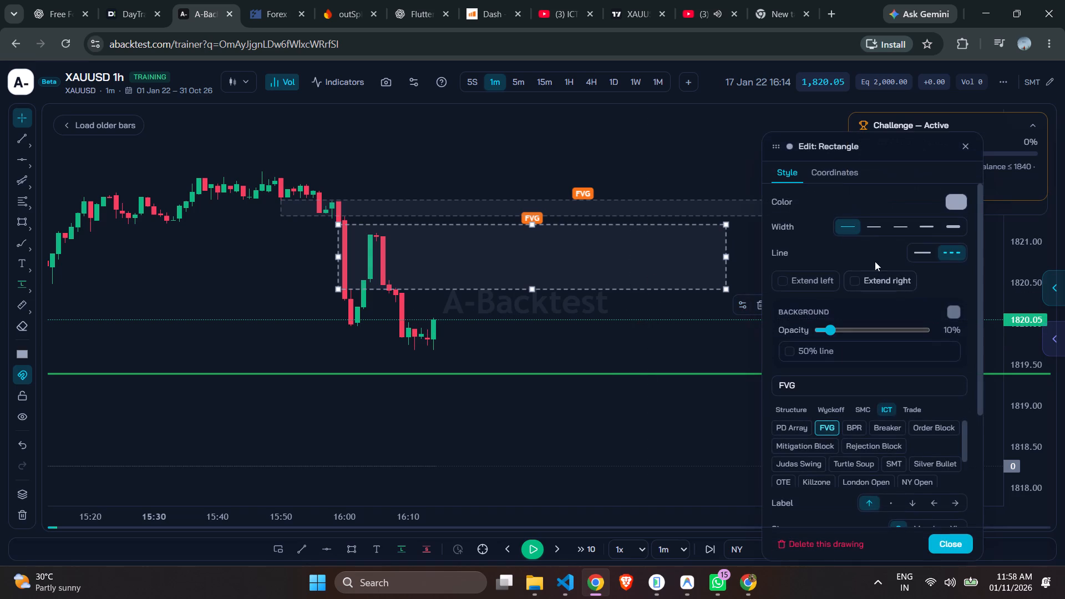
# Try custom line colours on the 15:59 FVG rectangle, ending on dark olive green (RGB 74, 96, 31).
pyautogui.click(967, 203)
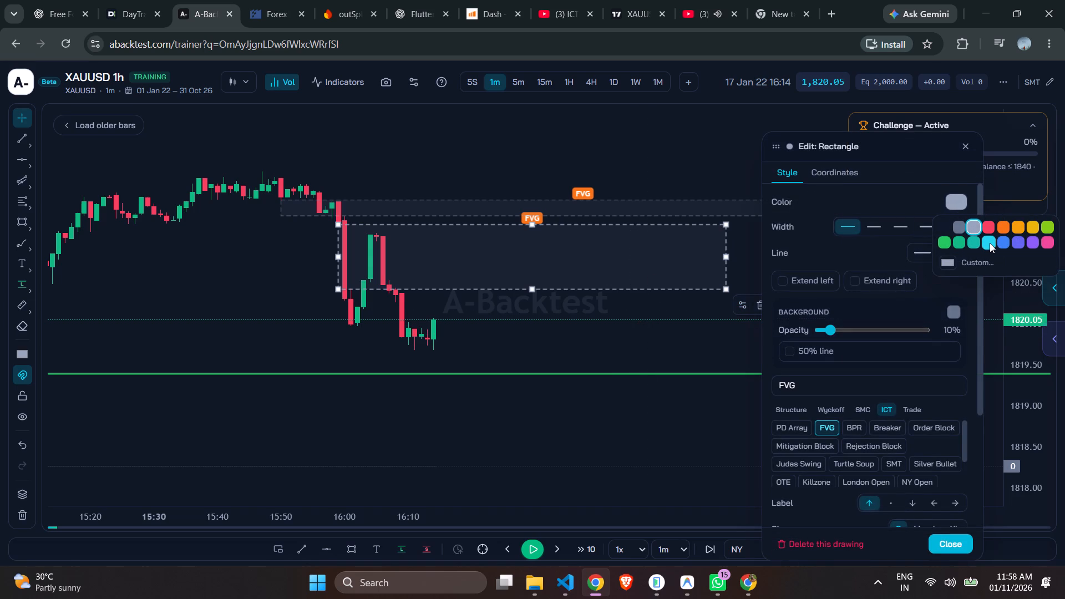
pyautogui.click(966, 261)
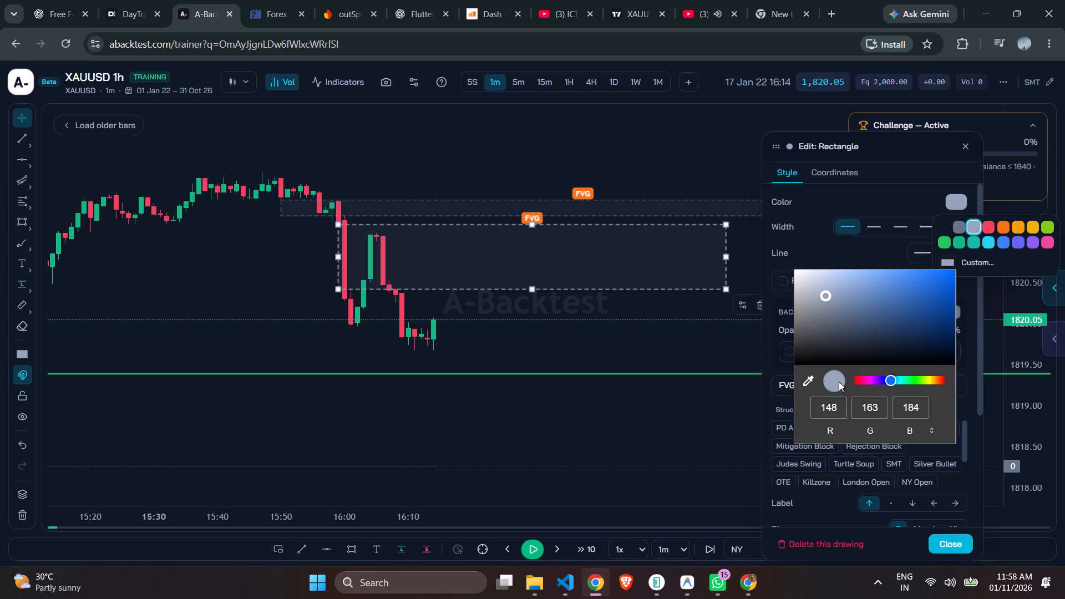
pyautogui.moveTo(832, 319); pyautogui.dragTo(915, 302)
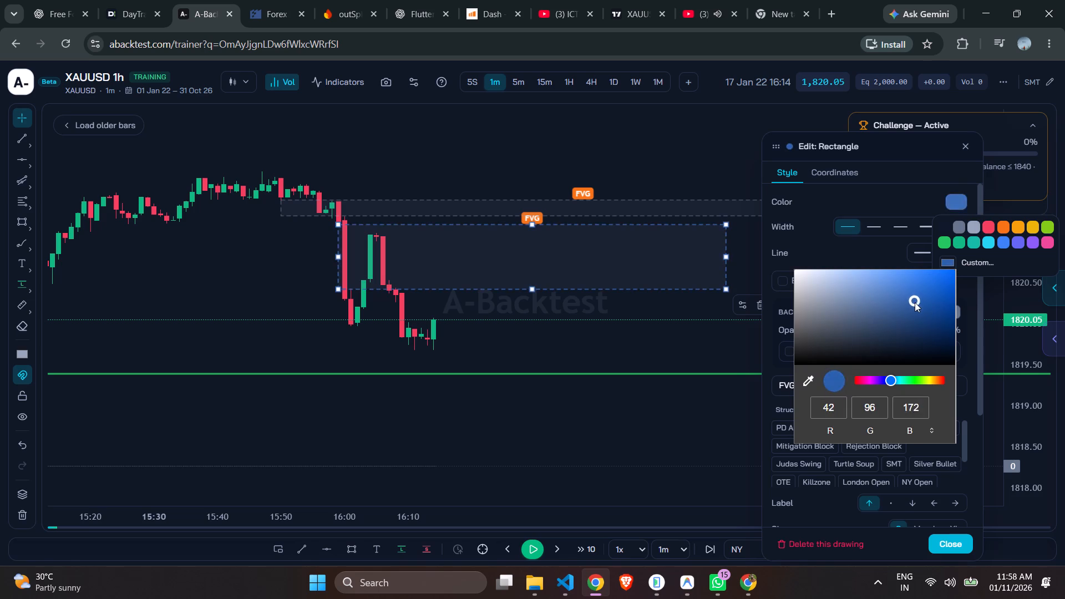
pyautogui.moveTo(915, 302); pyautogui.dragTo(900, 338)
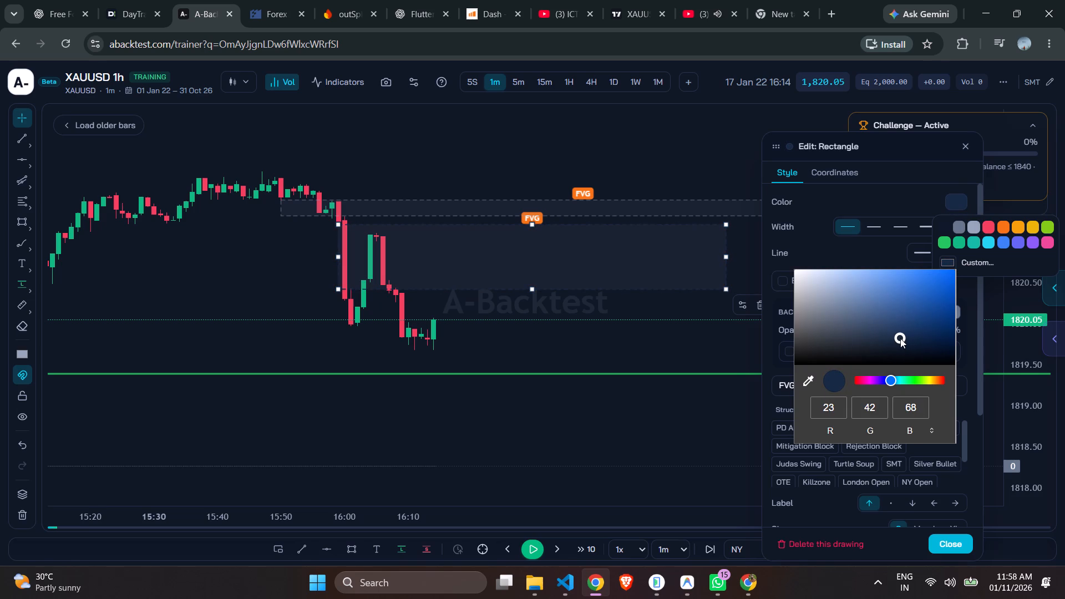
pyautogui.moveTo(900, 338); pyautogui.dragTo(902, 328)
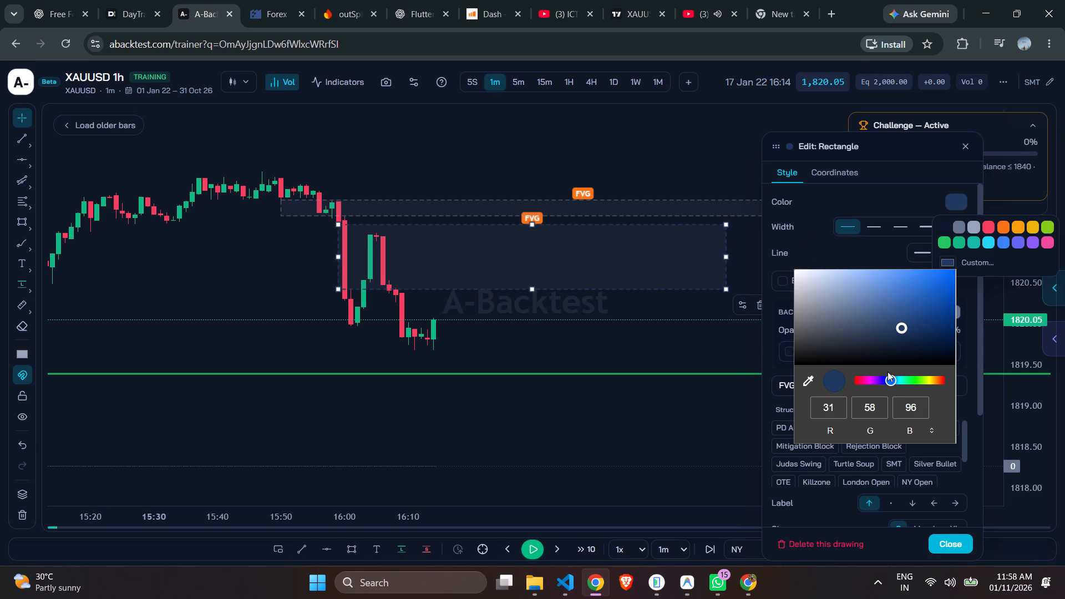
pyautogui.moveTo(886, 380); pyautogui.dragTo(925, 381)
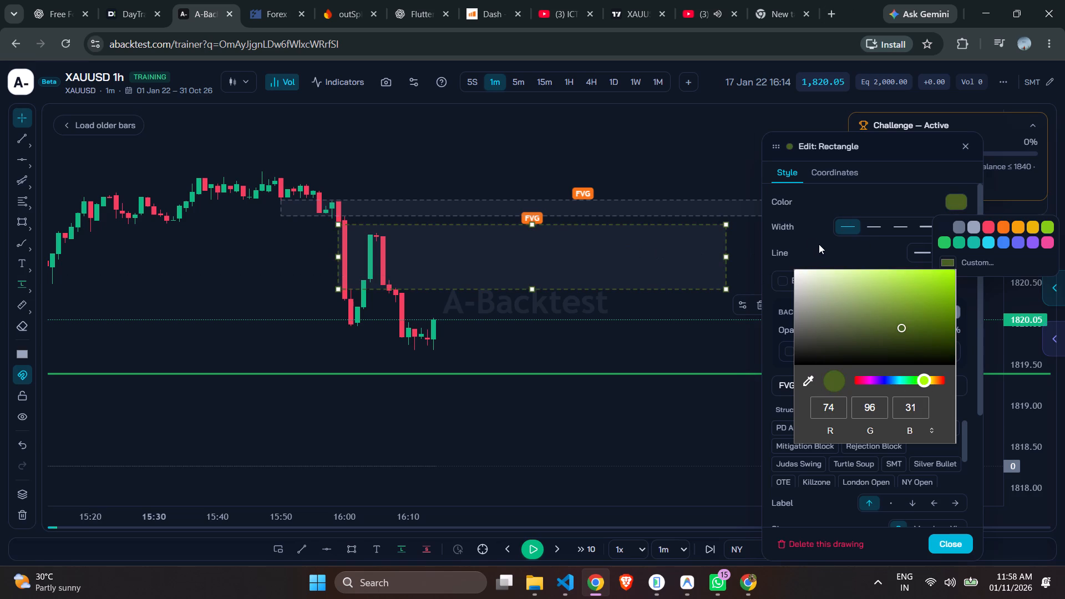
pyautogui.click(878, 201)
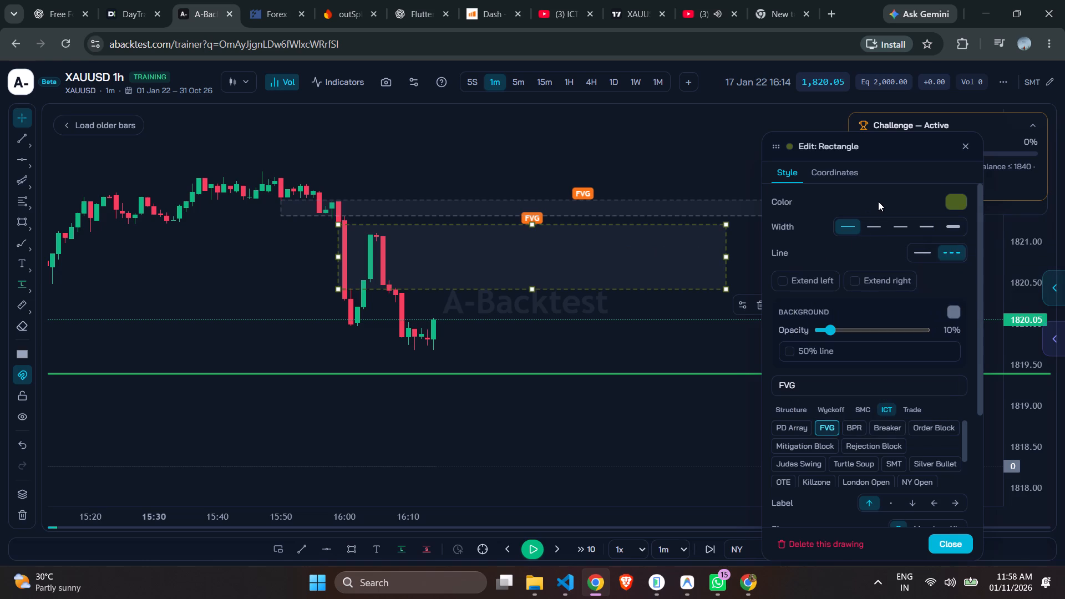
# Set the 15:59 FVG rectangle's line to the preset lime green and its label colour to the same as the line.
pyautogui.click(954, 209)
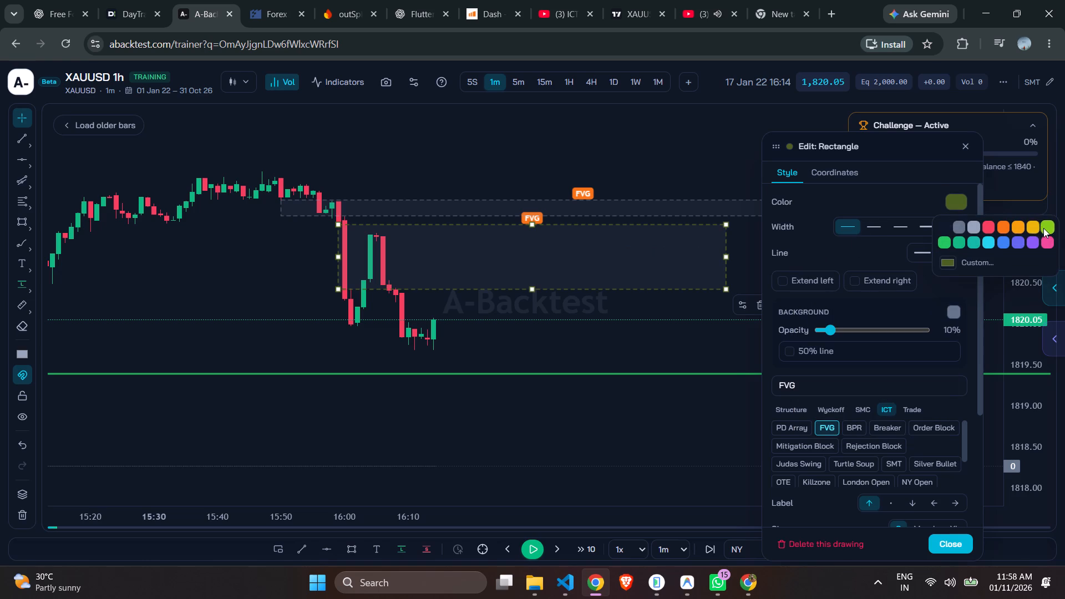
pyautogui.click(1043, 228)
pyautogui.scroll(-2, 891, 392)
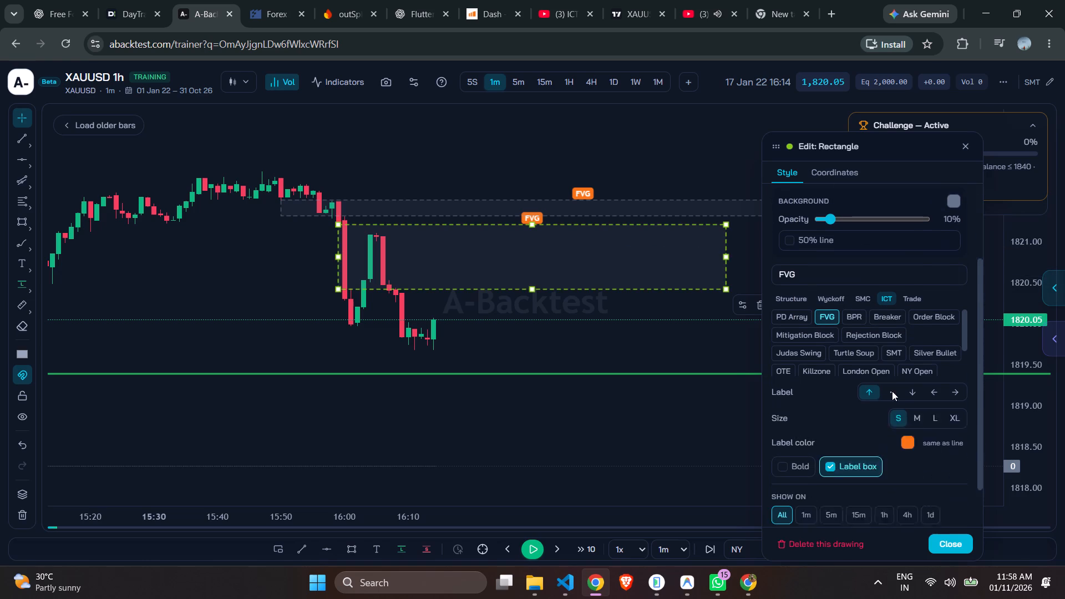
pyautogui.click(904, 413)
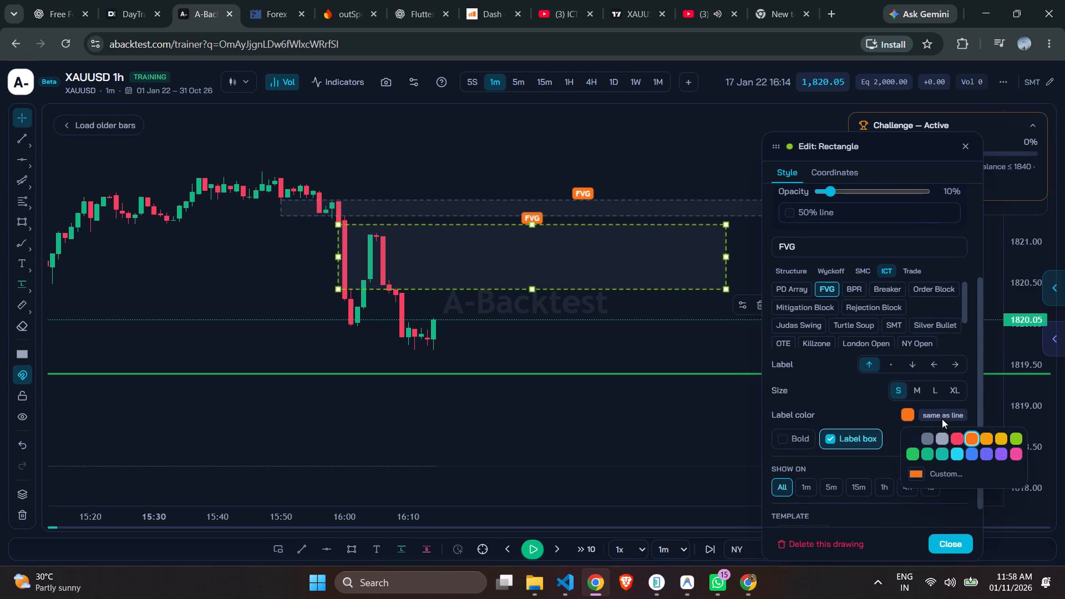
pyautogui.click(942, 413)
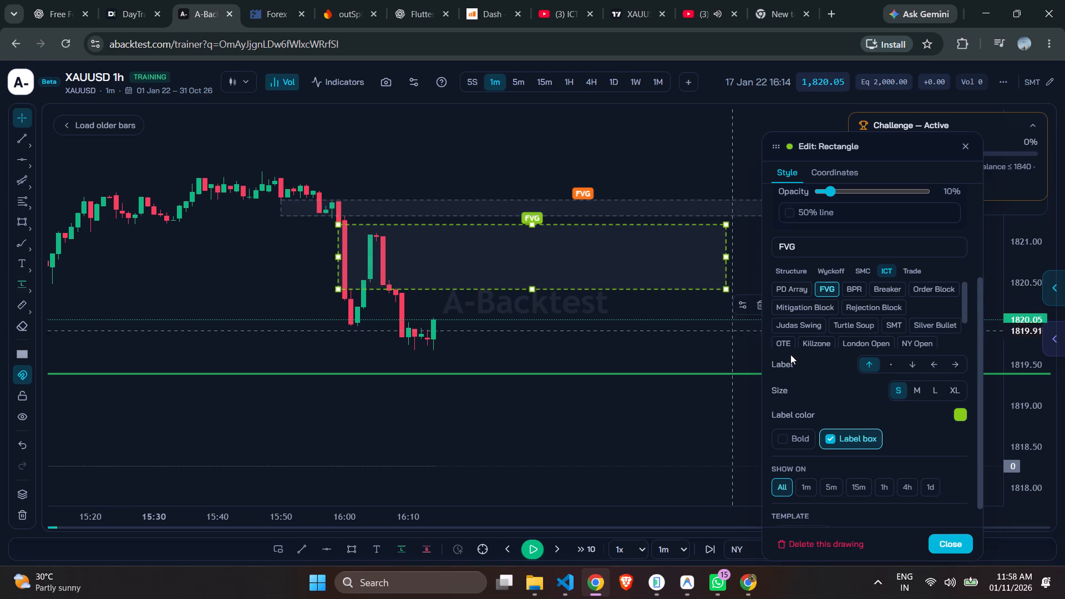
# Keep the label box on for the 15:59 FVG rectangle and set its label colour to the preset light grey.
pyautogui.click(833, 434)
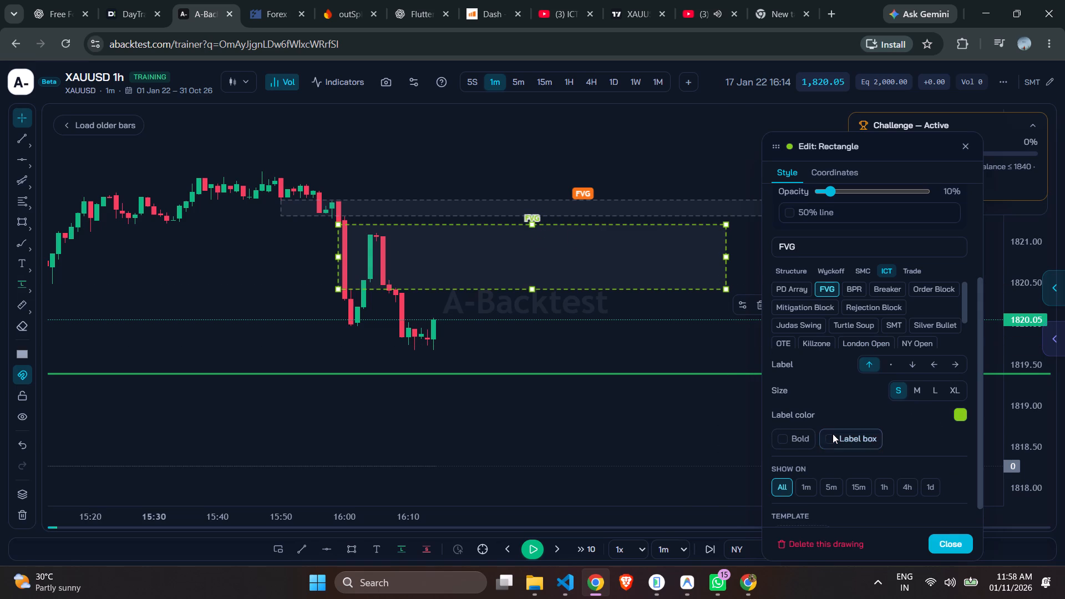
pyautogui.click(833, 438)
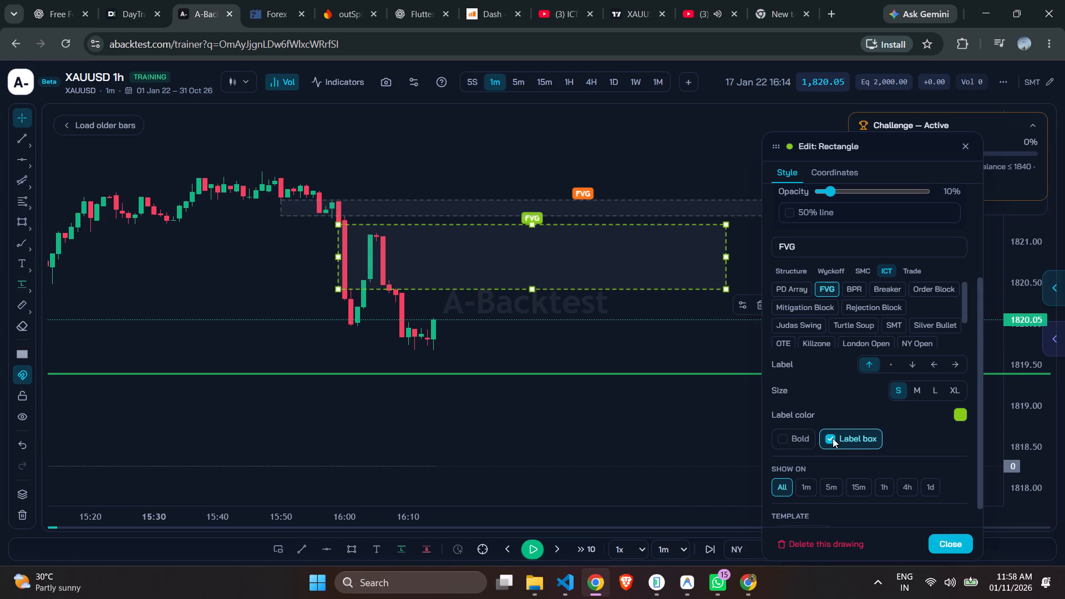
pyautogui.scroll(4, 873, 357)
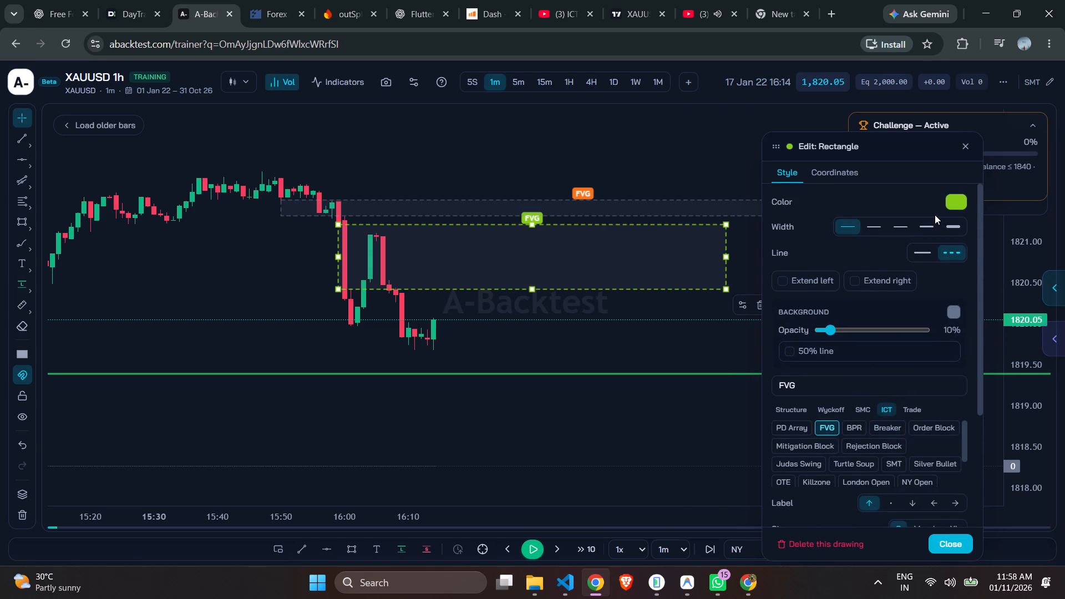
pyautogui.scroll(-3, 905, 251)
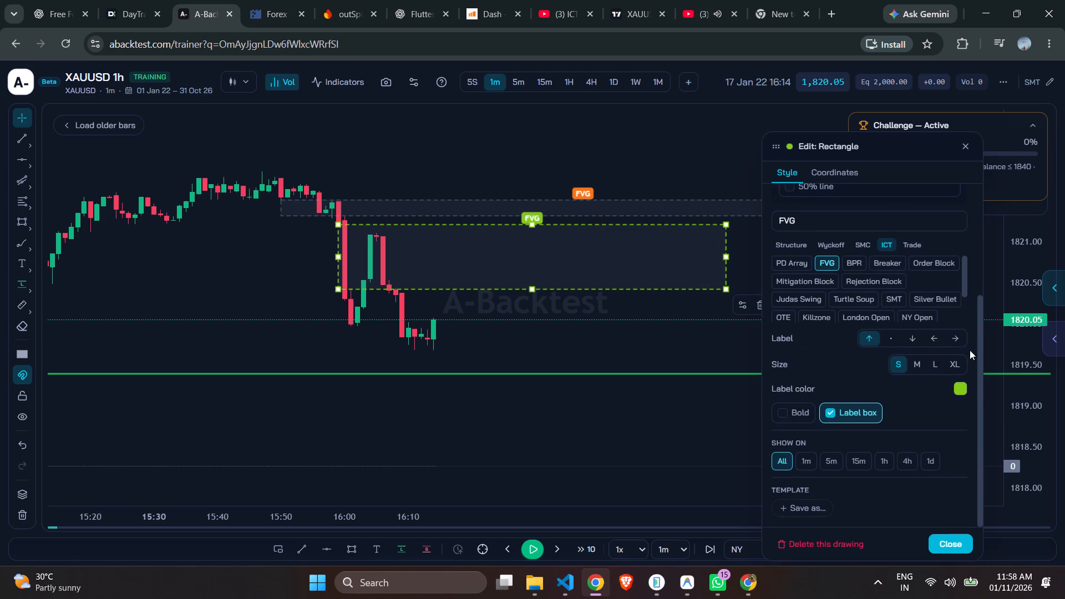
pyautogui.click(965, 392)
pyautogui.click(972, 412)
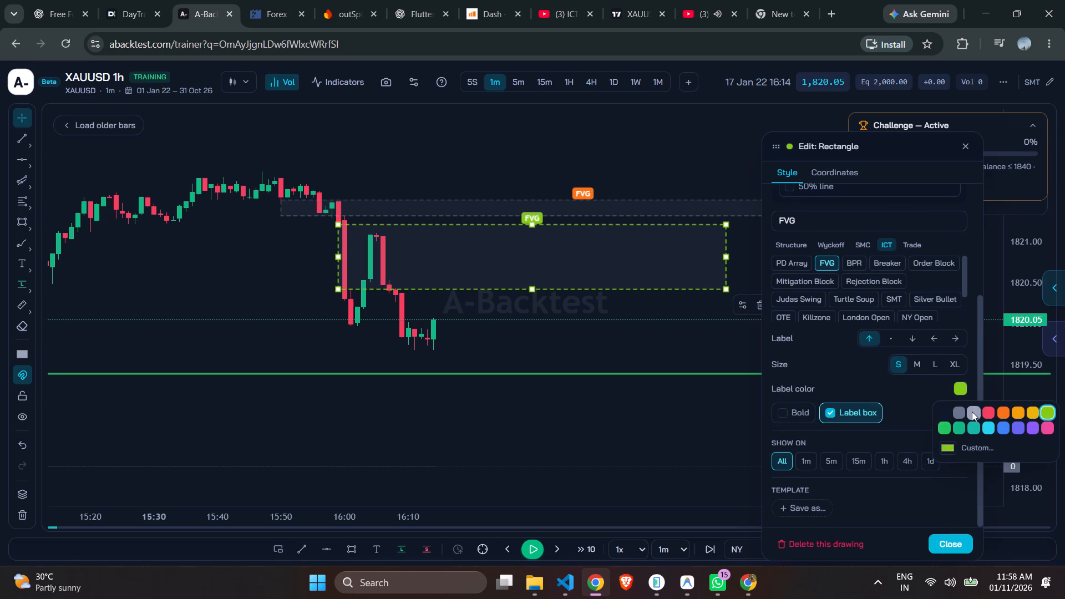
# Give the 15:59 FVG rectangle a lime green background at 5% opacity.
pyautogui.scroll(2, 910, 424)
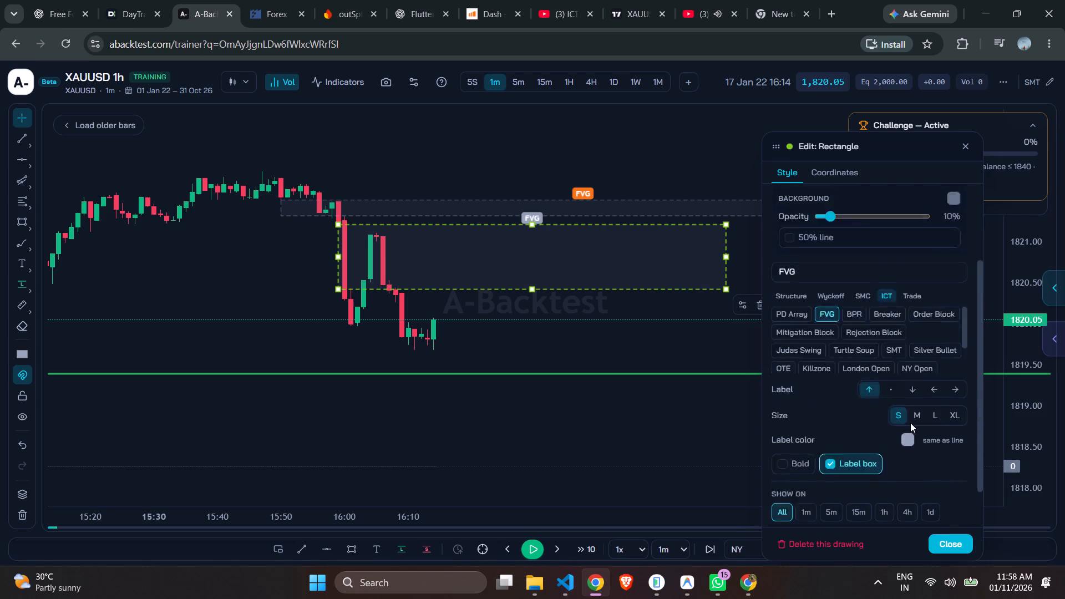
pyautogui.scroll(-6, 907, 419)
pyautogui.scroll(1, 909, 419)
pyautogui.scroll(-5, 944, 357)
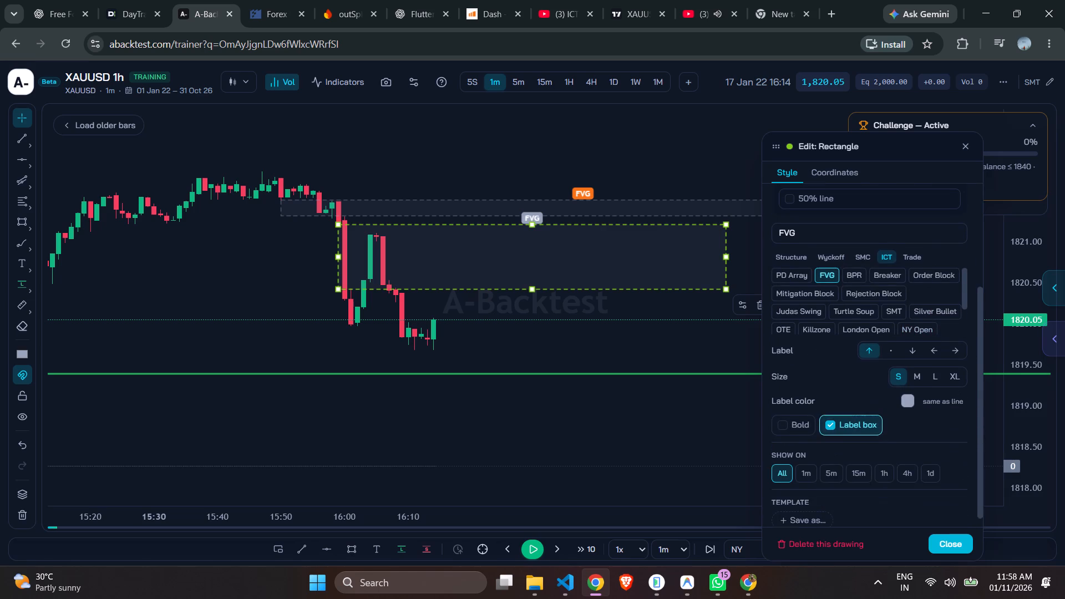
pyautogui.scroll(-2, 942, 358)
pyautogui.scroll(3, 923, 357)
pyautogui.click(954, 317)
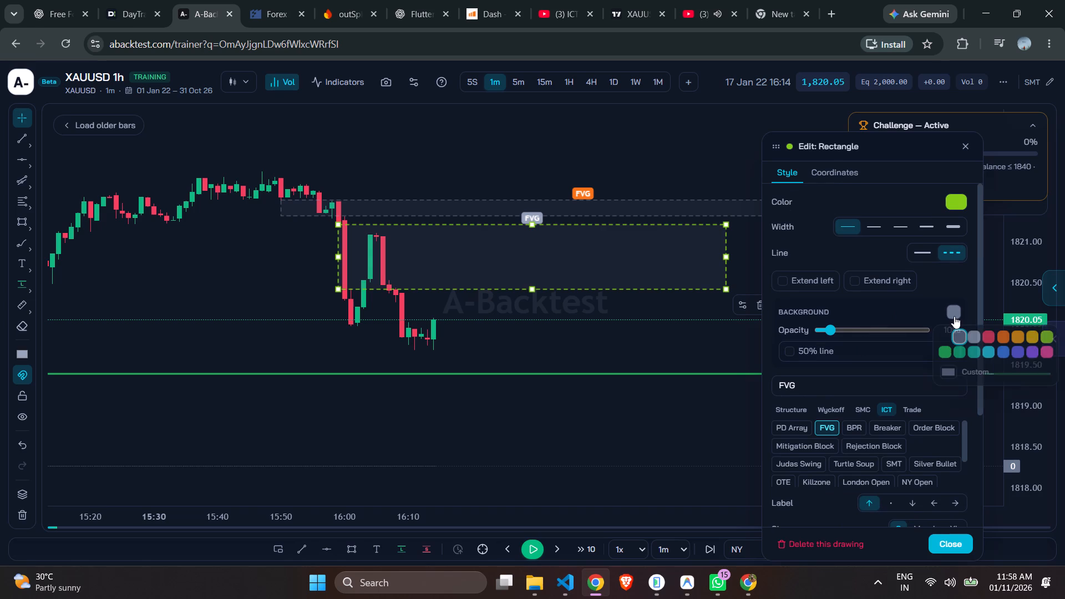
pyautogui.click(1048, 334)
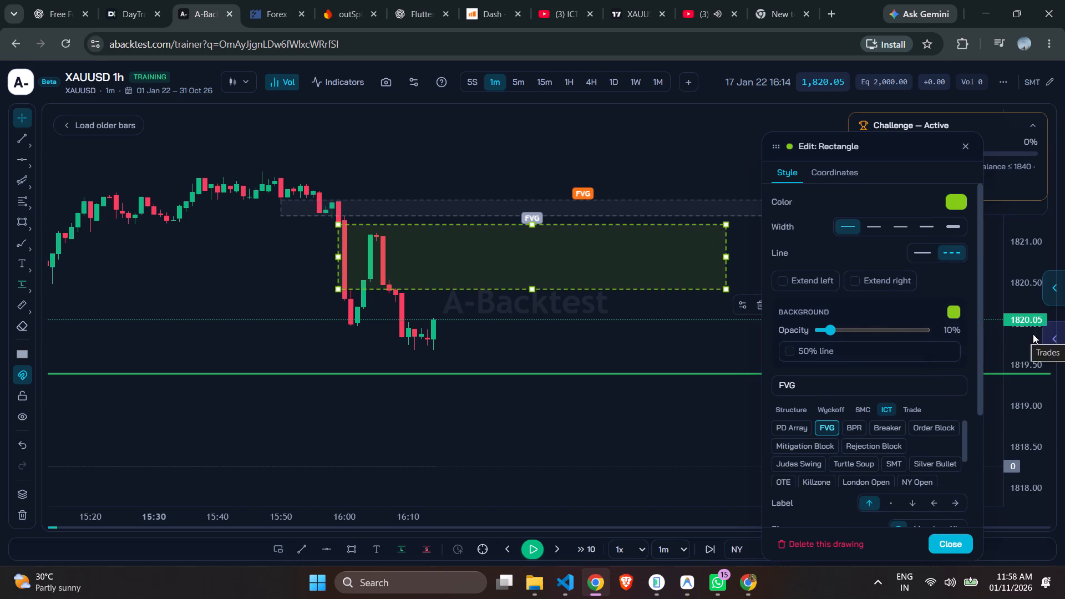
pyautogui.moveTo(834, 331); pyautogui.dragTo(825, 331)
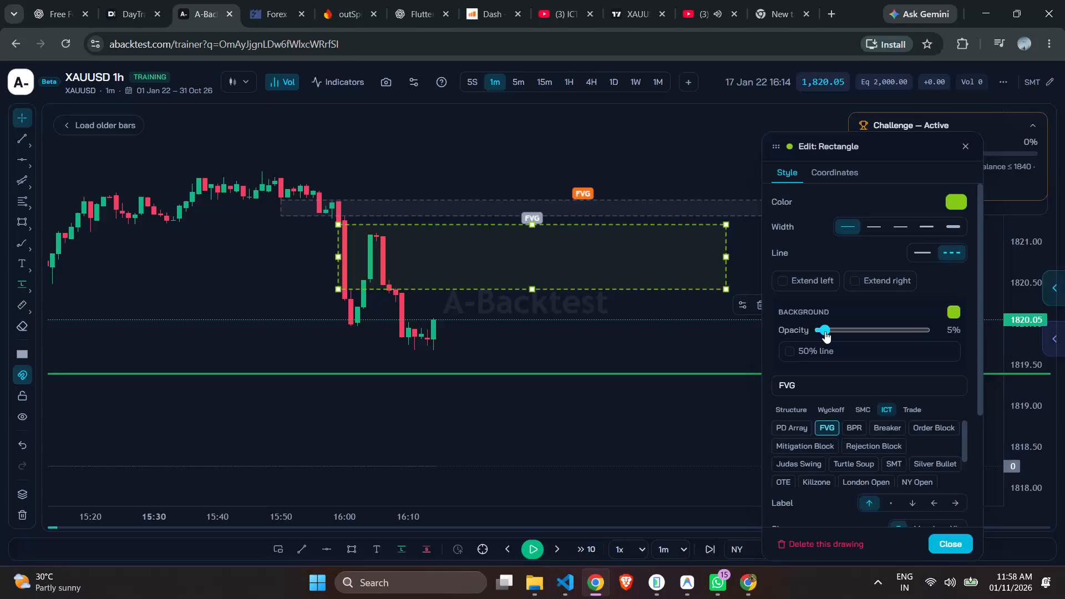
# Change the 15:59 FVG rectangle's label text to "FVG 1 MIN".
pyautogui.click(804, 385)
pyautogui.press('space')
pyautogui.write('5')
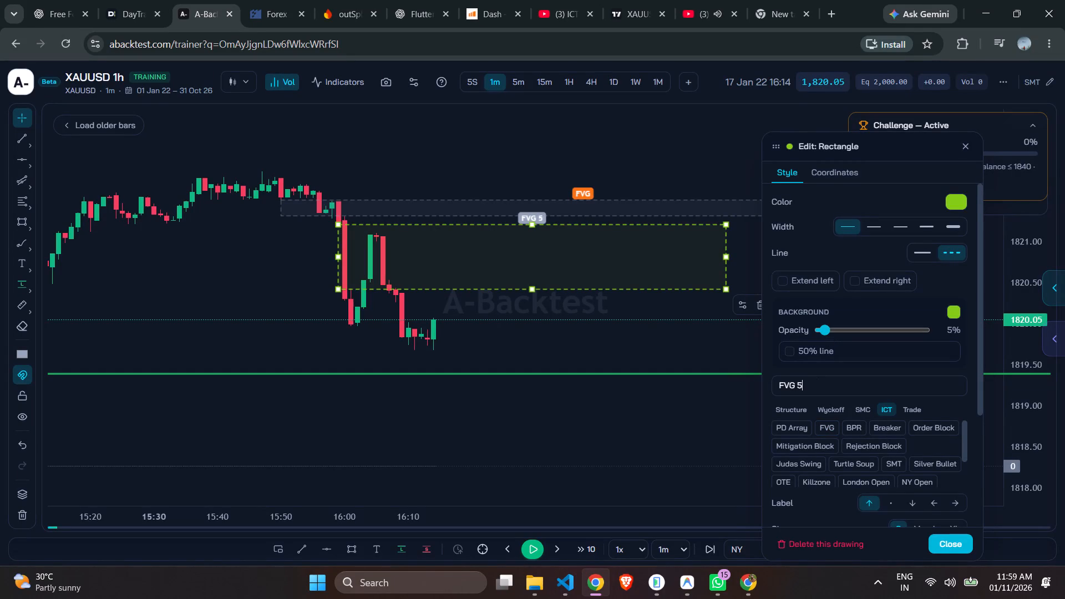
pyautogui.press('BackSpace')
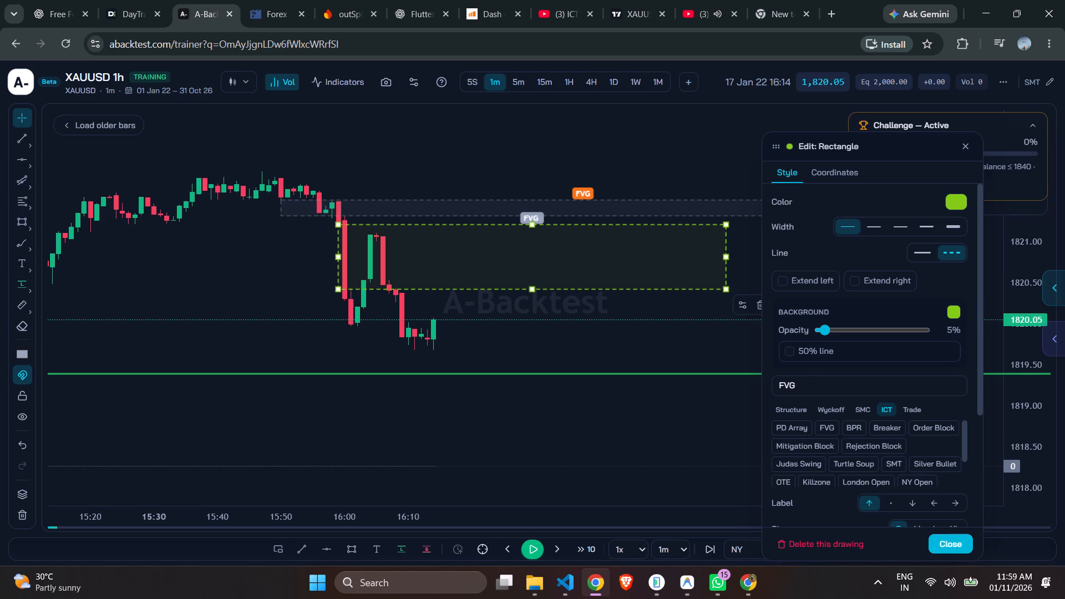
pyautogui.write('1M')
pyautogui.press('BackSpace')
pyautogui.press('space')
pyautogui.write('MIN')
# Save the FVG 1 MIN rectangle's style as a template named FVG1Min and close its settings.
pyautogui.scroll(-3, 821, 345)
pyautogui.scroll(1, 832, 379)
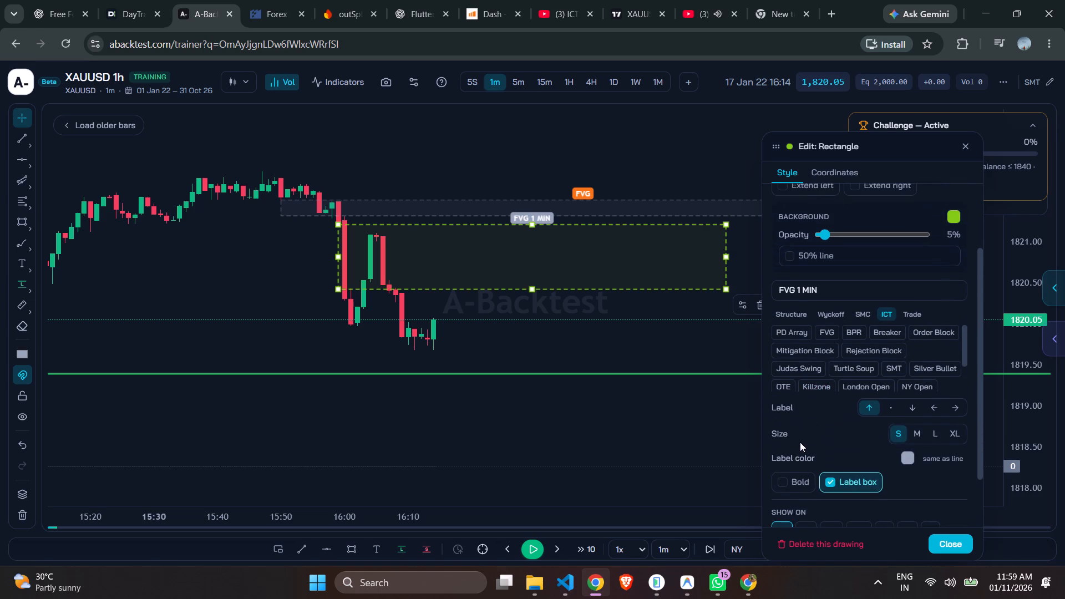
pyautogui.scroll(-3, 824, 455)
pyautogui.scroll(1, 835, 455)
pyautogui.scroll(-4, 823, 503)
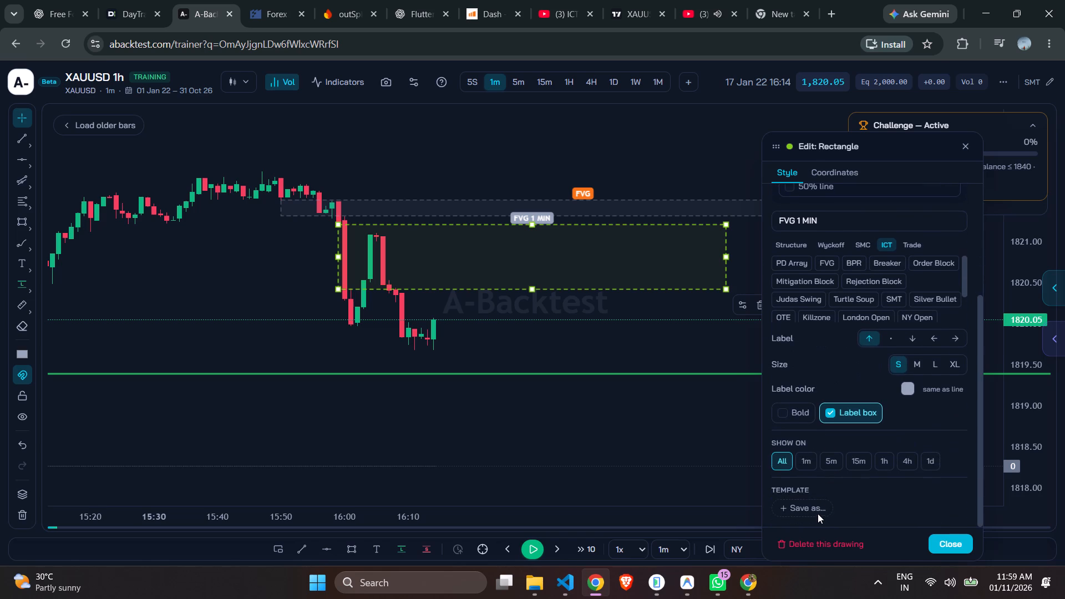
pyautogui.click(817, 511)
pyautogui.click(811, 506)
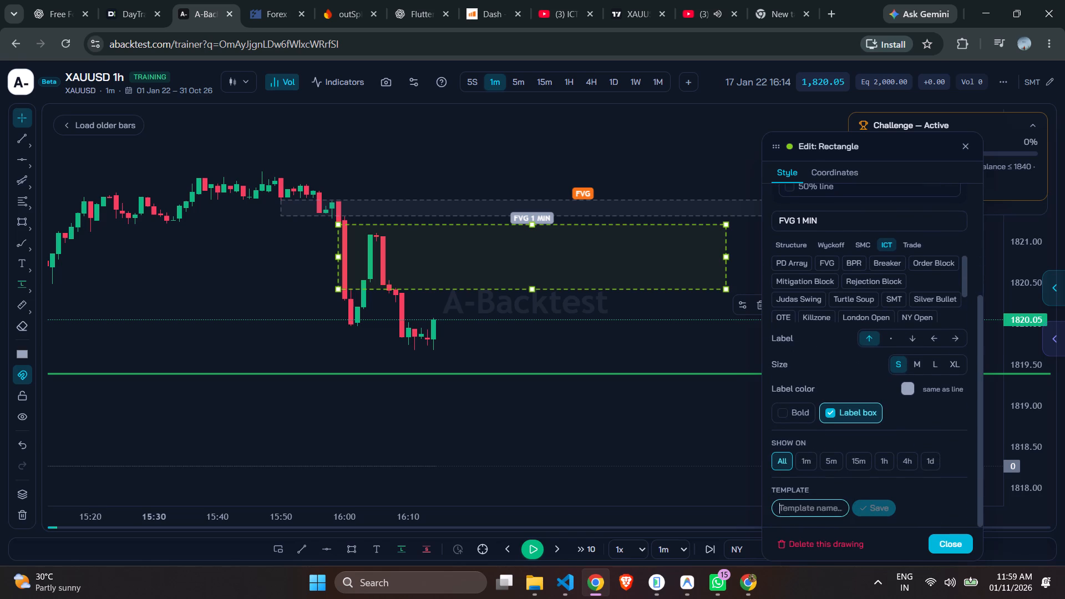
pyautogui.write('FVG')
pyautogui.press('space')
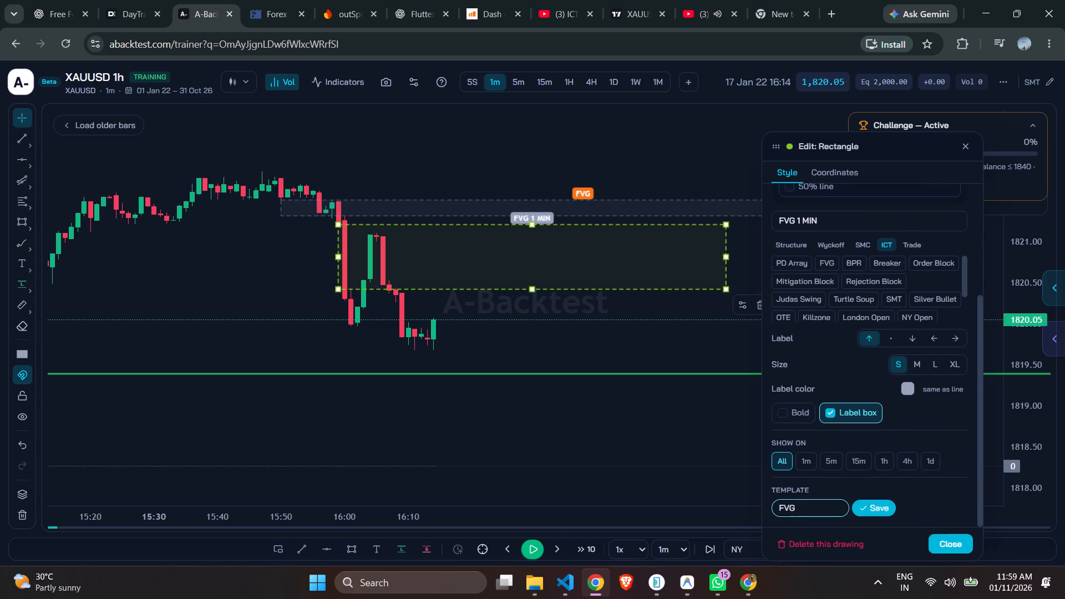
pyautogui.press('BackSpace')
pyautogui.write('1M')
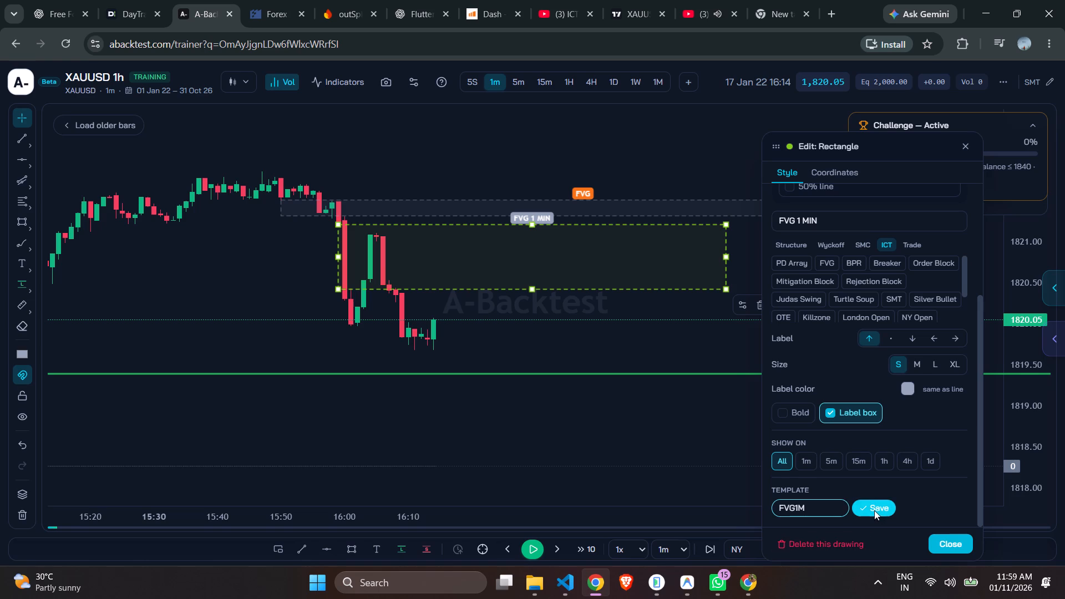
pyautogui.click(831, 510)
pyautogui.click(878, 510)
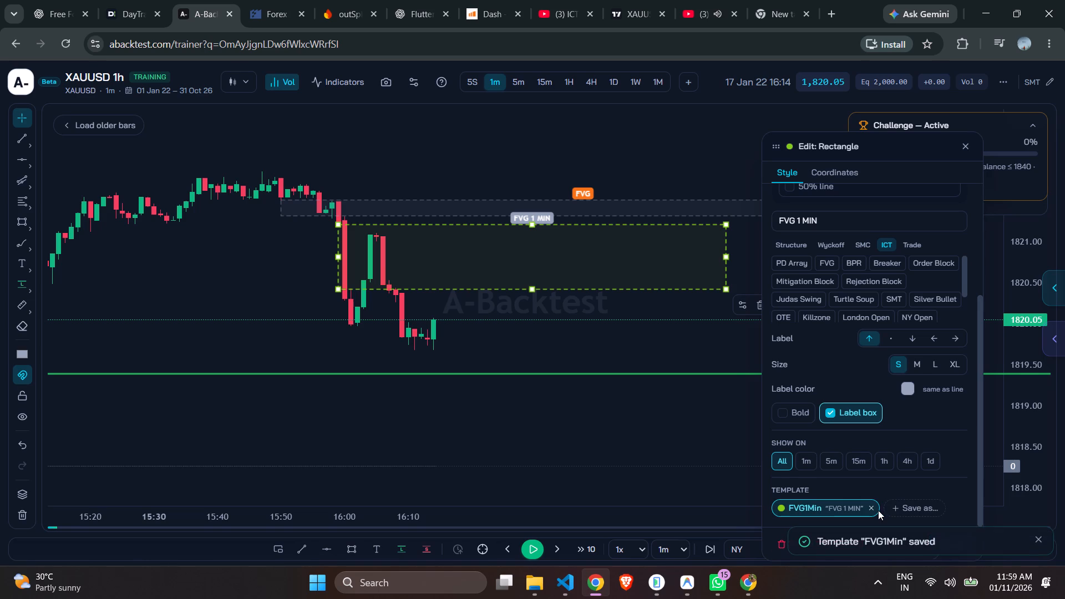
pyautogui.click(904, 491)
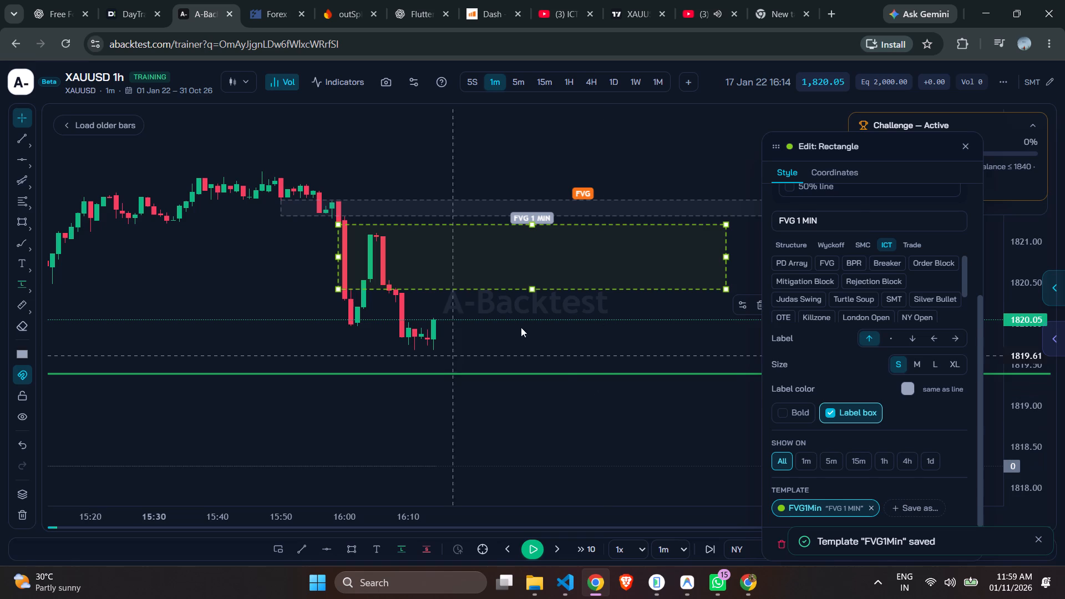
pyautogui.click(566, 311)
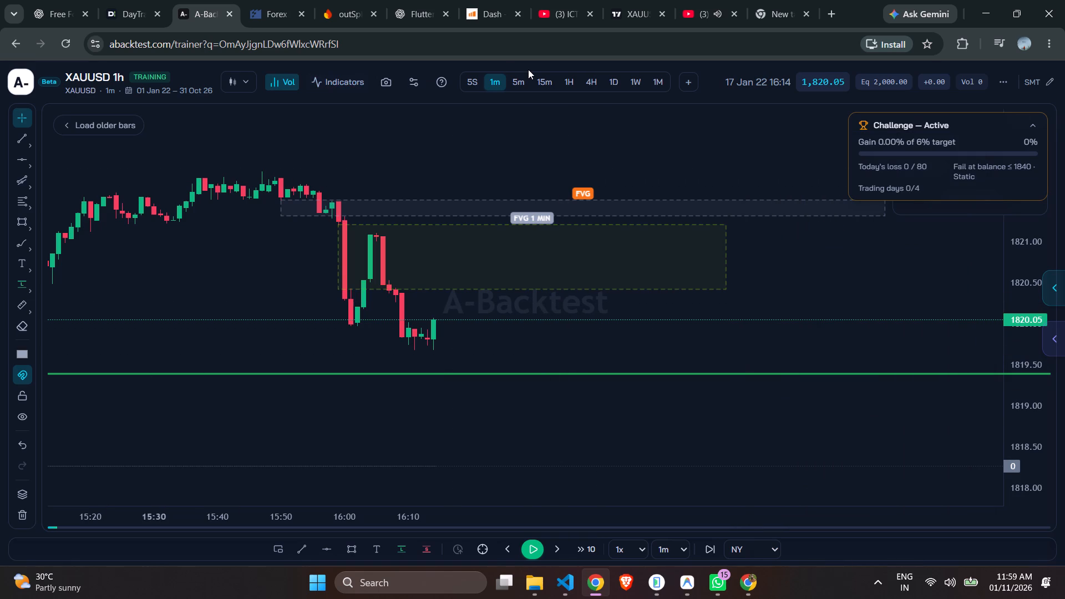
# Switch the chart to the 5-minute timeframe and stretch its price scale.
pyautogui.click(521, 78)
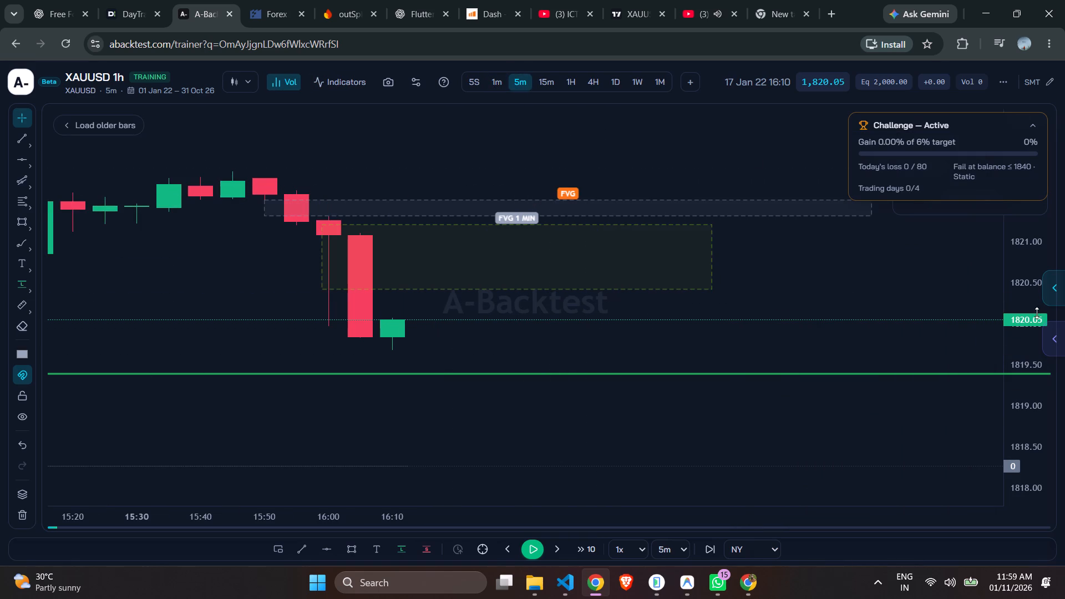
pyautogui.moveTo(1021, 317); pyautogui.dragTo(982, 195)
# Collapse the Challenge panel and change the label text of the FVG rectangle starting at 15:50 to "FVG5Min".
pyautogui.click(716, 164)
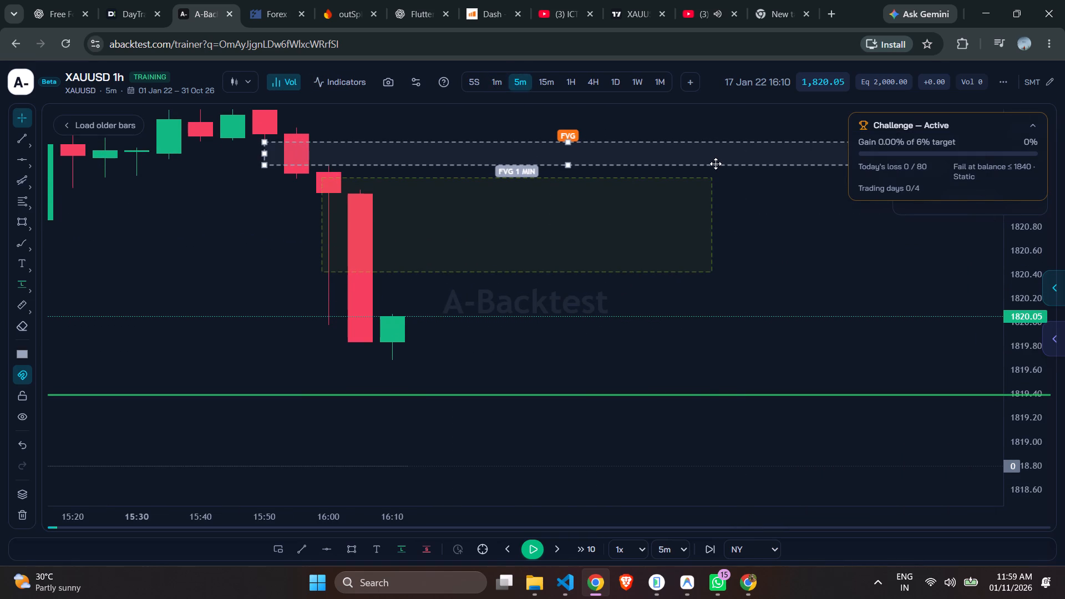
pyautogui.click(1034, 123)
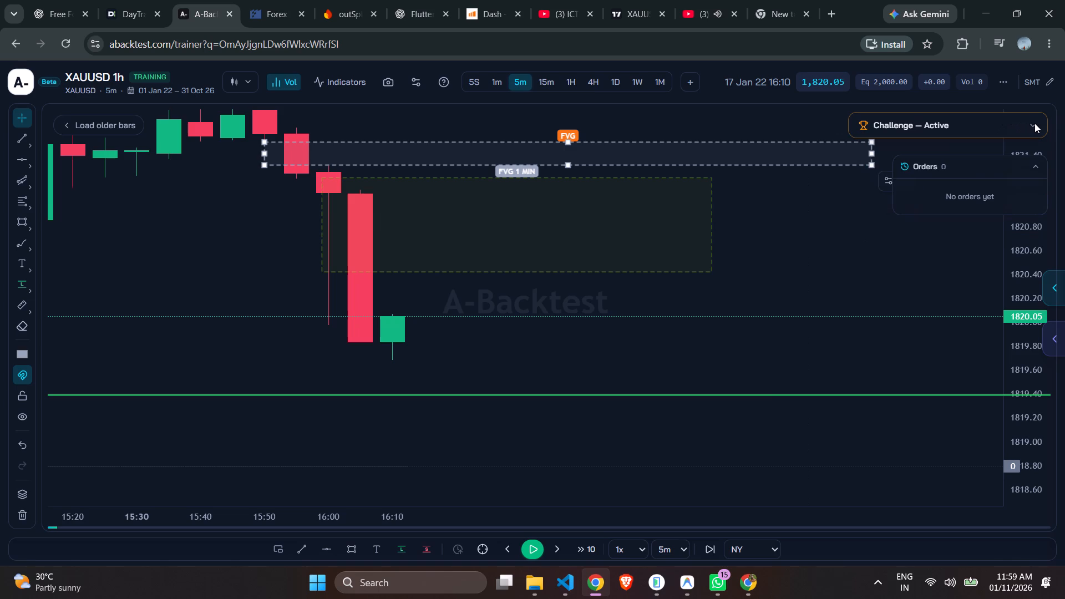
pyautogui.moveTo(929, 130); pyautogui.dragTo(879, 114)
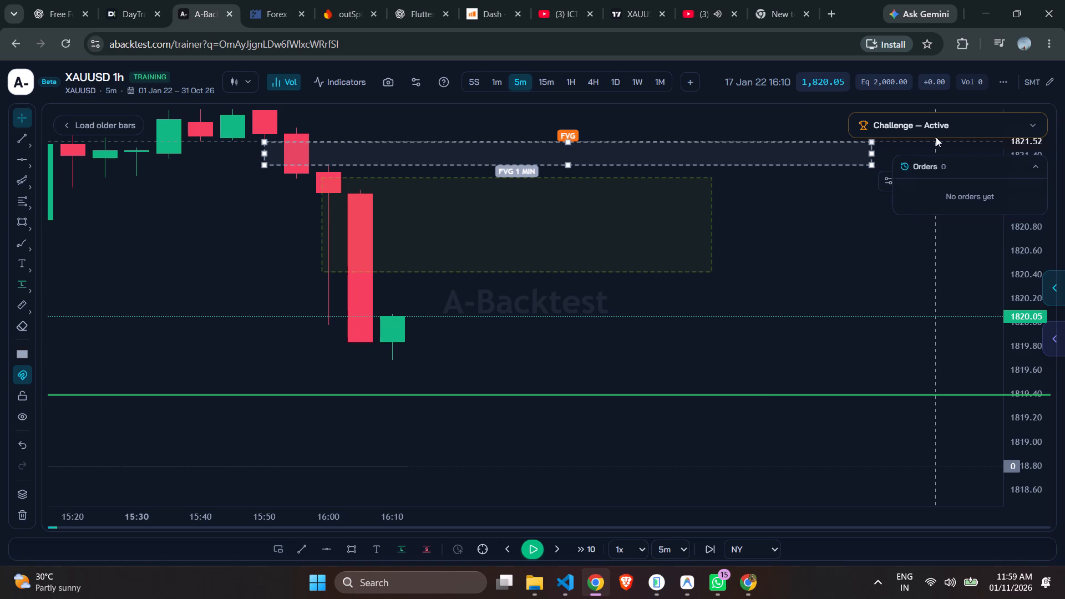
pyautogui.click(890, 180)
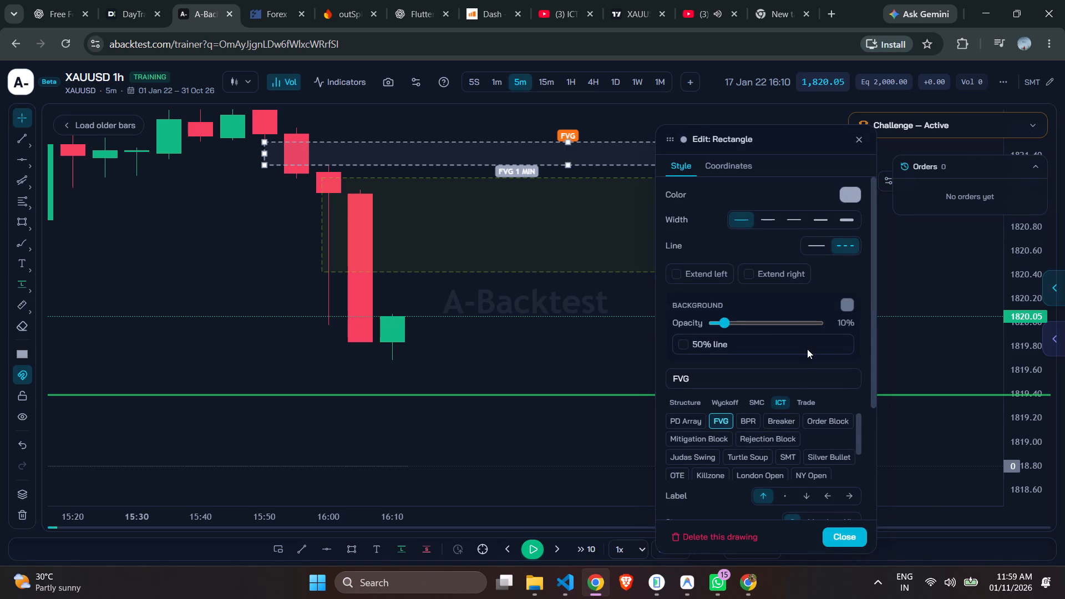
pyautogui.click(721, 387)
pyautogui.press('space')
pyautogui.press('BackSpace')
pyautogui.press('5')
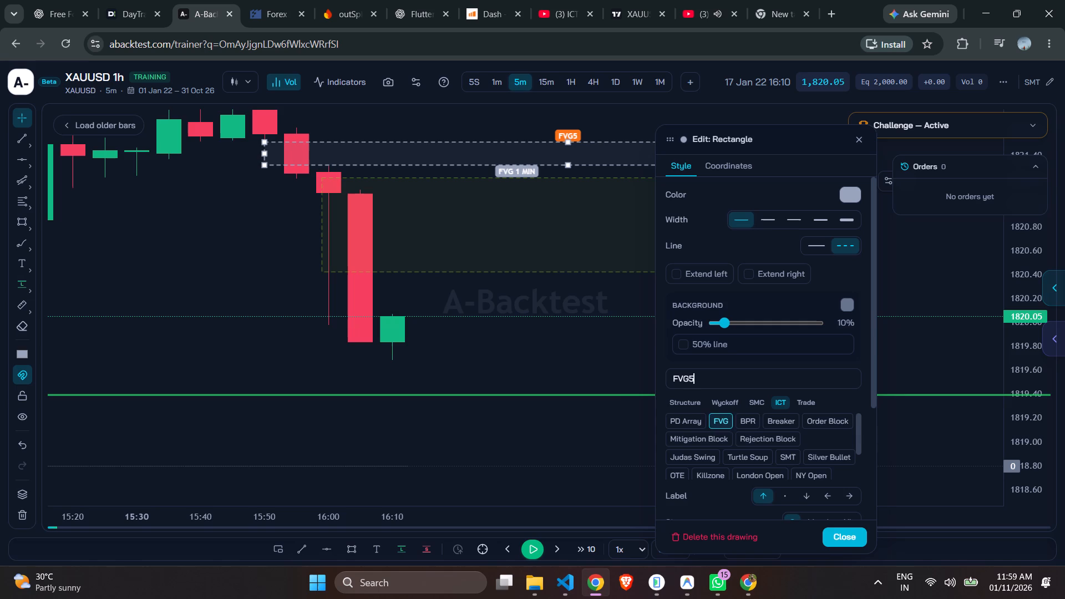
pyautogui.write('Min')
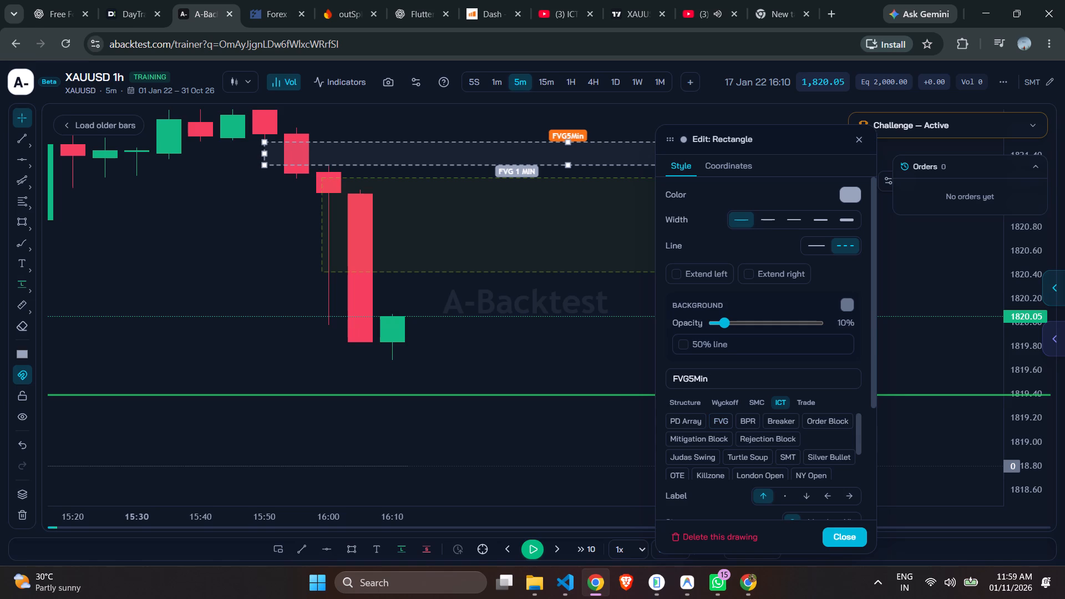
# Set the FVG5Min rectangle's line colour to the preset orange.
pyautogui.scroll(-2, 824, 443)
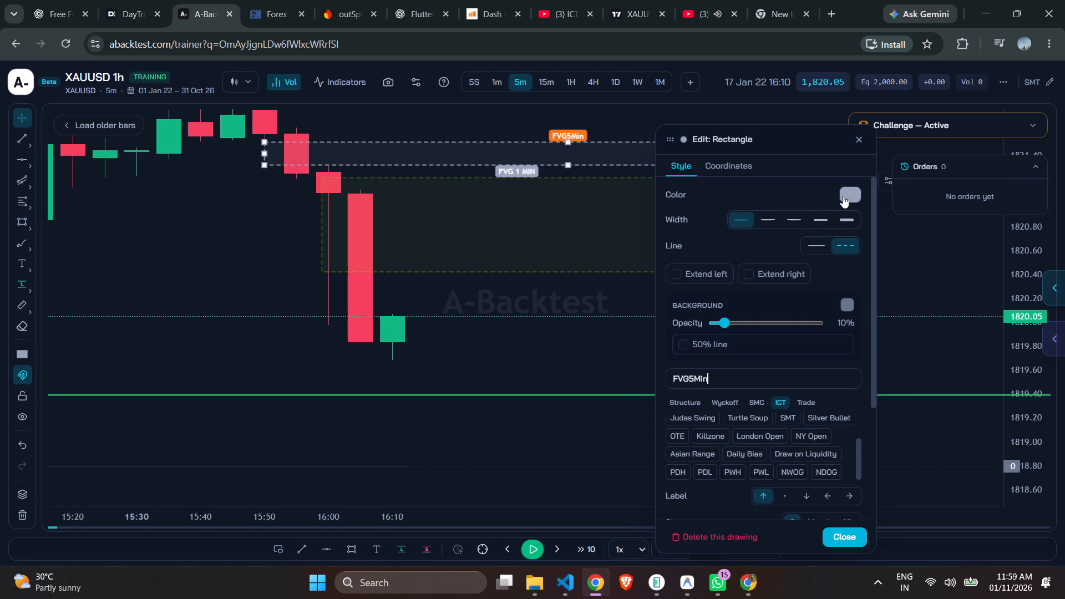
pyautogui.click(845, 196)
pyautogui.click(911, 222)
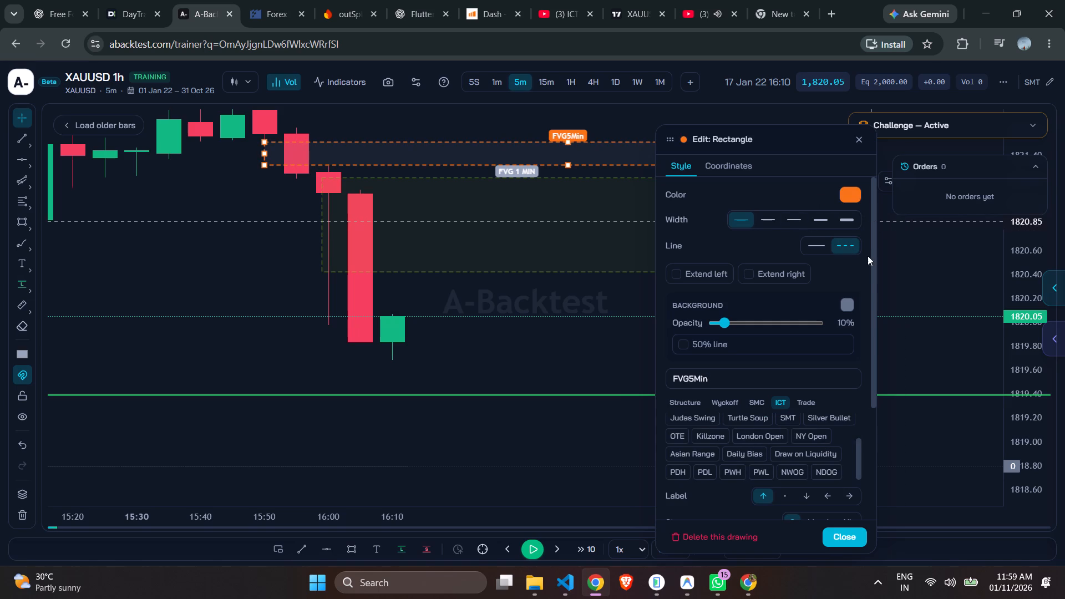
pyautogui.scroll(-3, 838, 322)
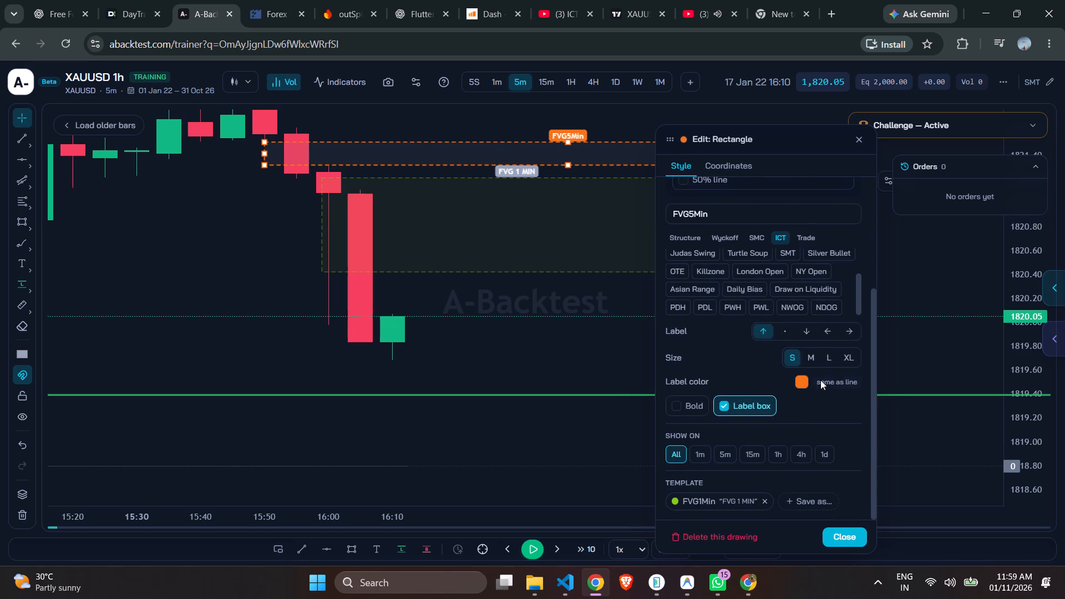
# Set the FVG5Min rectangle's label colour to follow its line colour.
pyautogui.click(814, 383)
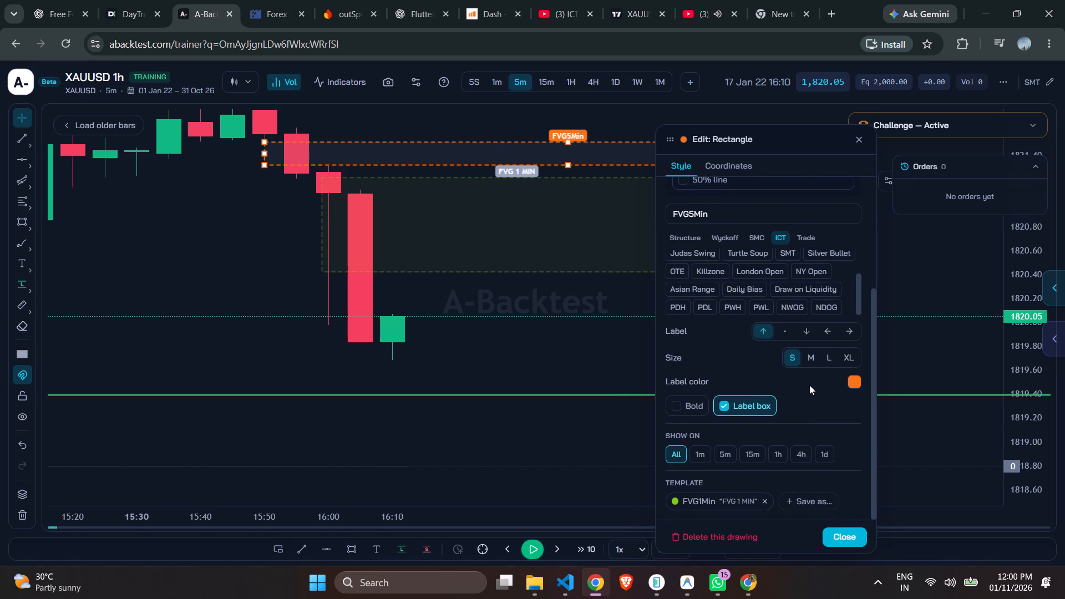
pyautogui.moveTo(809, 385); pyautogui.dragTo(741, 390)
pyautogui.moveTo(797, 383); pyautogui.dragTo(786, 393)
# Set the FVG5Min rectangle's background colour to the preset orange and close its settings.
pyautogui.scroll(3, 758, 327)
pyautogui.click(845, 309)
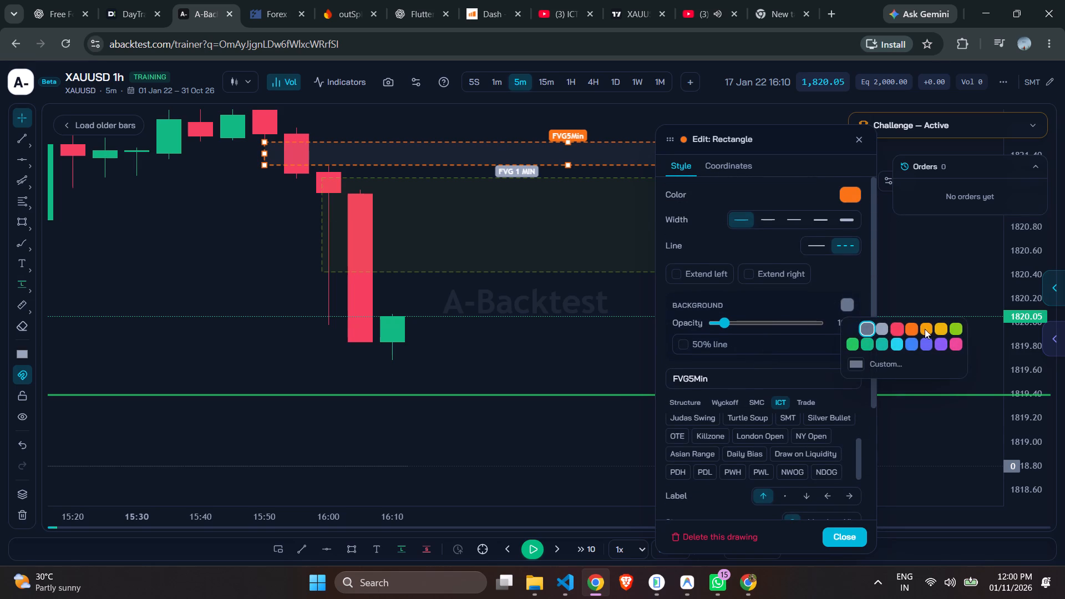
pyautogui.click(905, 328)
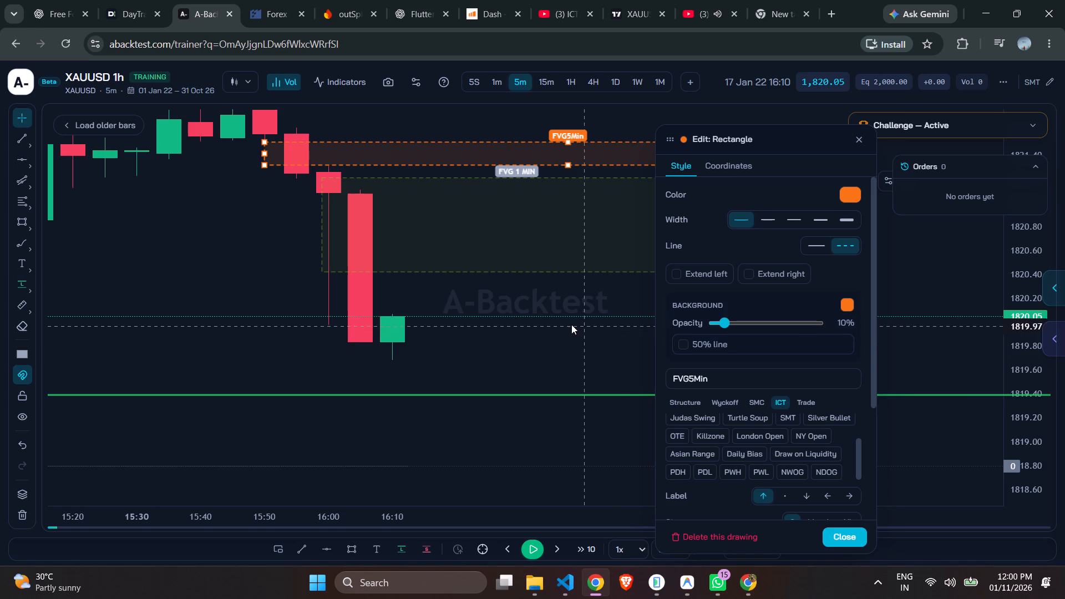
pyautogui.click(571, 324)
pyautogui.click(726, 163)
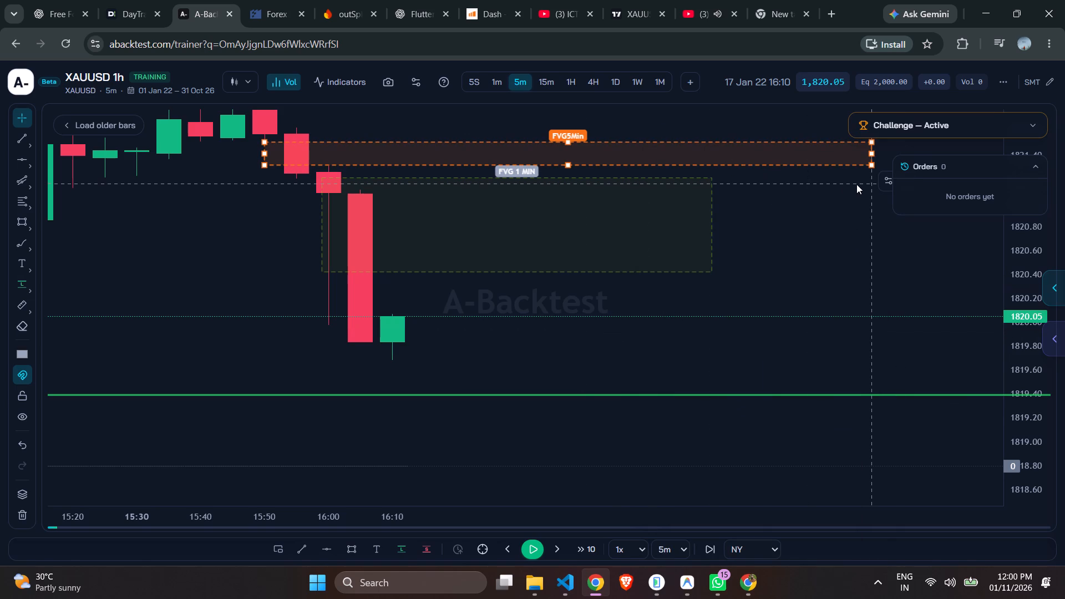
# Slightly reduce the background opacity of the FVG5Min rectangle and close its settings.
pyautogui.click(881, 175)
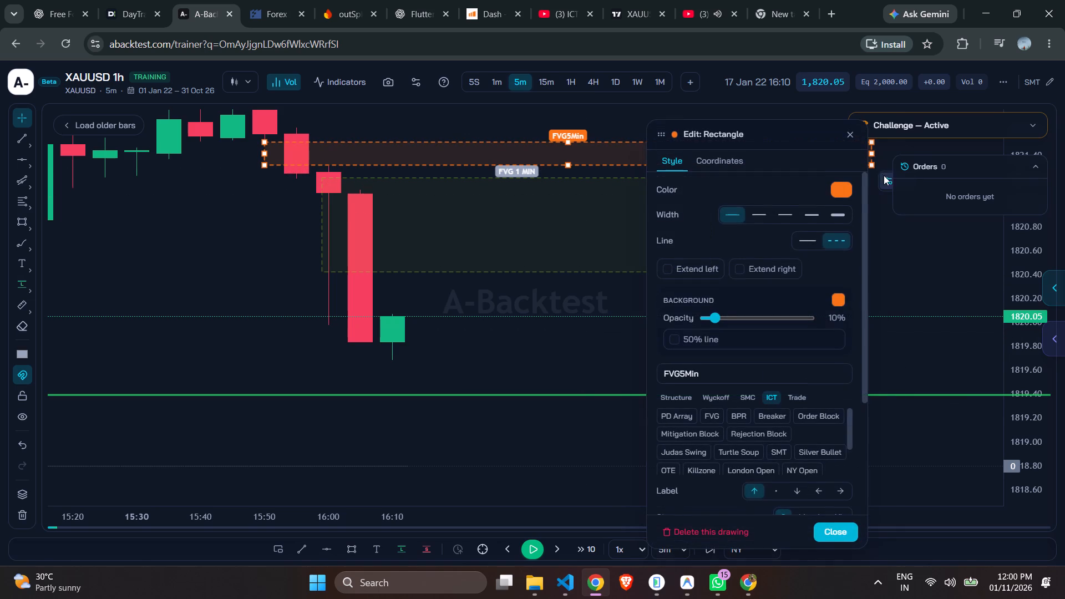
pyautogui.moveTo(715, 319); pyautogui.dragTo(713, 319)
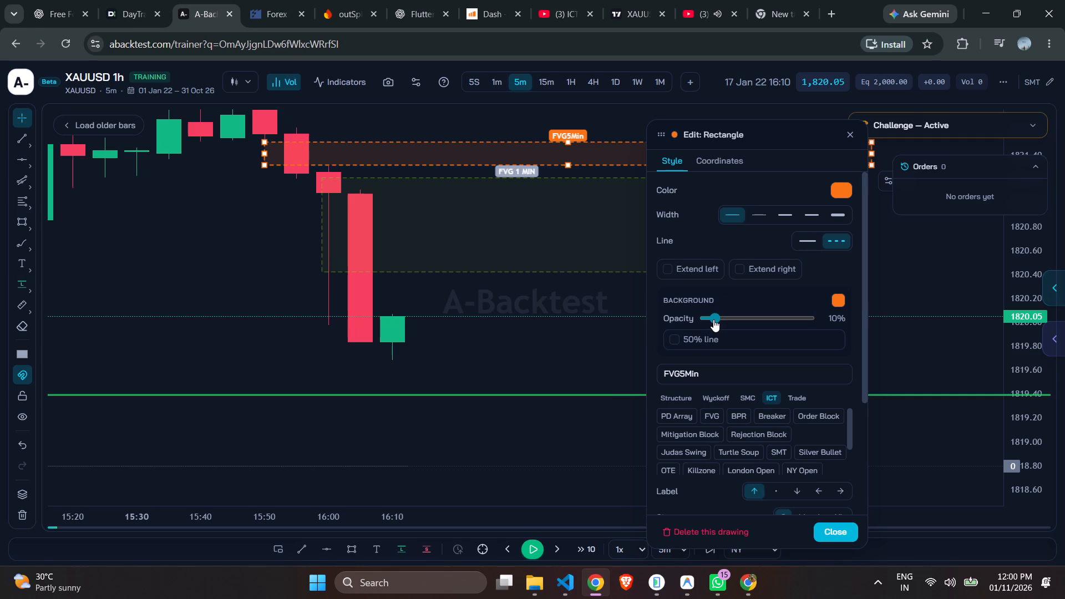
pyautogui.moveTo(713, 319); pyautogui.dragTo(710, 319)
pyautogui.click(541, 344)
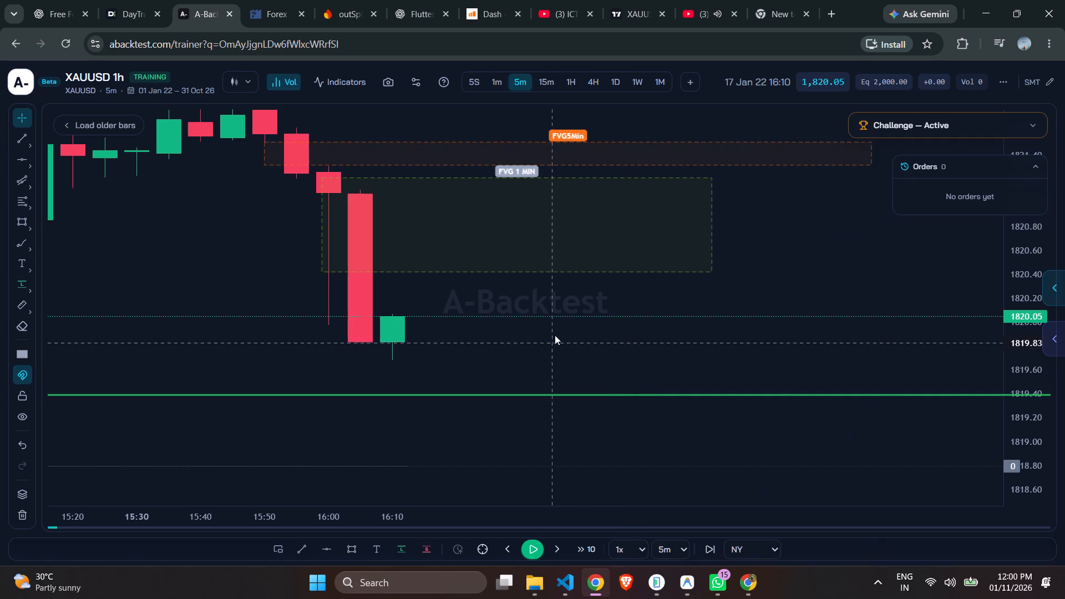
# Switch the chart to the 15-minute timeframe and examine the price action around the FVG rectangles and the SB and EH lines.
pyautogui.moveTo(762, 274); pyautogui.dragTo(626, 301)
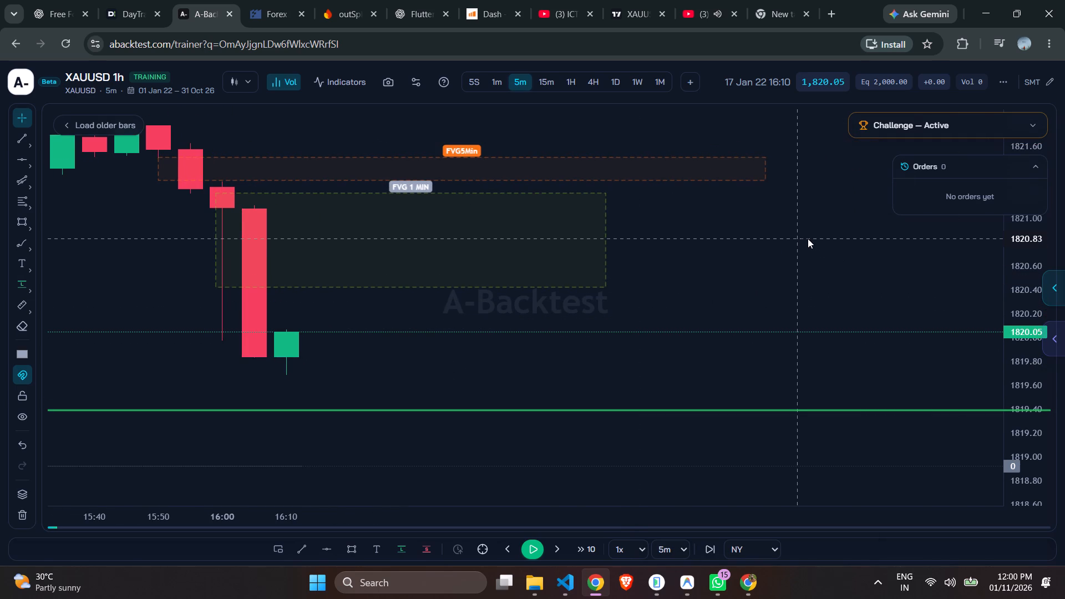
pyautogui.scroll(-4, 787, 241)
pyautogui.keyDown('ctrl'); pyautogui.scroll(-1, 784, 241); pyautogui.keyUp('ctrl')
pyautogui.keyDown('ctrl'); pyautogui.scroll(1, 784, 241); pyautogui.keyUp('ctrl')
pyautogui.keyDown('ctrl'); pyautogui.scroll(-2, 784, 241); pyautogui.keyUp('ctrl')
pyautogui.moveTo(833, 239); pyautogui.dragTo(727, 261)
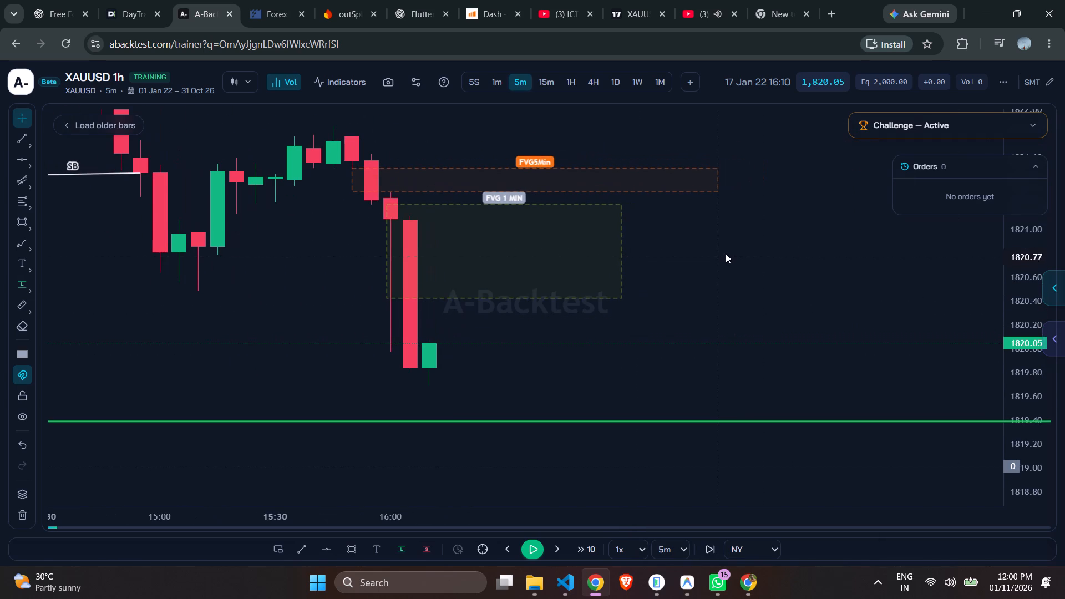
pyautogui.click(541, 85)
pyautogui.scroll(1, 521, 260)
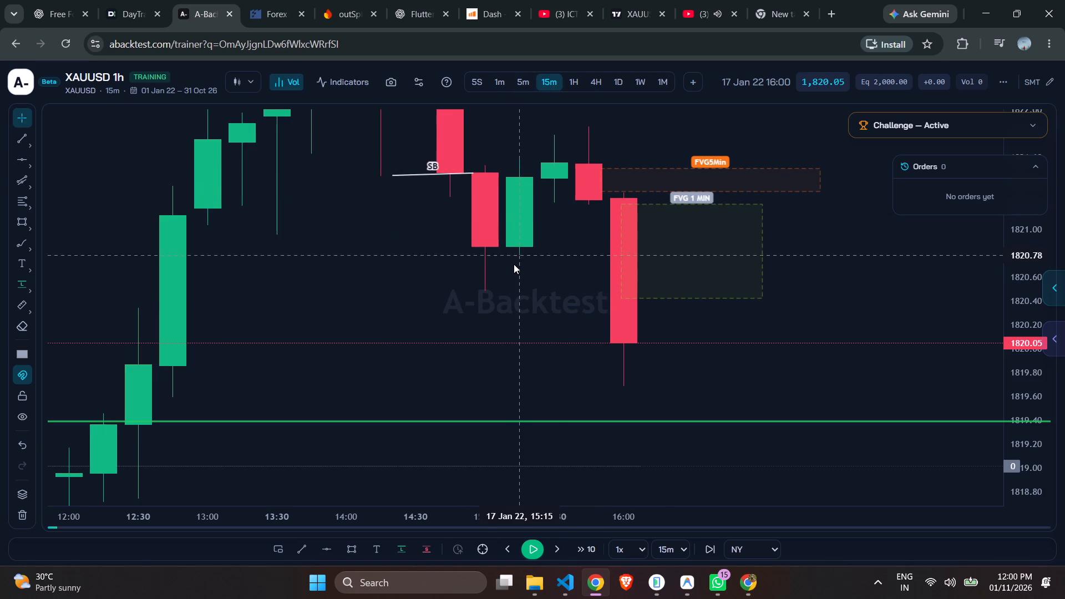
pyautogui.scroll(3, 514, 264)
pyautogui.moveTo(505, 265); pyautogui.dragTo(290, 276)
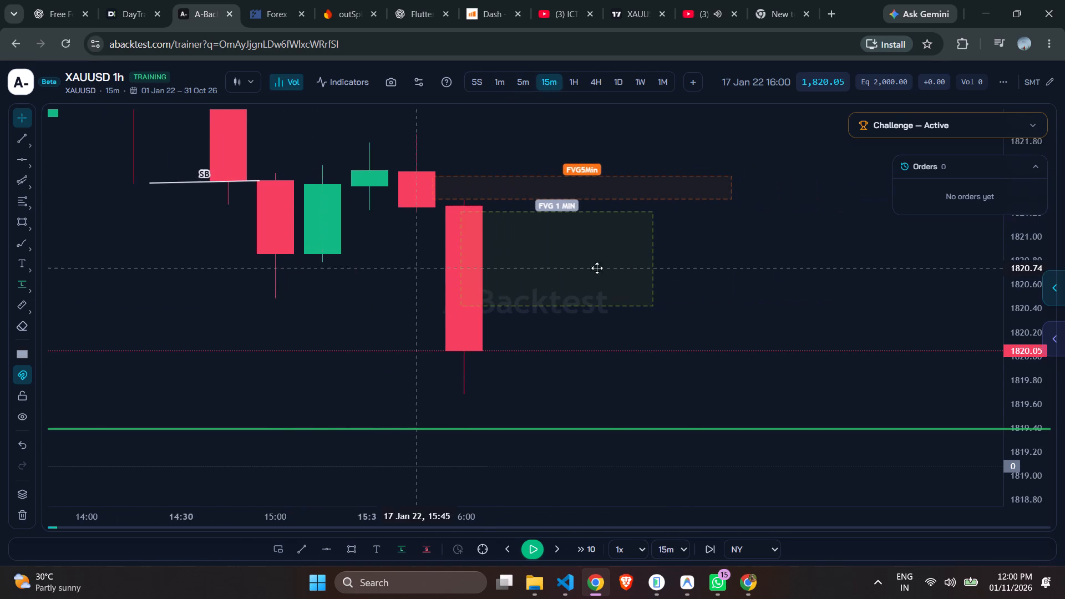
pyautogui.scroll(-1, 630, 267)
pyautogui.scroll(1, 630, 267)
pyautogui.scroll(-3, 630, 267)
pyautogui.scroll(-2, 605, 143)
pyautogui.scroll(1, 609, 151)
pyautogui.scroll(-1, 609, 151)
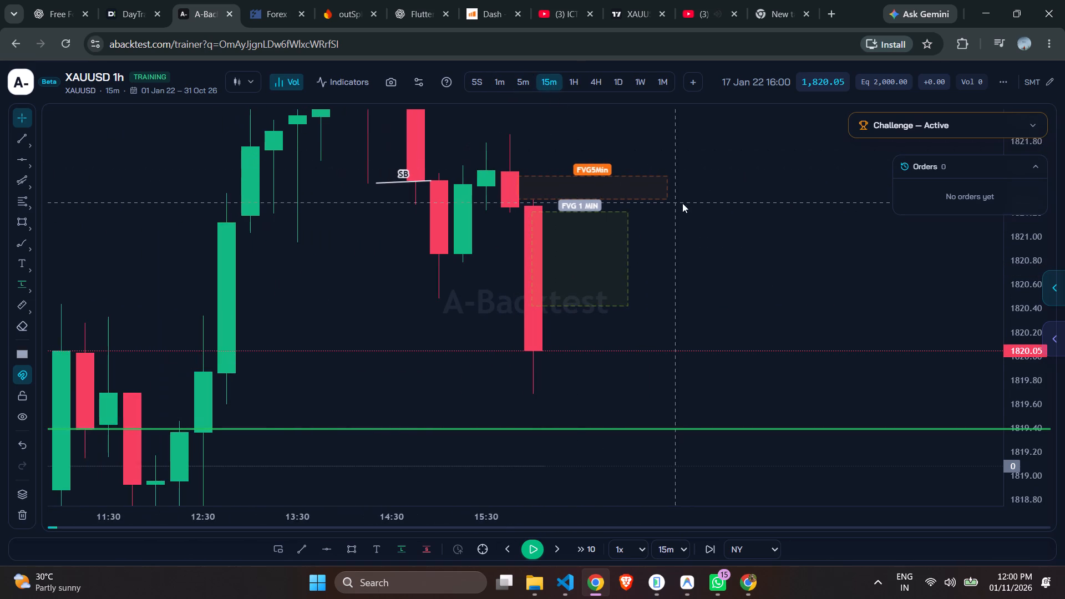
pyautogui.scroll(-3, 709, 238)
pyautogui.moveTo(787, 237); pyautogui.dragTo(767, 405)
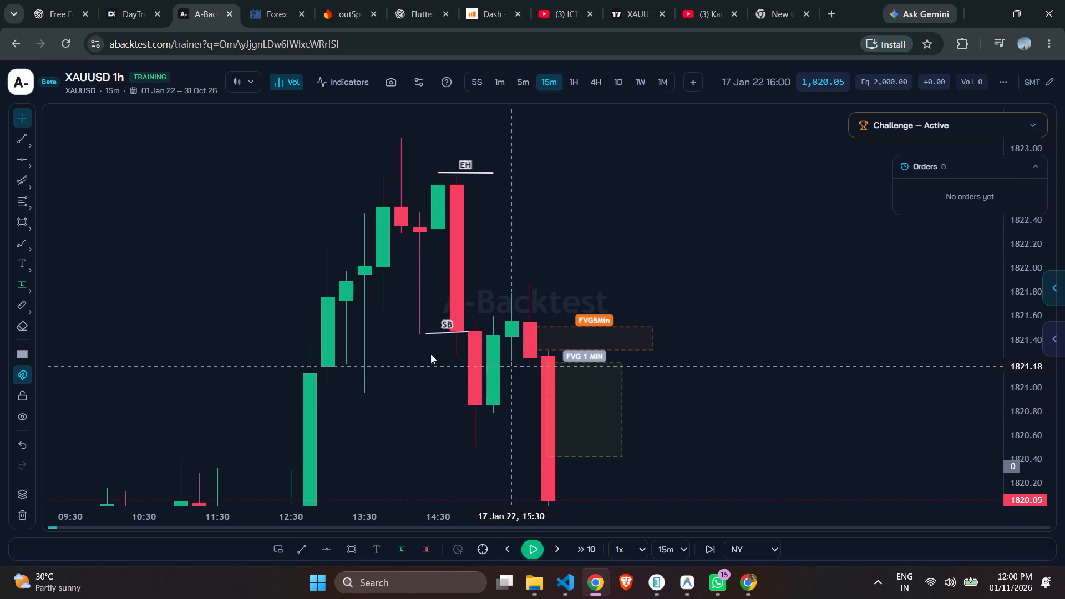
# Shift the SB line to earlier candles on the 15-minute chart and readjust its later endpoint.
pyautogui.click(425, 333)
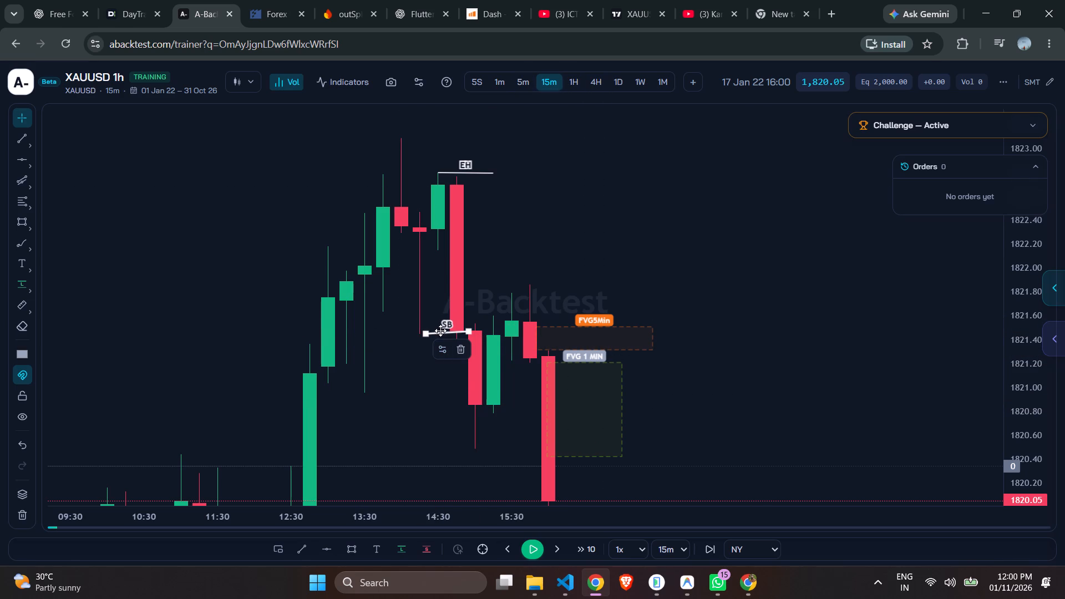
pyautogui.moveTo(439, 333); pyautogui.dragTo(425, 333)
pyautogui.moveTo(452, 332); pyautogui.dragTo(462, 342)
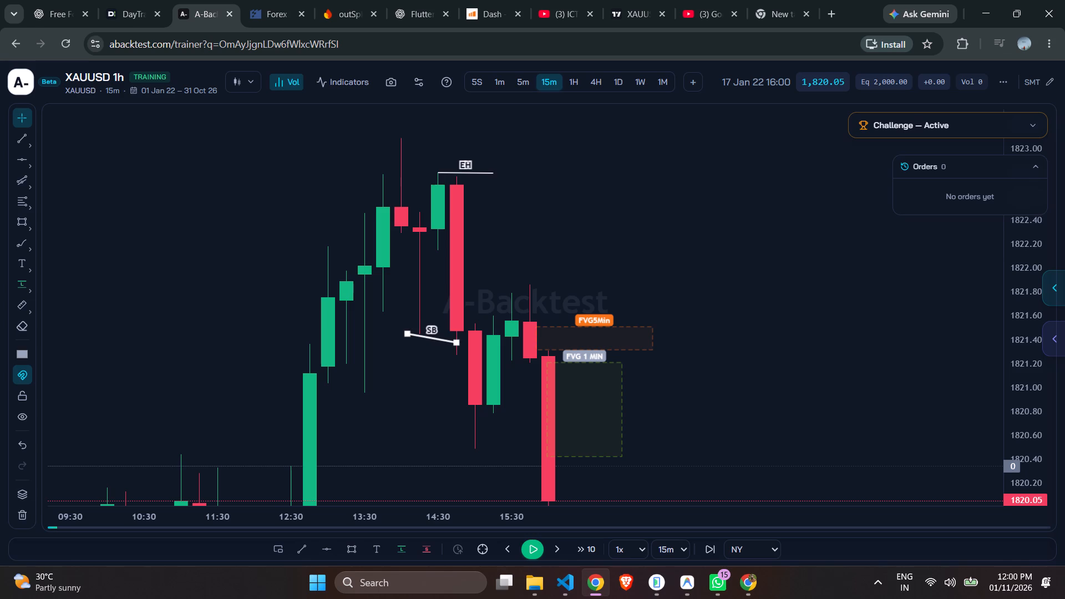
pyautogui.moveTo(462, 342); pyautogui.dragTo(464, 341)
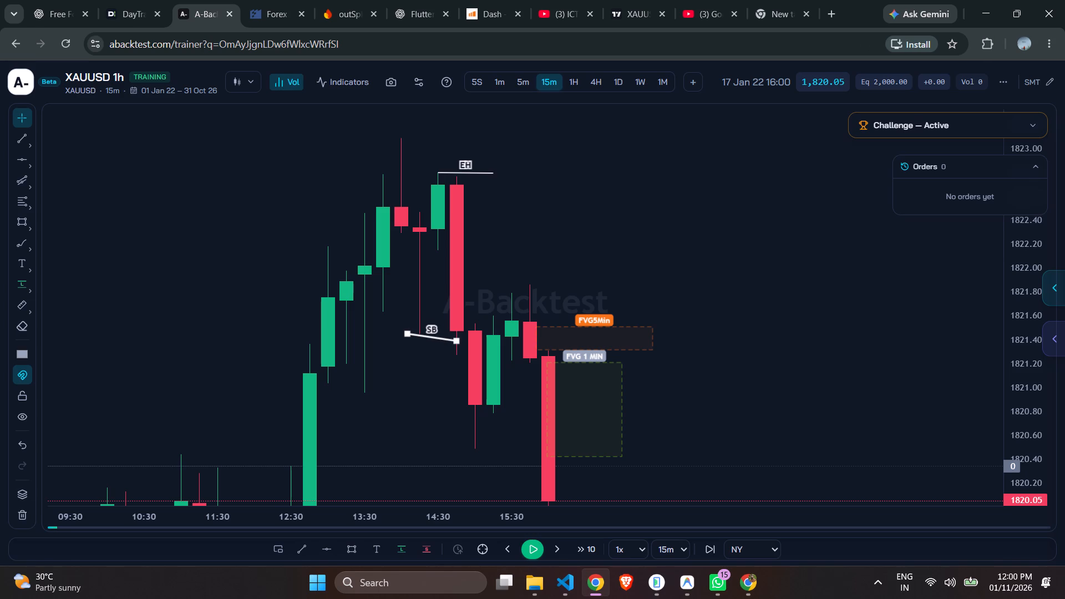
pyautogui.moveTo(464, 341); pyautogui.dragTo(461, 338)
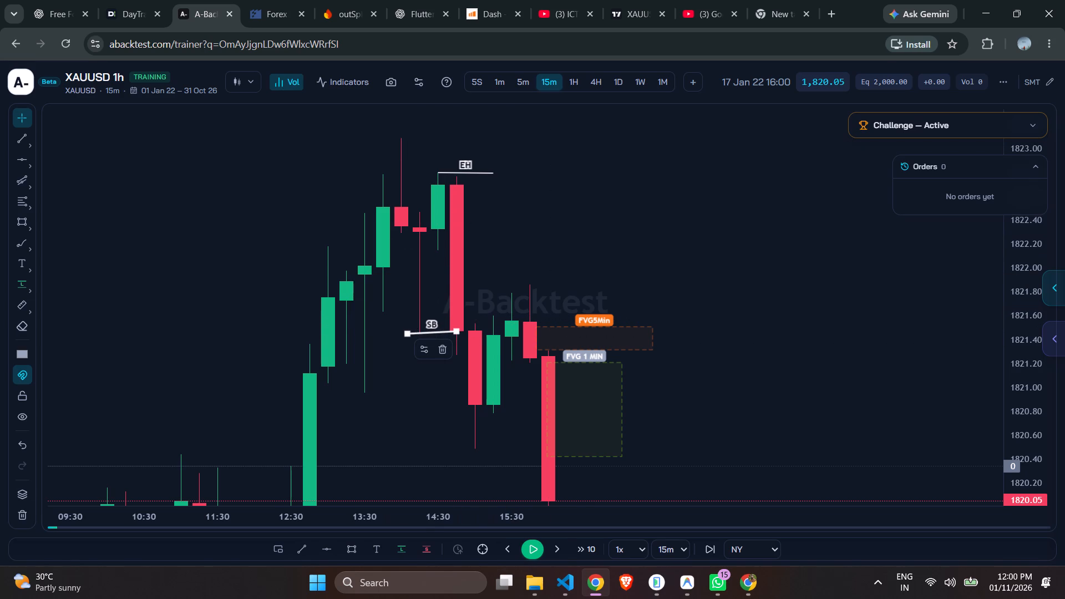
# Switch to the 5-minute timeframe and reposition the SB line to run from about the 14:15 low to about 15:00.
pyautogui.click(517, 83)
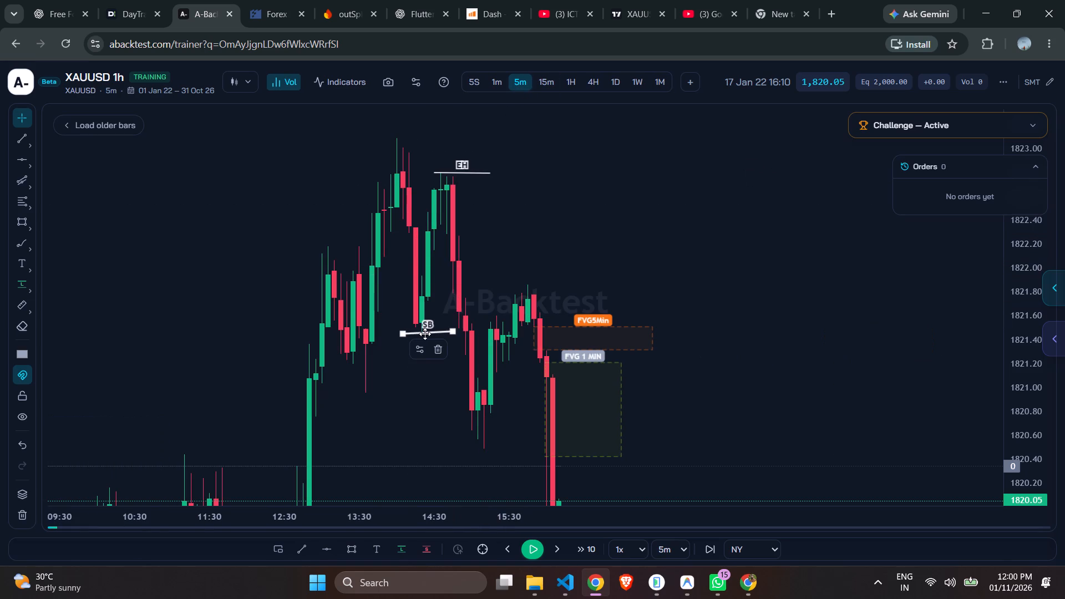
pyautogui.moveTo(425, 334); pyautogui.dragTo(440, 334)
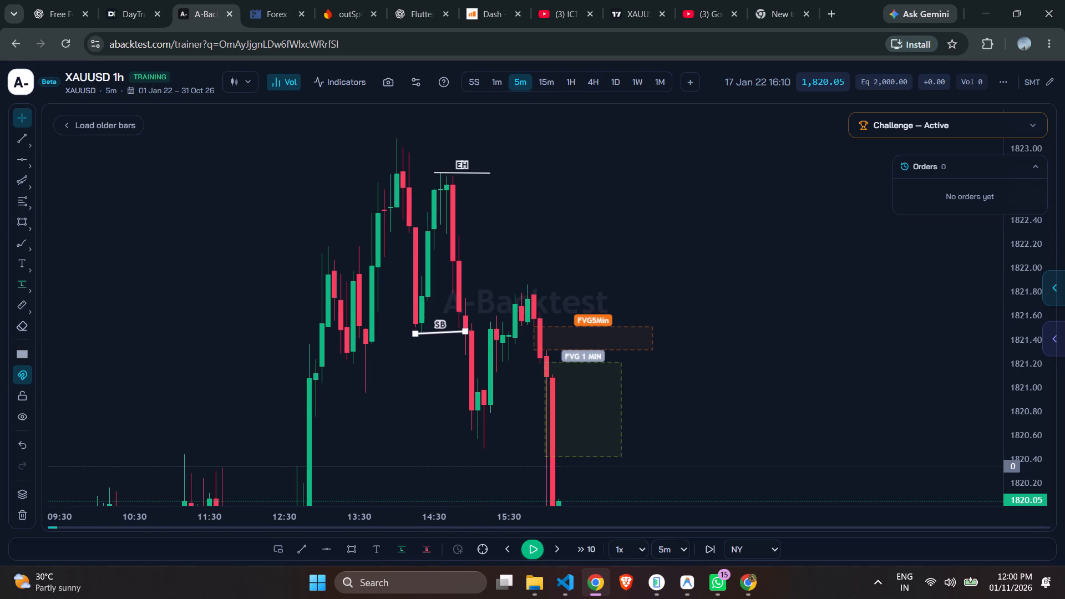
pyautogui.moveTo(440, 334); pyautogui.dragTo(441, 334)
pyautogui.moveTo(468, 331); pyautogui.dragTo(468, 334)
pyautogui.moveTo(468, 334); pyautogui.dragTo(468, 337)
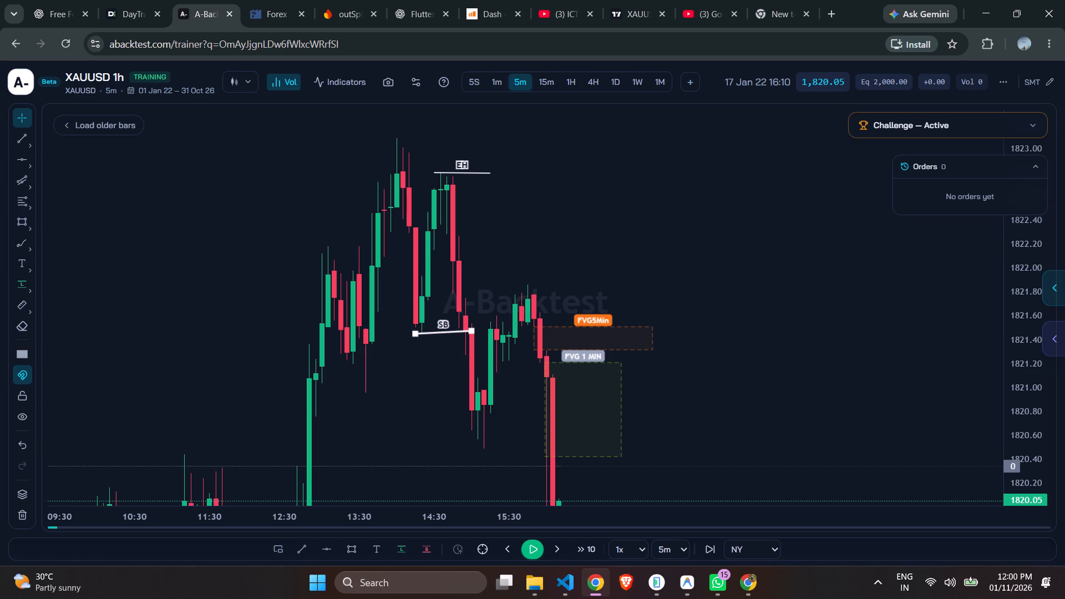
pyautogui.moveTo(468, 337); pyautogui.dragTo(470, 337)
pyautogui.click(474, 334)
pyautogui.click(584, 292)
# Switch the chart to the 1-minute timeframe and rescale it to examine the latest candles beside both FVG rectangles.
pyautogui.click(490, 80)
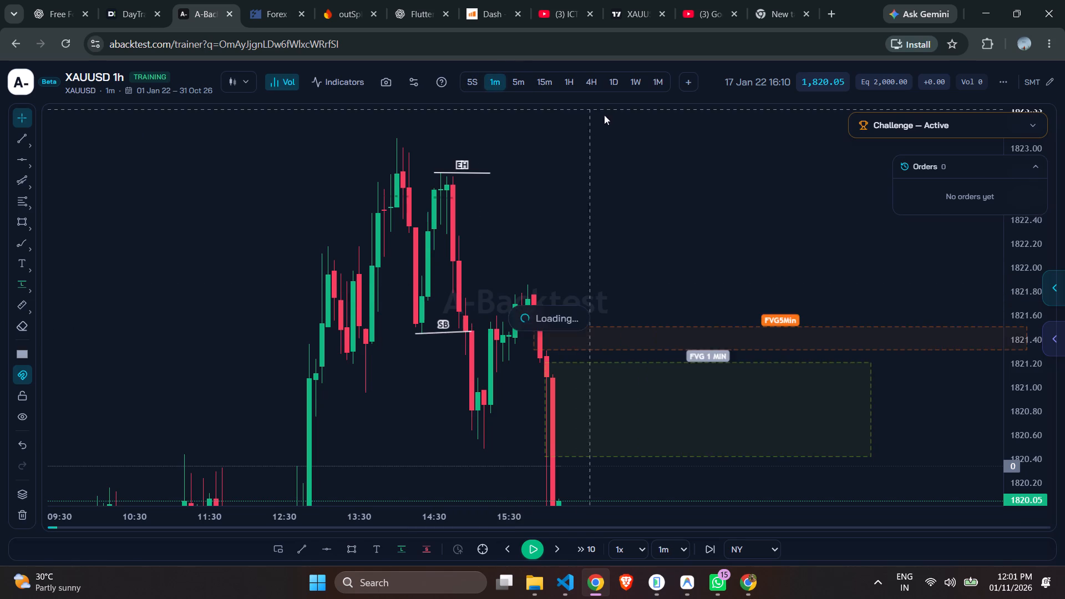
pyautogui.moveTo(634, 198); pyautogui.dragTo(422, 98)
pyautogui.moveTo(1039, 240); pyautogui.dragTo(1021, 349)
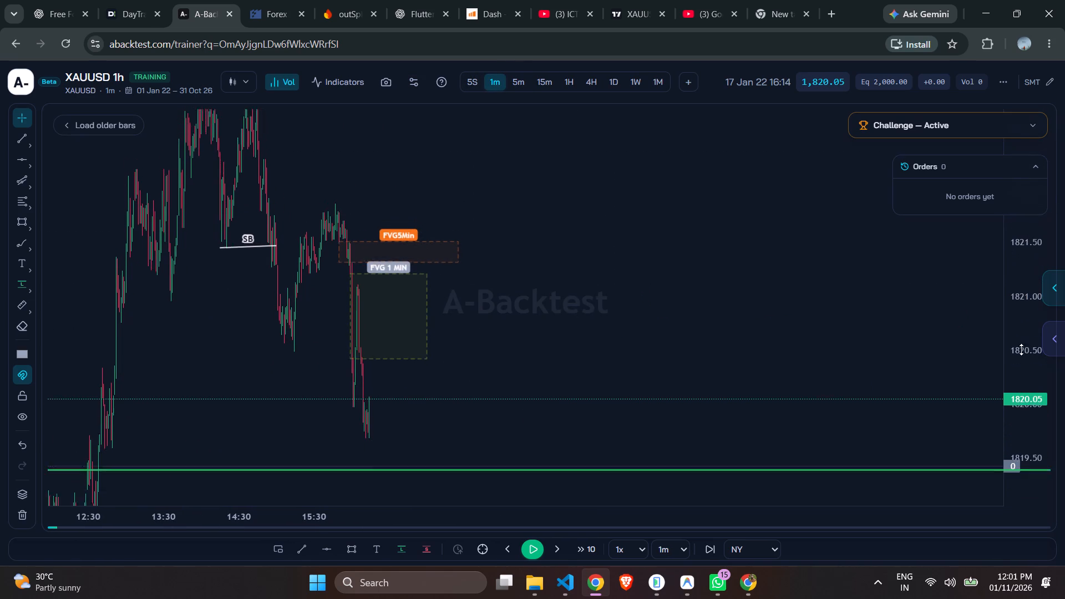
pyautogui.moveTo(1021, 349); pyautogui.dragTo(974, 399)
pyautogui.scroll(2, 635, 285)
pyautogui.scroll(-1, 560, 236)
pyautogui.scroll(3, 559, 236)
pyautogui.moveTo(519, 232); pyautogui.dragTo(819, 145)
pyautogui.scroll(3, 697, 215)
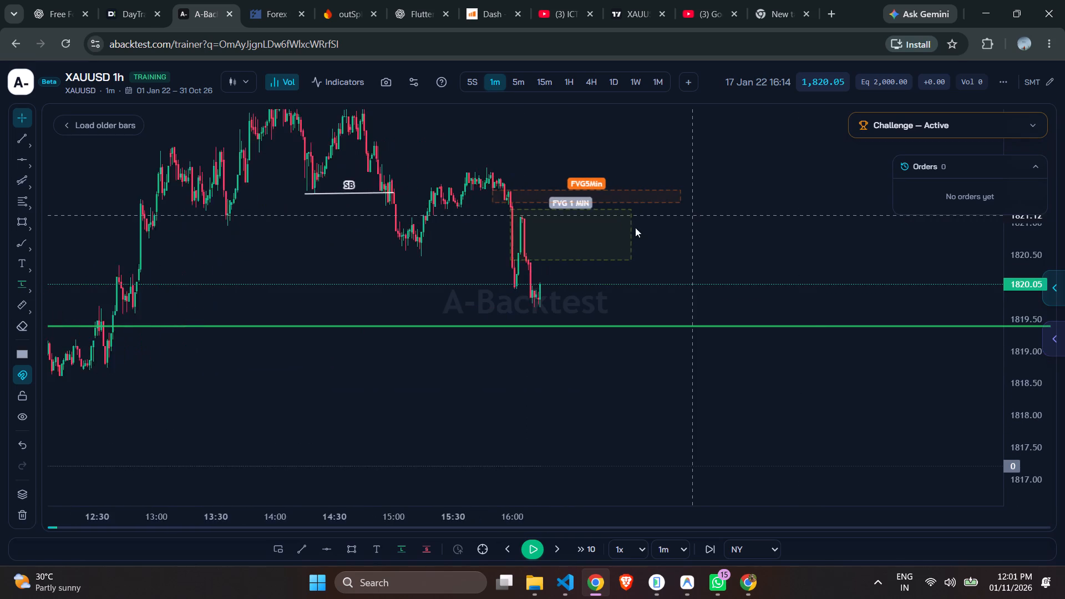
pyautogui.scroll(2, 635, 227)
pyautogui.moveTo(1025, 307); pyautogui.dragTo(1007, 205)
pyautogui.moveTo(756, 248); pyautogui.dragTo(693, 301)
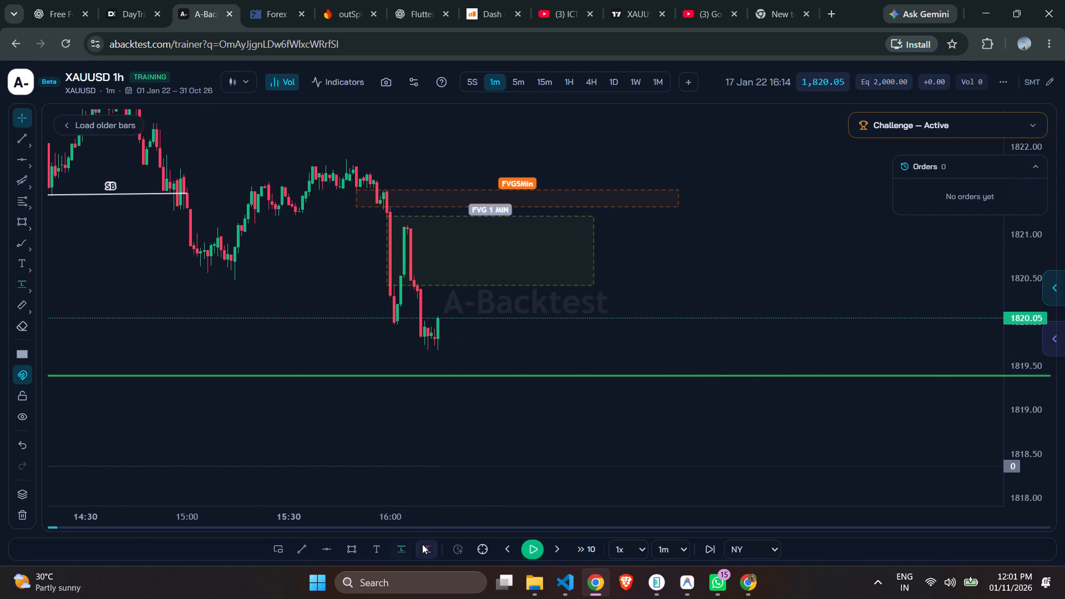
# Jump the replay forward from 17 January 2022 along the session timeline.
pyautogui.click(427, 530)
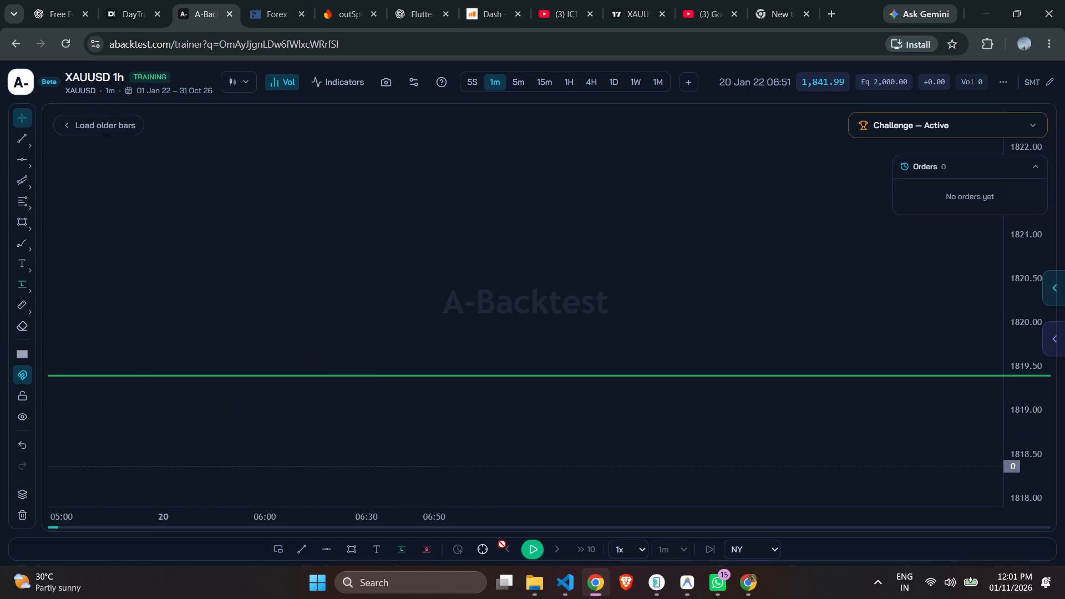
pyautogui.scroll(-8, 372, 283)
pyautogui.scroll(1, 373, 278)
pyautogui.scroll(-2, 373, 278)
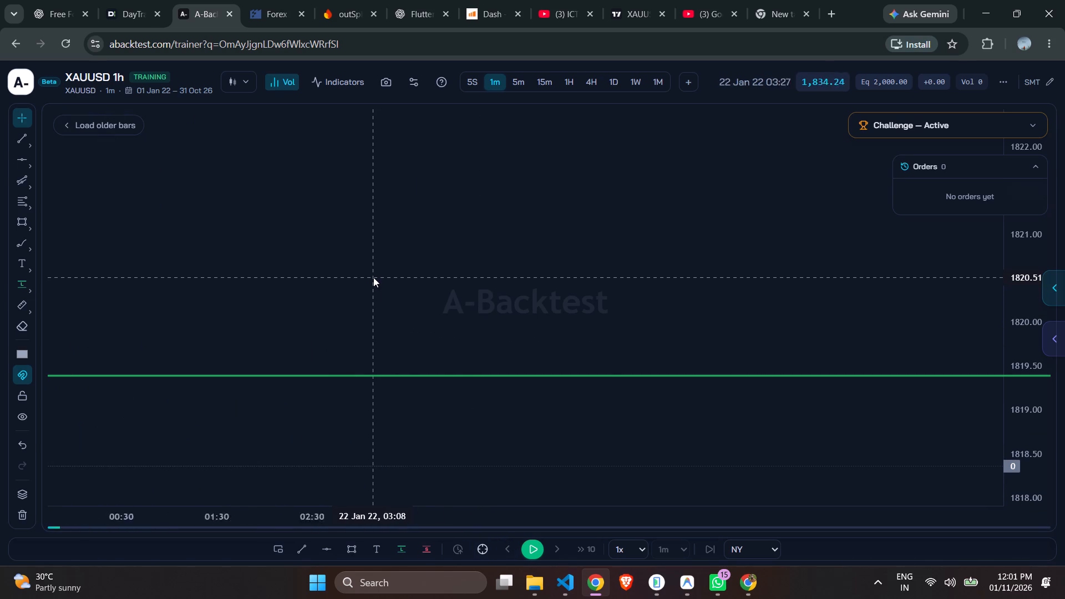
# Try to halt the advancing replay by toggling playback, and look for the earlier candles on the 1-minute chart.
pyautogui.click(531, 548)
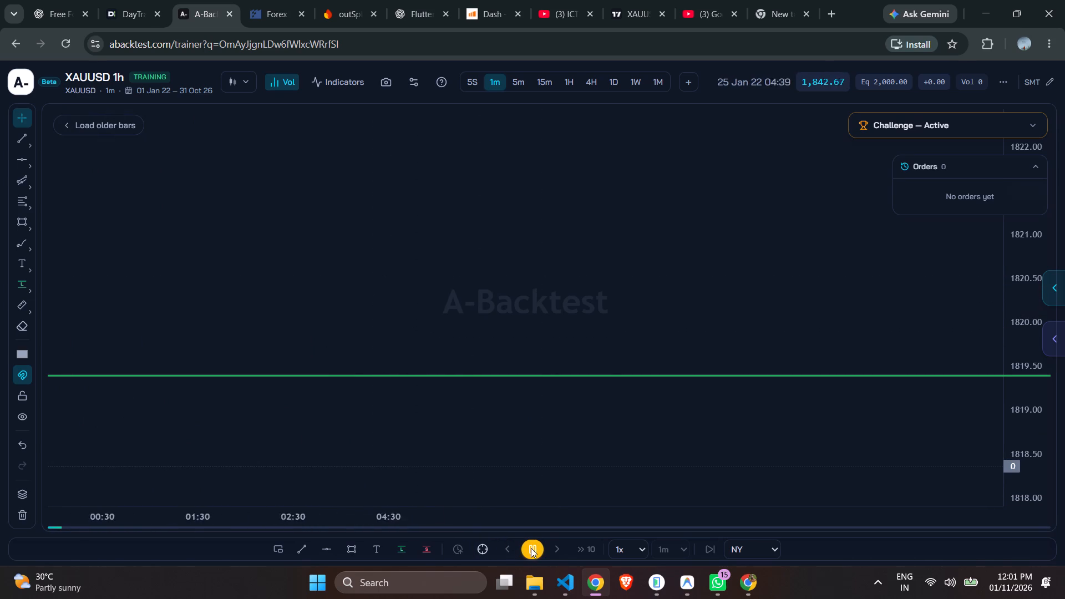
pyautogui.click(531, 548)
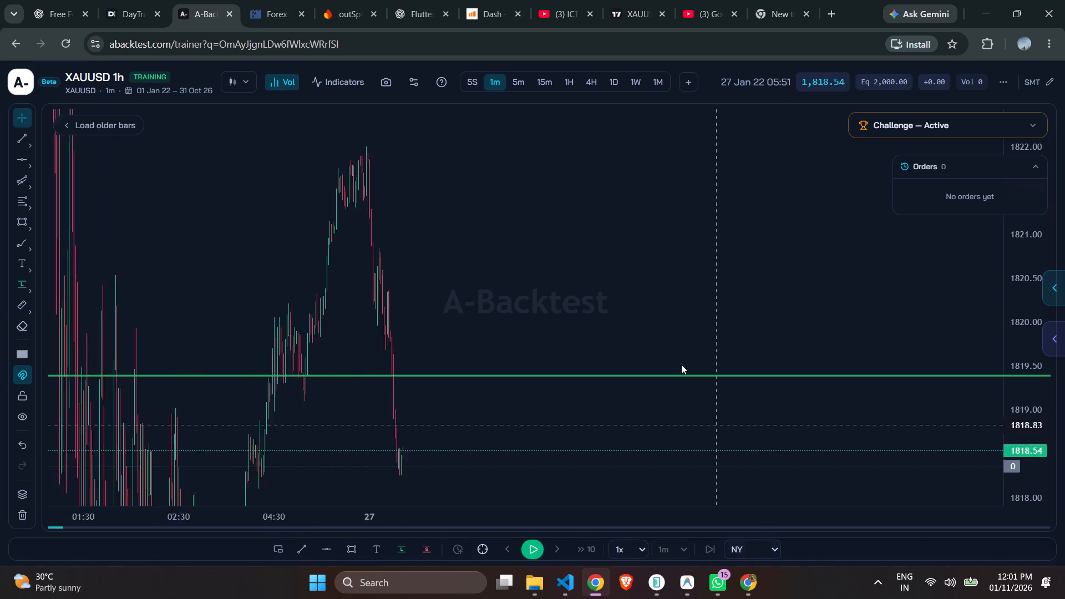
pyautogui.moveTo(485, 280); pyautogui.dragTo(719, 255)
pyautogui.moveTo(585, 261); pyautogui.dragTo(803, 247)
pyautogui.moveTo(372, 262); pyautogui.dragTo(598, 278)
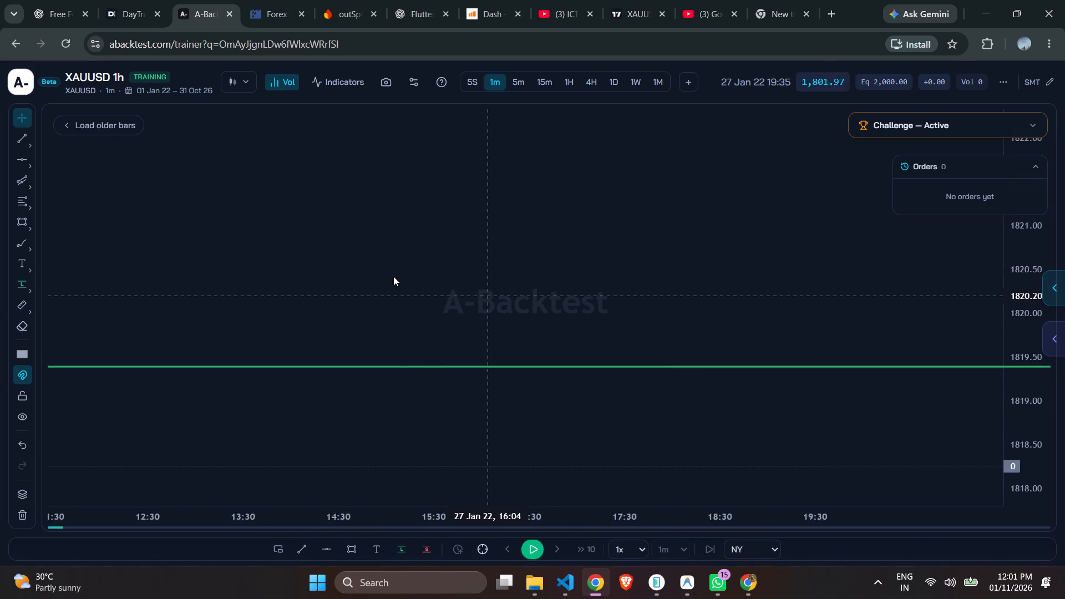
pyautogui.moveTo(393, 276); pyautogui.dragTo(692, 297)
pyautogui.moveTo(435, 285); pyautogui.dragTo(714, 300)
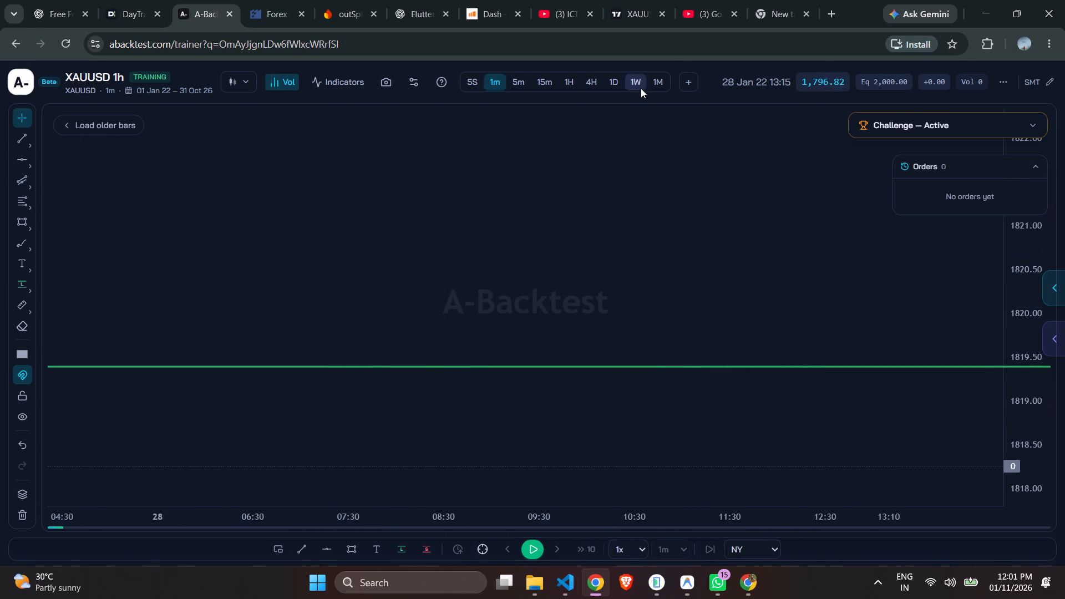
# Try to switch the chart to the monthly timeframe, and reload the backtest page.
pyautogui.click(655, 82)
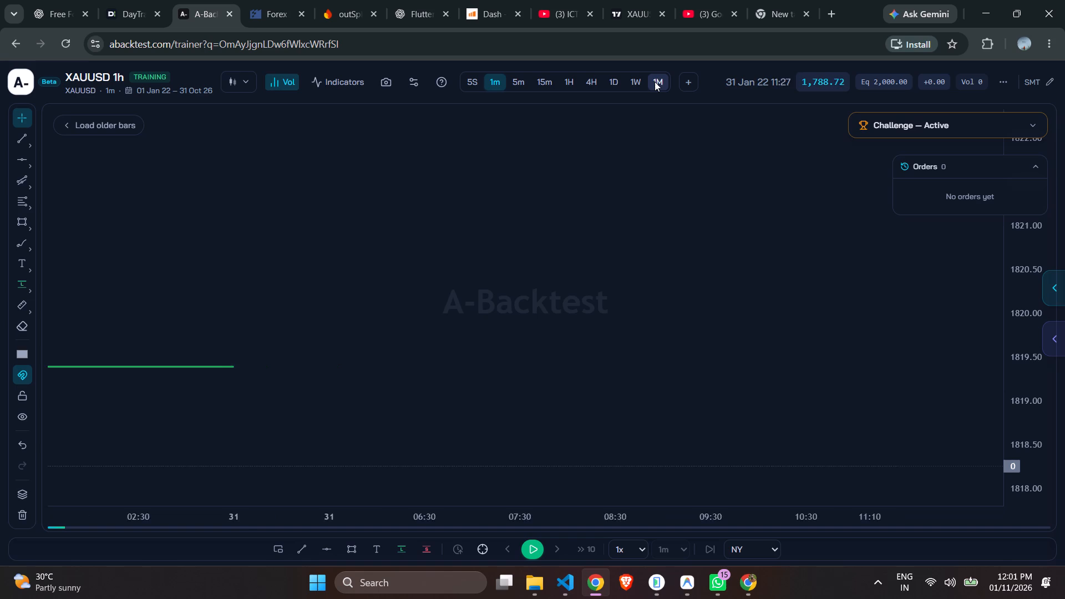
pyautogui.click(63, 41)
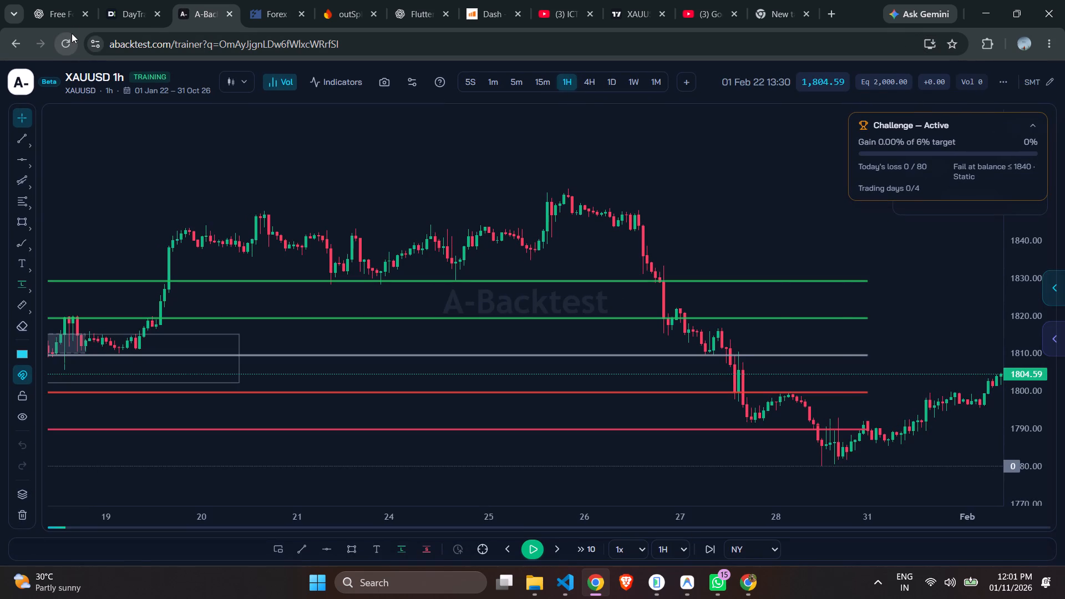
# Look back through the reloaded 1-hour chart to find the FVG, EH and SB markings around 17 January 2022.
pyautogui.moveTo(818, 193); pyautogui.dragTo(352, 129)
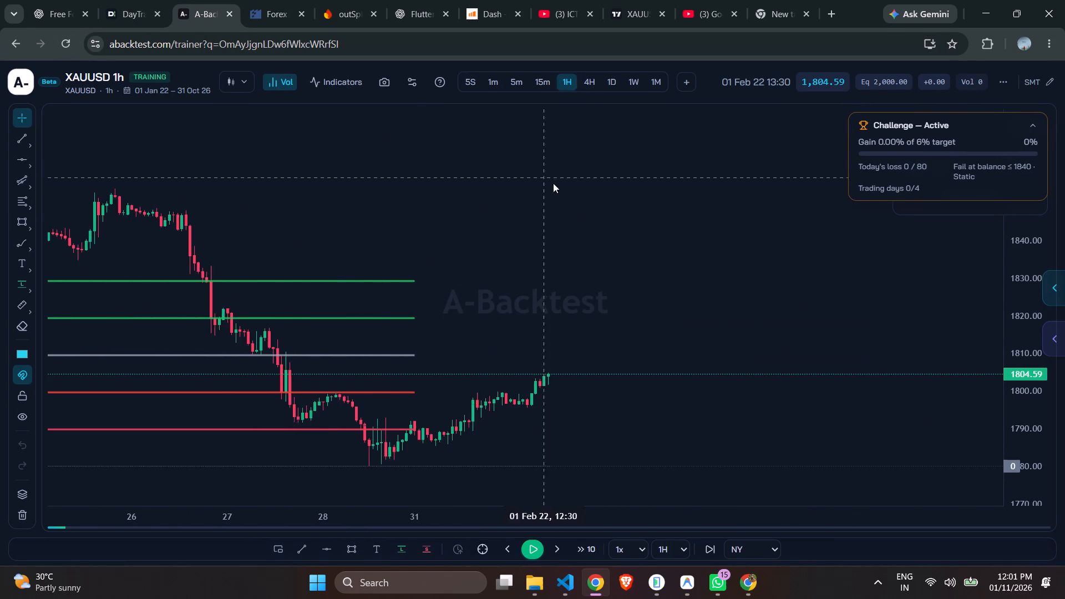
pyautogui.scroll(-3, 564, 202)
pyautogui.scroll(1, 566, 206)
pyautogui.scroll(-1, 566, 206)
pyautogui.scroll(1, 567, 207)
pyautogui.scroll(-1, 859, 316)
pyautogui.scroll(1, 864, 323)
pyautogui.scroll(-1, 876, 332)
pyautogui.moveTo(1025, 425); pyautogui.dragTo(1046, 19)
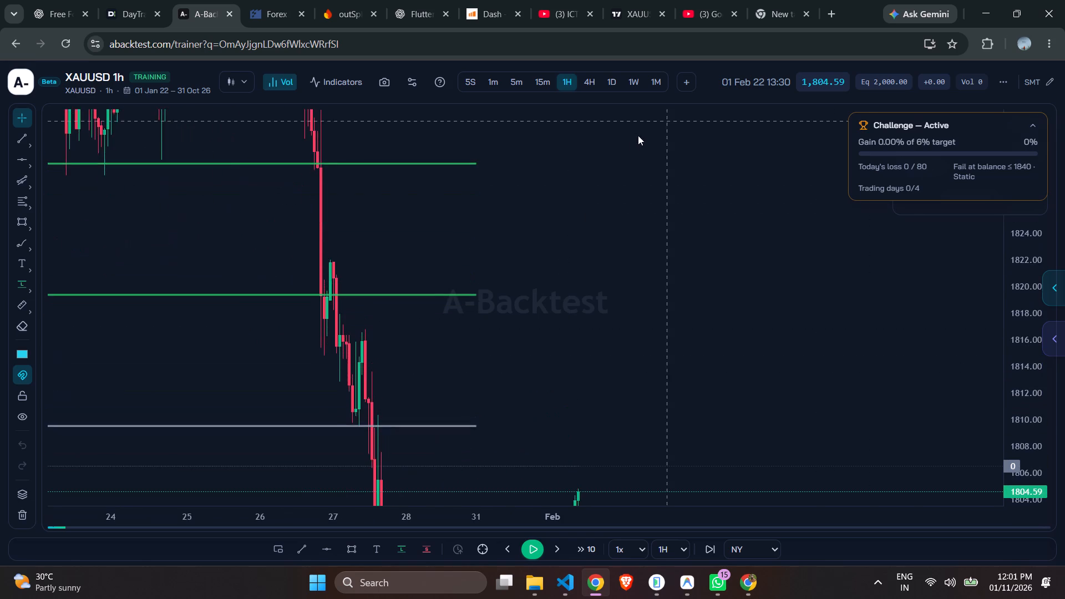
pyautogui.scroll(3, 631, 139)
pyautogui.moveTo(546, 197); pyautogui.dragTo(839, 29)
pyautogui.scroll(-5, 691, 191)
pyautogui.scroll(1, 692, 190)
pyautogui.scroll(-1, 692, 190)
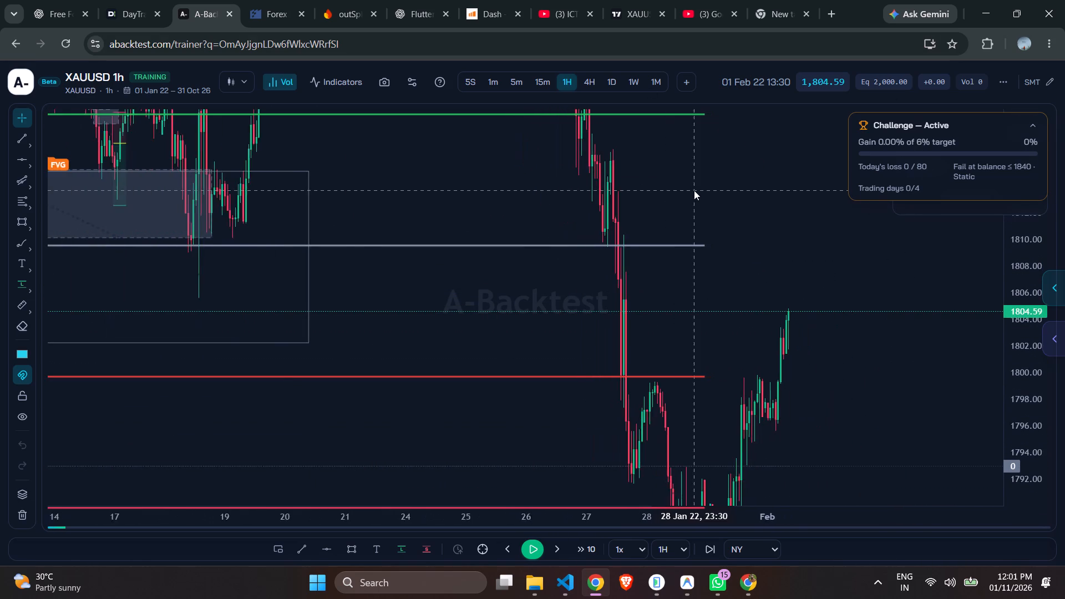
pyautogui.scroll(-2, 694, 190)
pyautogui.moveTo(737, 189); pyautogui.dragTo(803, 302)
pyautogui.moveTo(485, 292); pyautogui.dragTo(658, 301)
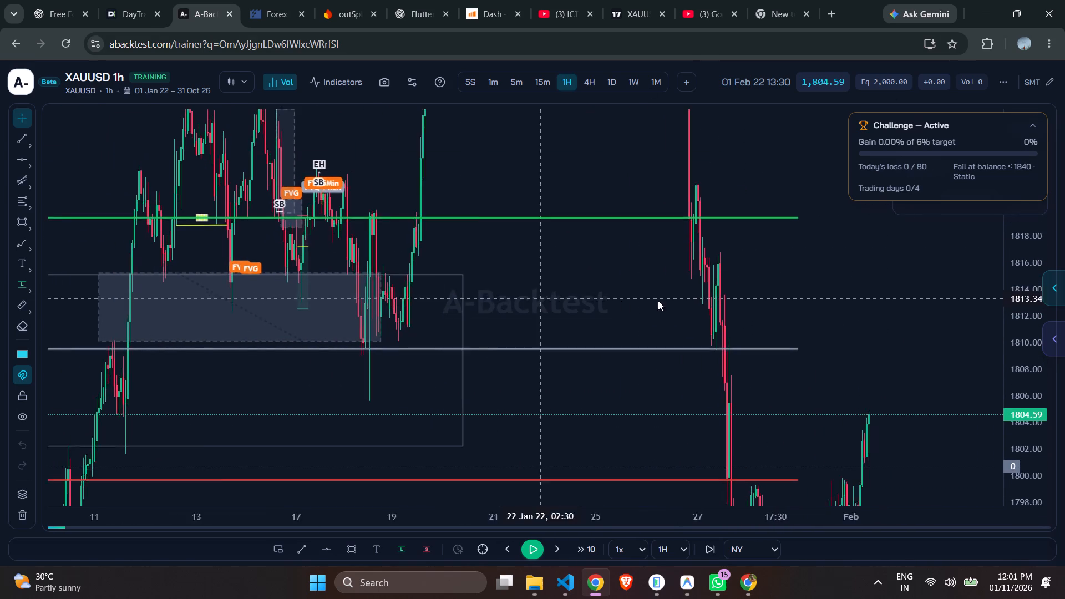
pyautogui.moveTo(658, 301); pyautogui.dragTo(753, 294)
pyautogui.scroll(3, 737, 291)
pyautogui.moveTo(718, 291); pyautogui.dragTo(829, 321)
pyautogui.scroll(3, 820, 318)
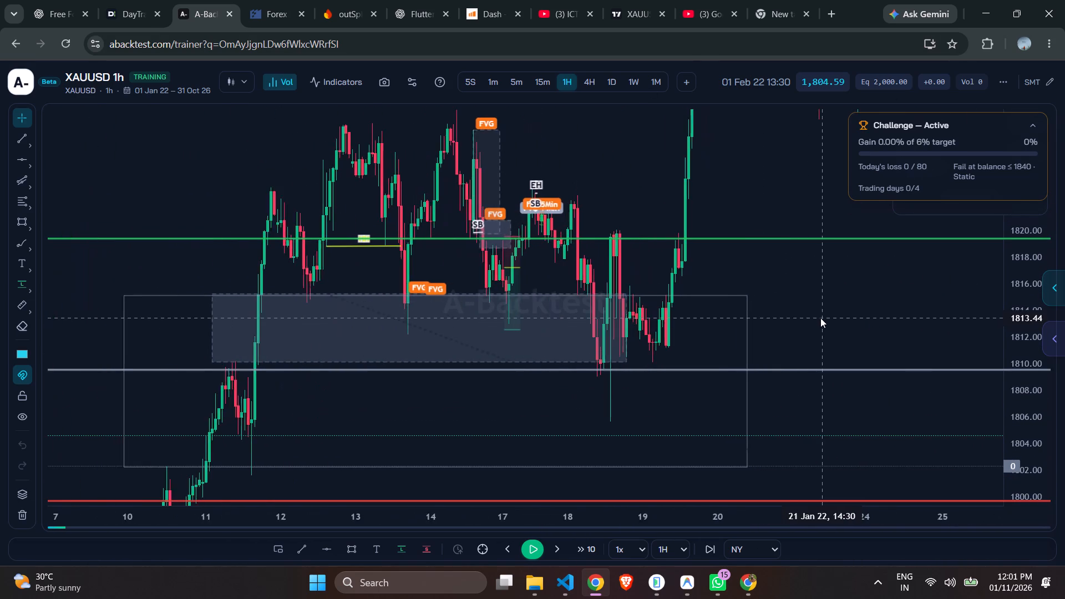
pyautogui.scroll(3, 820, 318)
# Switch the chart to the 15-minute timeframe and examine the candles around the EH, SB and FVG 5Min markings.
pyautogui.click(546, 80)
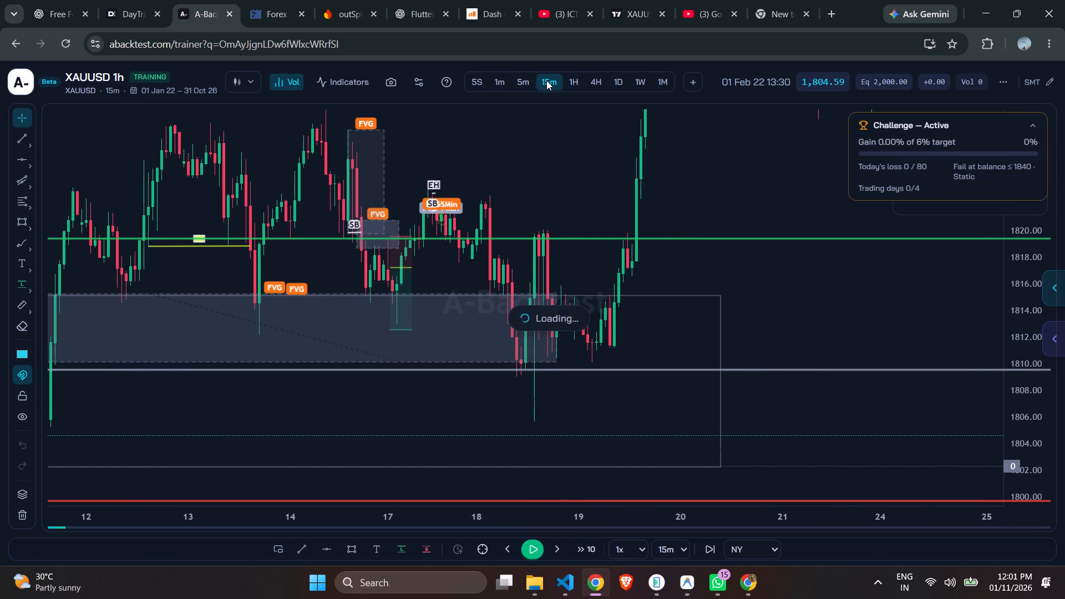
pyautogui.moveTo(767, 354); pyautogui.dragTo(716, 429)
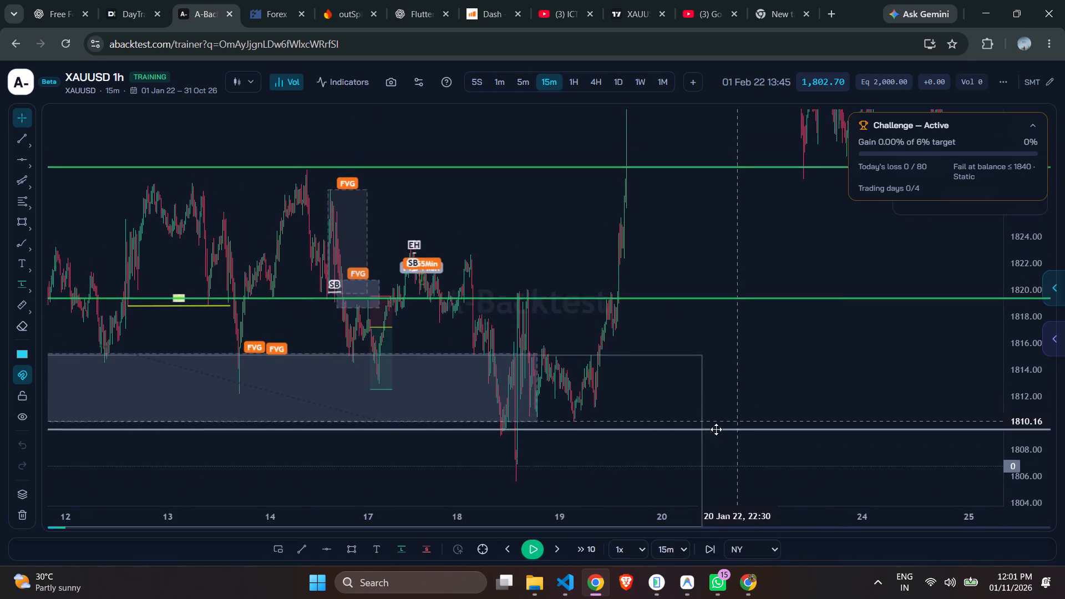
pyautogui.moveTo(716, 429); pyautogui.dragTo(686, 432)
pyautogui.scroll(5, 599, 315)
pyautogui.moveTo(146, 202); pyautogui.dragTo(620, 224)
pyautogui.scroll(3, 600, 233)
pyautogui.moveTo(1018, 366); pyautogui.dragTo(995, 15)
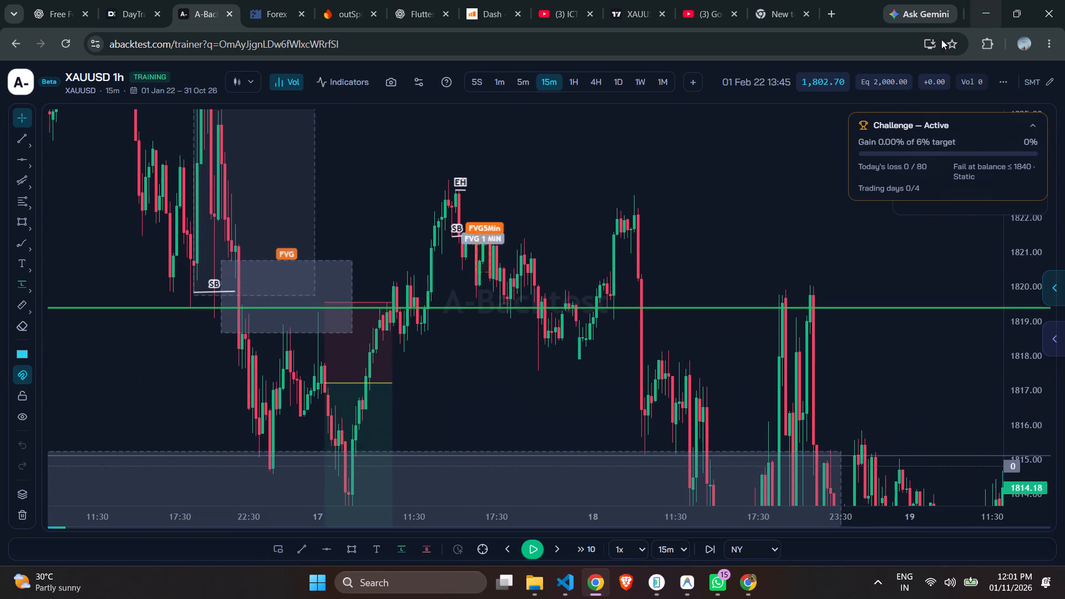
pyautogui.scroll(1, 754, 159)
pyautogui.scroll(14, 602, 148)
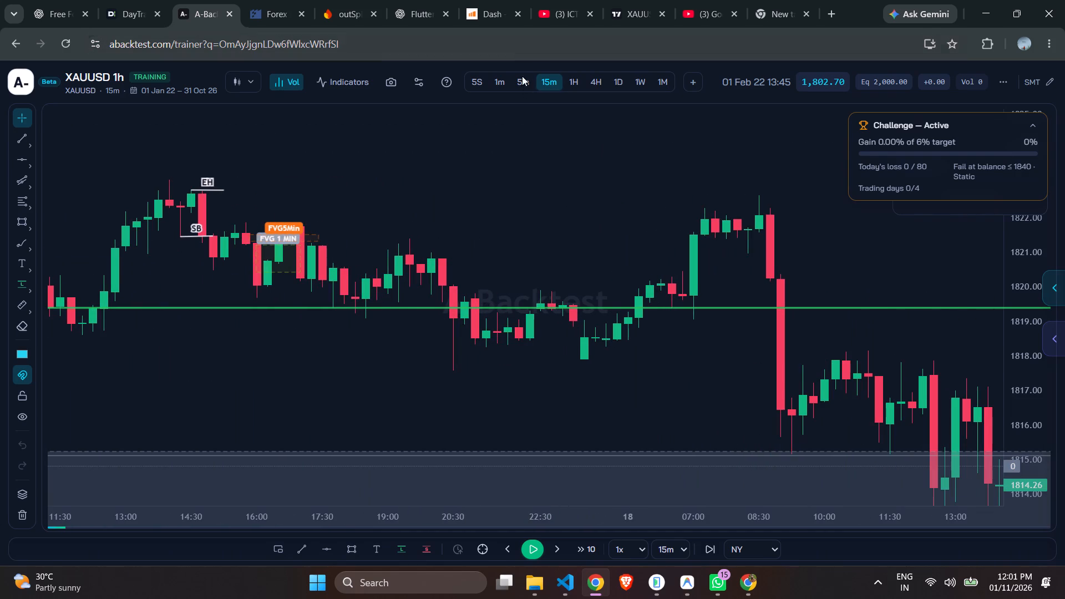
pyautogui.moveTo(483, 154); pyautogui.dragTo(513, 199)
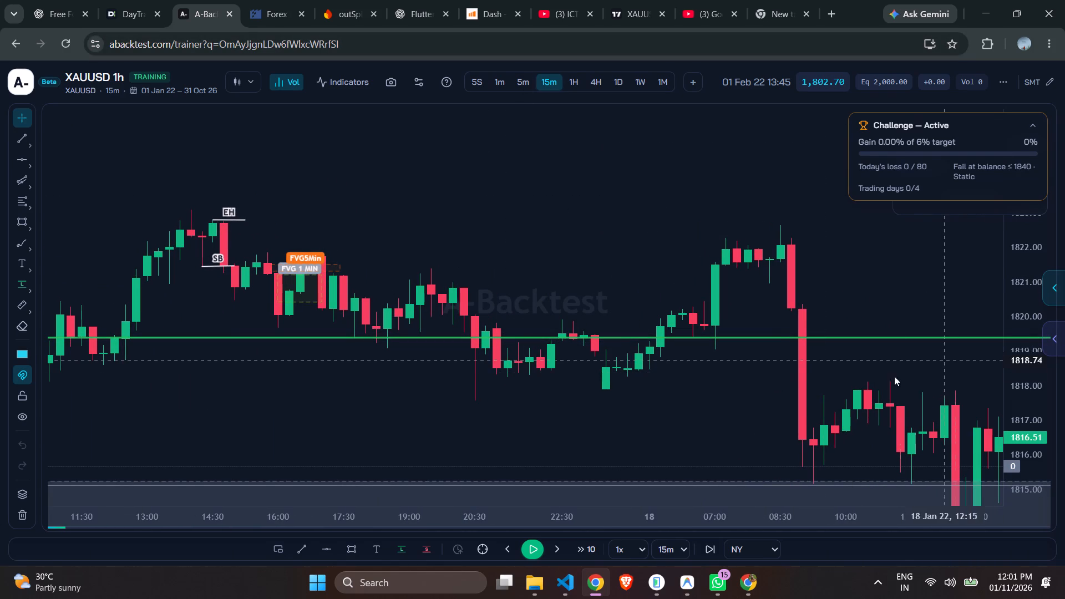
# Step the replay backward bar by bar on the 15-minute chart to 31 January 2022, 21:00.
pyautogui.tripleClick(508, 547)
pyautogui.tripleClick(508, 547)
pyautogui.tripleClick(508, 547)
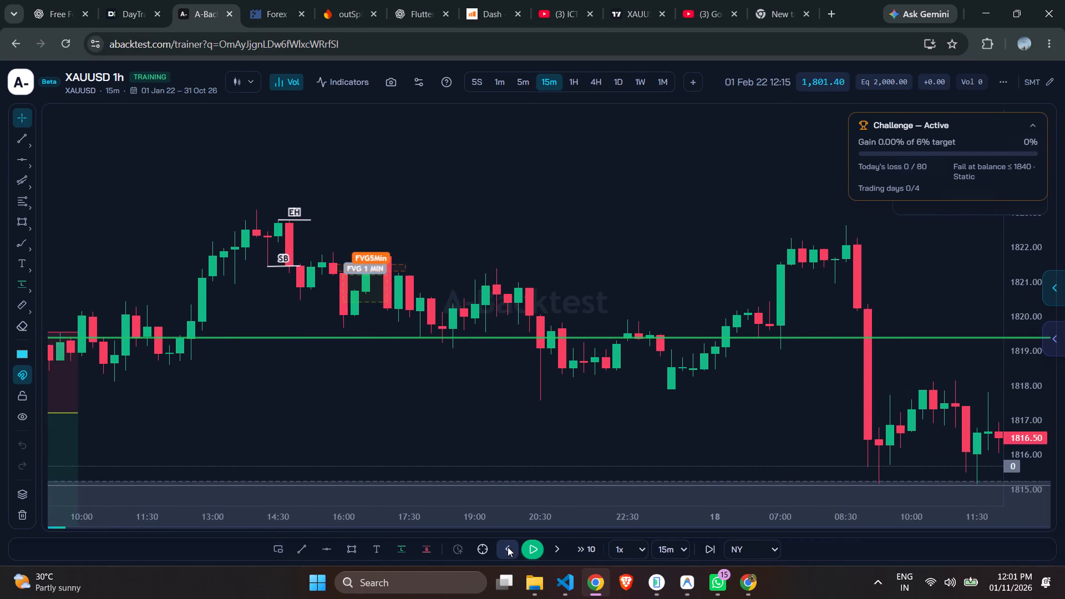
pyautogui.tripleClick(508, 547)
pyautogui.tripleClick(508, 547)
pyautogui.click(508, 547)
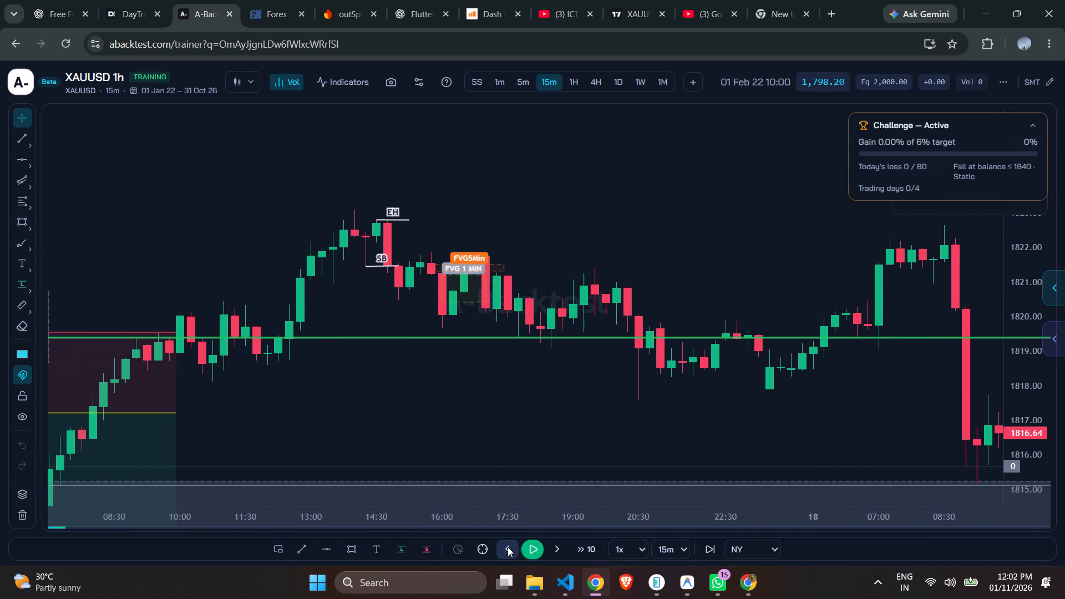
pyautogui.tripleClick(508, 547)
pyautogui.tripleClick(508, 547)
pyautogui.tripleClick(508, 547)
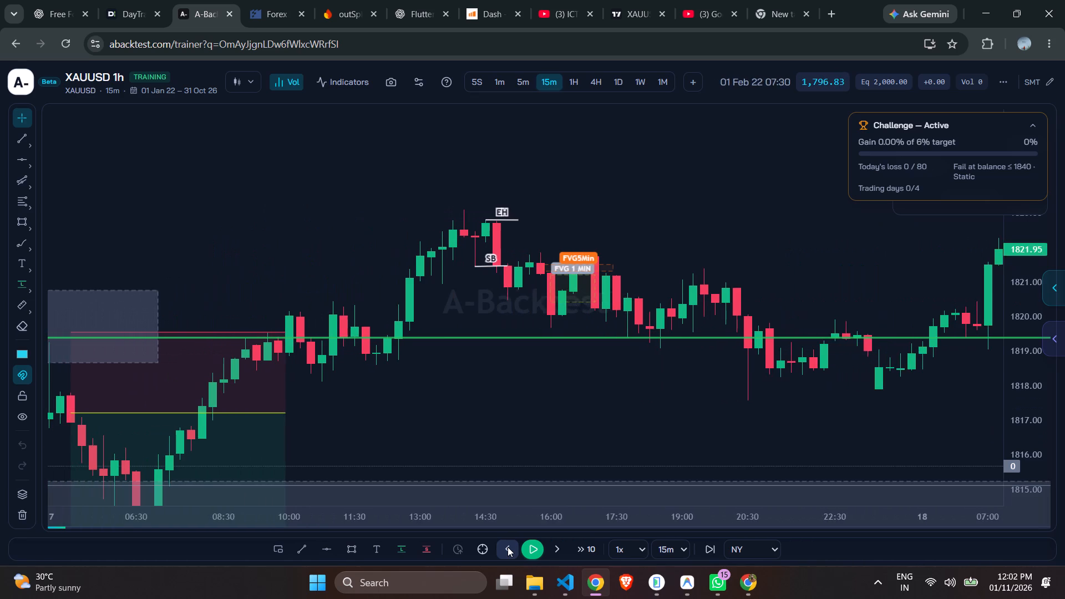
pyautogui.tripleClick(508, 547)
pyautogui.tripleClick(508, 547)
pyautogui.click(508, 547)
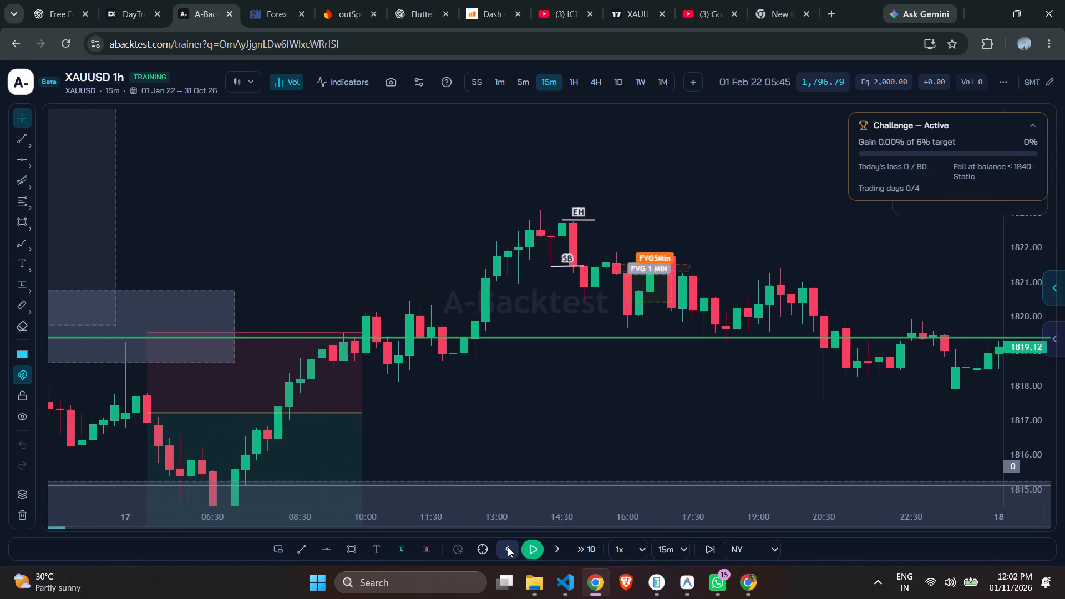
pyautogui.tripleClick(508, 547)
pyautogui.tripleClick(508, 547)
pyautogui.tripleClick(508, 547)
pyautogui.tripleClick(508, 547)
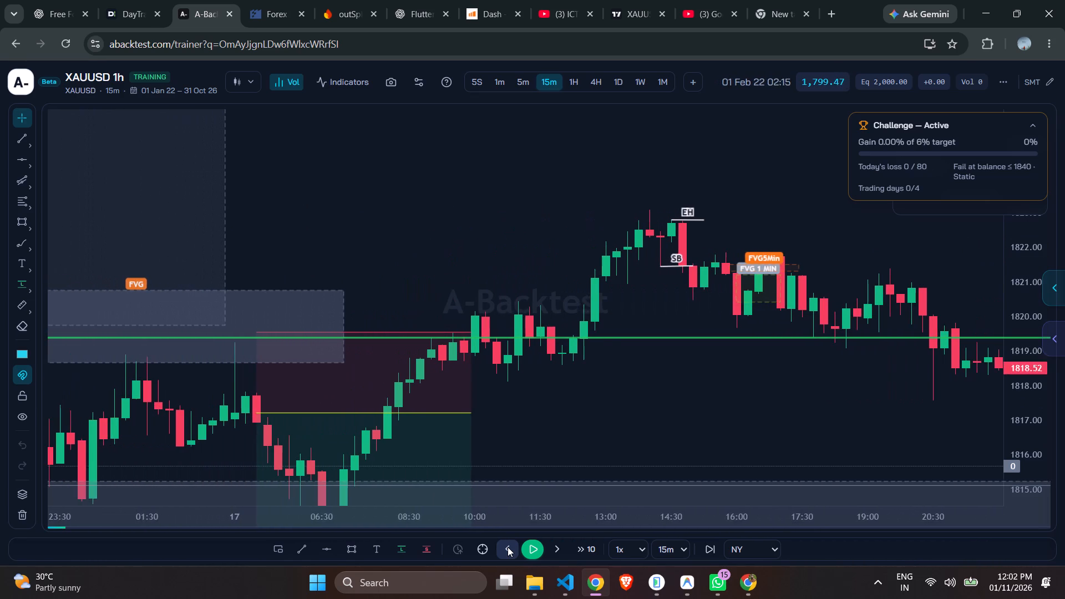
pyautogui.tripleClick(508, 547)
pyautogui.tripleClick(508, 547)
pyautogui.tripleClick(508, 547)
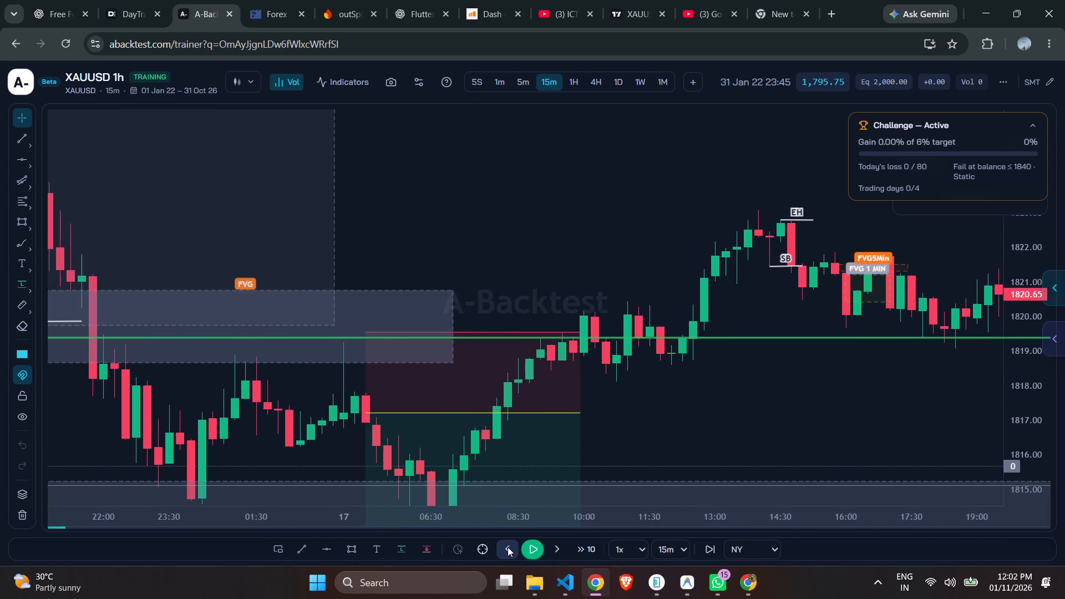
pyautogui.tripleClick(508, 547)
pyautogui.tripleClick(508, 547)
pyautogui.tripleClick(508, 546)
pyautogui.click(508, 546)
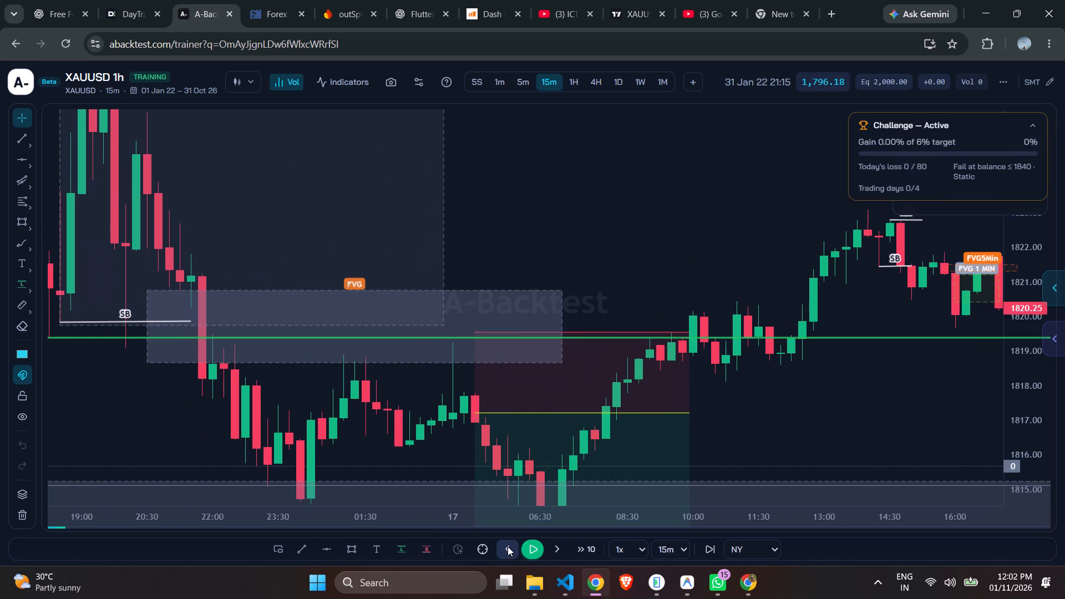
# Switch the chart to the 5-minute timeframe and examine the price action from 19 January through 31 January 2022.
pyautogui.moveTo(872, 394); pyautogui.dragTo(447, 402)
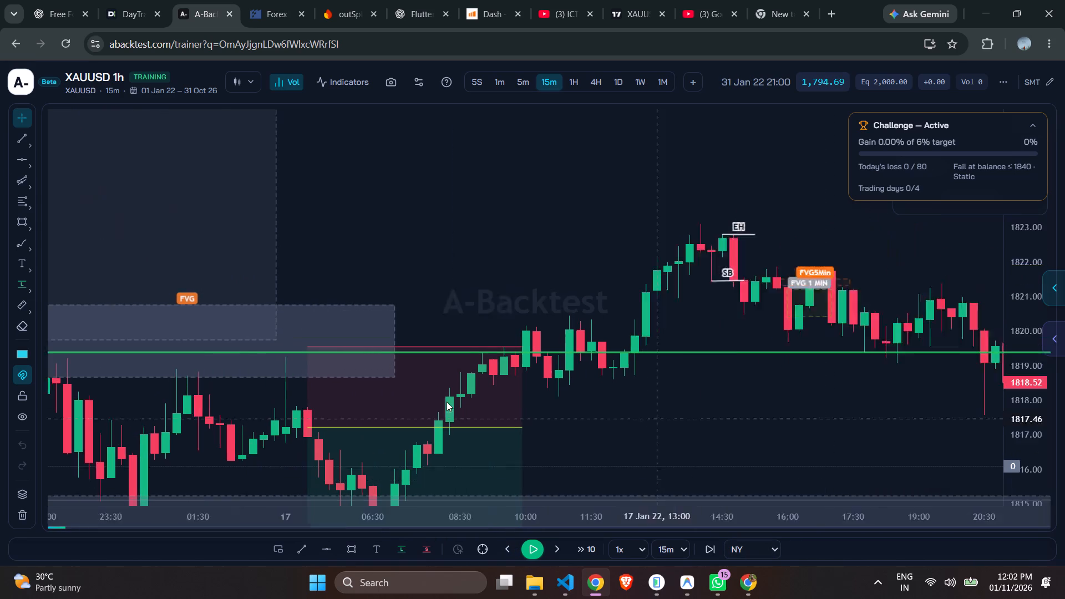
pyautogui.moveTo(447, 402); pyautogui.dragTo(443, 400)
pyautogui.click(520, 82)
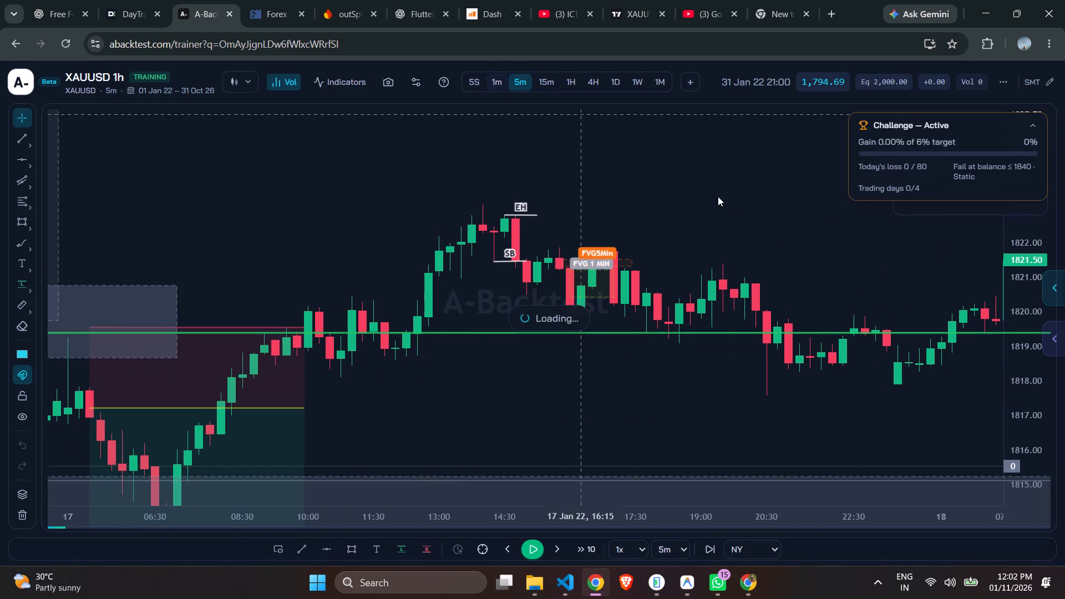
pyautogui.moveTo(857, 276); pyautogui.dragTo(311, 245)
pyautogui.moveTo(452, 197); pyautogui.dragTo(509, 450)
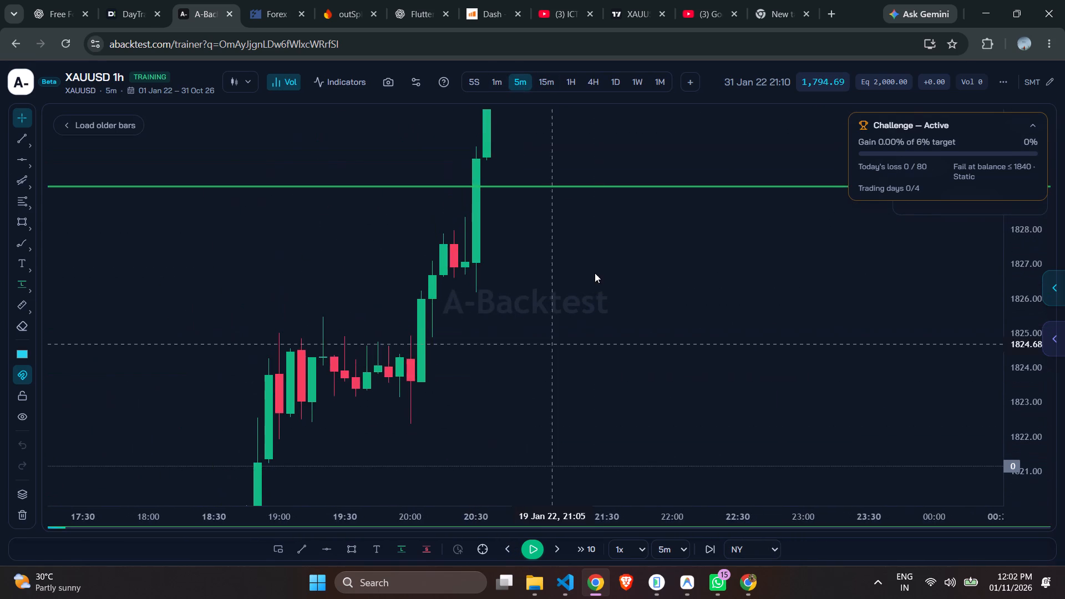
pyautogui.moveTo(592, 252); pyautogui.dragTo(562, 480)
pyautogui.moveTo(592, 261); pyautogui.dragTo(575, 455)
pyautogui.moveTo(712, 287); pyautogui.dragTo(197, 358)
pyautogui.moveTo(595, 307); pyautogui.dragTo(0, 311)
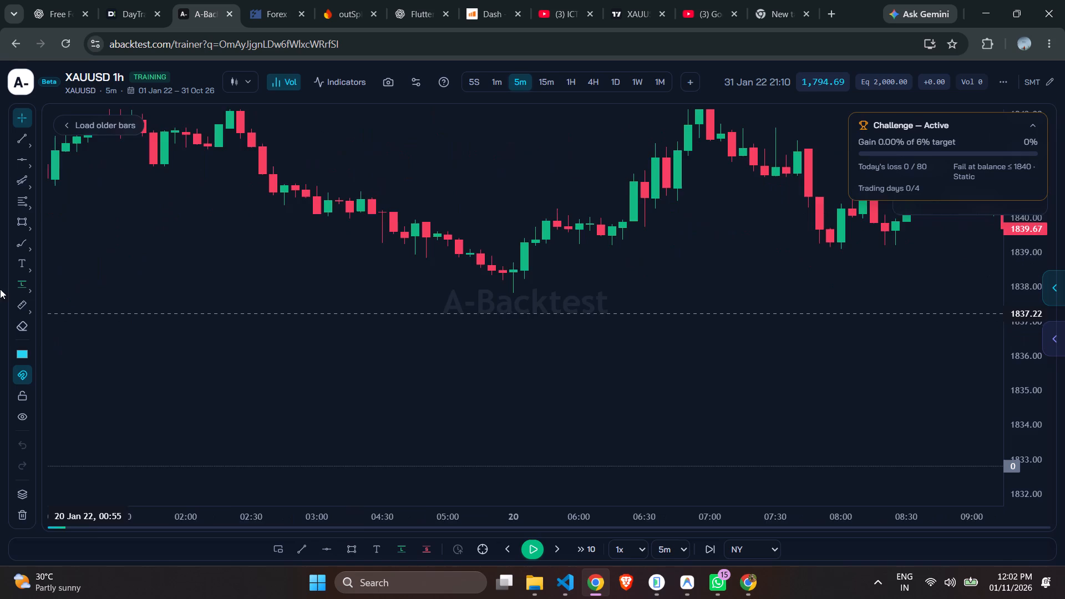
pyautogui.scroll(-14, 596, 282)
pyautogui.scroll(1, 605, 280)
pyautogui.scroll(-3, 605, 280)
pyautogui.scroll(1, 606, 280)
pyautogui.scroll(-1, 606, 281)
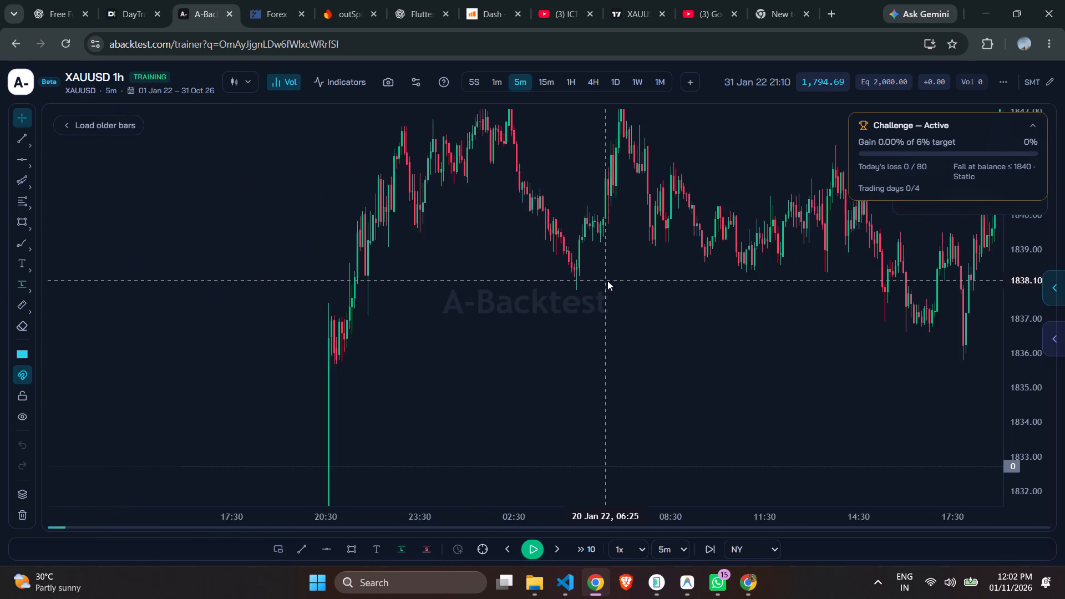
pyautogui.scroll(-2, 607, 281)
pyautogui.scroll(1, 615, 280)
pyautogui.scroll(-1, 615, 280)
pyautogui.scroll(1, 616, 282)
pyautogui.scroll(-5, 616, 283)
pyautogui.scroll(1, 620, 283)
pyautogui.scroll(-3, 620, 284)
pyautogui.moveTo(880, 297); pyautogui.dragTo(195, 322)
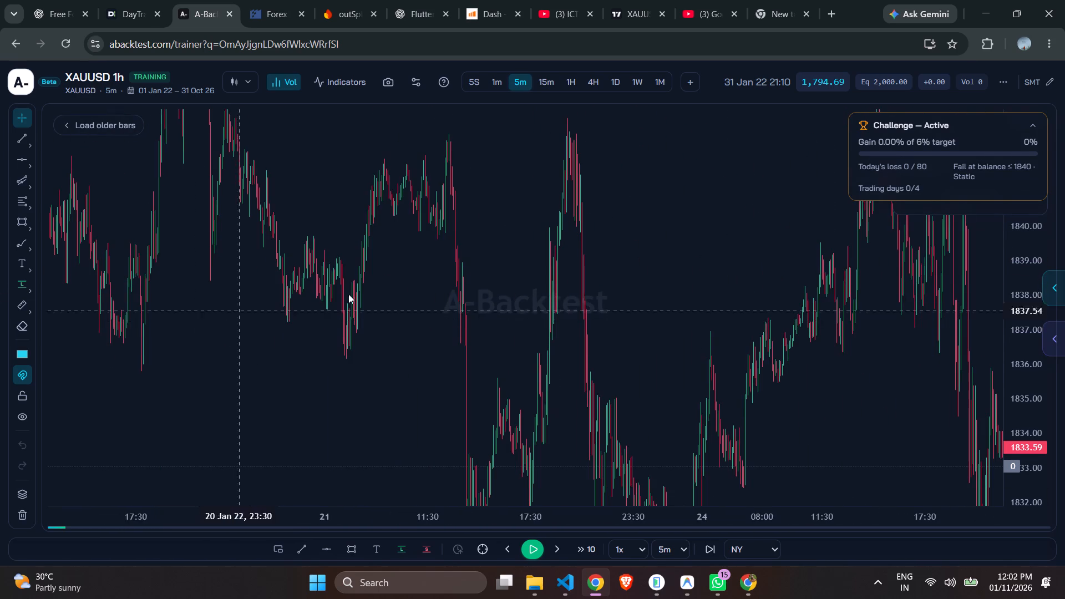
pyautogui.moveTo(638, 296); pyautogui.dragTo(0, 255)
pyautogui.moveTo(636, 343); pyautogui.dragTo(410, 522)
pyautogui.moveTo(795, 304); pyautogui.dragTo(498, 540)
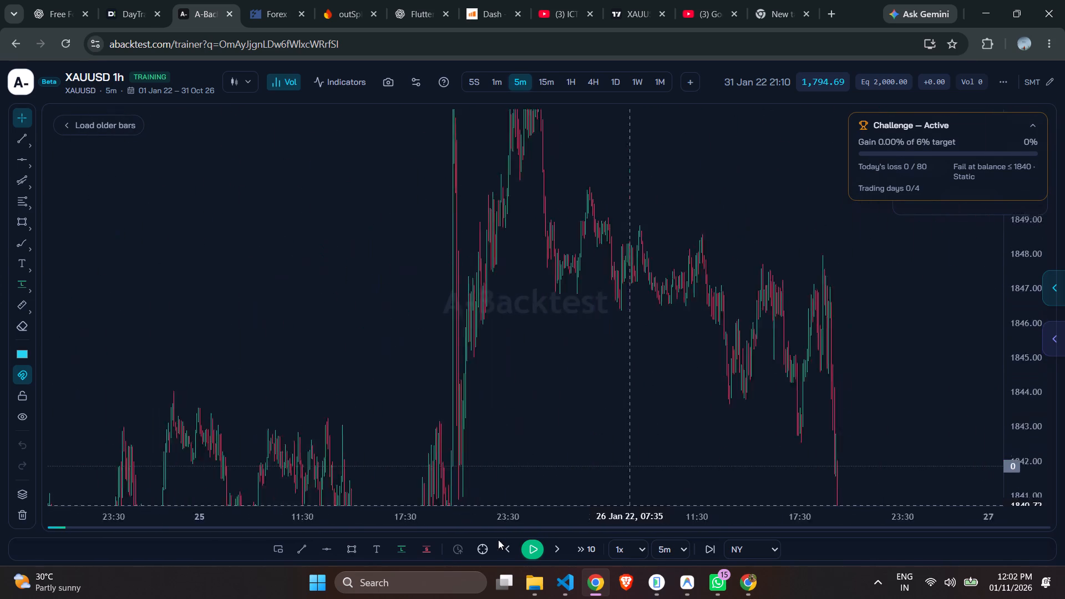
pyautogui.moveTo(498, 540); pyautogui.dragTo(85, 353)
pyautogui.moveTo(1015, 275); pyautogui.dragTo(981, 472)
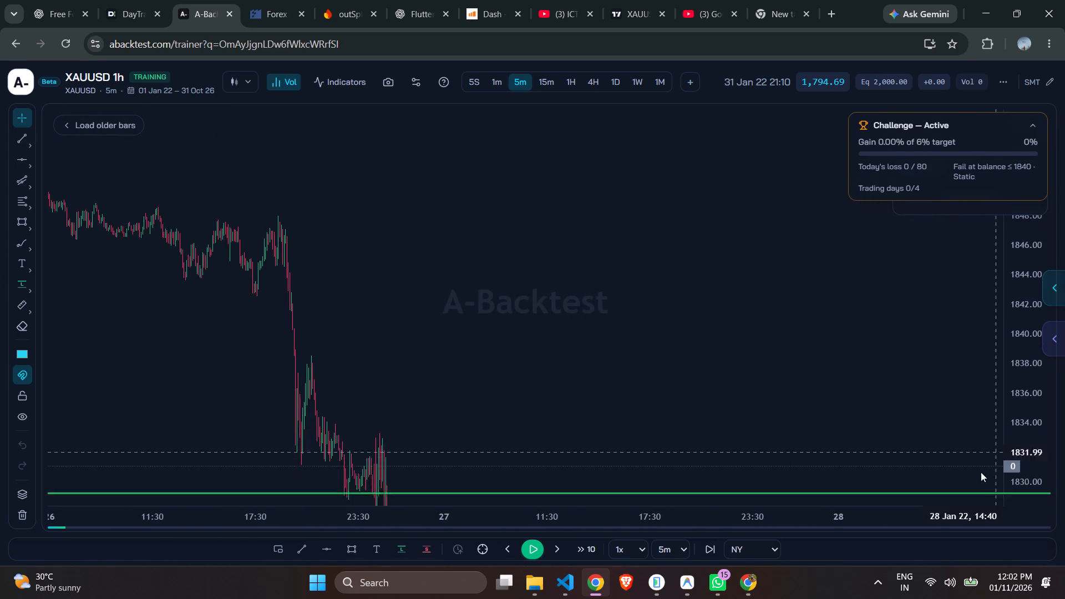
pyautogui.moveTo(981, 472); pyautogui.dragTo(962, 505)
pyautogui.moveTo(704, 302); pyautogui.dragTo(324, 0)
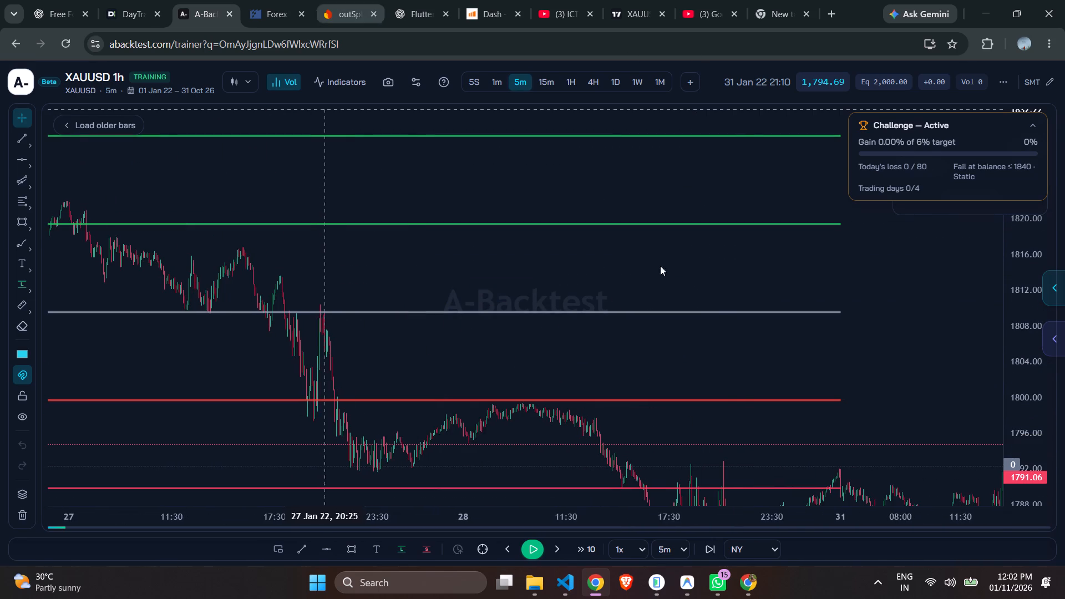
# Go back along the 5-minute chart to the FVG, EH and SB markings and look for the candles there.
pyautogui.moveTo(747, 343); pyautogui.dragTo(1064, 228)
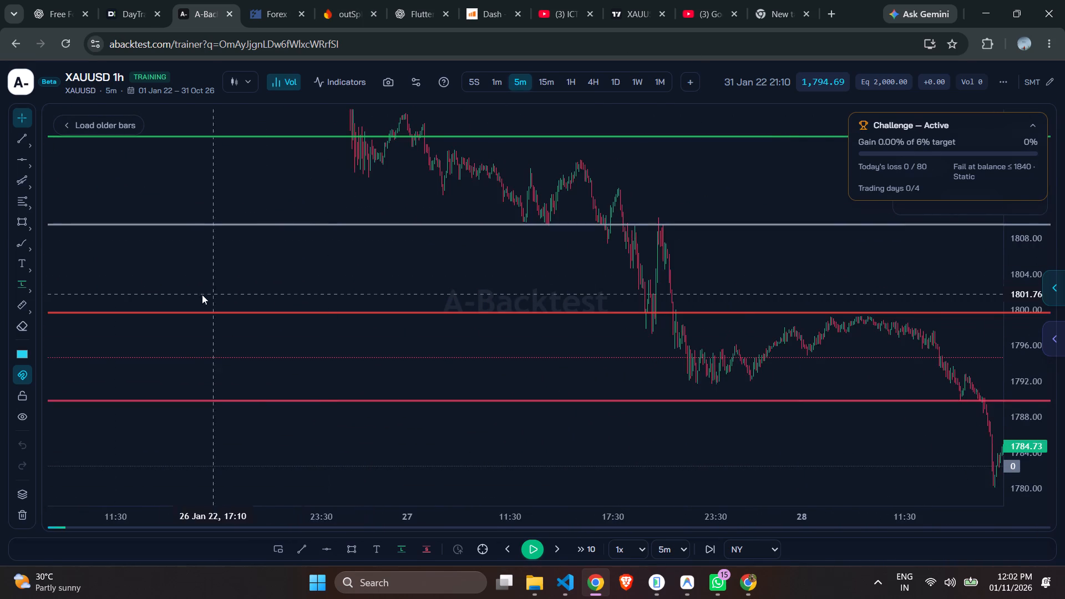
pyautogui.moveTo(202, 295); pyautogui.dragTo(941, 296)
pyautogui.moveTo(343, 242); pyautogui.dragTo(849, 598)
pyautogui.moveTo(406, 181); pyautogui.dragTo(1027, 258)
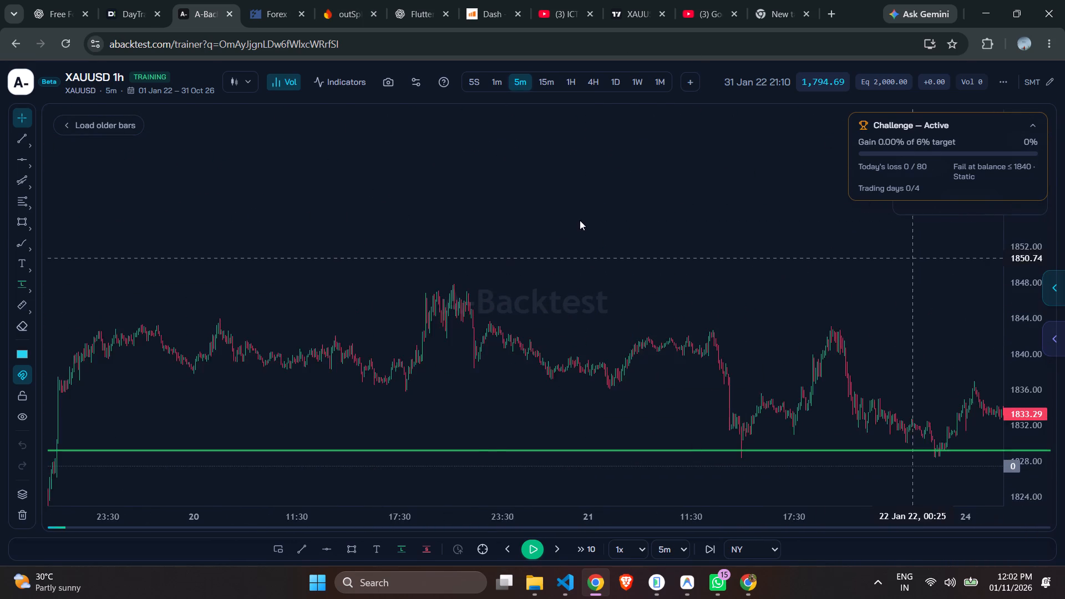
pyautogui.moveTo(473, 217); pyautogui.dragTo(854, 271)
pyautogui.keyDown('ctrl'); pyautogui.scroll(-4, 707, 222); pyautogui.keyUp('ctrl')
pyautogui.keyDown('ctrl'); pyautogui.scroll(1, 715, 266); pyautogui.keyUp('ctrl')
pyautogui.keyDown('ctrl'); pyautogui.scroll(-5, 715, 266); pyautogui.keyUp('ctrl')
pyautogui.scroll(-14, 719, 270)
pyautogui.moveTo(314, 311); pyautogui.dragTo(697, 209)
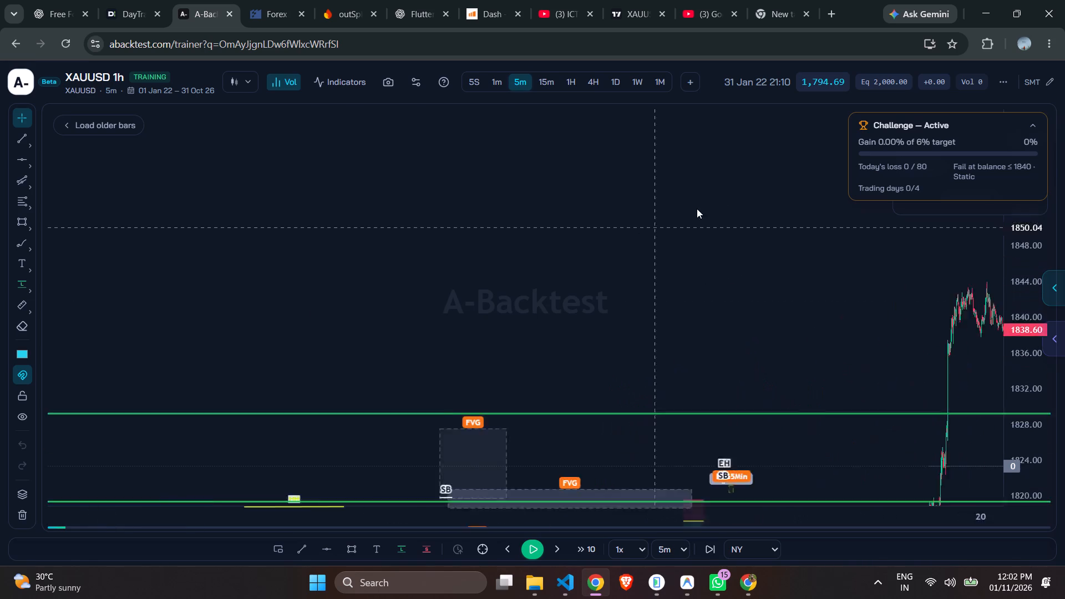
pyautogui.moveTo(697, 209); pyautogui.dragTo(687, 149)
pyautogui.scroll(7, 521, 211)
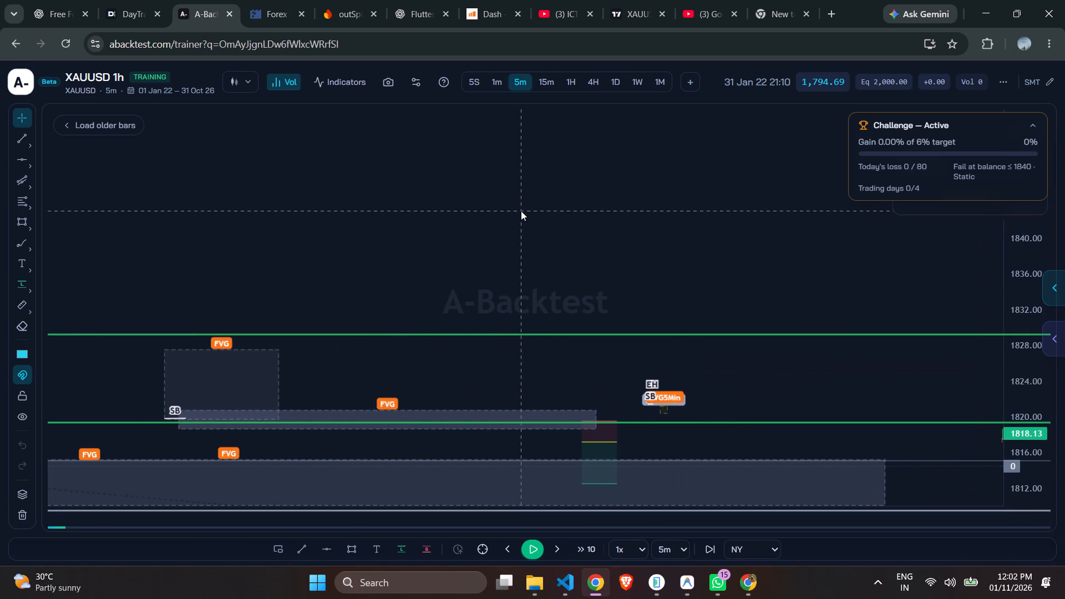
pyautogui.scroll(4, 521, 211)
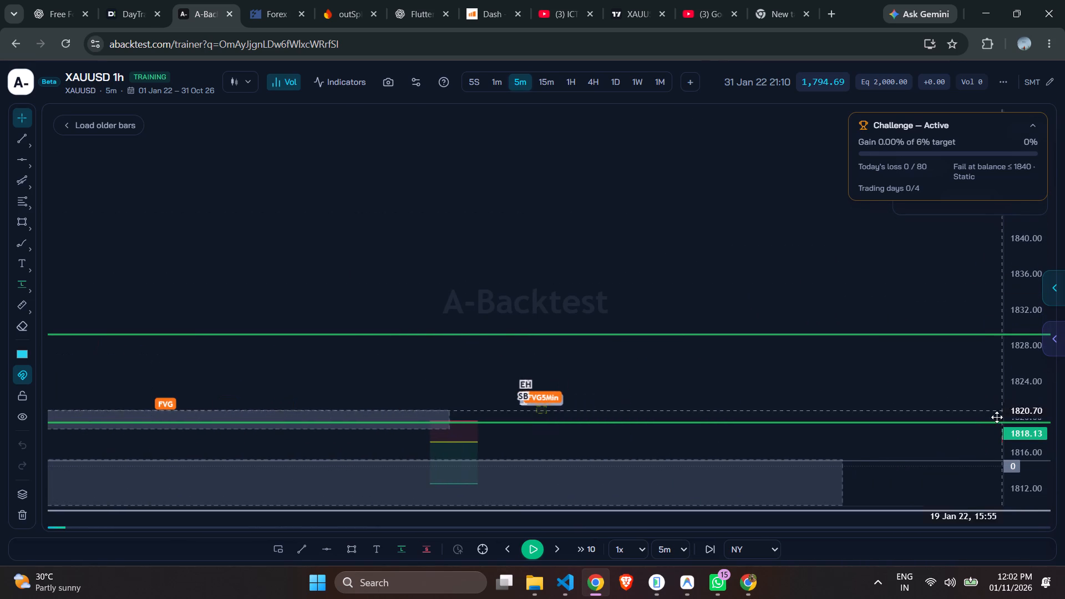
pyautogui.moveTo(1024, 410); pyautogui.dragTo(978, 200)
pyautogui.moveTo(545, 295); pyautogui.dragTo(618, 105)
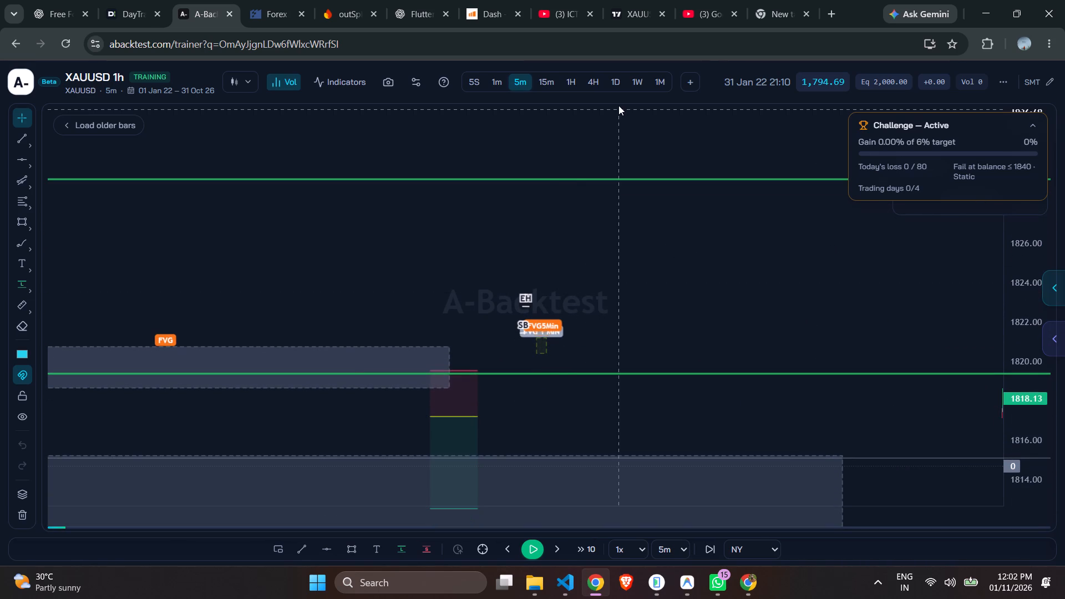
# Switch the chart to the 1-hour timeframe and examine the candles around the 17 January FVG rectangles.
pyautogui.click(567, 74)
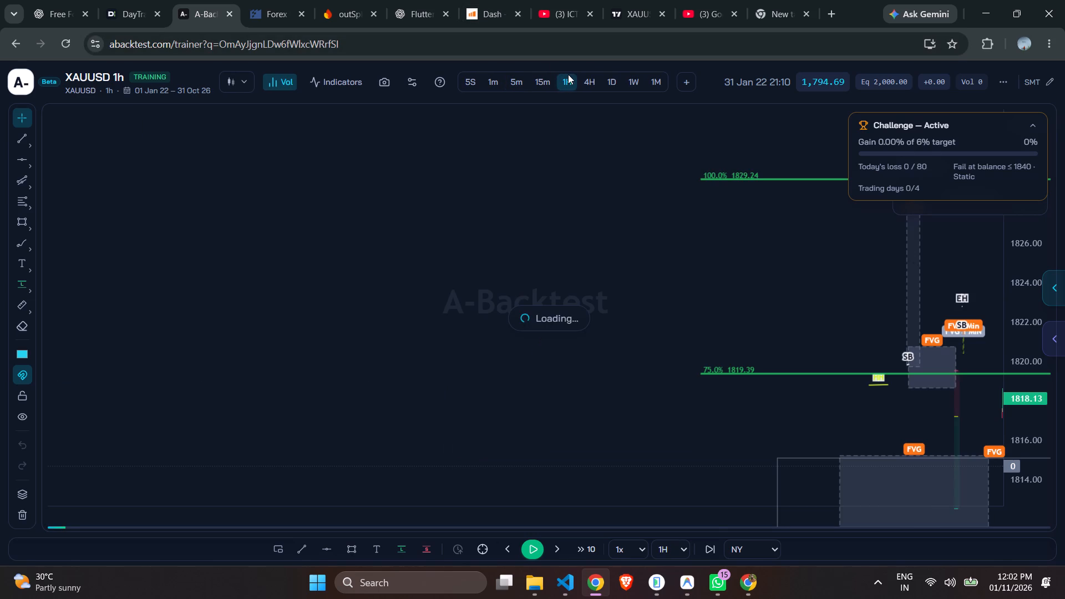
pyautogui.scroll(5, 747, 363)
pyautogui.scroll(-2, 567, 243)
pyautogui.scroll(1, 566, 244)
pyautogui.scroll(-4, 566, 244)
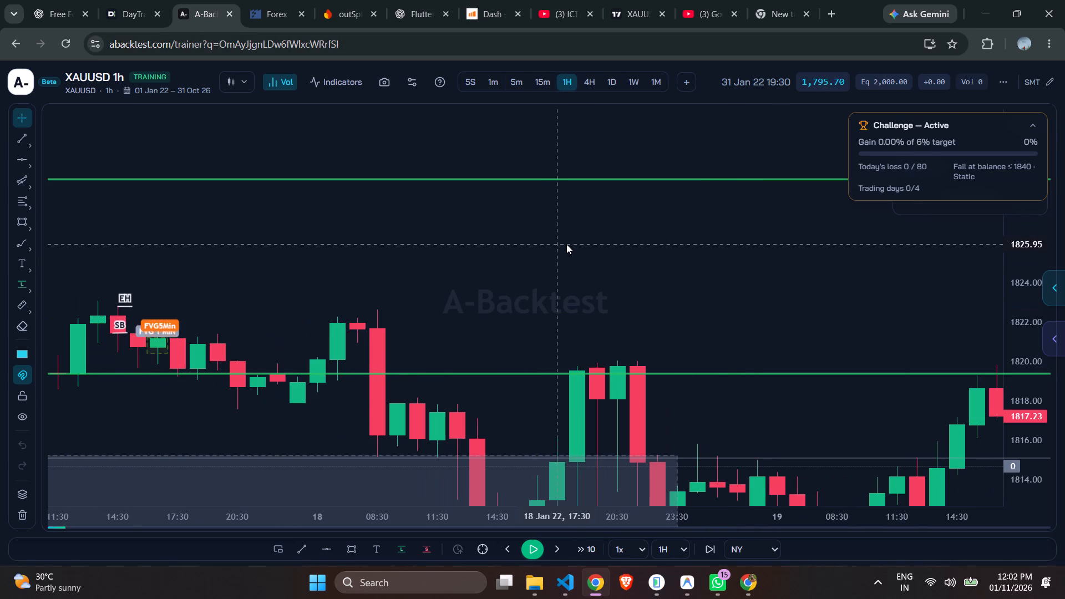
pyautogui.moveTo(333, 262); pyautogui.dragTo(776, 209)
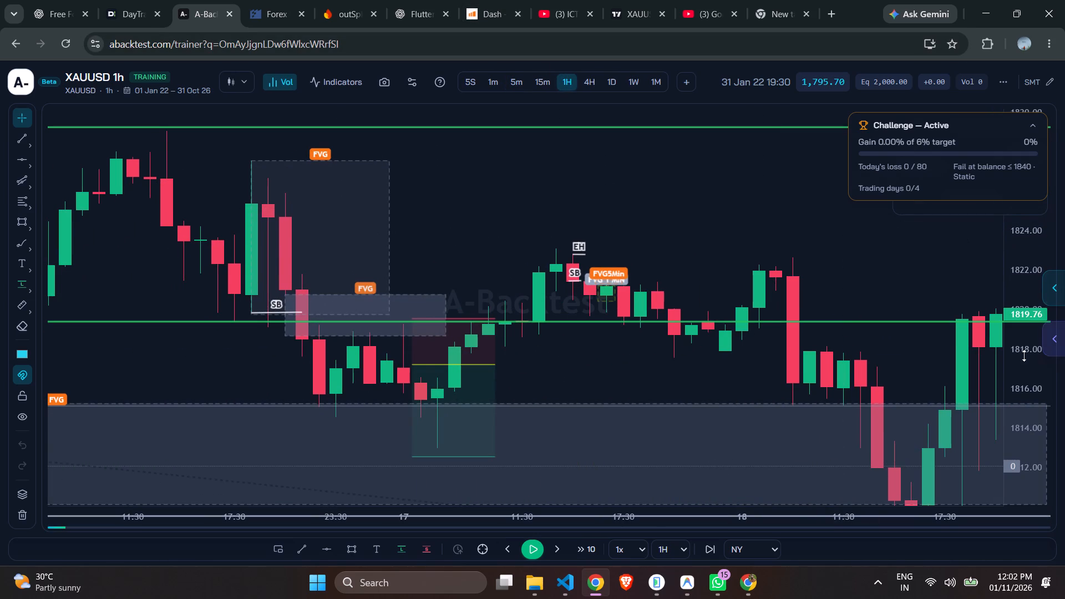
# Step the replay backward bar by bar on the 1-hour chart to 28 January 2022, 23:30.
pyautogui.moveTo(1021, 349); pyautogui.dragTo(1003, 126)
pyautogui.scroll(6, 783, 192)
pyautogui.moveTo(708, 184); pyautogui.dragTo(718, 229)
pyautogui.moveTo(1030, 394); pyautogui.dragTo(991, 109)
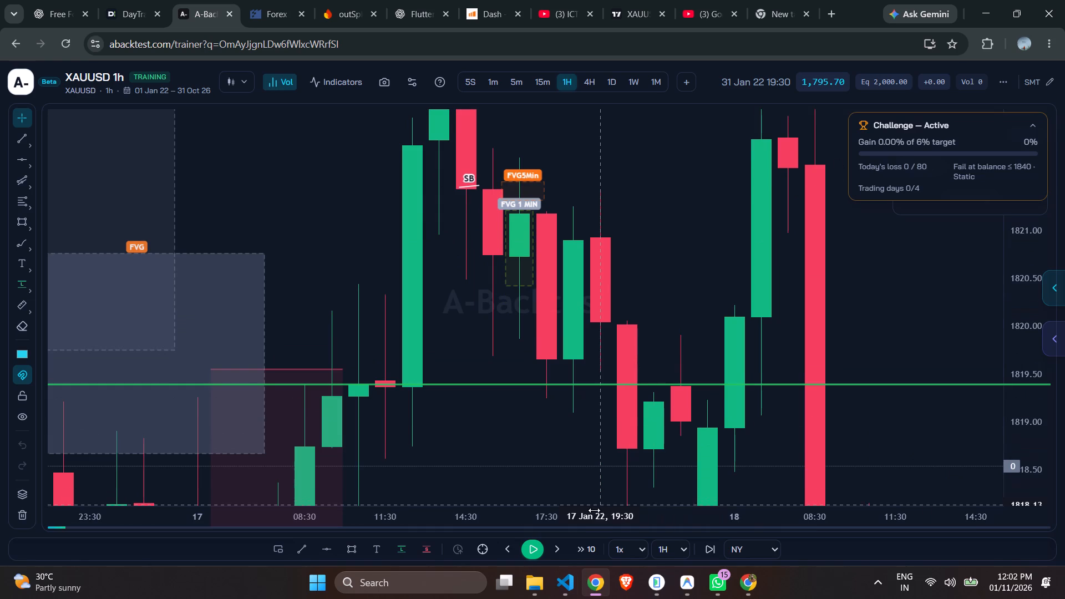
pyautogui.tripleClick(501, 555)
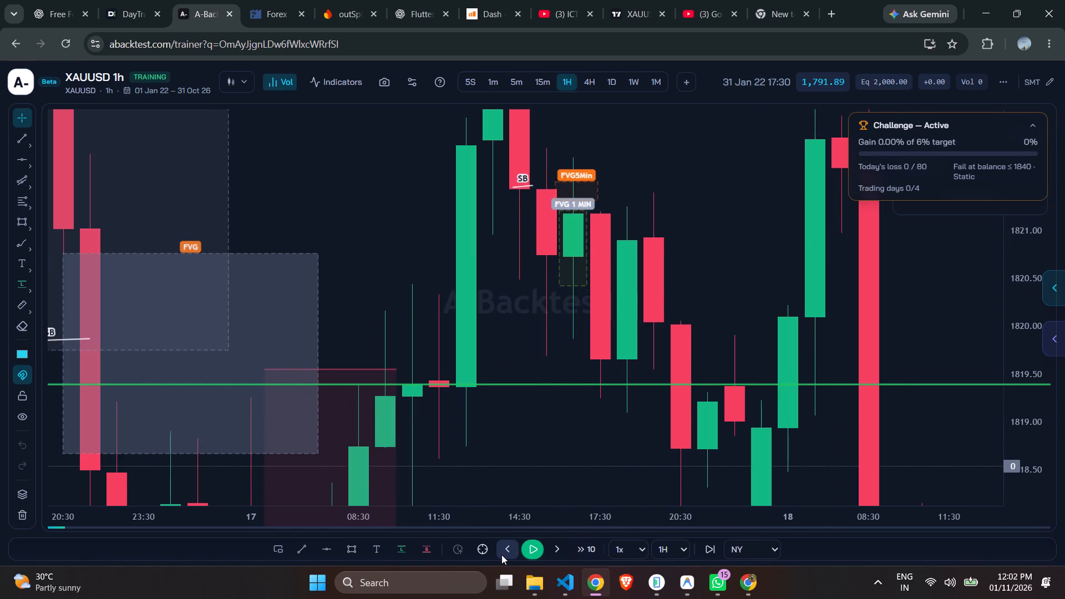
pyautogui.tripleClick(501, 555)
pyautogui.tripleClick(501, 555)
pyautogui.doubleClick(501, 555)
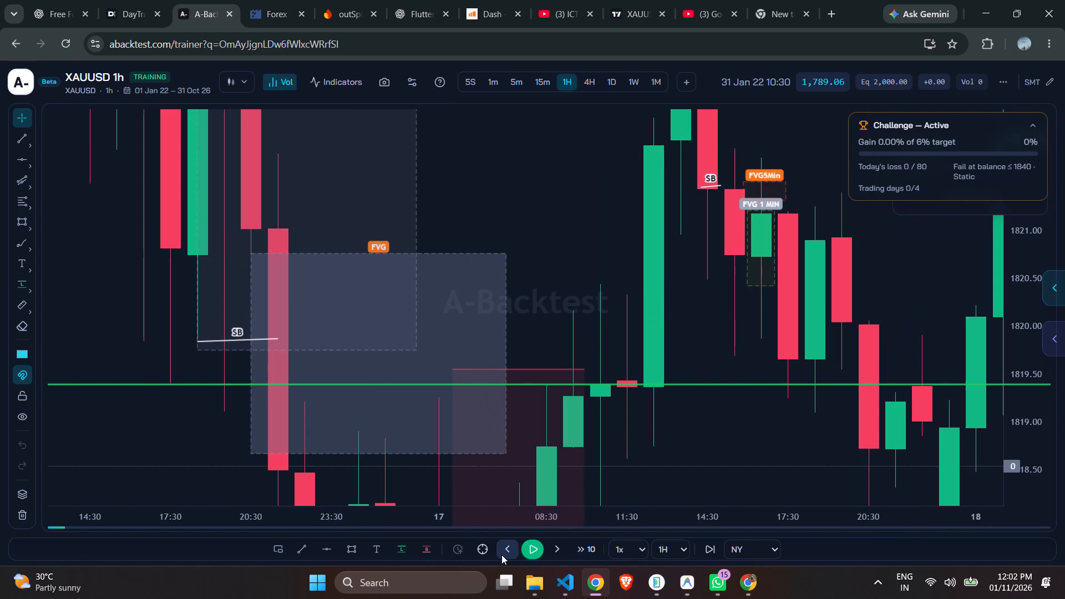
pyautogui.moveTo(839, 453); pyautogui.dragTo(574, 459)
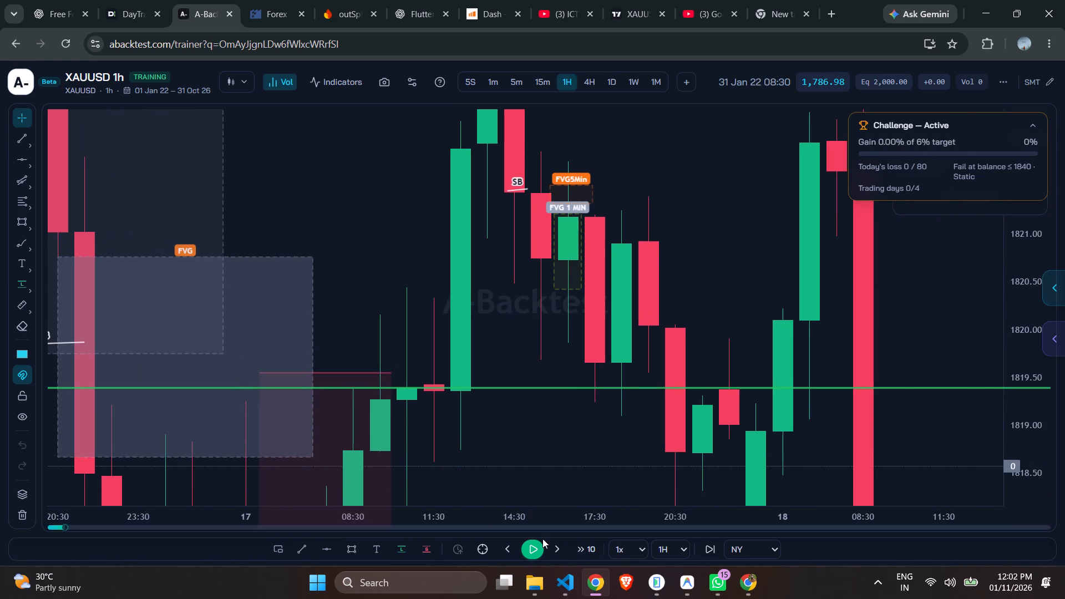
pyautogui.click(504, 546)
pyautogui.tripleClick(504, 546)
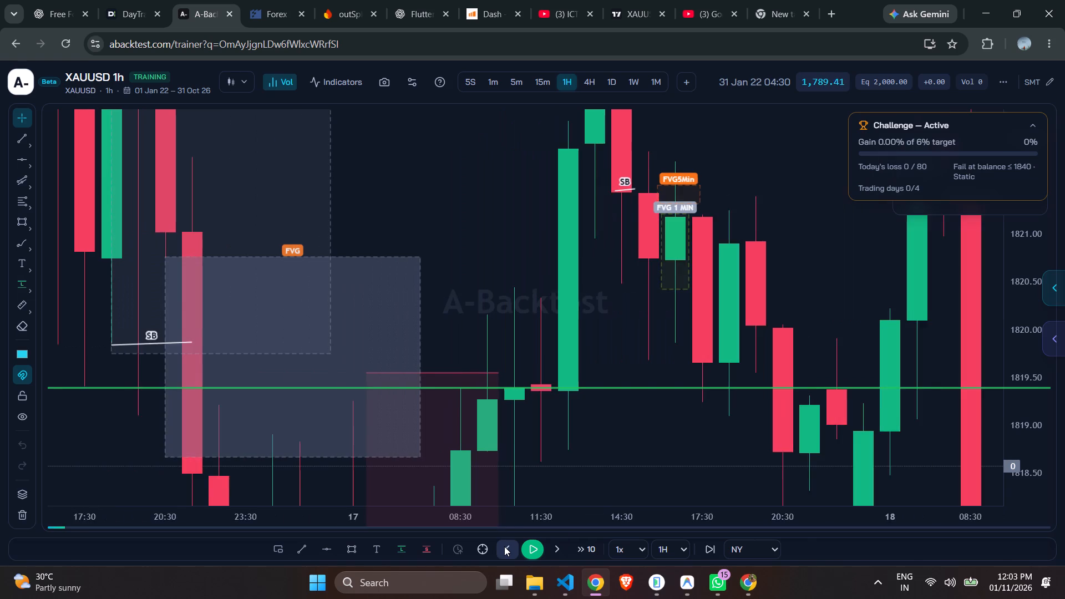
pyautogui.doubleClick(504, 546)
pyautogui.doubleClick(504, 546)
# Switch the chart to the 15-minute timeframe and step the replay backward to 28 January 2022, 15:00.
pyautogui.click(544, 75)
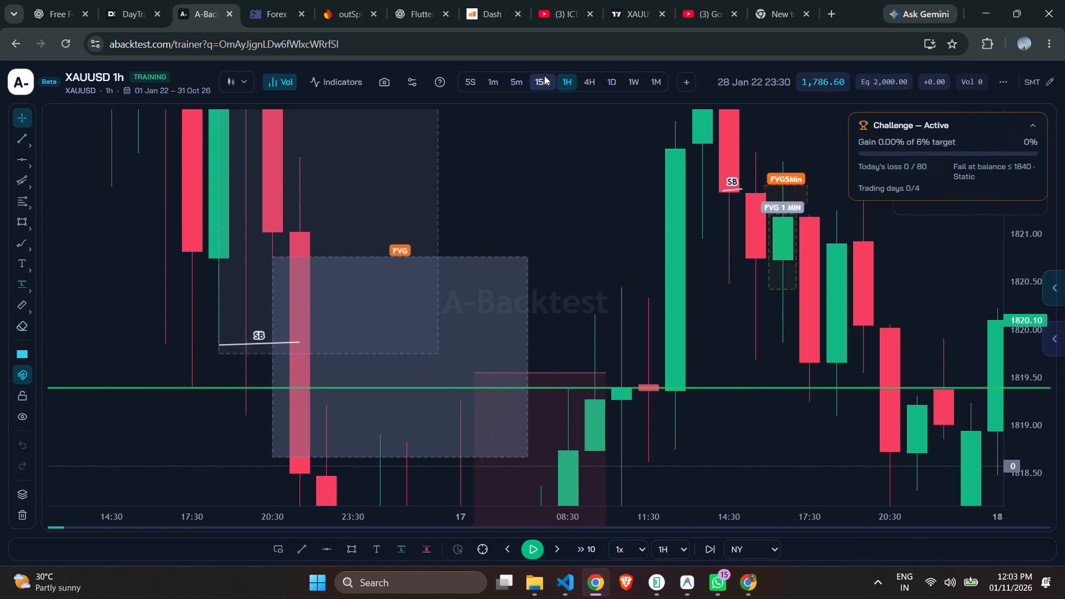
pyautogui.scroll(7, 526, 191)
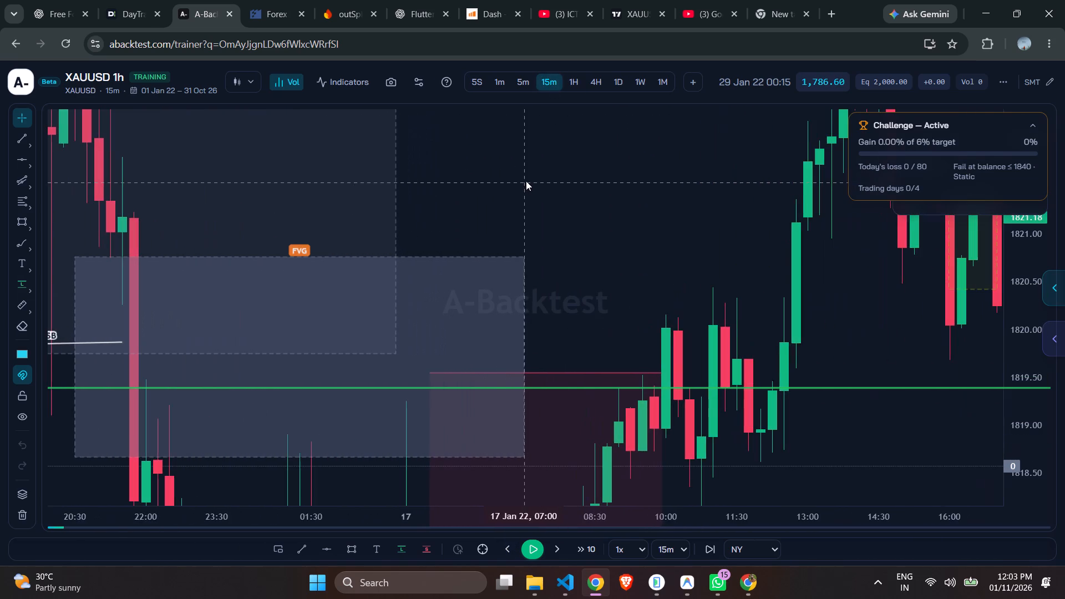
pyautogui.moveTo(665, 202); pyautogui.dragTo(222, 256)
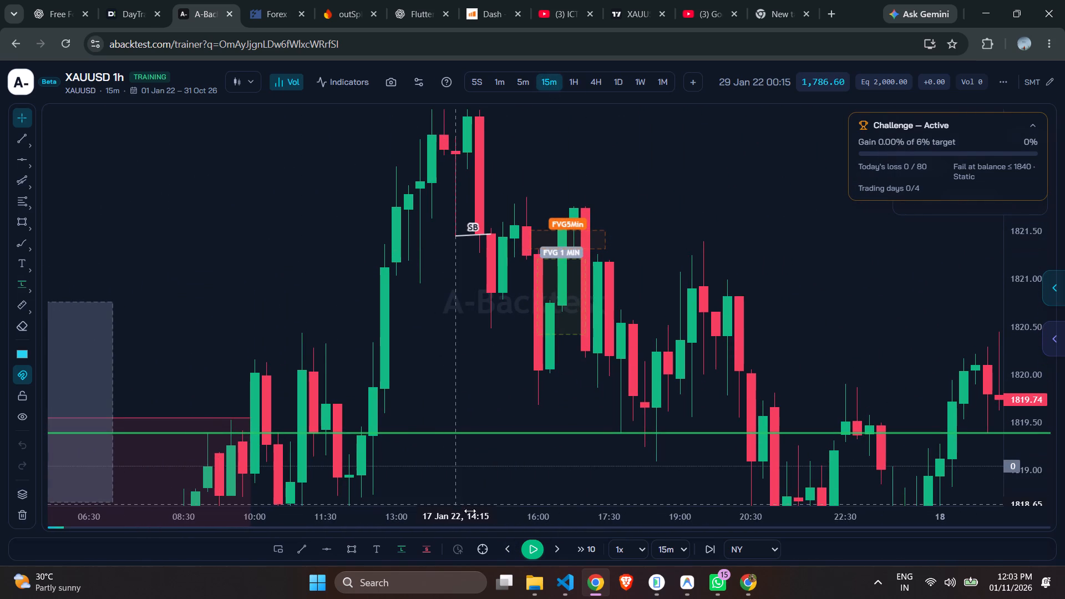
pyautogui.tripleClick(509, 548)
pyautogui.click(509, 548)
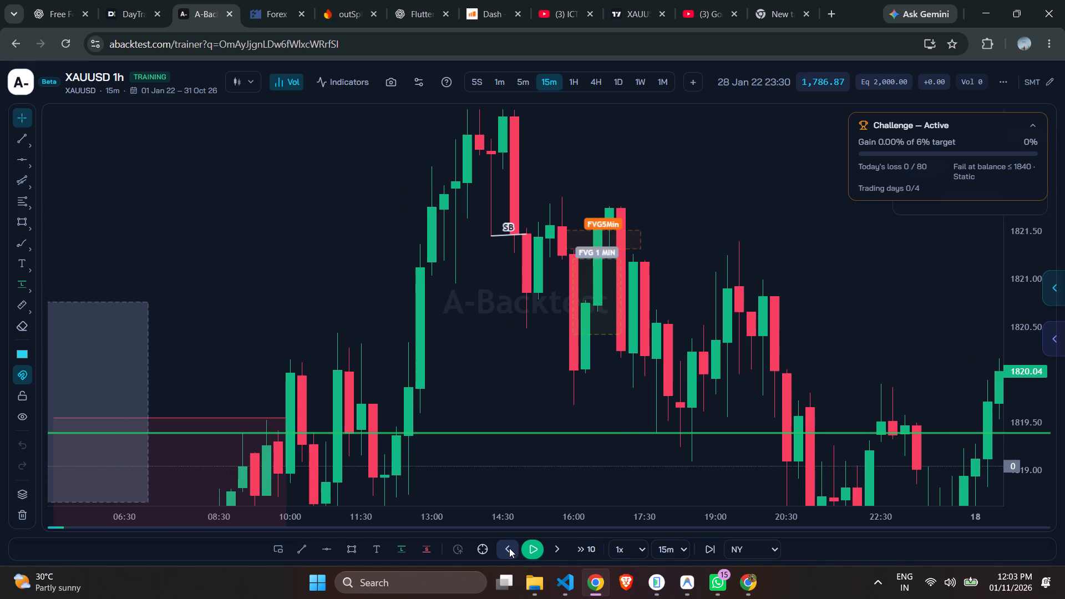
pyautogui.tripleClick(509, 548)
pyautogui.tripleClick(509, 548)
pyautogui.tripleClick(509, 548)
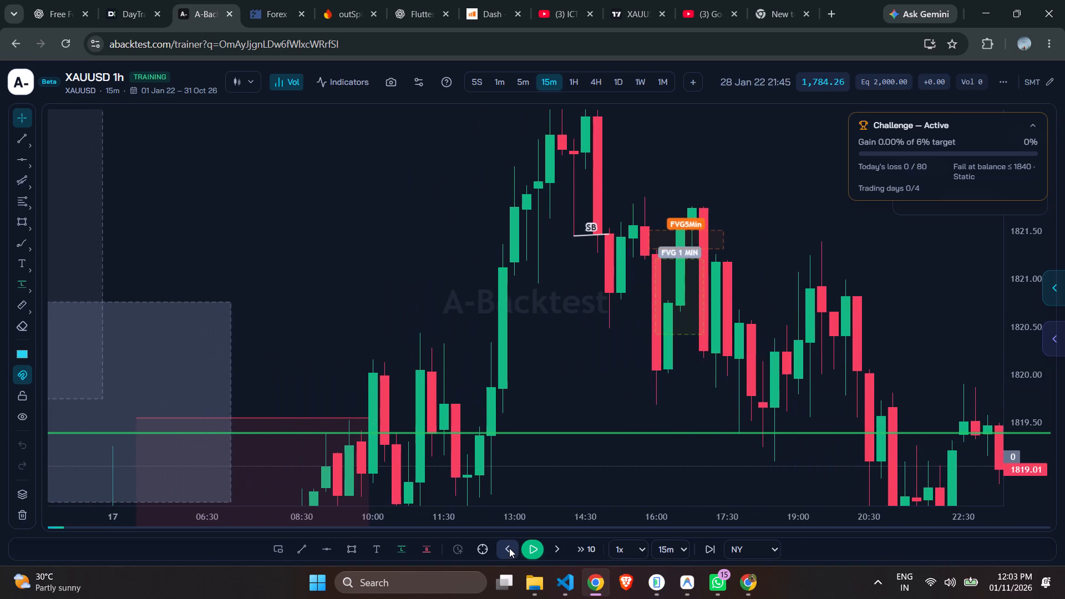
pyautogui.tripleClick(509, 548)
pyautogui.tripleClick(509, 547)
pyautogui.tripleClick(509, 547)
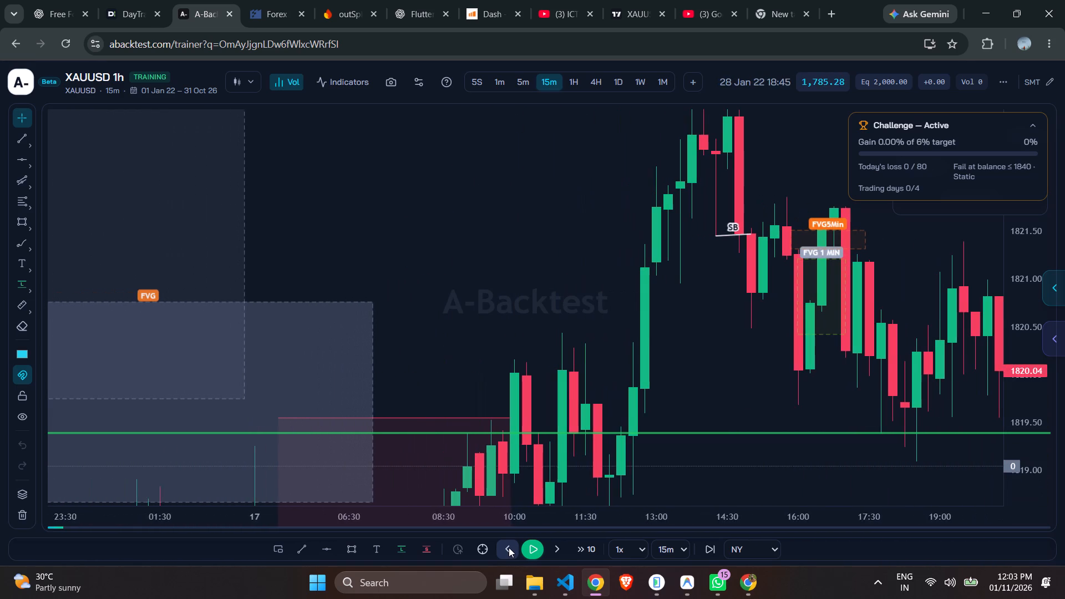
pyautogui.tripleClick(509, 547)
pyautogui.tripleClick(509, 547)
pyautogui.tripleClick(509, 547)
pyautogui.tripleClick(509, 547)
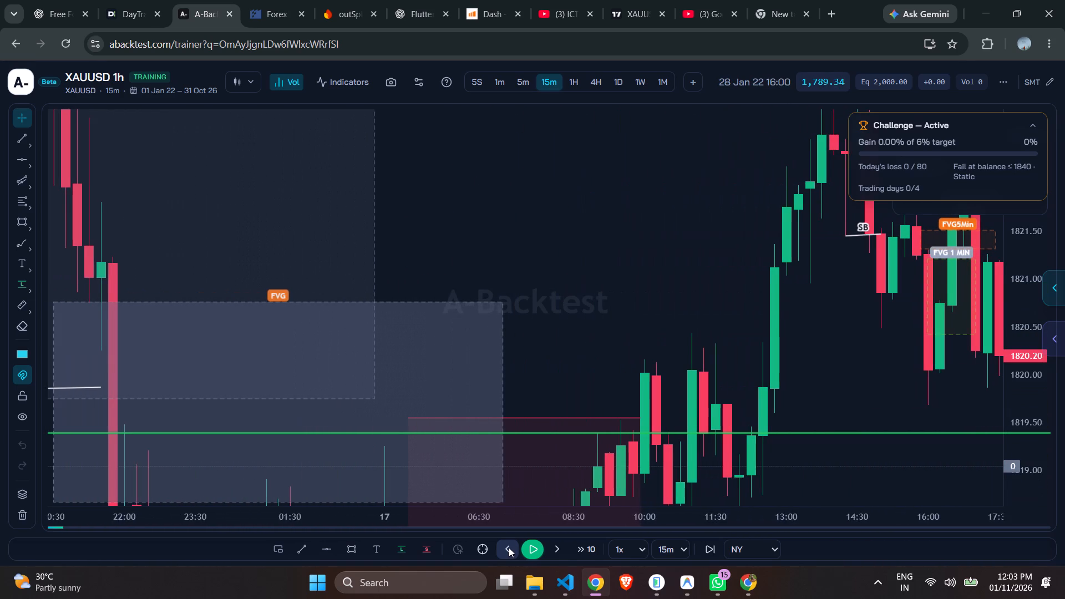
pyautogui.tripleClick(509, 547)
# Examine the 15-minute candles around the EH, SB and FVG markings of 17 January 2022.
pyautogui.moveTo(871, 388); pyautogui.dragTo(723, 382)
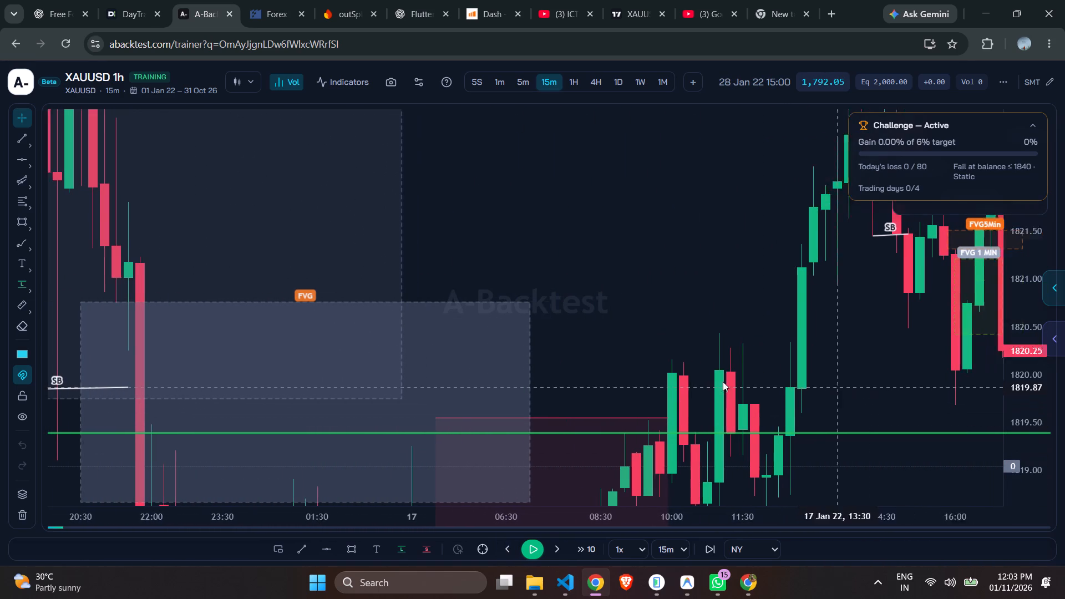
pyautogui.moveTo(723, 382); pyautogui.dragTo(459, 340)
pyautogui.scroll(8, 467, 324)
pyautogui.moveTo(585, 316); pyautogui.dragTo(301, 321)
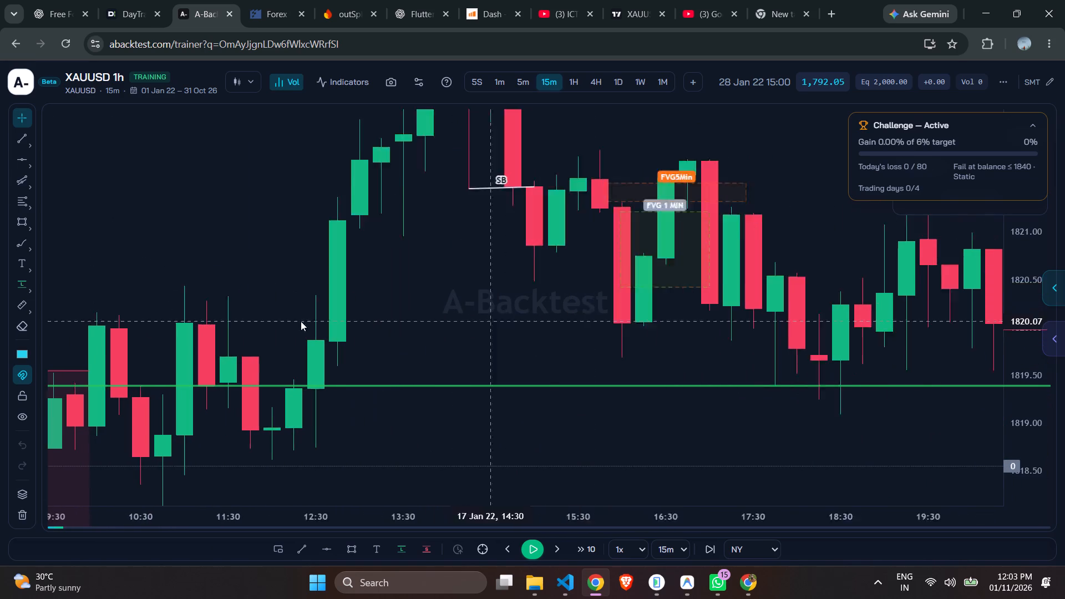
pyautogui.moveTo(301, 321); pyautogui.dragTo(70, 257)
pyautogui.scroll(-4, 617, 329)
pyautogui.moveTo(476, 257); pyautogui.dragTo(661, 555)
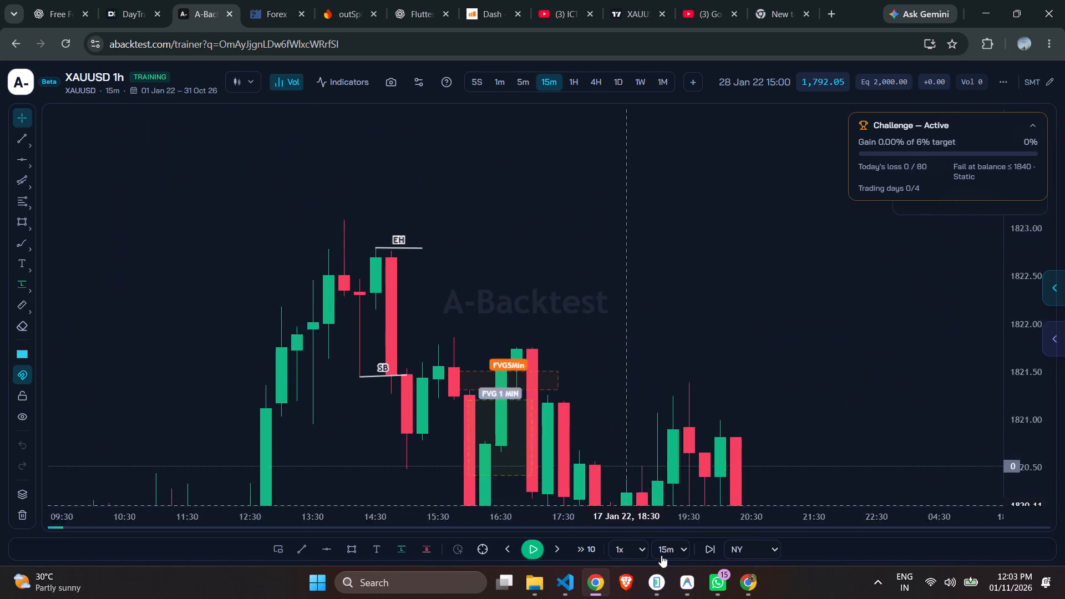
pyautogui.moveTo(661, 555); pyautogui.dragTo(664, 558)
# Switch the chart to the 5-minute timeframe and look for the candles around 17 and 18 January 2022.
pyautogui.click(522, 82)
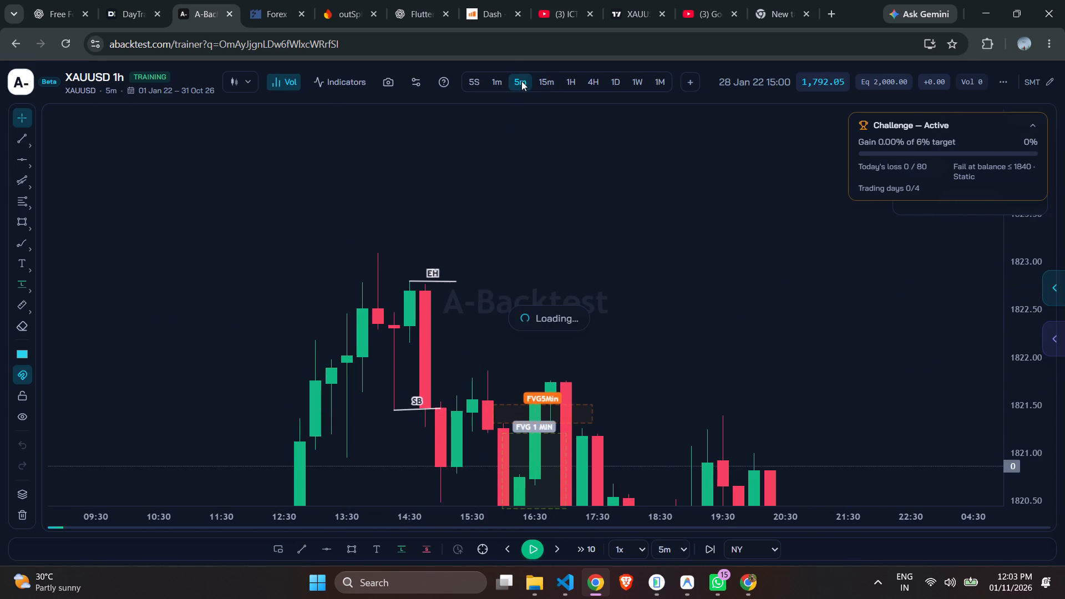
pyautogui.scroll(-10, 567, 206)
pyautogui.scroll(1, 571, 206)
pyautogui.scroll(-1, 571, 206)
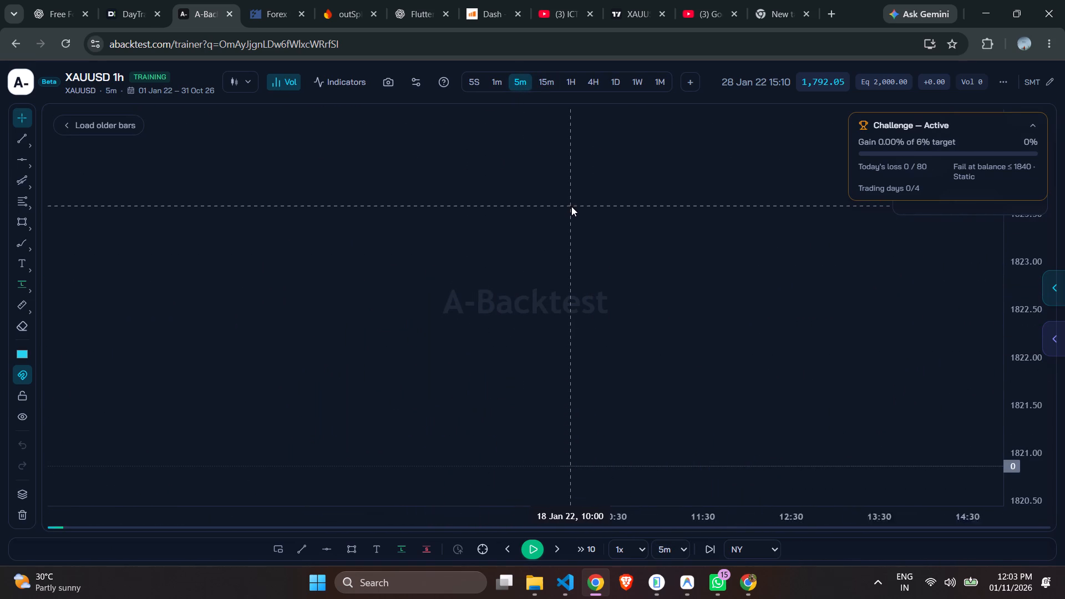
pyautogui.scroll(-2, 571, 206)
pyautogui.scroll(1, 572, 206)
pyautogui.scroll(-3, 572, 206)
pyautogui.scroll(1, 577, 205)
pyautogui.scroll(-1, 577, 205)
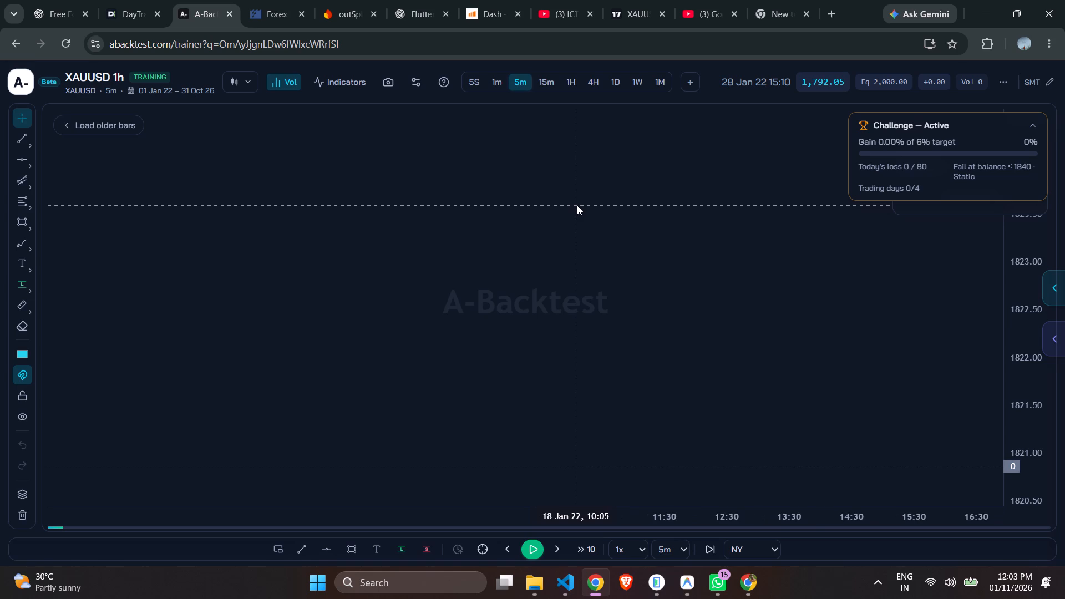
# Leave the replay and open the list of practice sessions.
pyautogui.click(74, 80)
pyautogui.click(16, 75)
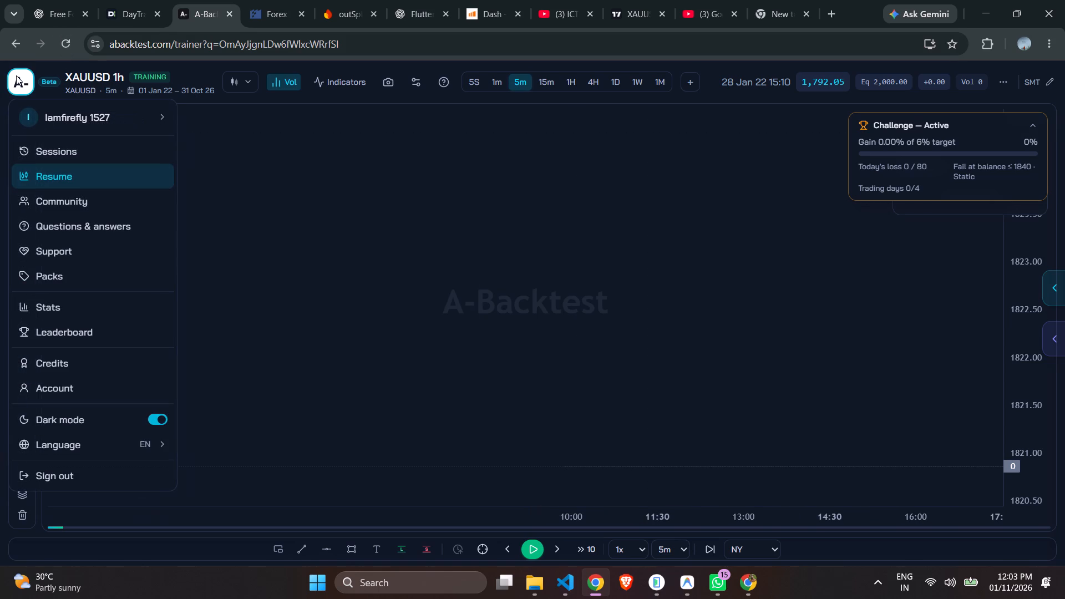
pyautogui.click(72, 143)
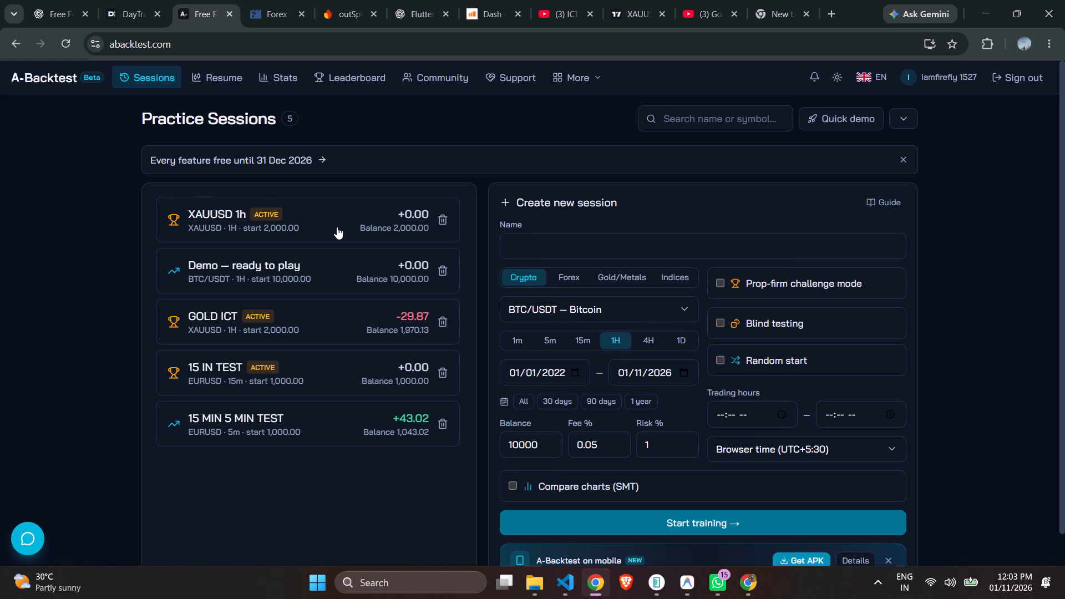
# Delete the practice sessions 15 MIN 5 MIN TEST, 15 IN TEST, GOLD ICT and Demo — ready to play.
pyautogui.click(439, 424)
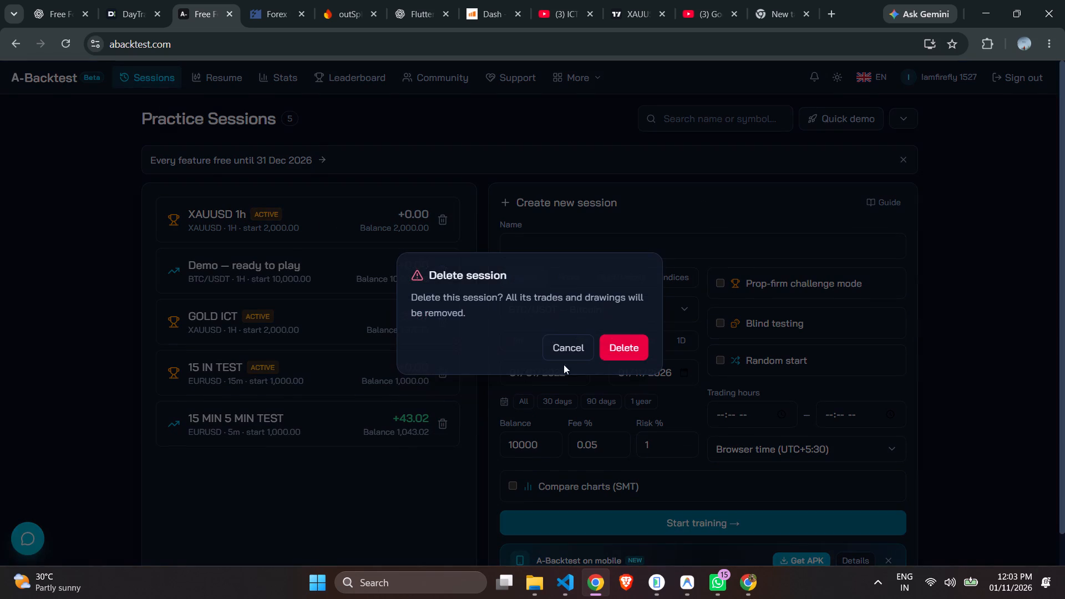
pyautogui.click(625, 348)
pyautogui.click(443, 383)
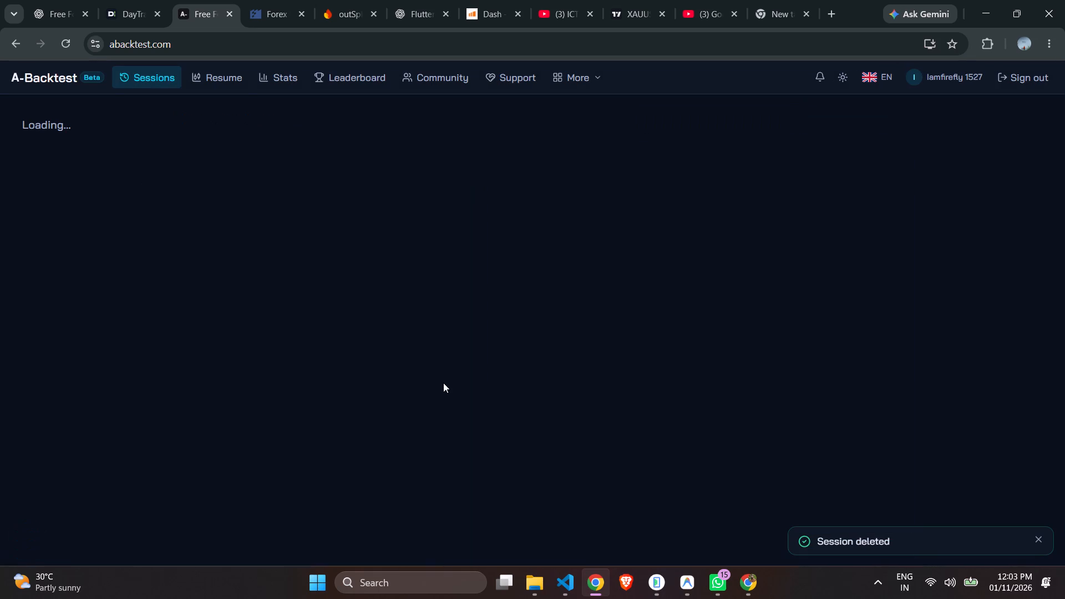
pyautogui.click(7, 33)
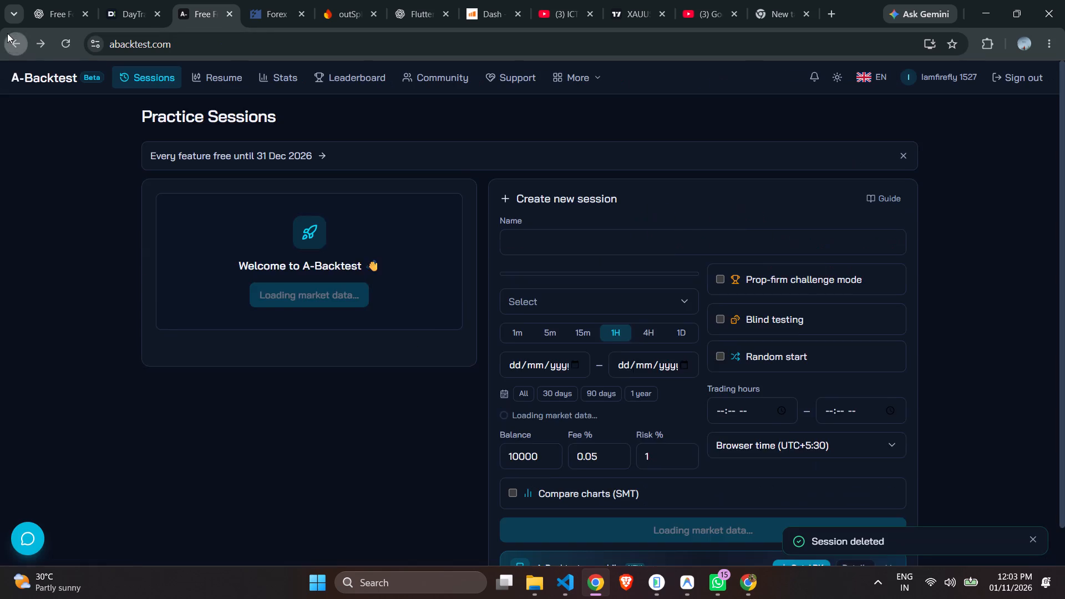
pyautogui.click(442, 377)
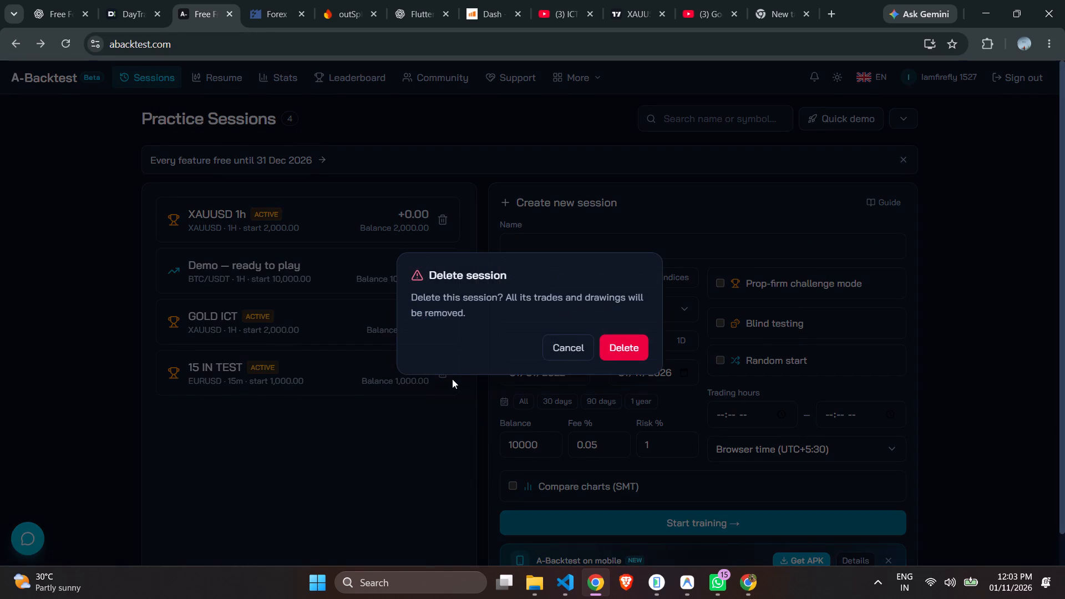
pyautogui.click(638, 347)
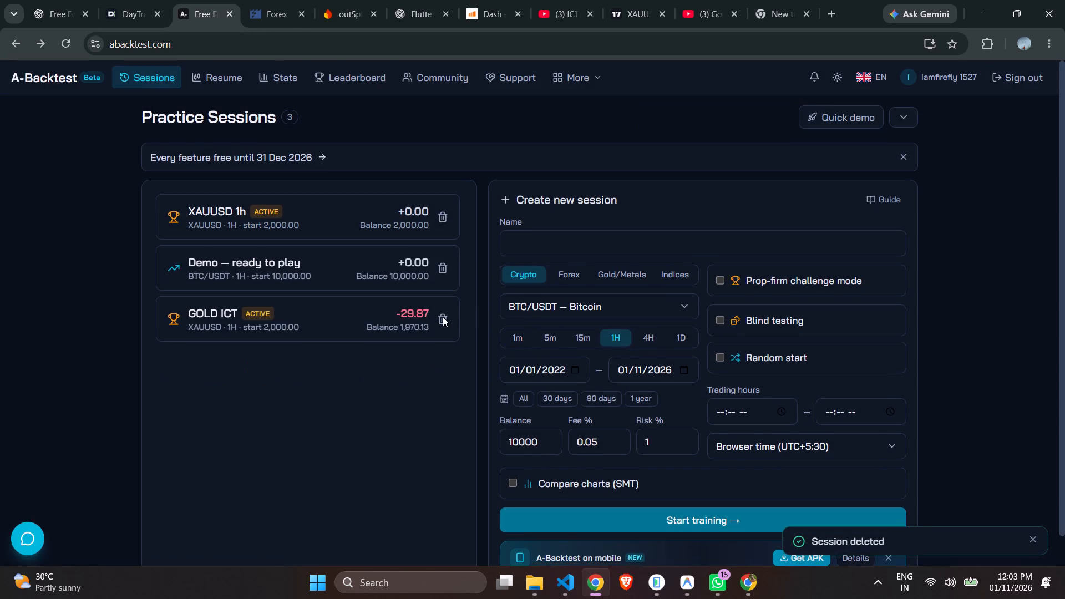
pyautogui.click(443, 317)
pyautogui.click(622, 348)
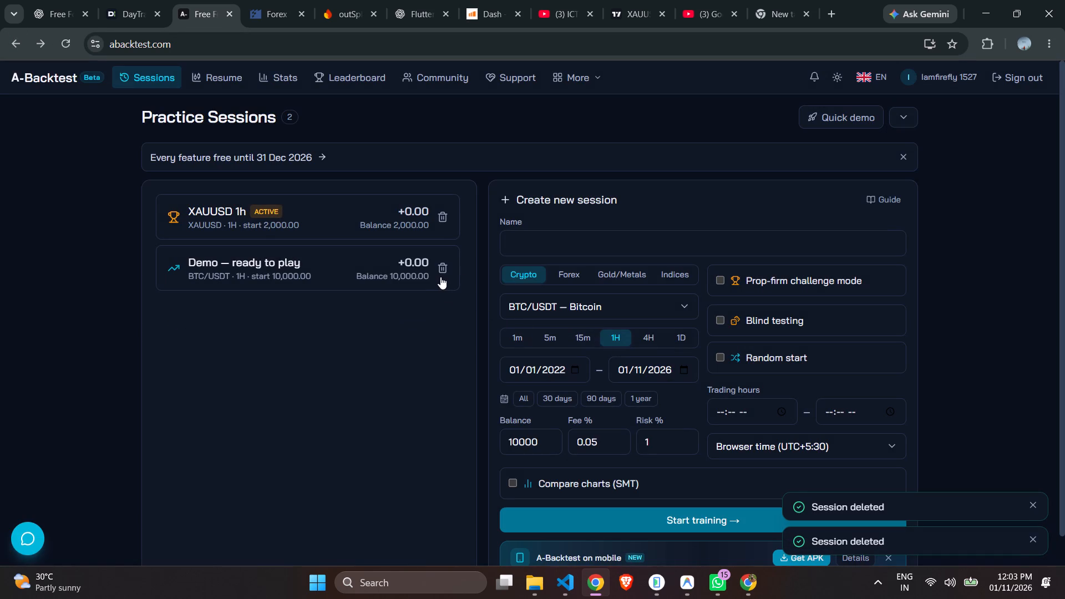
pyautogui.click(439, 268)
pyautogui.click(635, 344)
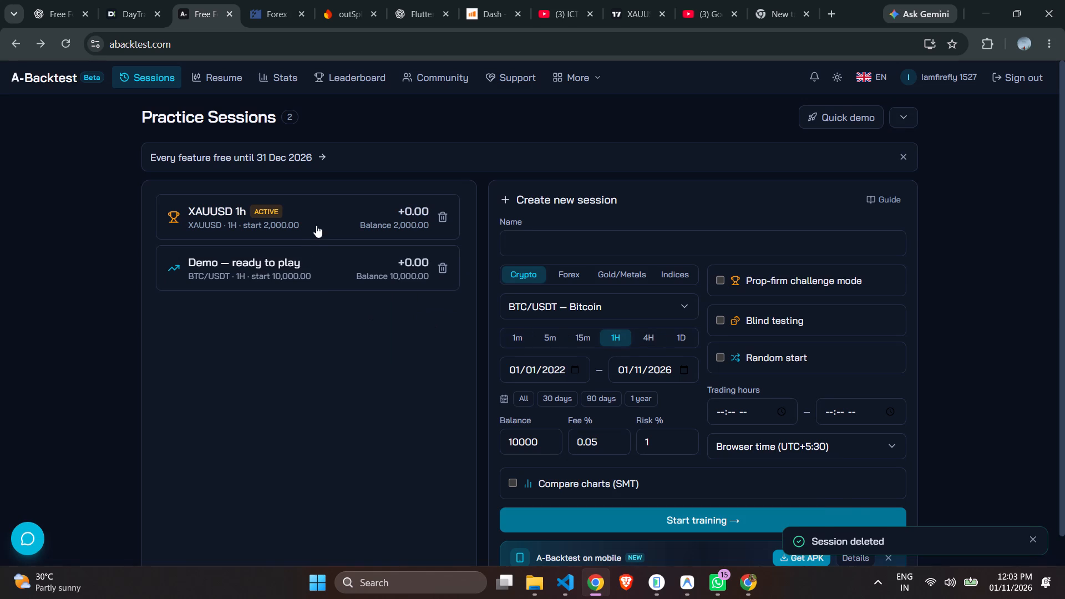
# Reopen the XAUUSD 1h challenge session.
pyautogui.click(321, 223)
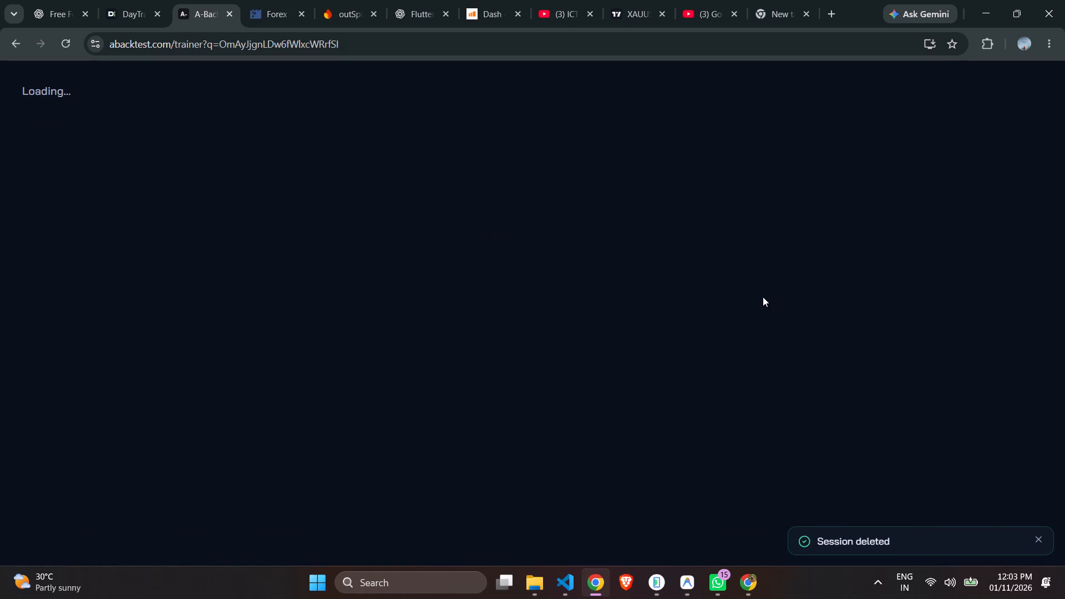
# Examine the 1-hour price action from mid-December 2021 to 1 February 2022 against the Fibonacci levels and FVG markings.
pyautogui.moveTo(848, 263); pyautogui.dragTo(552, 221)
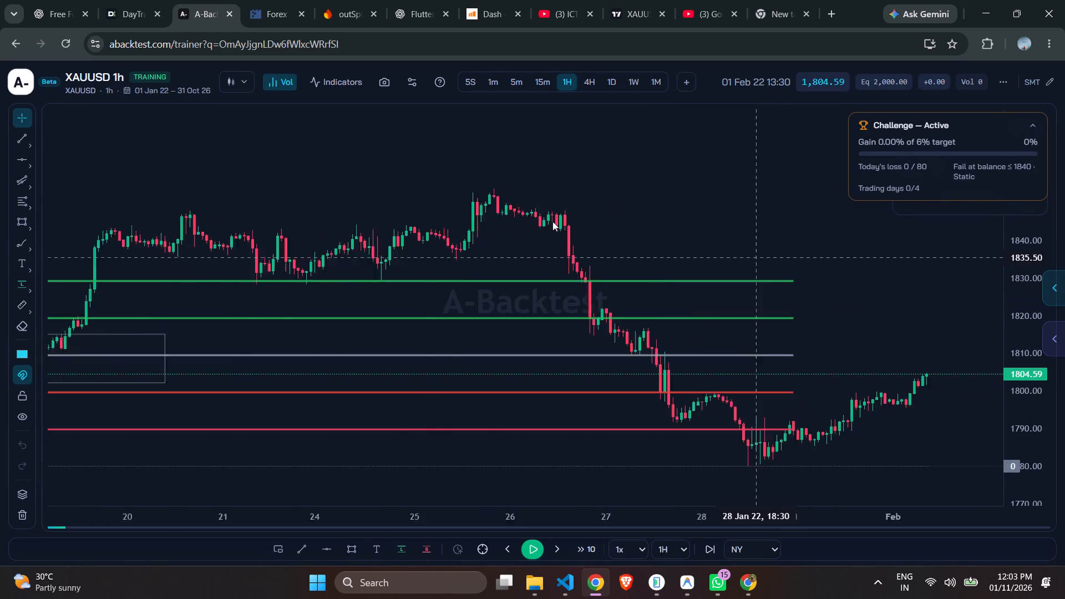
pyautogui.moveTo(552, 221); pyautogui.dragTo(423, 181)
pyautogui.scroll(-14, 526, 182)
pyautogui.scroll(-2, 587, 243)
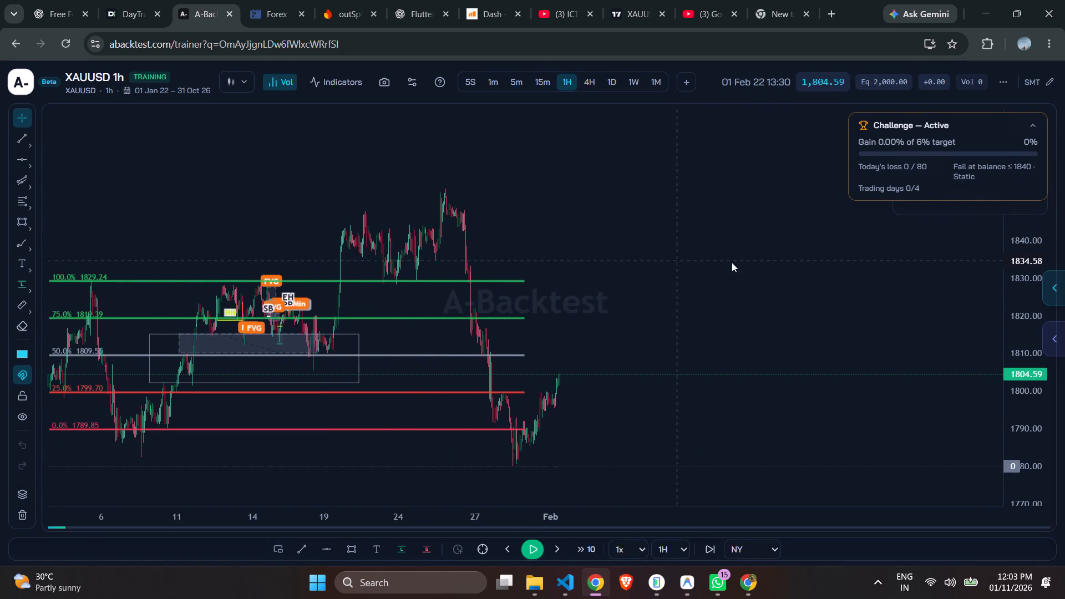
pyautogui.moveTo(1038, 430); pyautogui.dragTo(955, 5)
pyautogui.scroll(1, 683, 159)
pyautogui.scroll(-1, 683, 159)
pyautogui.moveTo(622, 155); pyautogui.dragTo(1005, 126)
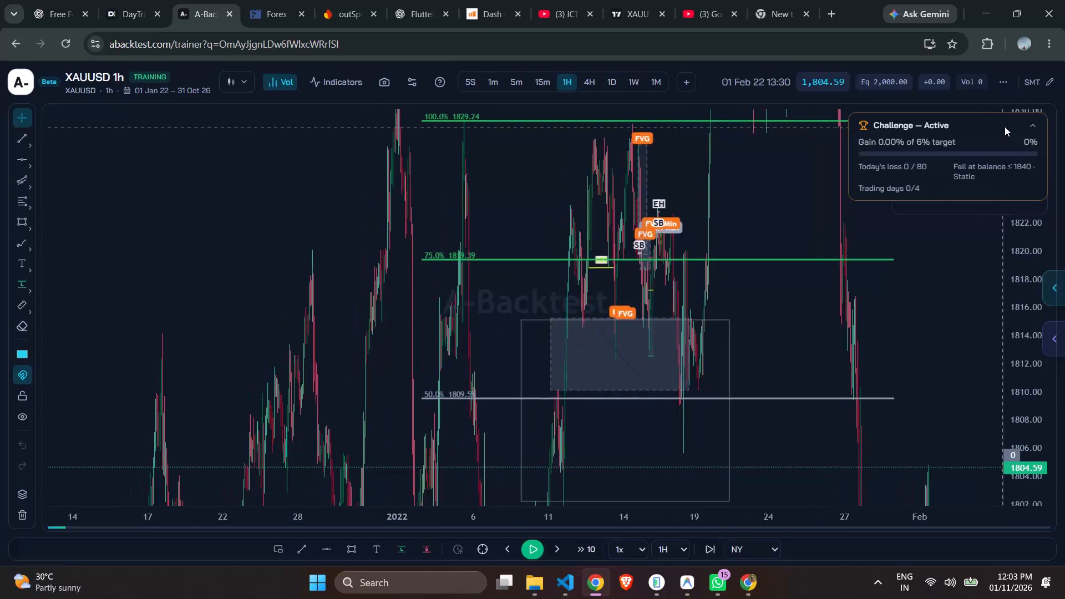
pyautogui.moveTo(1005, 126); pyautogui.dragTo(1008, 122)
# Switch the chart to the daily timeframe and examine the January 2022 candles against the Fibonacci levels.
pyautogui.click(615, 80)
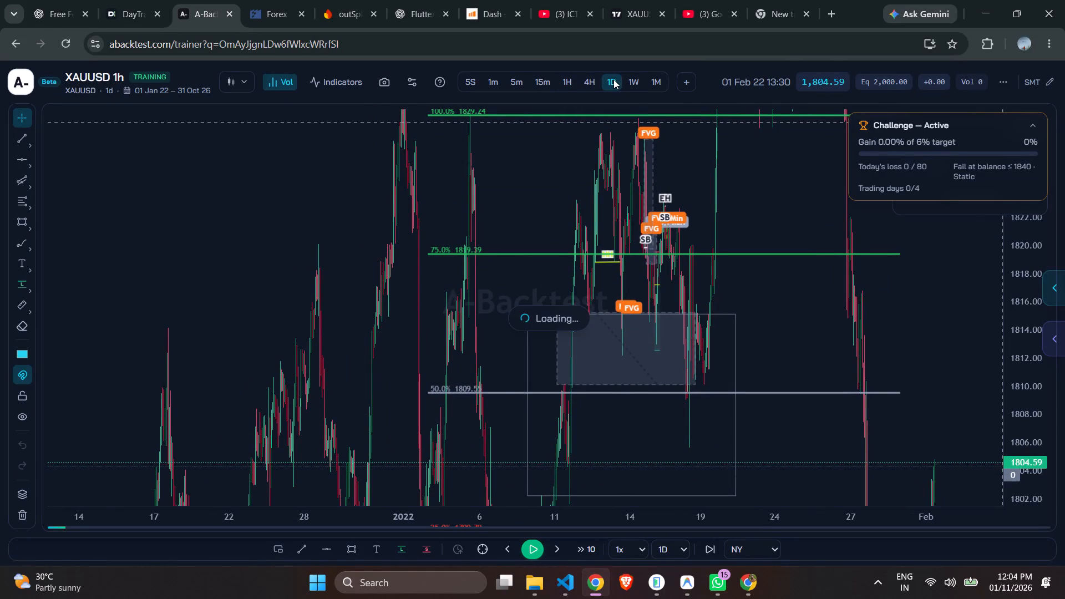
pyautogui.moveTo(950, 349); pyautogui.dragTo(672, 264)
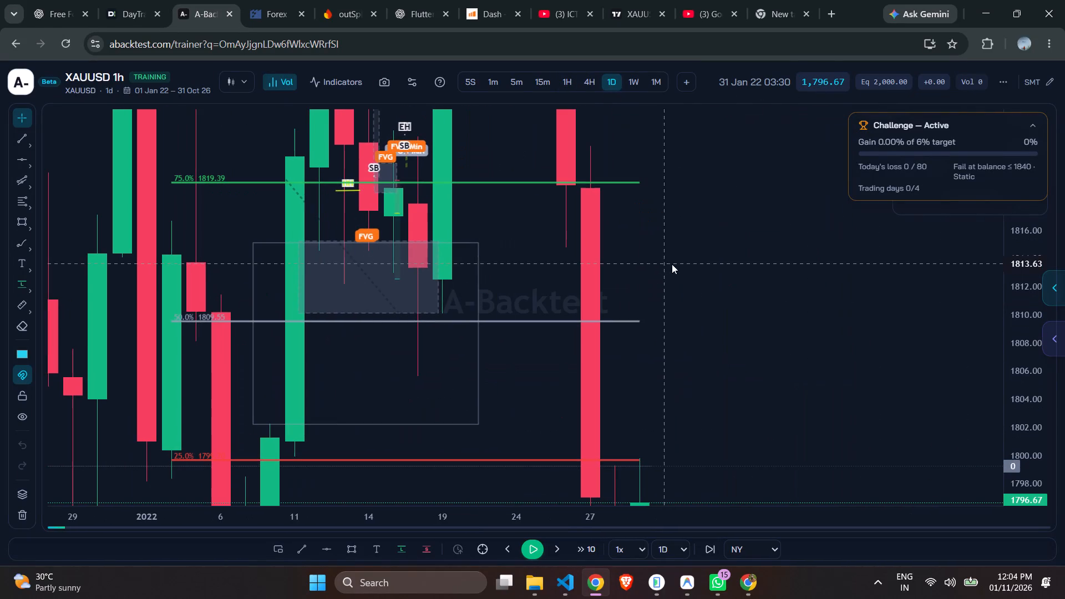
pyautogui.moveTo(1033, 251); pyautogui.dragTo(1018, 476)
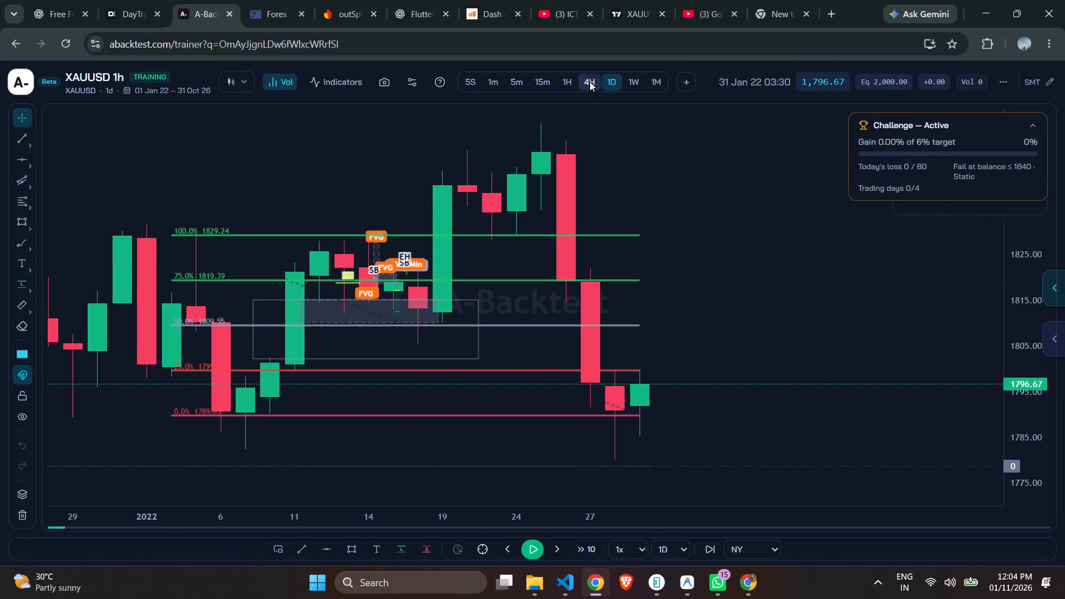
# Switch the chart to the 4-hour timeframe and delete the Fibonacci retracement spanning 1829.24 to 1789.85.
pyautogui.click(590, 82)
pyautogui.scroll(-4, 725, 167)
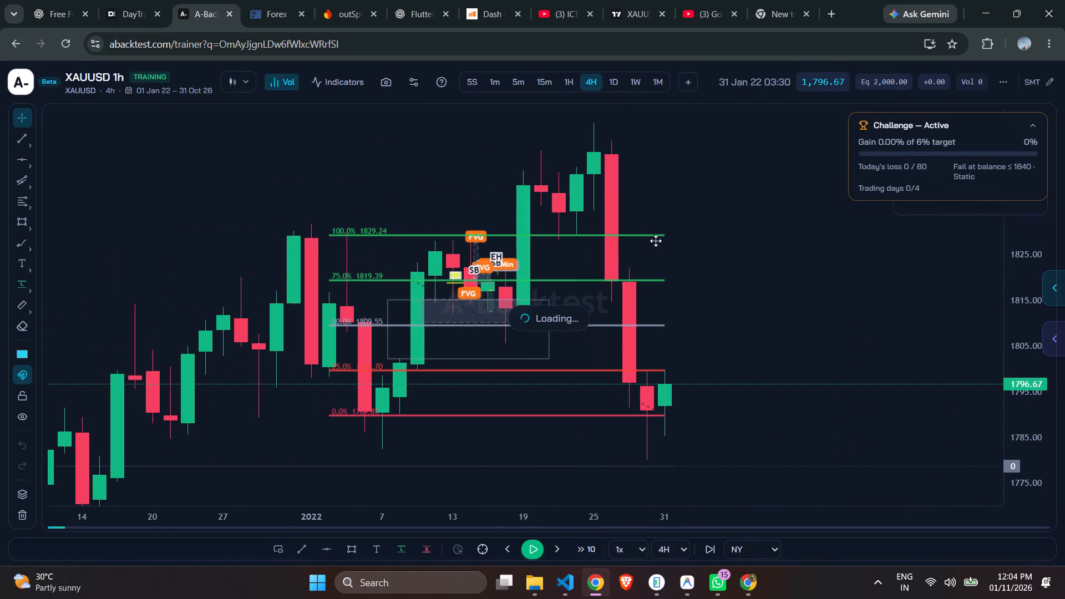
pyautogui.click(647, 240)
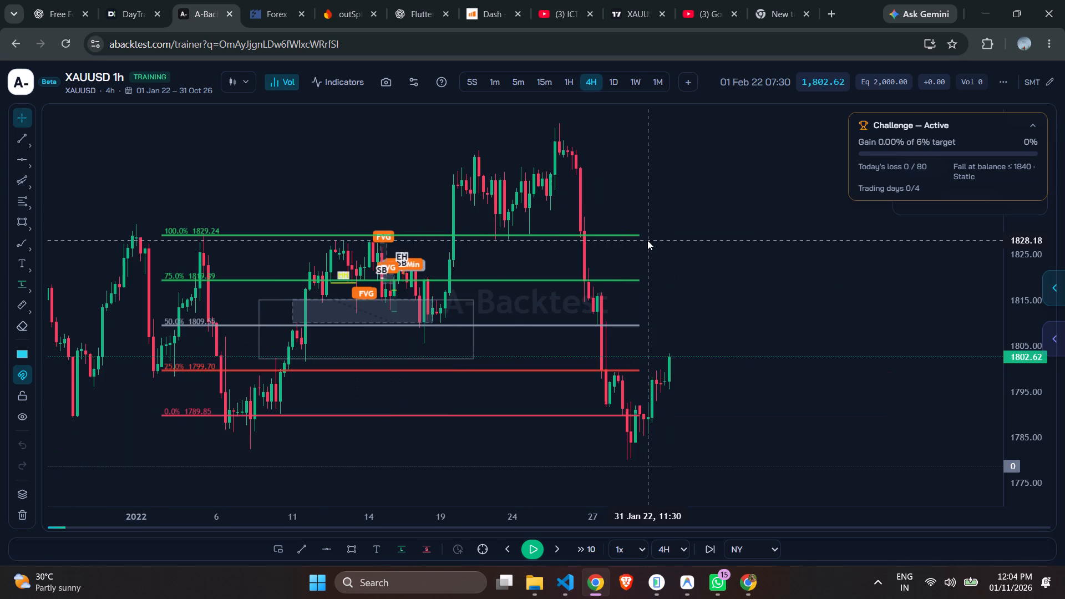
pyautogui.click(594, 235)
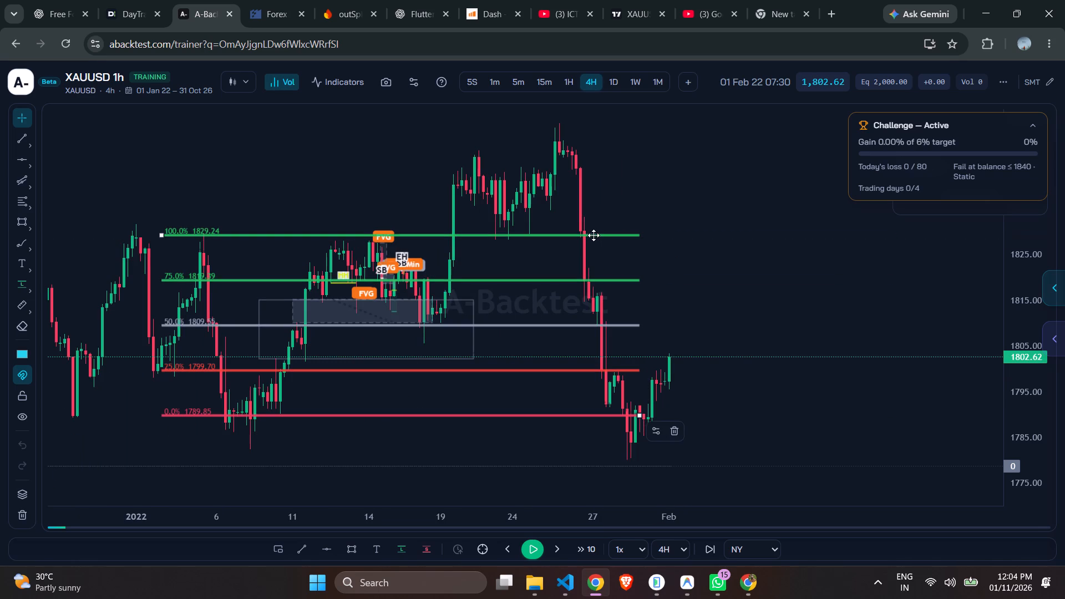
pyautogui.press('Delete')
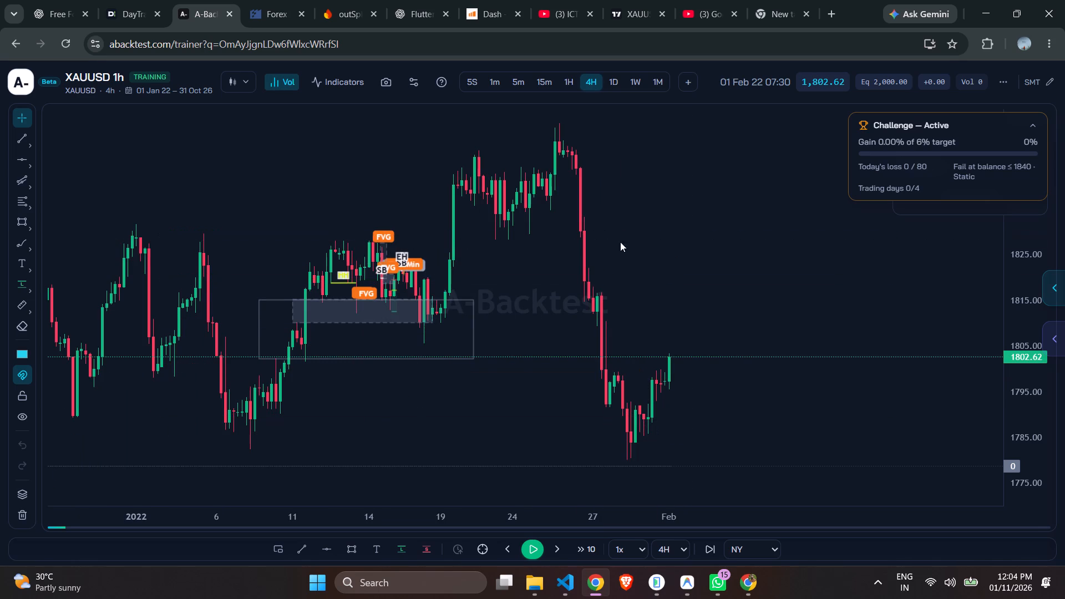
# Switch the chart to the monthly timeframe and remove all remaining FVG, rectangle and label drawings.
pyautogui.click(635, 79)
pyautogui.click(656, 83)
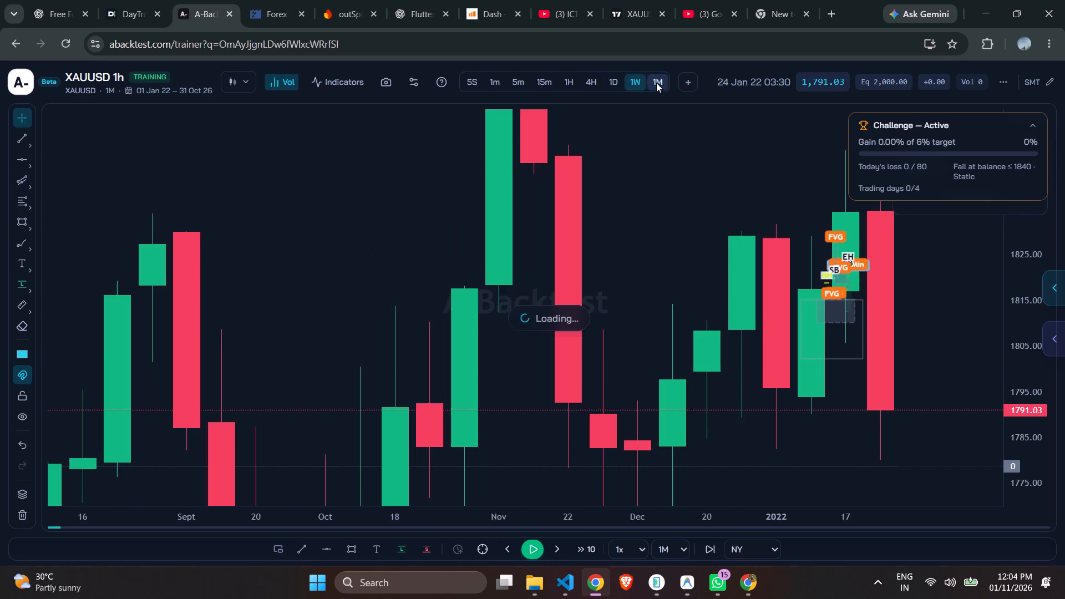
pyautogui.scroll(6, 751, 174)
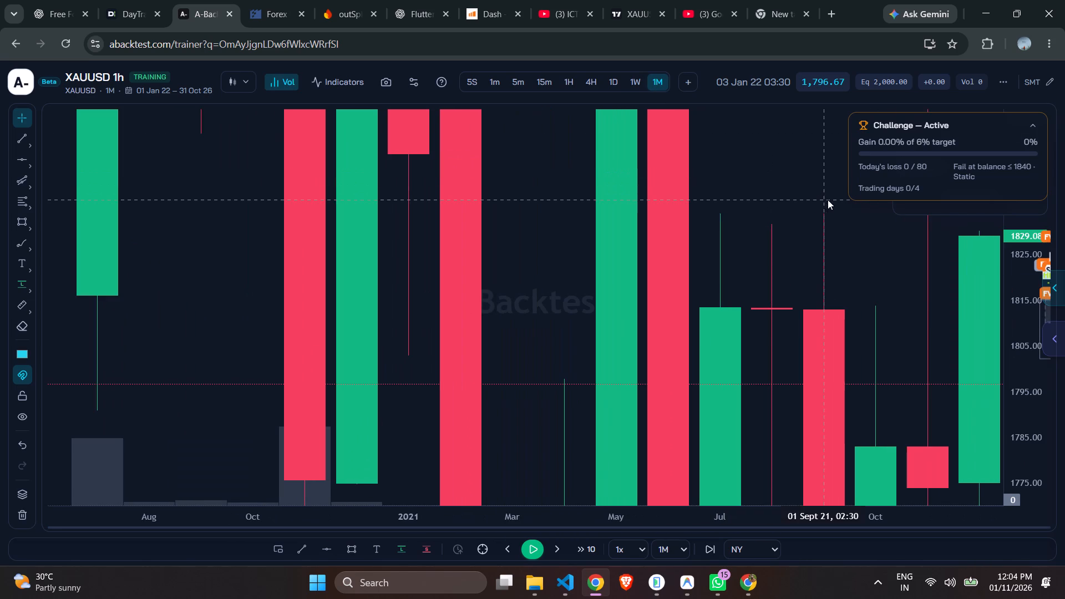
pyautogui.moveTo(854, 201); pyautogui.dragTo(467, 158)
pyautogui.scroll(8, 580, 235)
pyautogui.moveTo(890, 258); pyautogui.dragTo(882, 264)
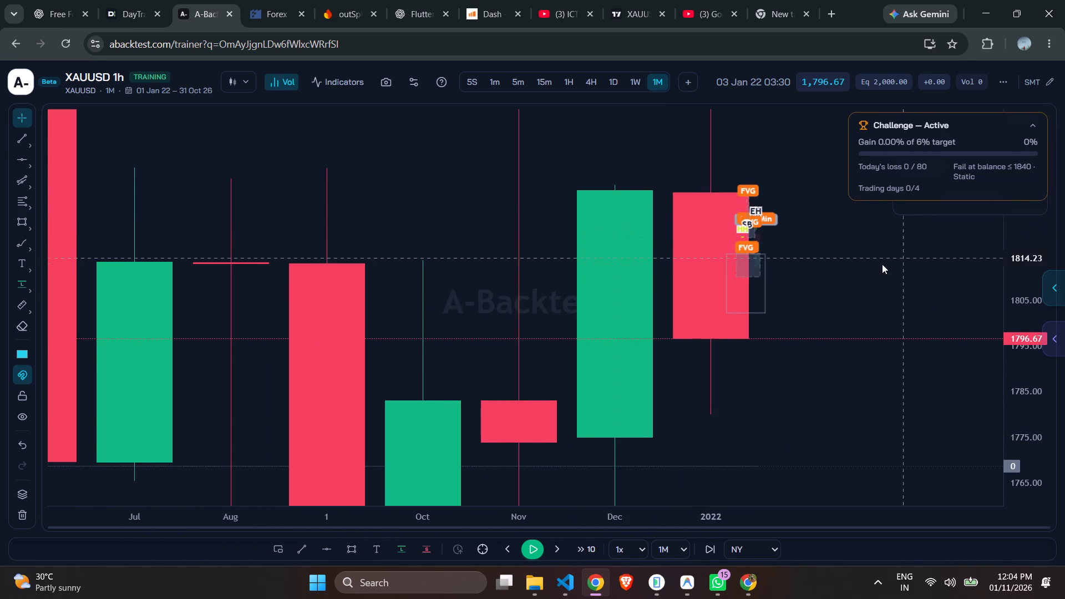
pyautogui.moveTo(882, 264); pyautogui.dragTo(610, 252)
pyautogui.click(502, 203)
pyautogui.rightClick(655, 296)
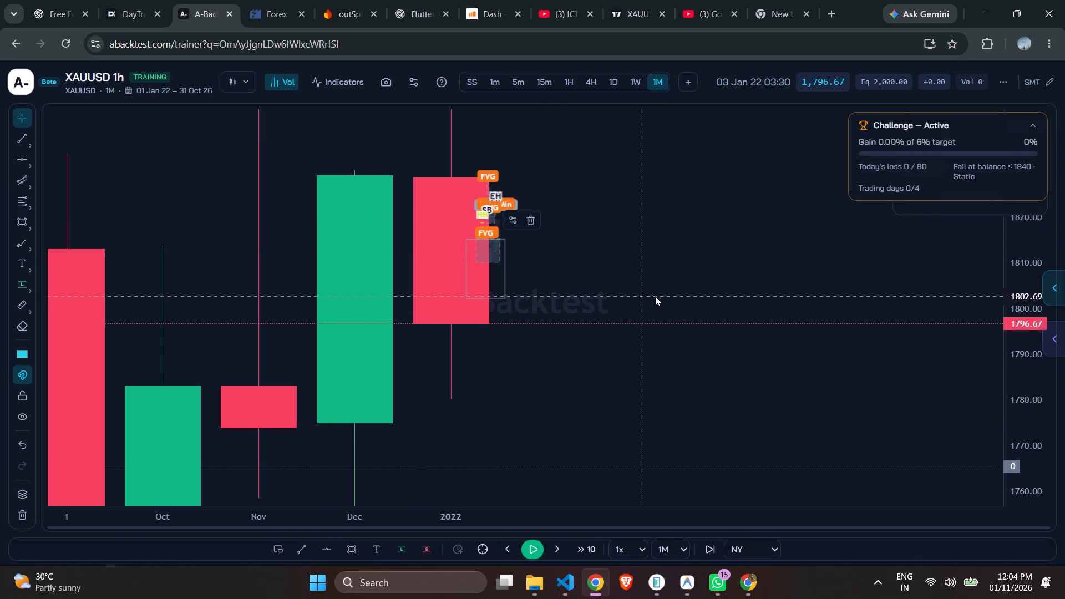
pyautogui.click(708, 430)
# Draw a Fibonacci retracement on the January 2022 monthly candle from its high at 1853.75 to its low at 1780.27.
pyautogui.scroll(2, 611, 270)
pyautogui.scroll(-1, 611, 270)
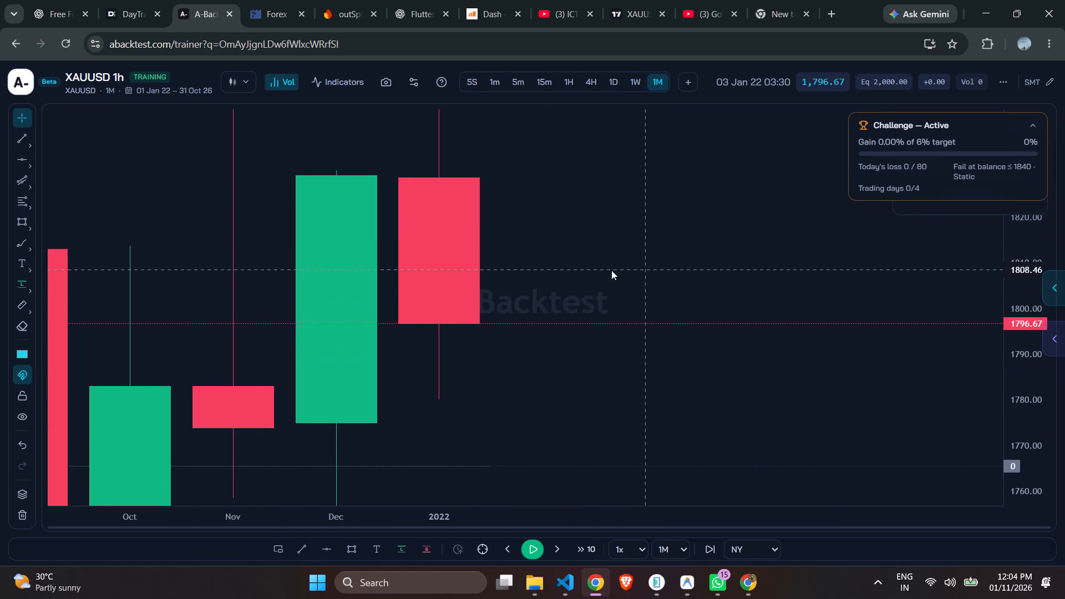
pyautogui.moveTo(603, 247); pyautogui.dragTo(688, 340)
pyautogui.scroll(-3, 697, 298)
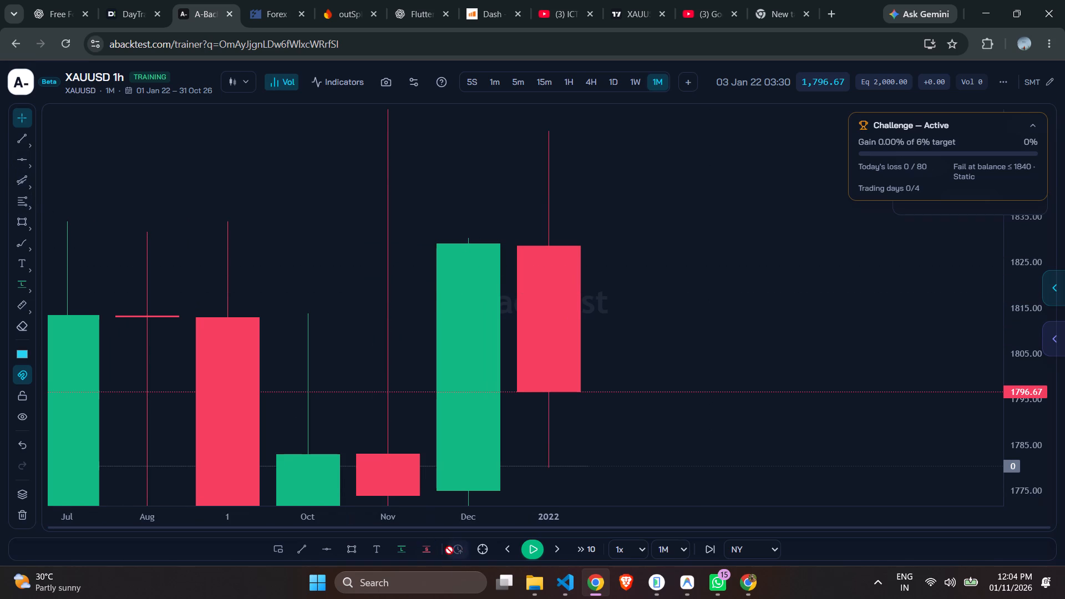
pyautogui.click(32, 206)
pyautogui.click(87, 209)
pyautogui.scroll(-2, 632, 174)
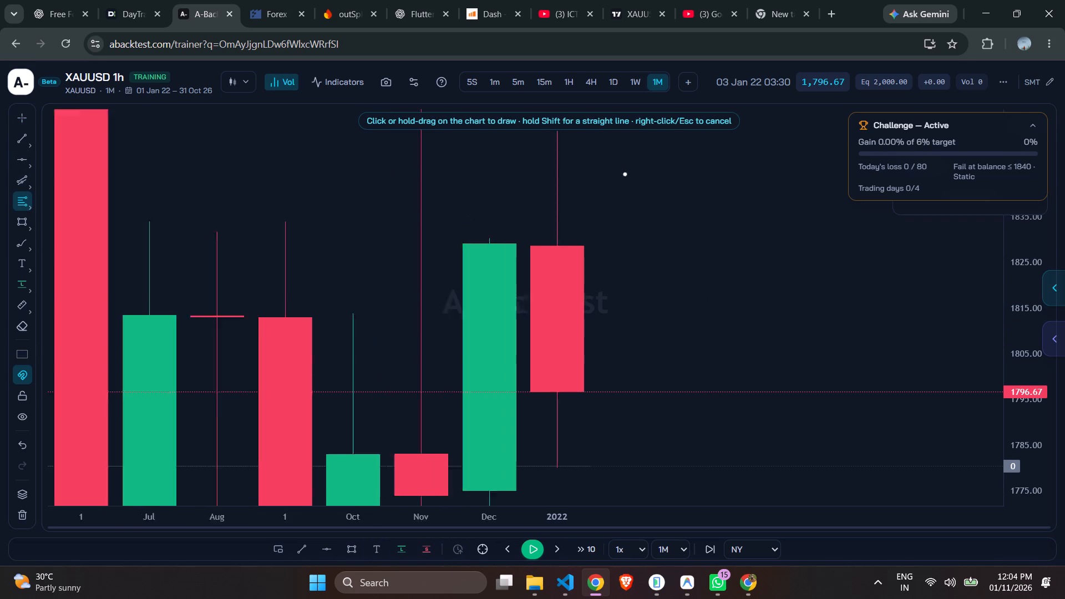
pyautogui.scroll(-4, 634, 176)
pyautogui.moveTo(1028, 242); pyautogui.dragTo(1015, 369)
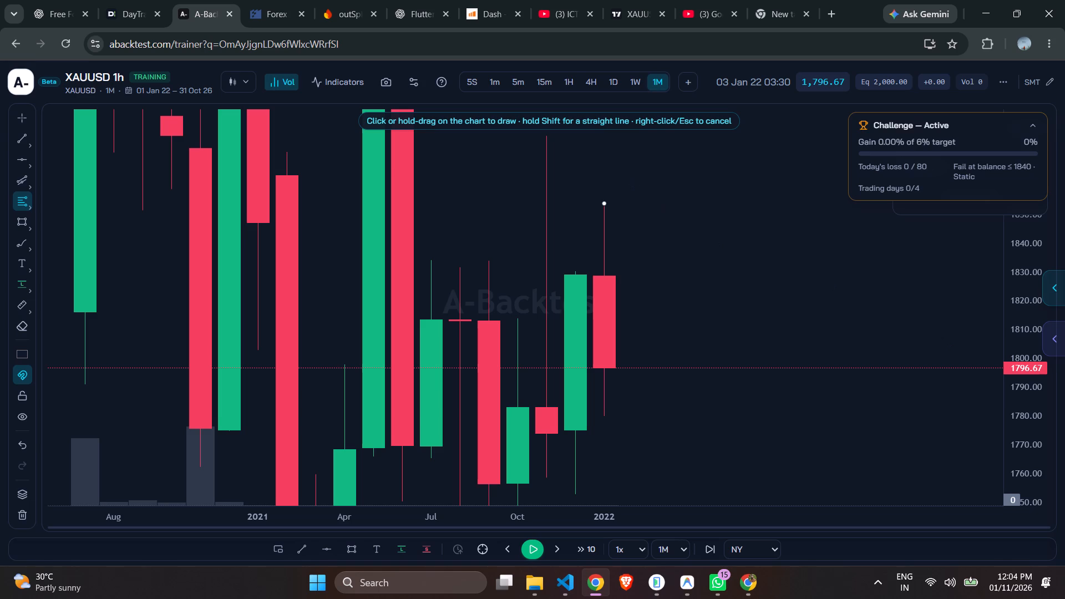
pyautogui.click(607, 204)
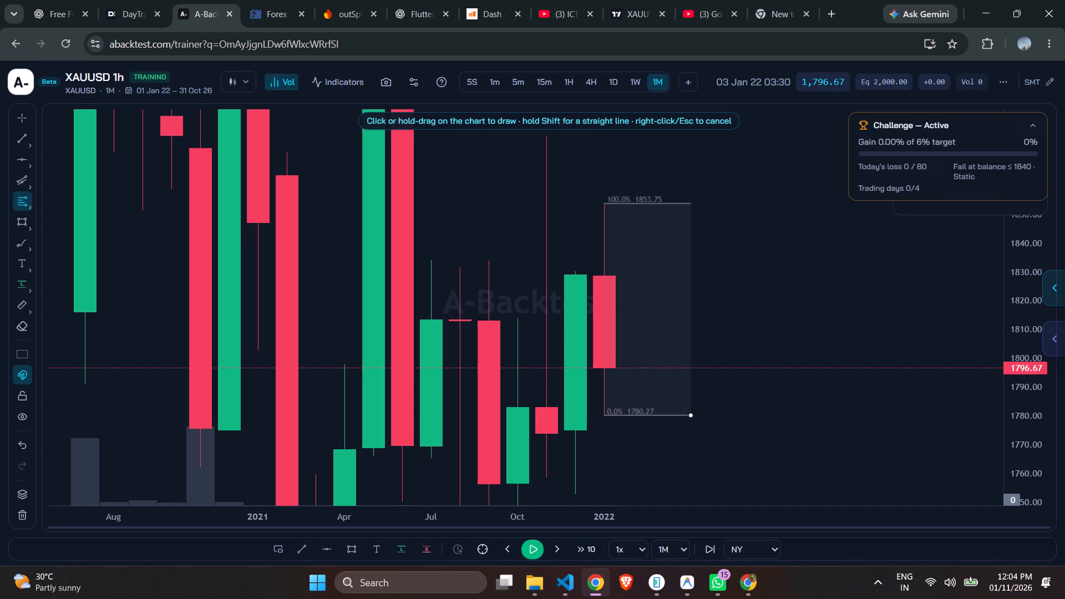
pyautogui.click(702, 415)
pyautogui.scroll(6, 731, 302)
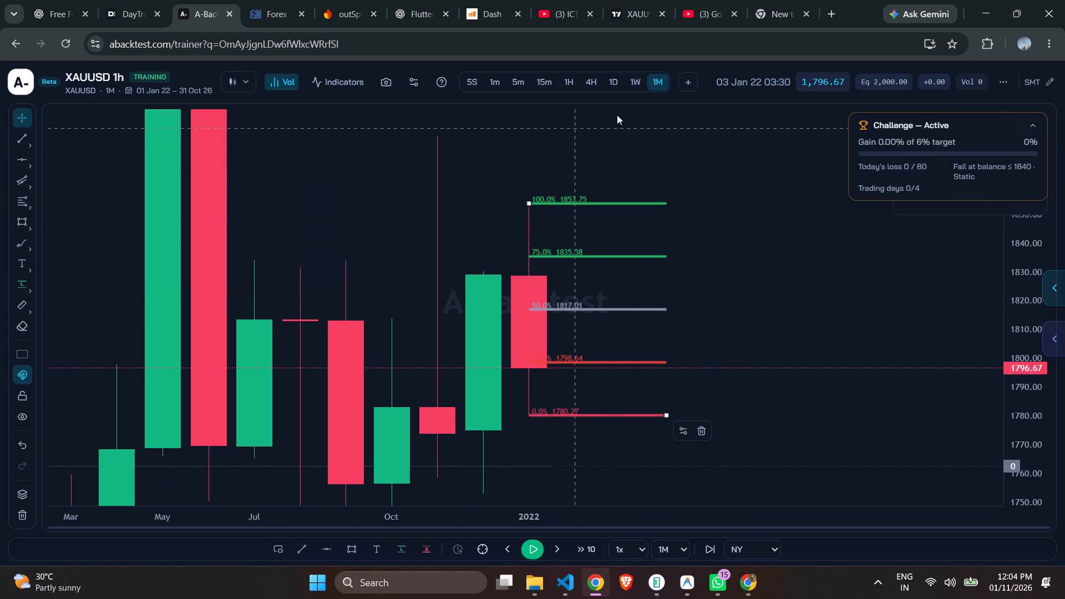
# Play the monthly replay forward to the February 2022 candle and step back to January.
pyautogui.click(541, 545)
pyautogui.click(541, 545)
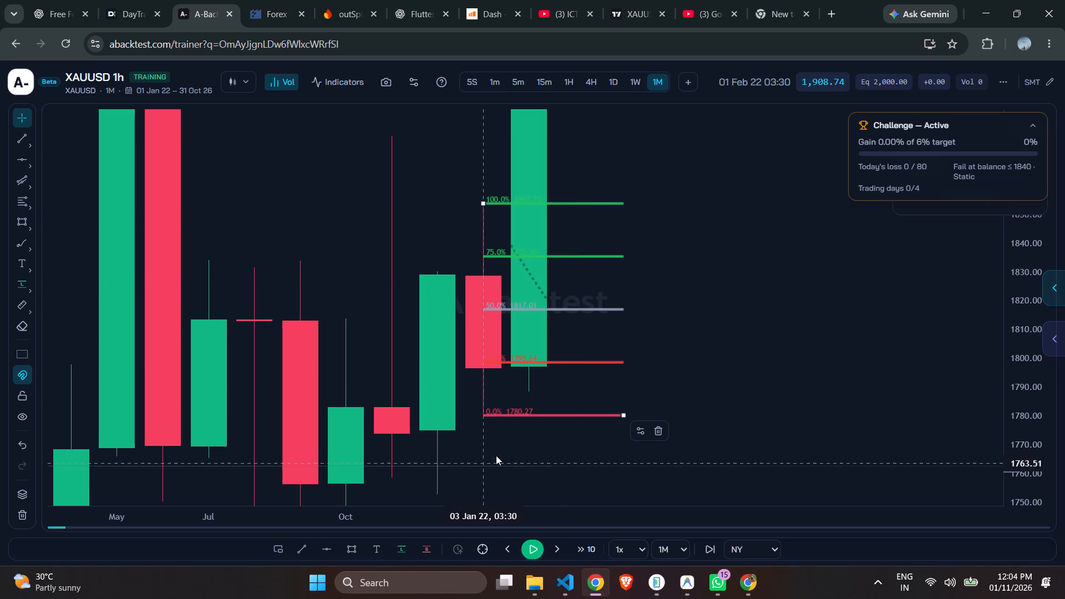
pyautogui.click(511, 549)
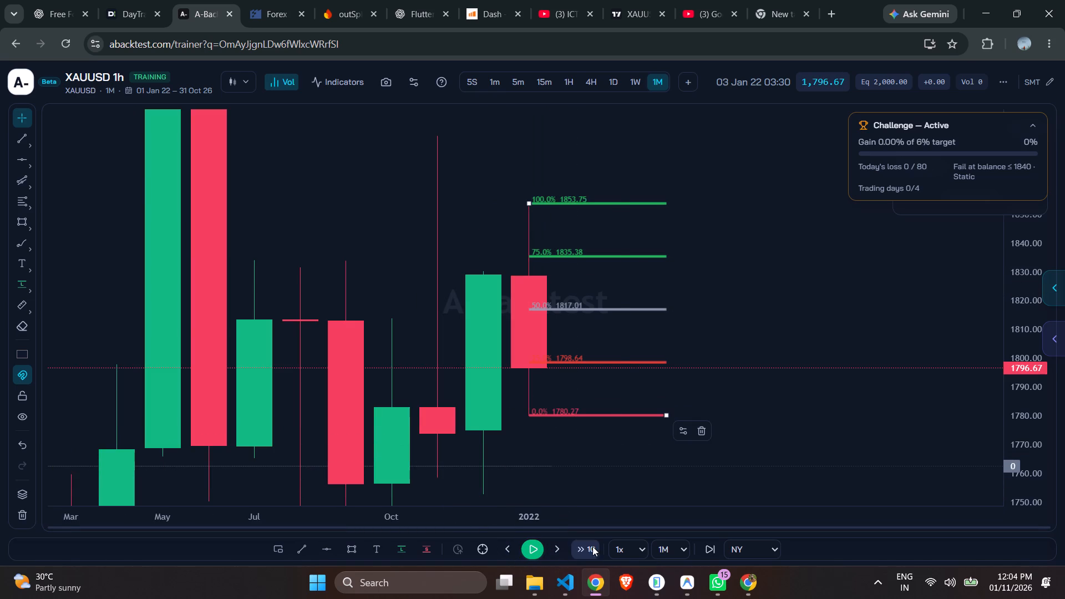
# On the weekly timeframe, shift the Fibonacci retracement to start at the 17 January 2022 candle, spanning about 1854.13 to 1780.65.
pyautogui.click(636, 81)
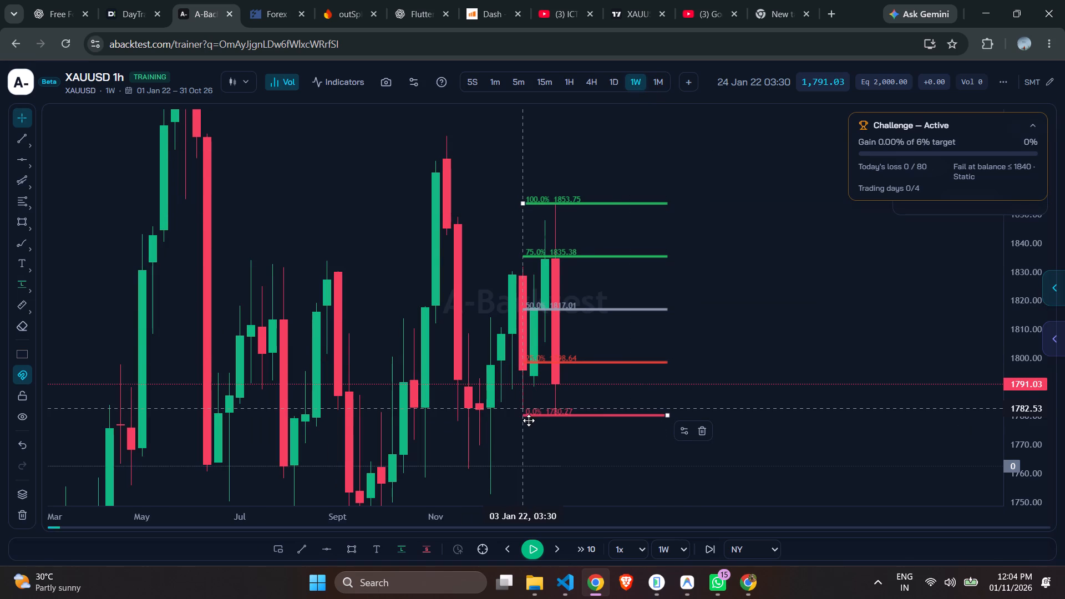
pyautogui.click(528, 415)
pyautogui.moveTo(526, 415); pyautogui.dragTo(539, 414)
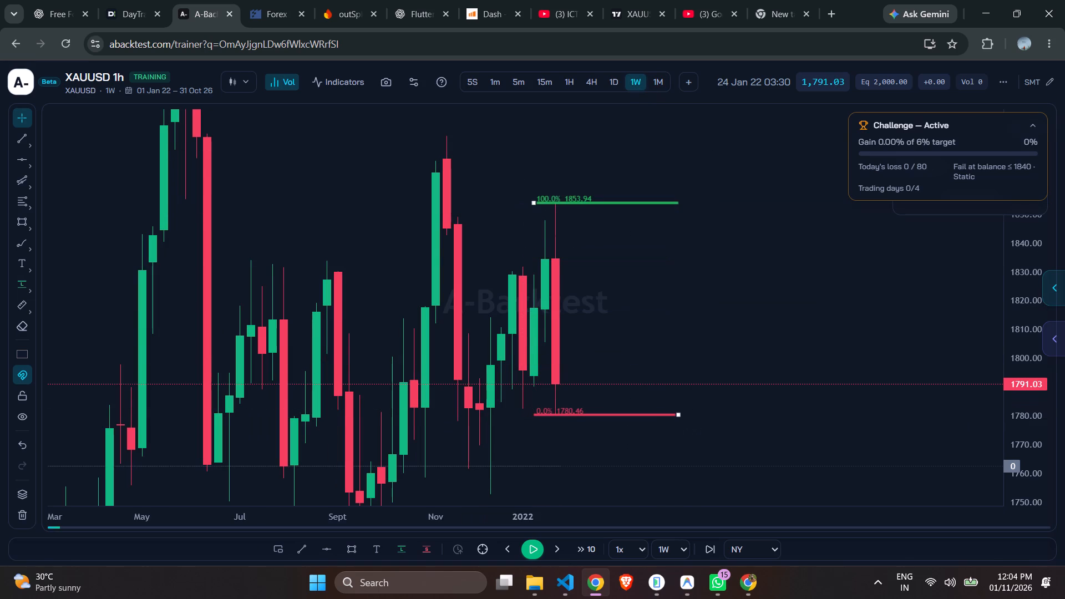
pyautogui.moveTo(539, 414); pyautogui.dragTo(540, 414)
# Switch to the daily timeframe and run the replay forward from 31 January to 2 February 2022.
pyautogui.click(613, 82)
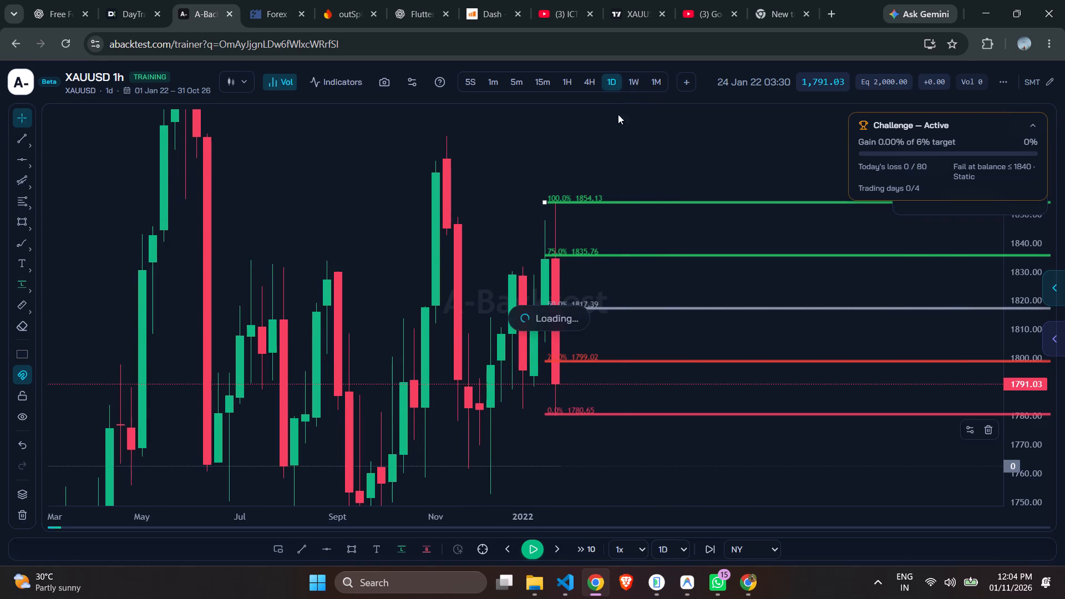
pyautogui.scroll(2, 658, 186)
pyautogui.moveTo(637, 194); pyautogui.dragTo(828, 200)
pyautogui.scroll(2, 826, 200)
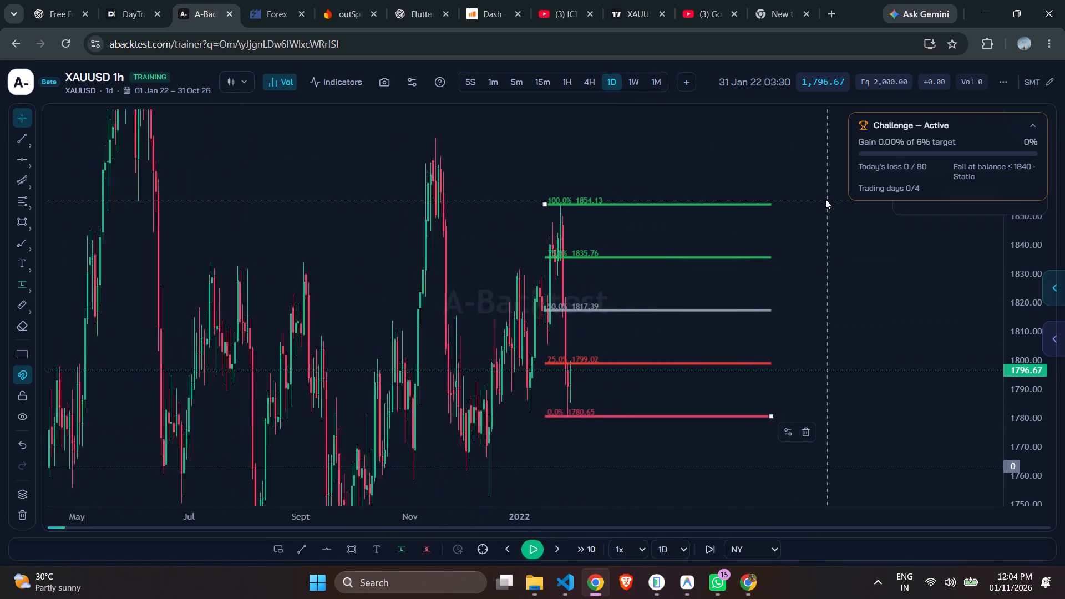
pyautogui.scroll(9, 825, 199)
pyautogui.moveTo(757, 207); pyautogui.dragTo(844, 214)
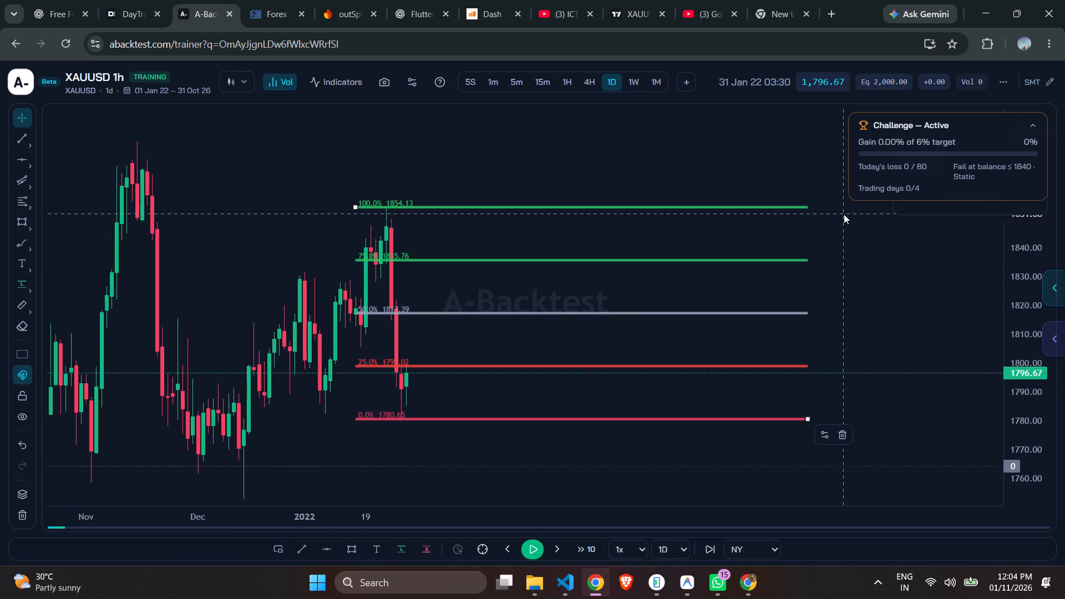
pyautogui.scroll(3, 844, 214)
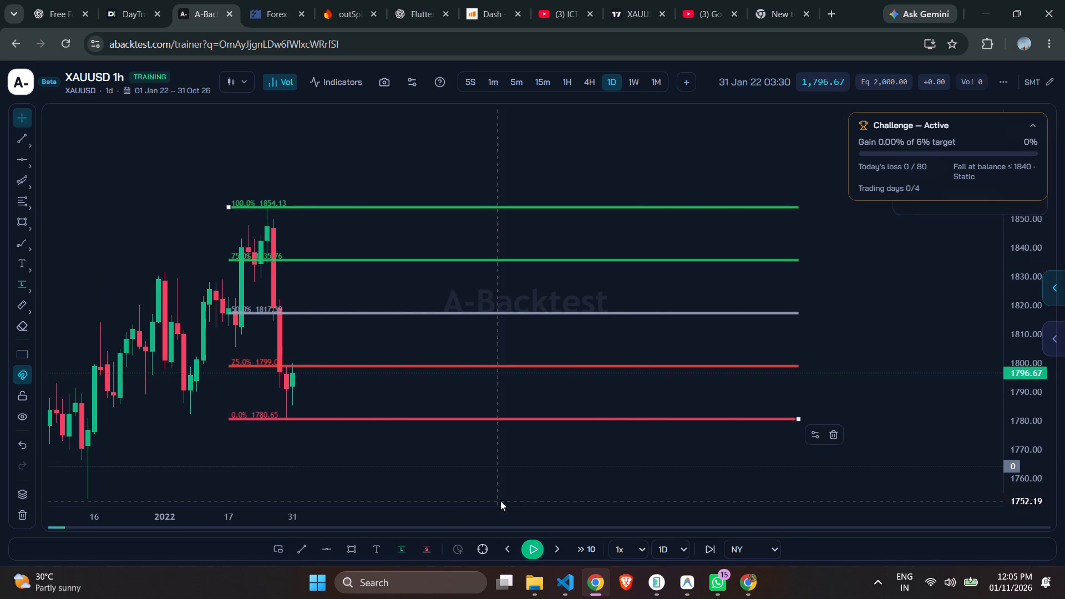
pyautogui.click(533, 544)
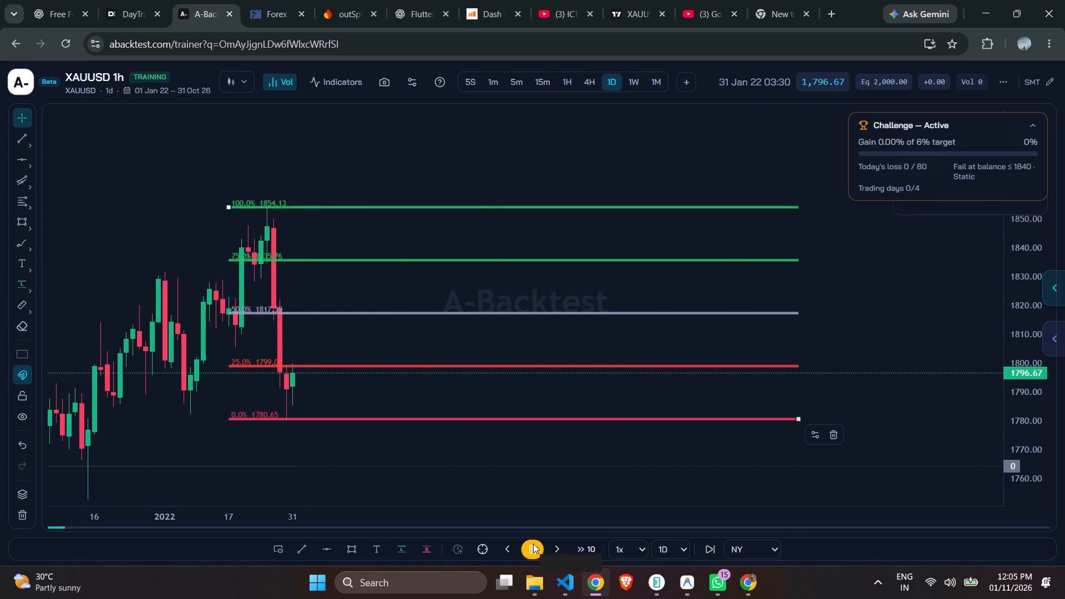
pyautogui.click(533, 544)
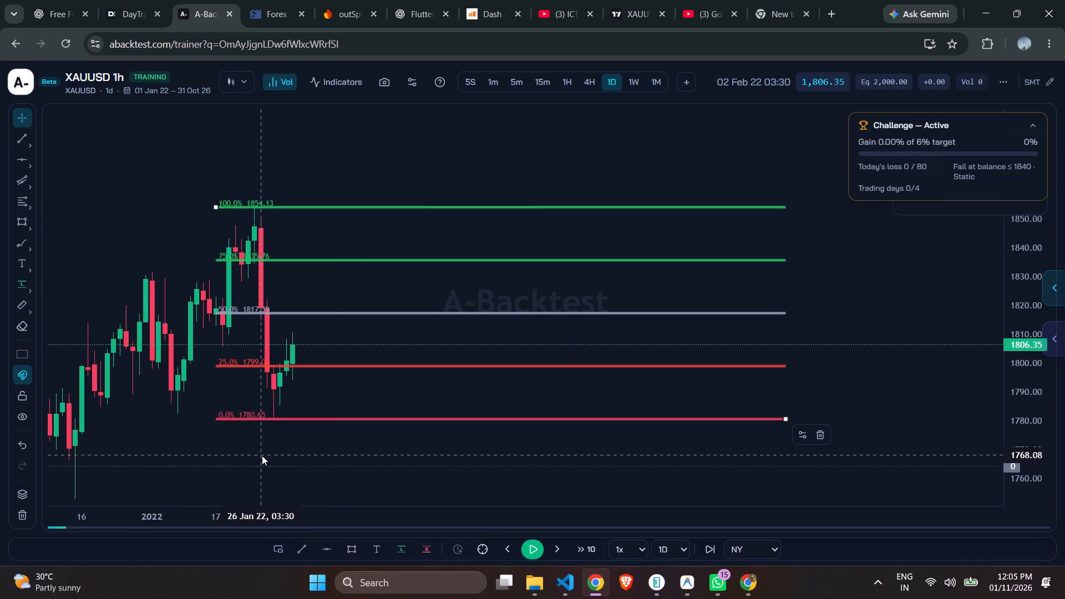
# Check the weekly candles against the Fibonacci levels, return to the daily timeframe and run the replay to 17 February 2022.
pyautogui.click(638, 82)
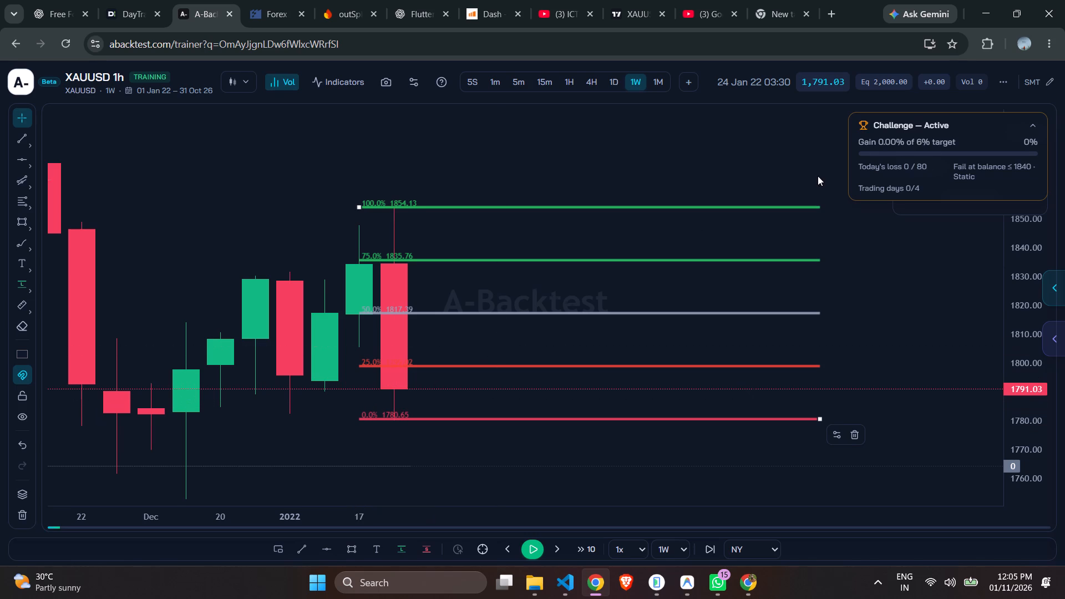
pyautogui.click(612, 87)
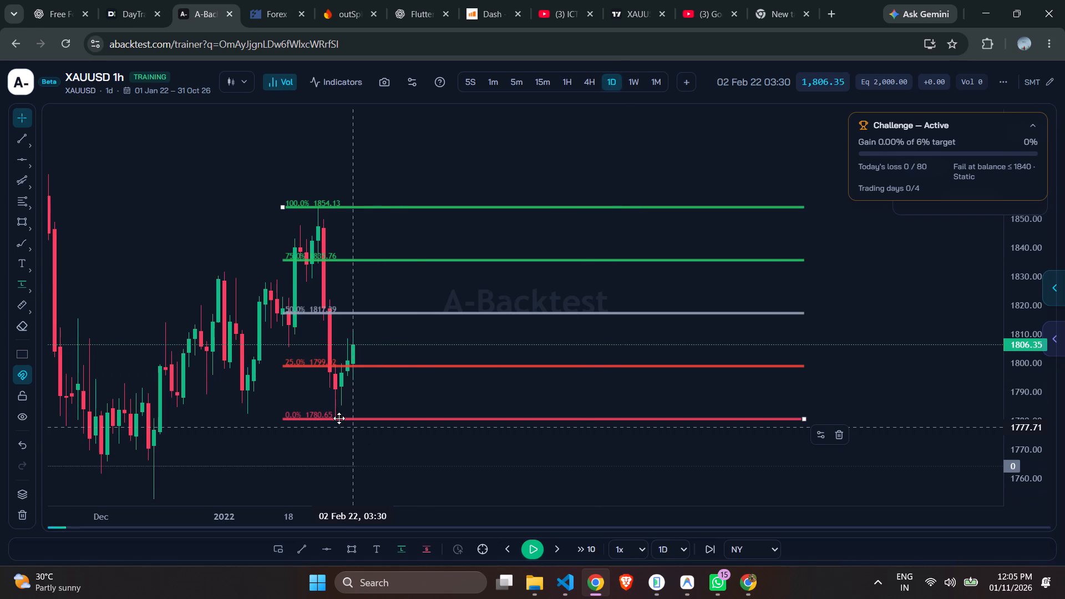
pyautogui.click(537, 550)
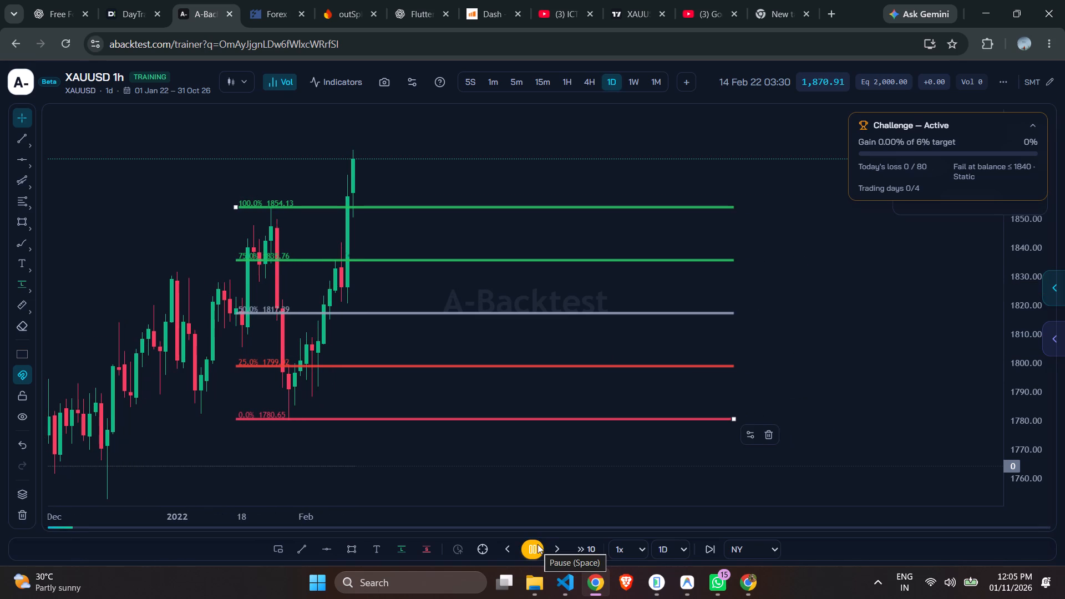
pyautogui.click(537, 544)
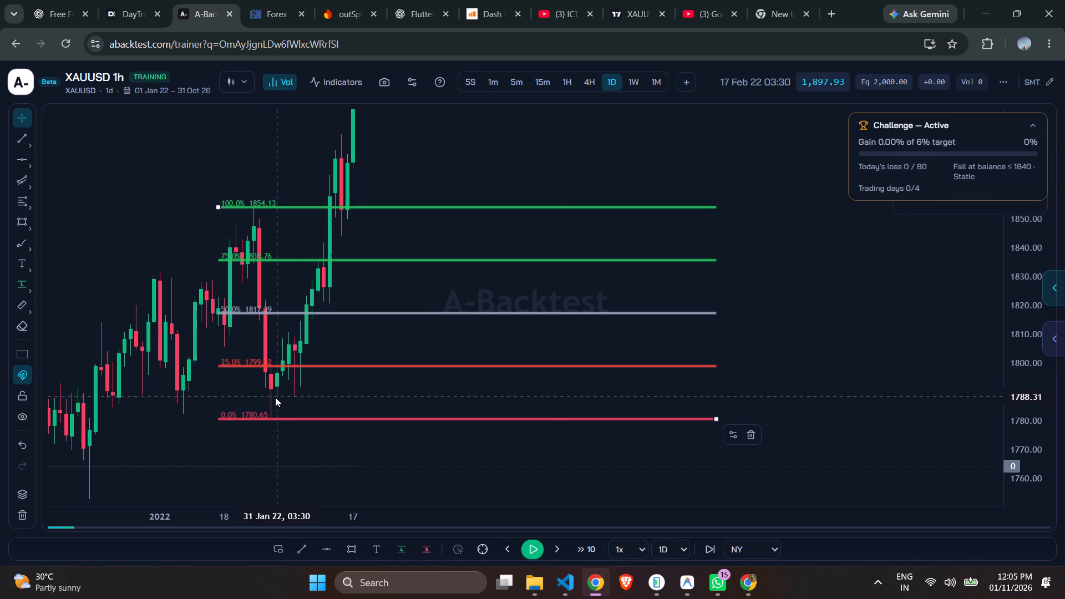
# Shorten the Fibonacci retracement to end beside the late-January 2022 low, with its 0% level at 1780.02.
pyautogui.moveTo(717, 420); pyautogui.dragTo(465, 389)
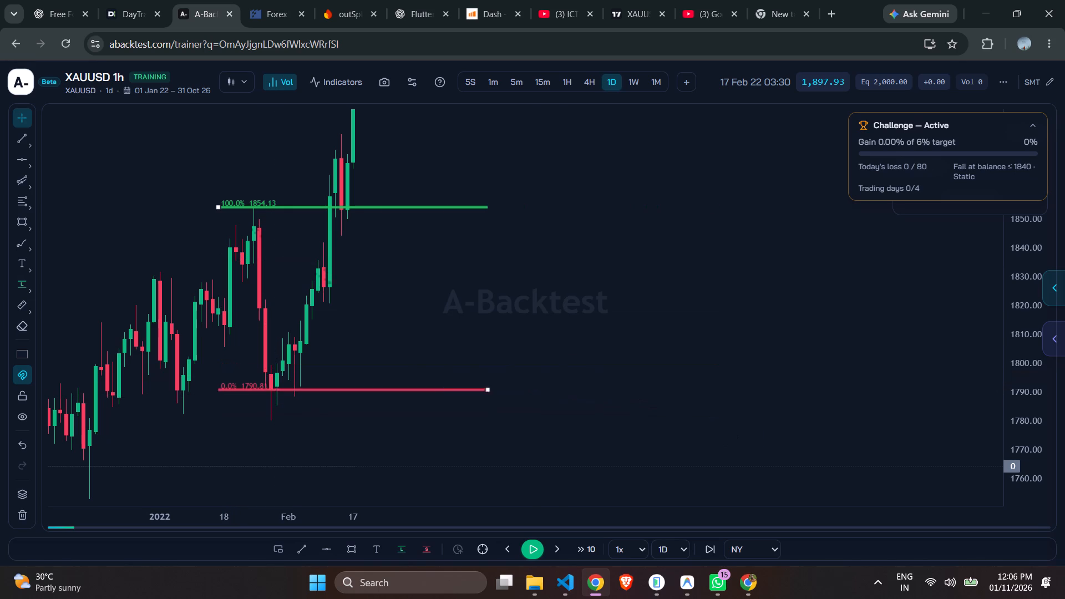
pyautogui.moveTo(465, 389); pyautogui.dragTo(283, 420)
# Switch to the 4-hour timeframe and step the replay back from 17 February to 28 January 2022, 19:30.
pyautogui.scroll(5, 470, 354)
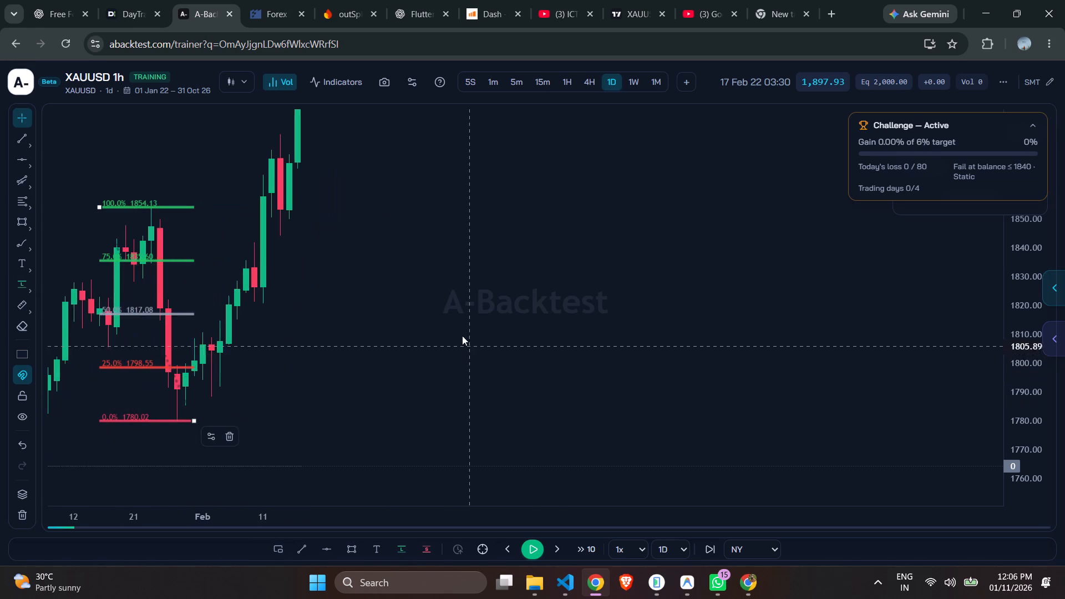
pyautogui.moveTo(399, 303); pyautogui.dragTo(1064, 327)
pyautogui.moveTo(655, 250); pyautogui.dragTo(338, 218)
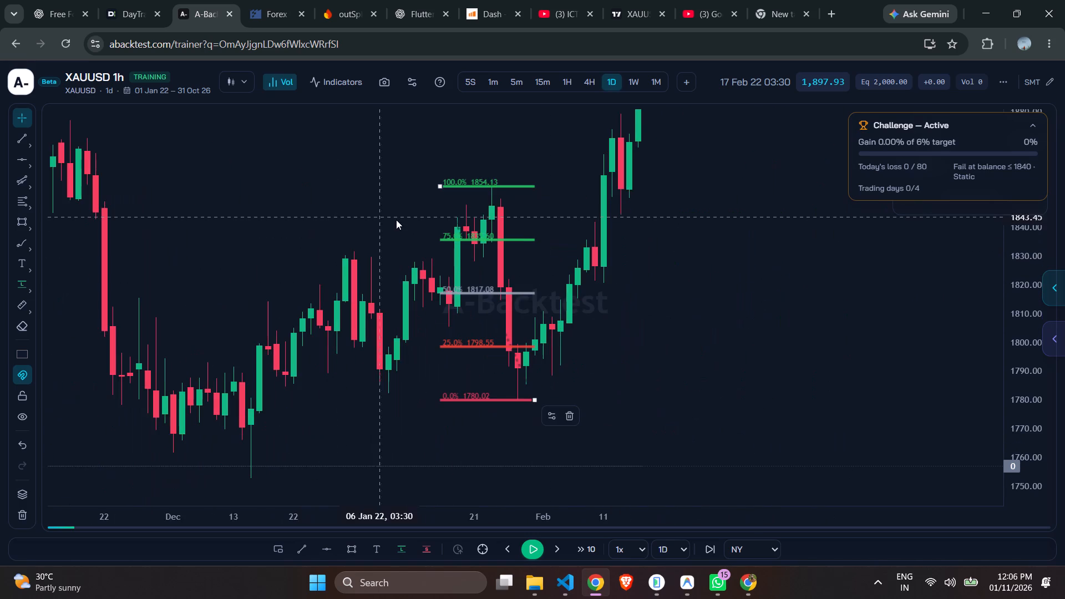
pyautogui.scroll(2, 396, 220)
pyautogui.click(588, 85)
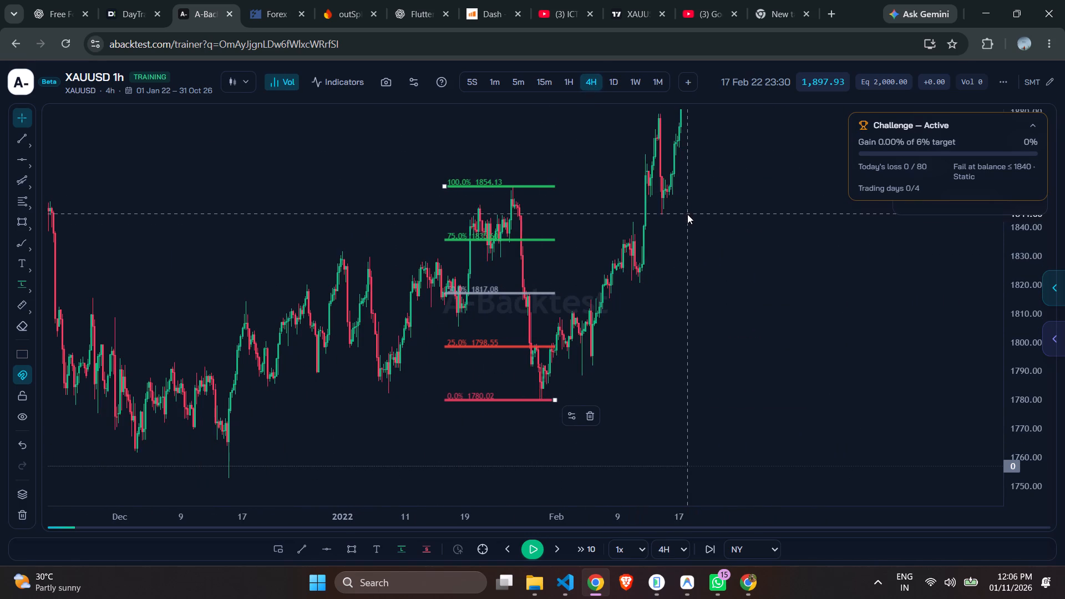
pyautogui.scroll(4, 687, 215)
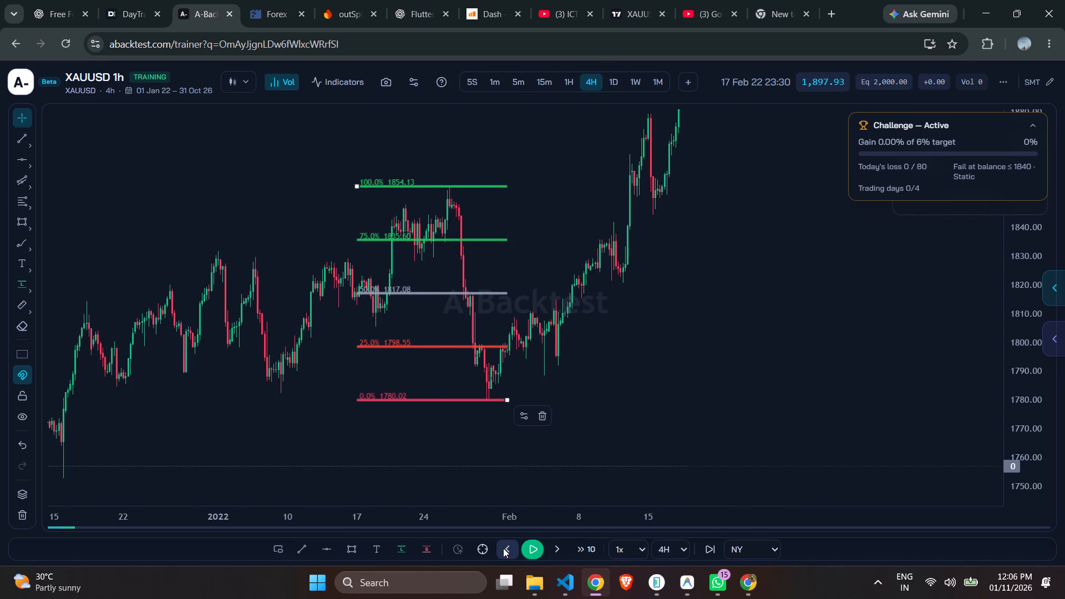
pyautogui.tripleClick(503, 548)
pyautogui.doubleClick(504, 549)
pyautogui.tripleClick(504, 549)
pyautogui.tripleClick(504, 549)
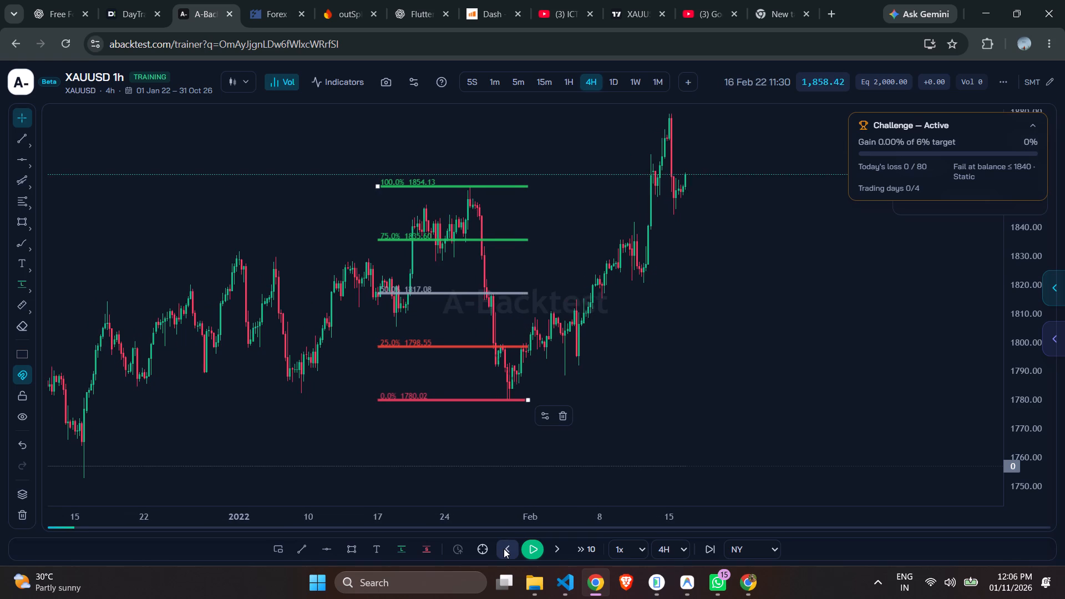
pyautogui.tripleClick(504, 549)
pyautogui.tripleClick(504, 549)
pyautogui.tripleClick(504, 549)
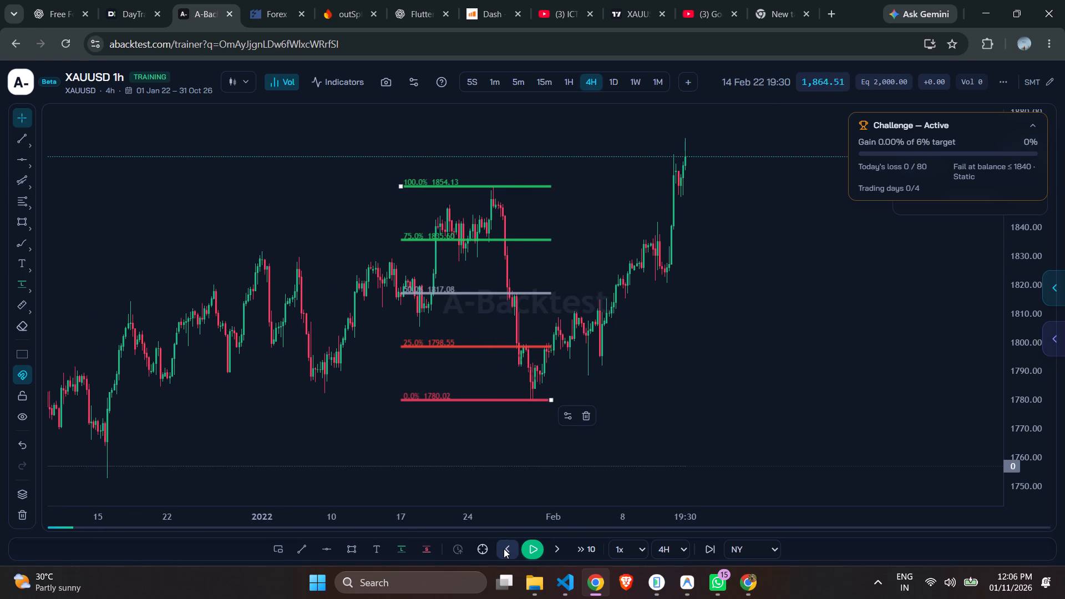
pyautogui.tripleClick(504, 549)
pyautogui.tripleClick(504, 549)
pyautogui.tripleClick(504, 549)
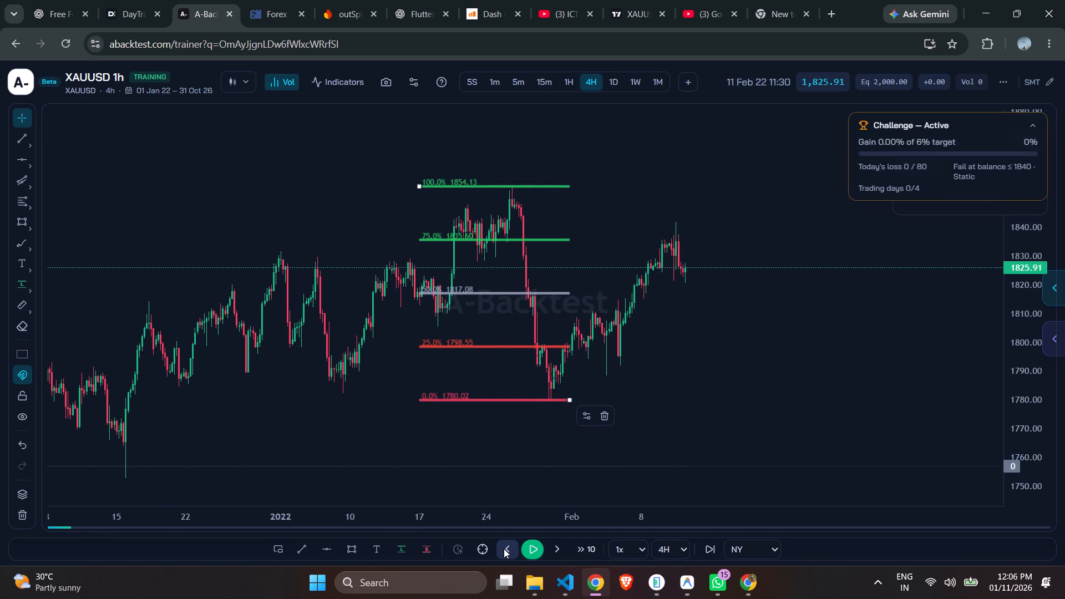
pyautogui.tripleClick(504, 549)
pyautogui.tripleClick(504, 549)
pyautogui.click(504, 549)
pyautogui.tripleClick(504, 549)
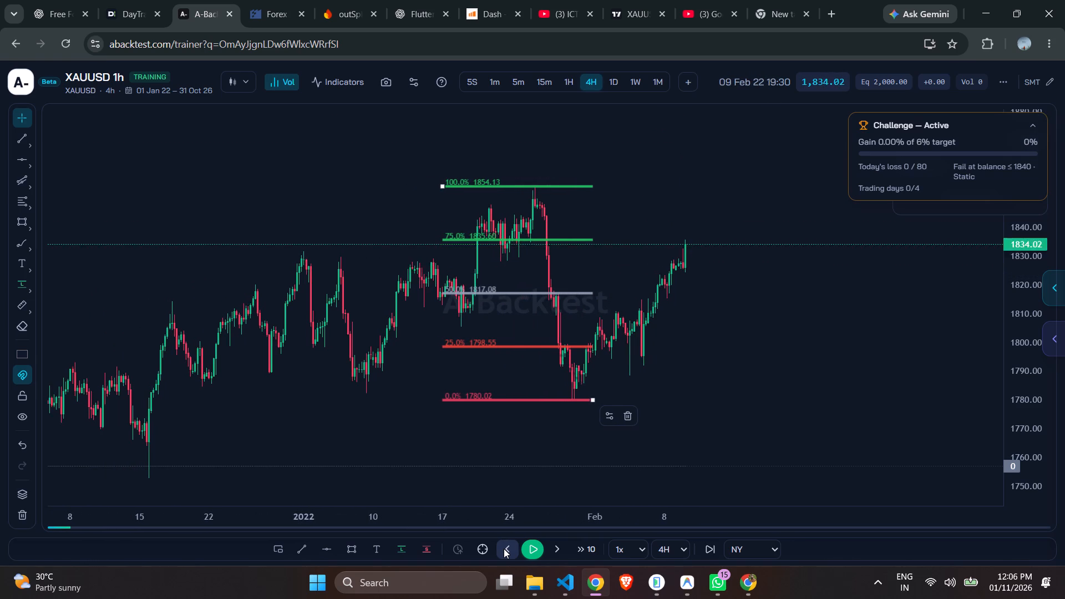
pyautogui.tripleClick(504, 549)
pyautogui.tripleClick(504, 549)
pyautogui.tripleClick(504, 549)
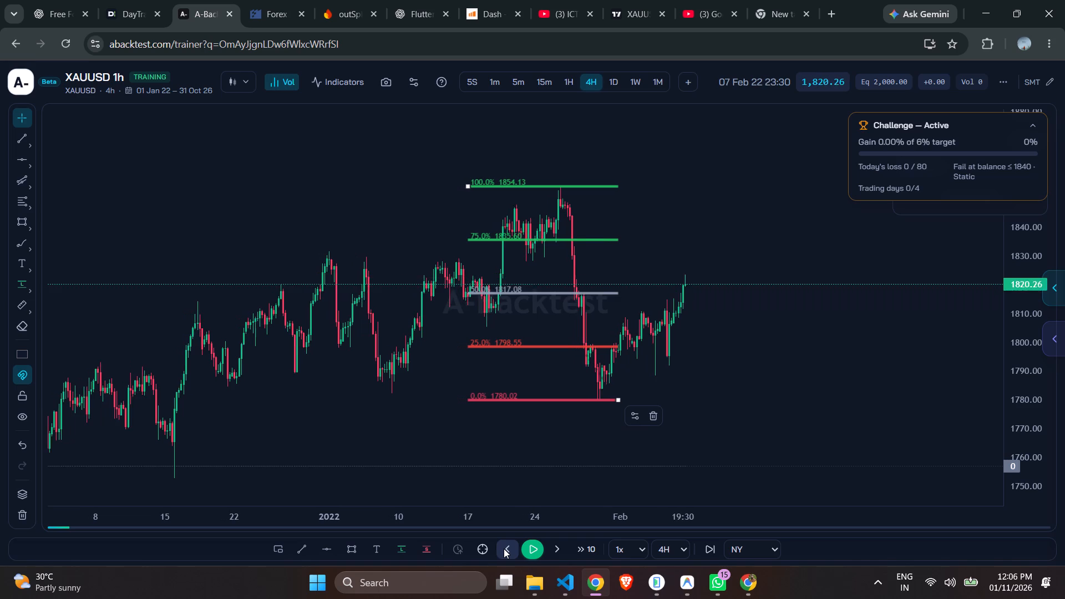
pyautogui.tripleClick(504, 549)
pyautogui.tripleClick(504, 549)
pyautogui.tripleClick(504, 549)
pyautogui.tripleClick(504, 549)
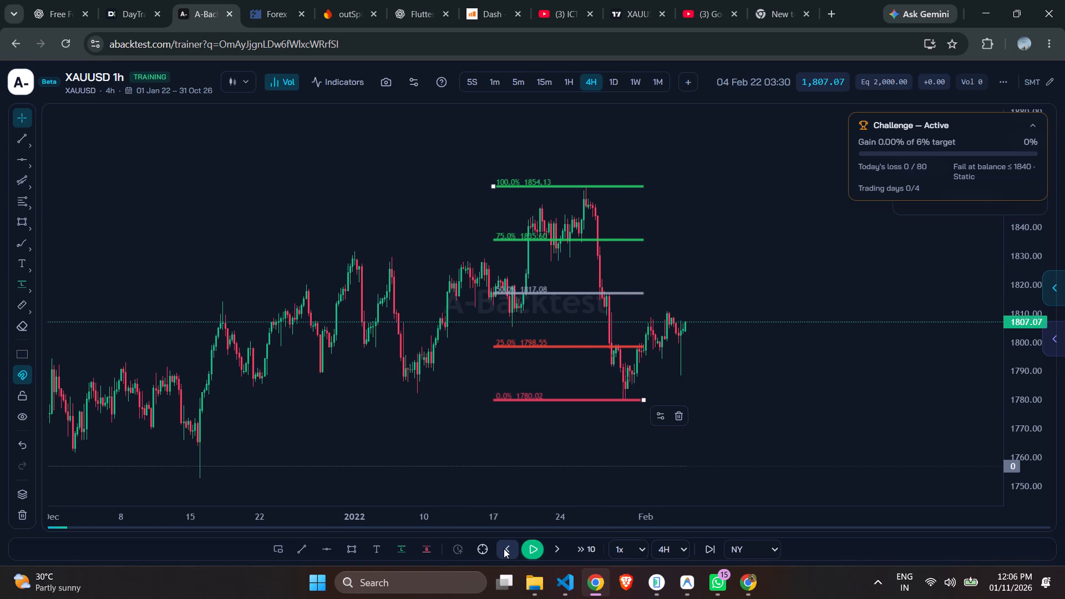
pyautogui.tripleClick(504, 549)
pyautogui.tripleClick(504, 549)
pyautogui.tripleClick(504, 549)
pyautogui.tripleClick(504, 549)
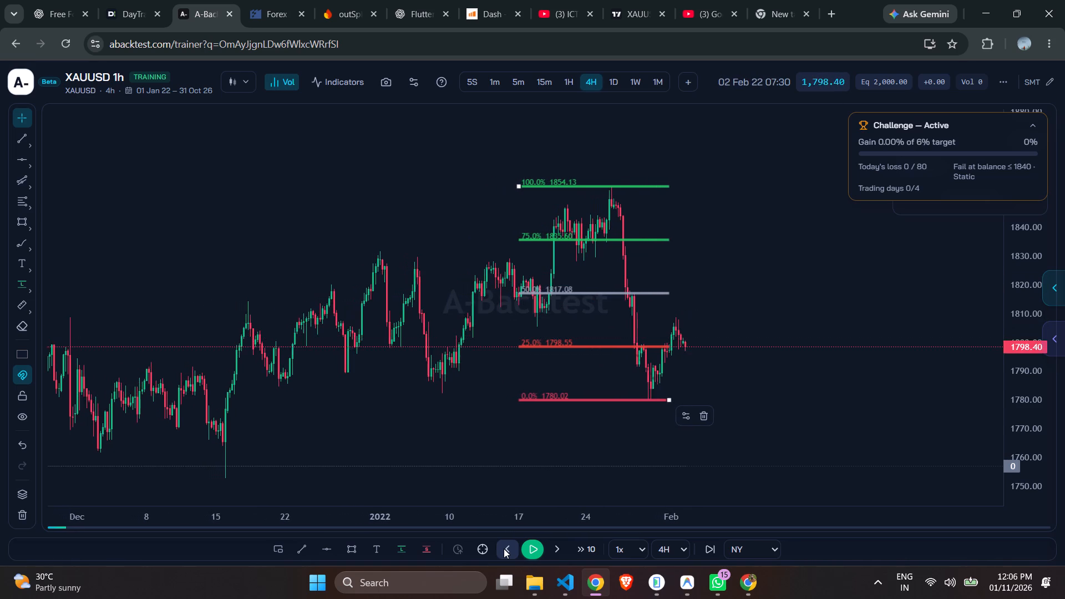
pyautogui.tripleClick(504, 549)
pyautogui.tripleClick(504, 549)
pyautogui.tripleClick(504, 549)
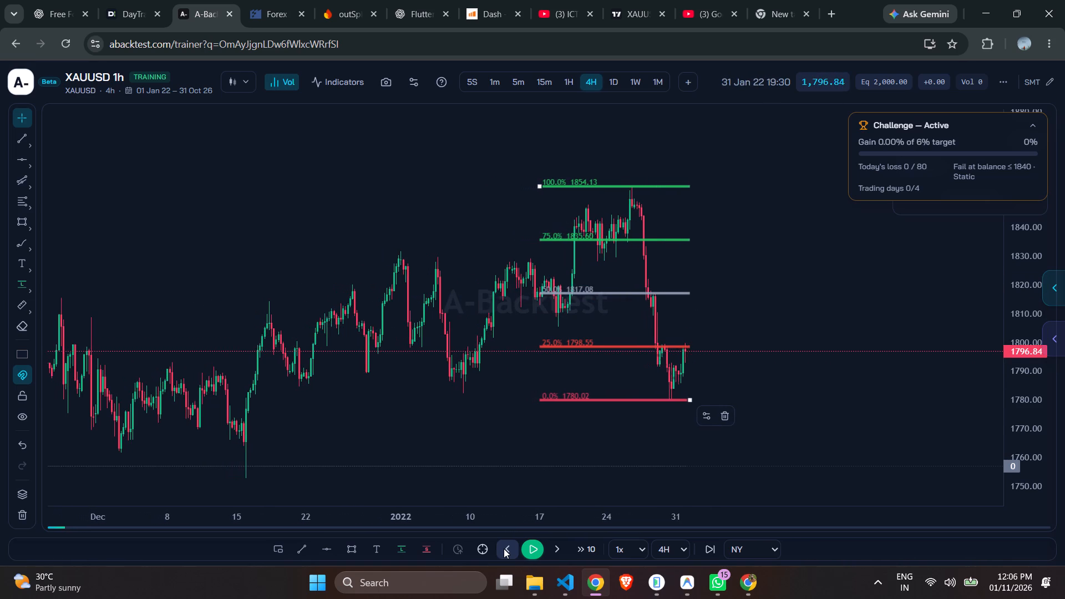
pyautogui.doubleClick(504, 549)
pyautogui.doubleClick(504, 549)
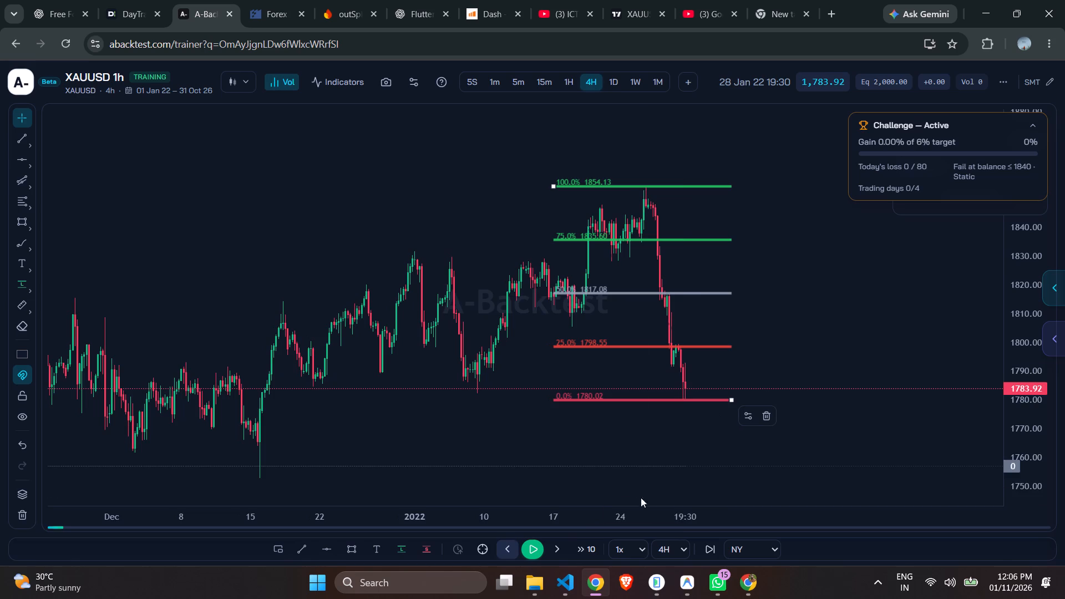
# Examine the late-January decline against the Fibonacci levels on the 4-hour and daily timeframes, ending on 4-hour.
pyautogui.scroll(5, 805, 313)
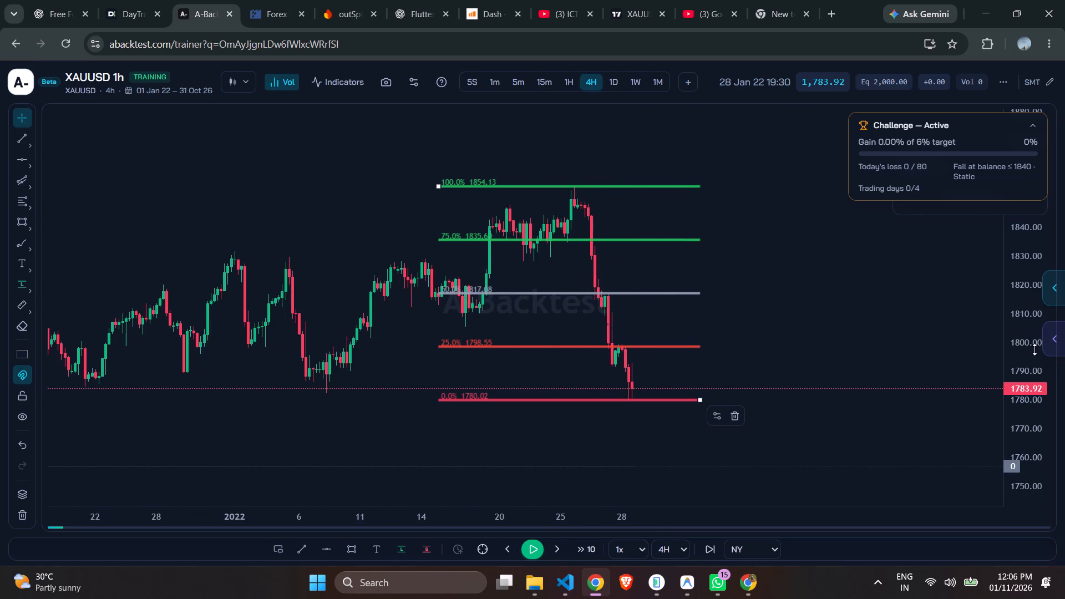
pyautogui.moveTo(1033, 349); pyautogui.dragTo(1000, 251)
pyautogui.scroll(-1, 915, 241)
pyautogui.scroll(3, 914, 242)
pyautogui.moveTo(836, 286); pyautogui.dragTo(775, 331)
pyautogui.click(613, 80)
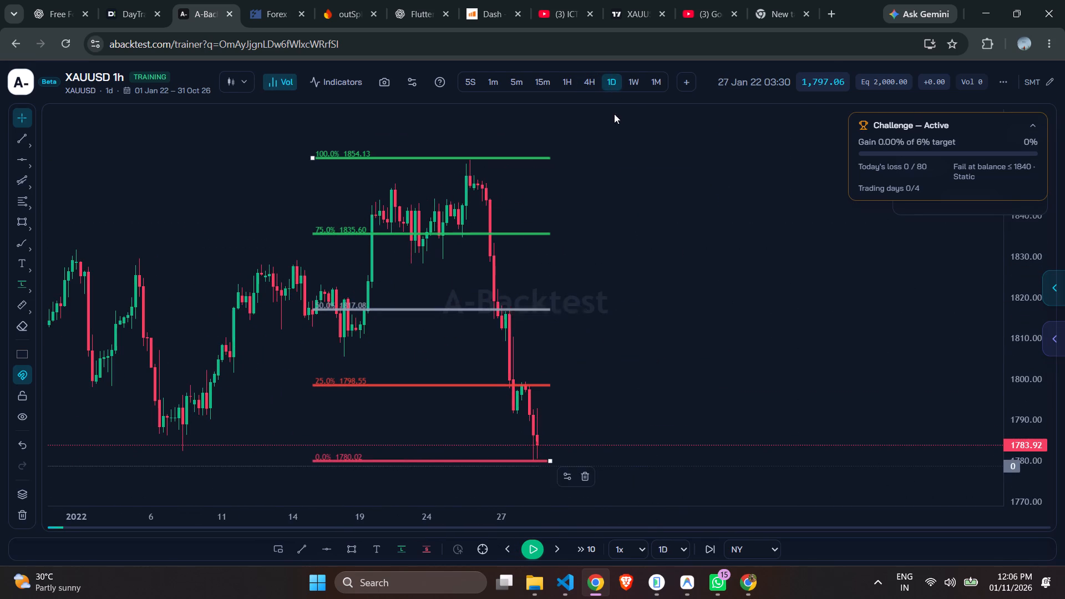
pyautogui.click(589, 81)
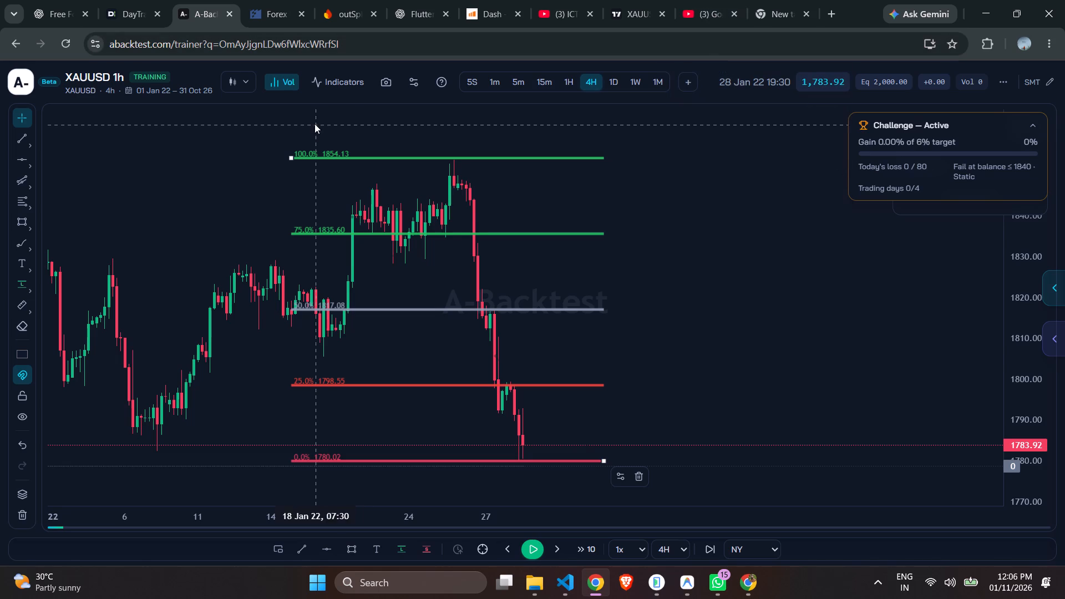
# Delete the January 2022 Fibonacci retracement from the chart.
pyautogui.click(582, 159)
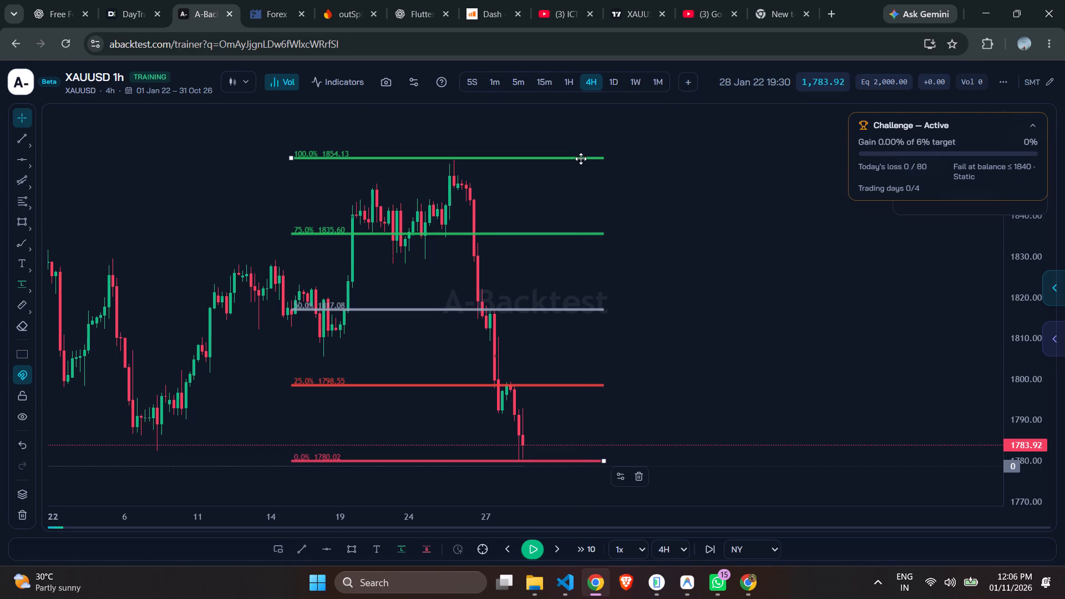
pyautogui.press('Delete')
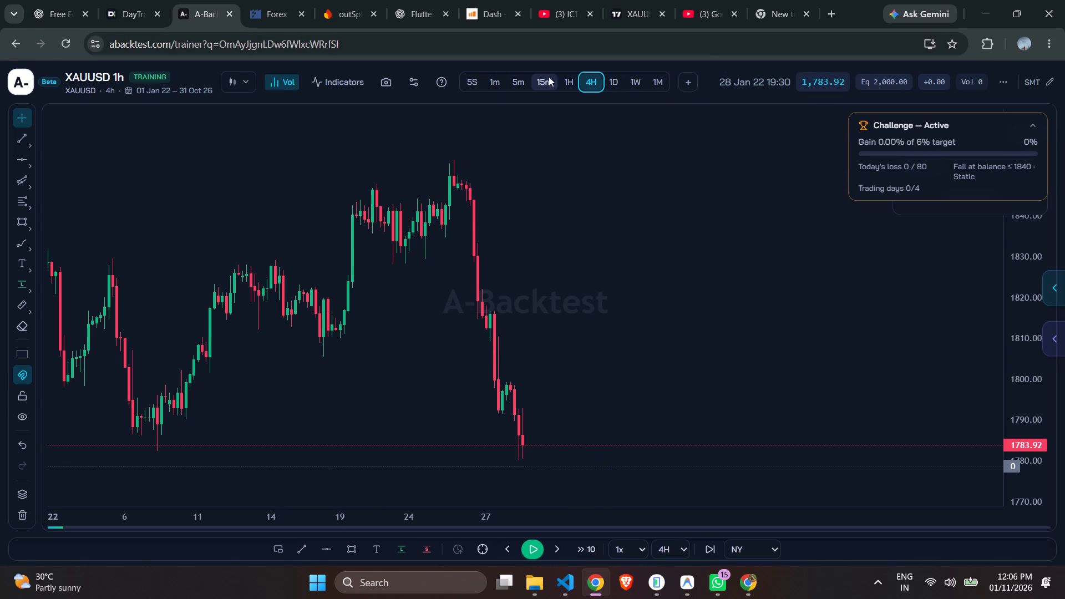
# Switch to the 15-minute timeframe and examine the price action around the 28 January 2022 low.
pyautogui.click(544, 78)
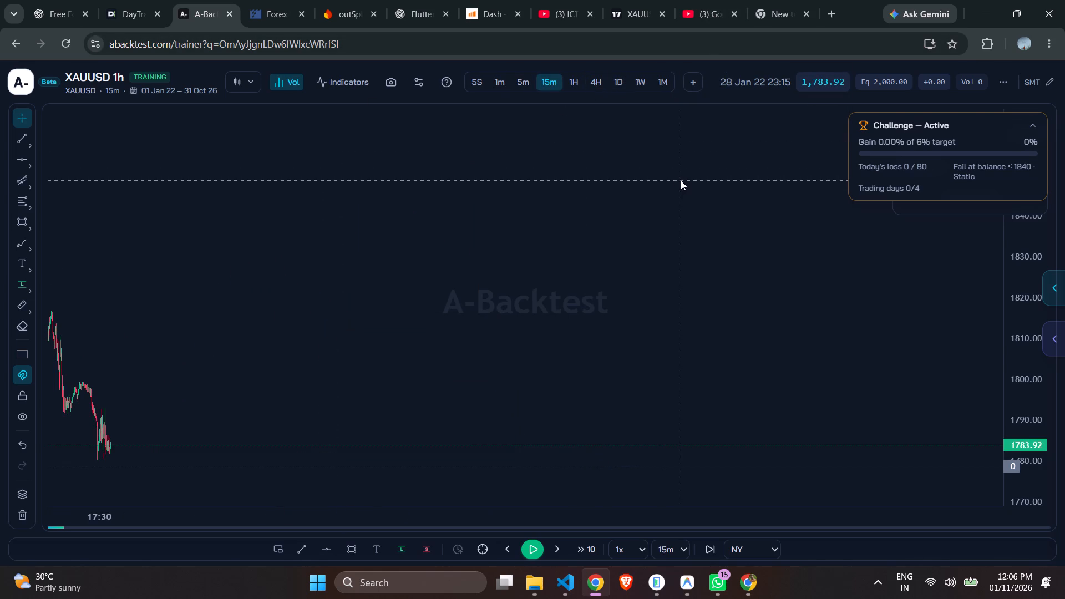
pyautogui.moveTo(456, 241); pyautogui.dragTo(865, 125)
pyautogui.scroll(6, 642, 165)
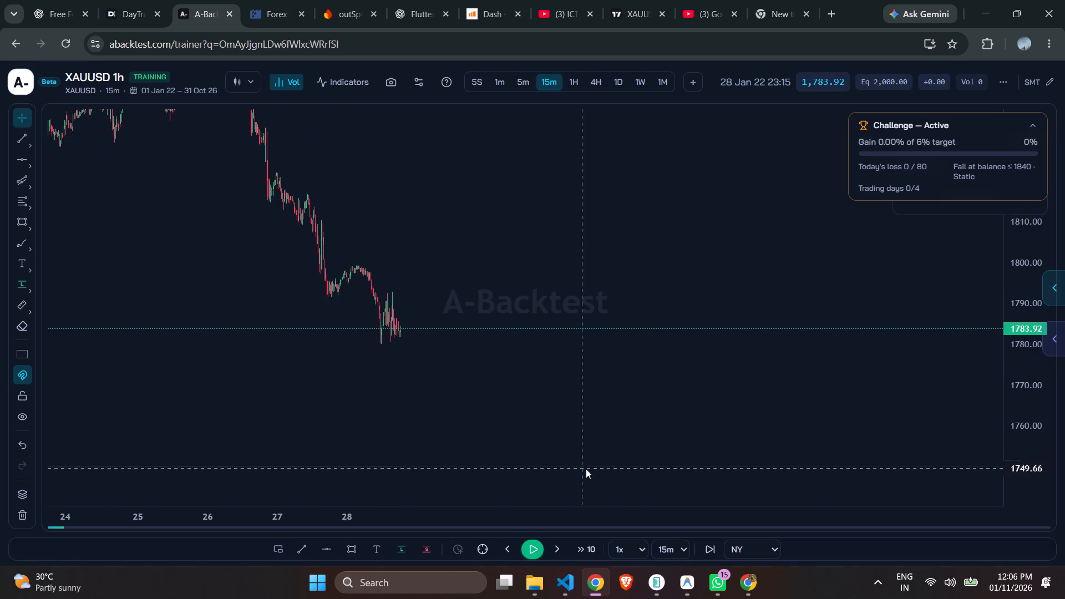
pyautogui.moveTo(401, 286); pyautogui.dragTo(584, 282)
pyautogui.scroll(2, 582, 275)
pyautogui.moveTo(1012, 373); pyautogui.dragTo(925, 0)
pyautogui.scroll(3, 649, 276)
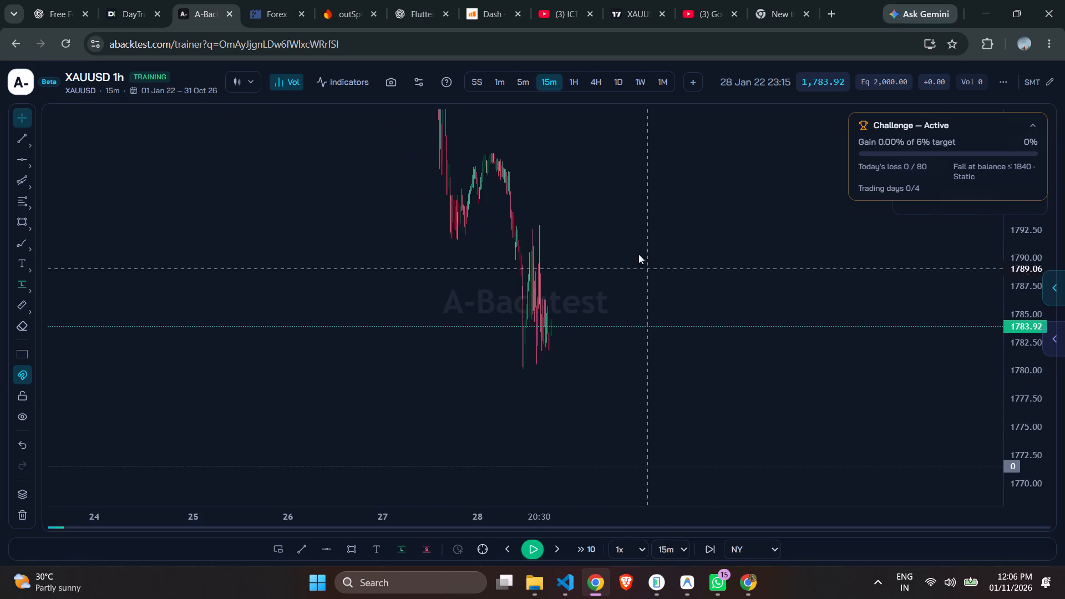
pyautogui.scroll(14, 638, 254)
pyautogui.moveTo(423, 250); pyautogui.dragTo(702, 201)
pyautogui.scroll(8, 673, 196)
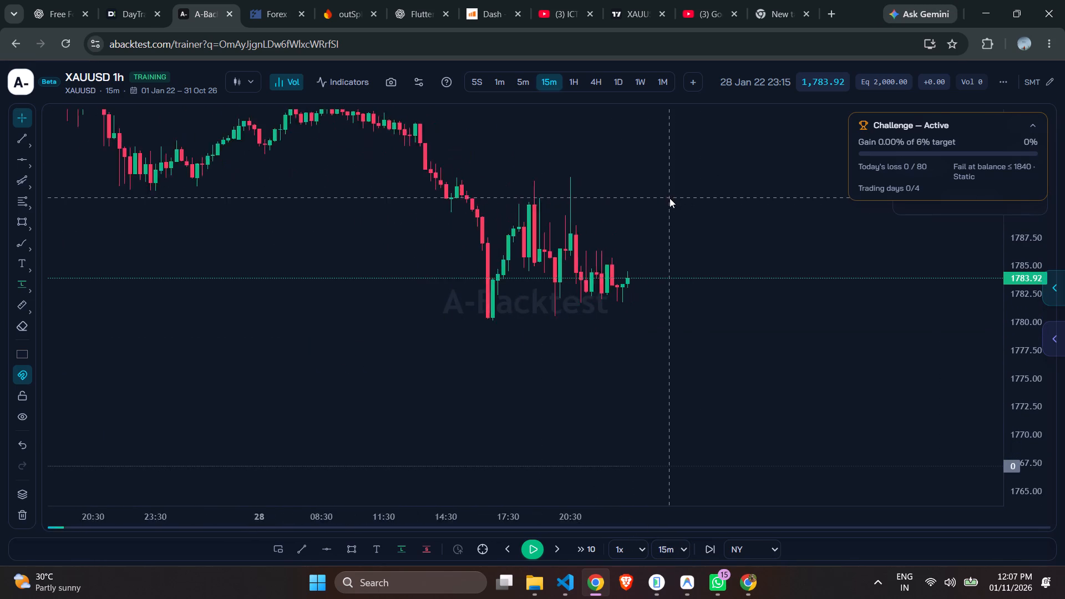
pyautogui.scroll(6, 670, 198)
pyautogui.moveTo(654, 197); pyautogui.dragTo(346, 202)
pyautogui.scroll(-4, 414, 182)
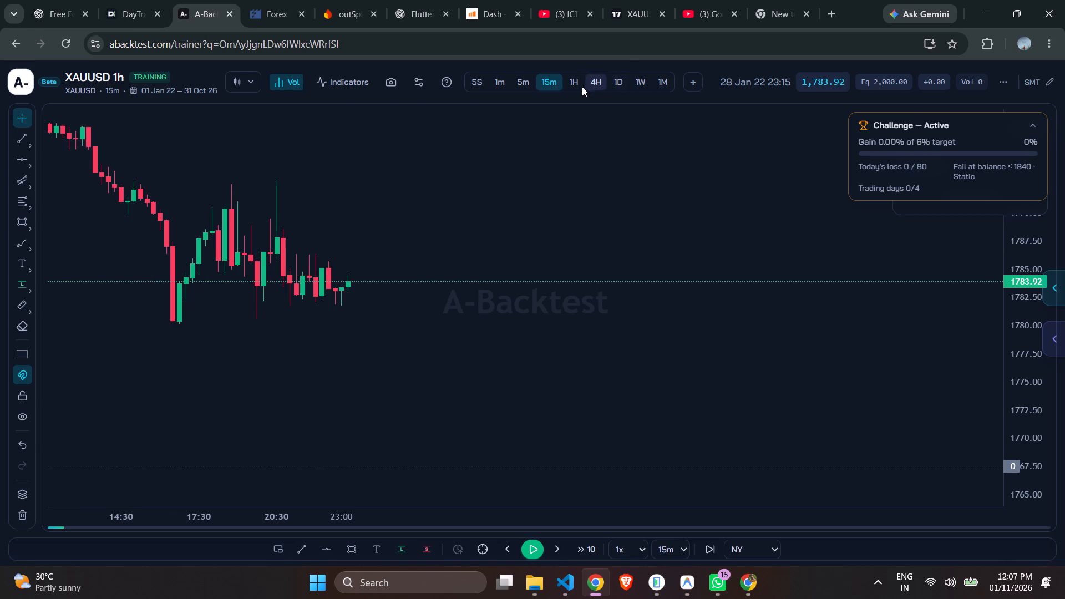
pyautogui.scroll(-13, 566, 191)
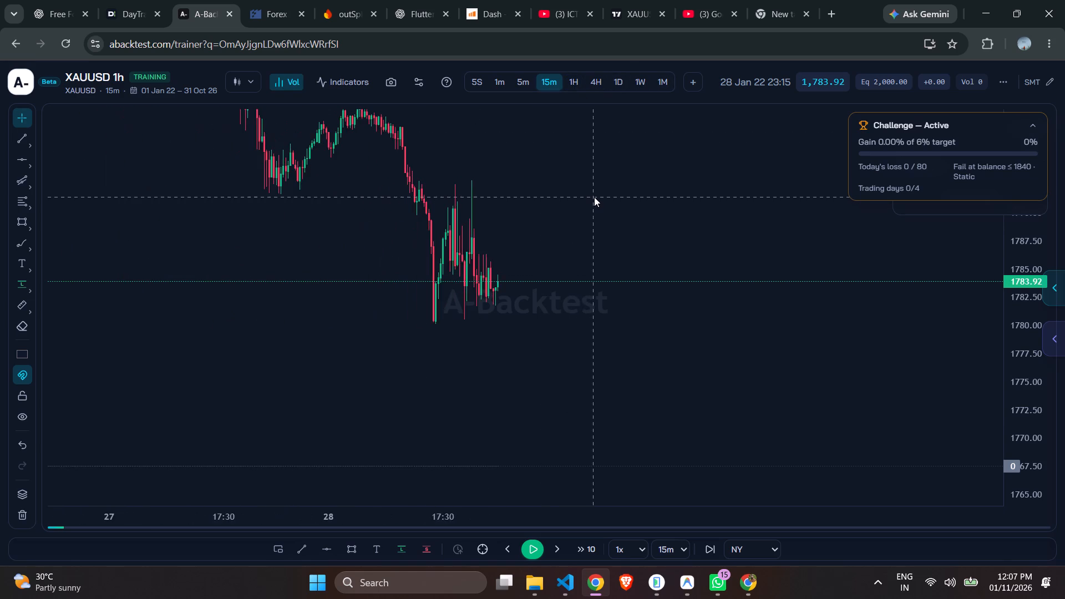
pyautogui.scroll(6, 586, 205)
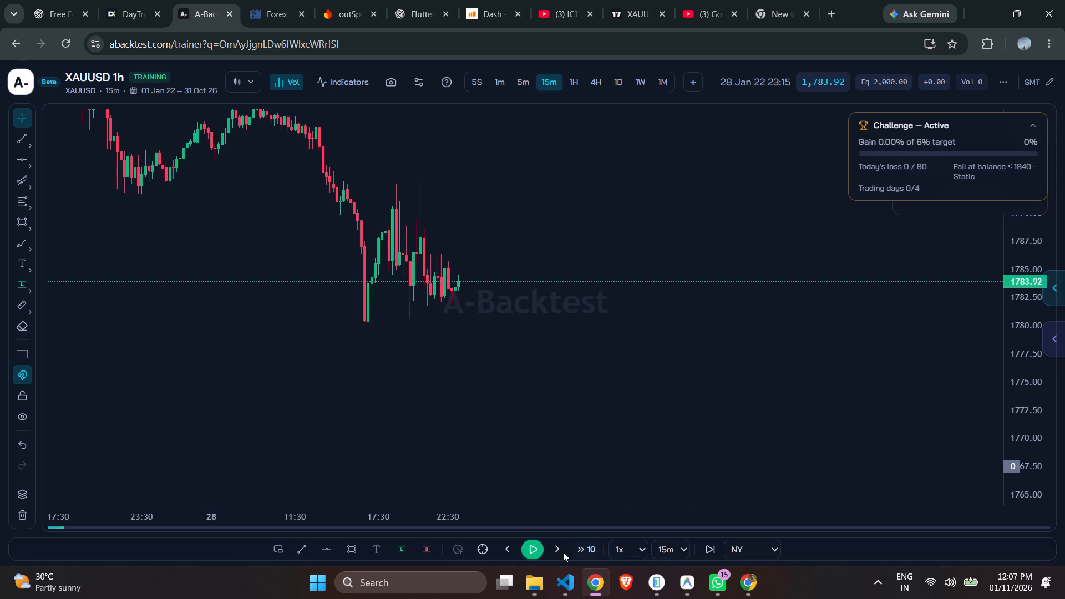
# Set the replay speed to 10x and play the 15-minute chart forward, pausing at 1 February 2022, 13:45.
pyautogui.click(627, 547)
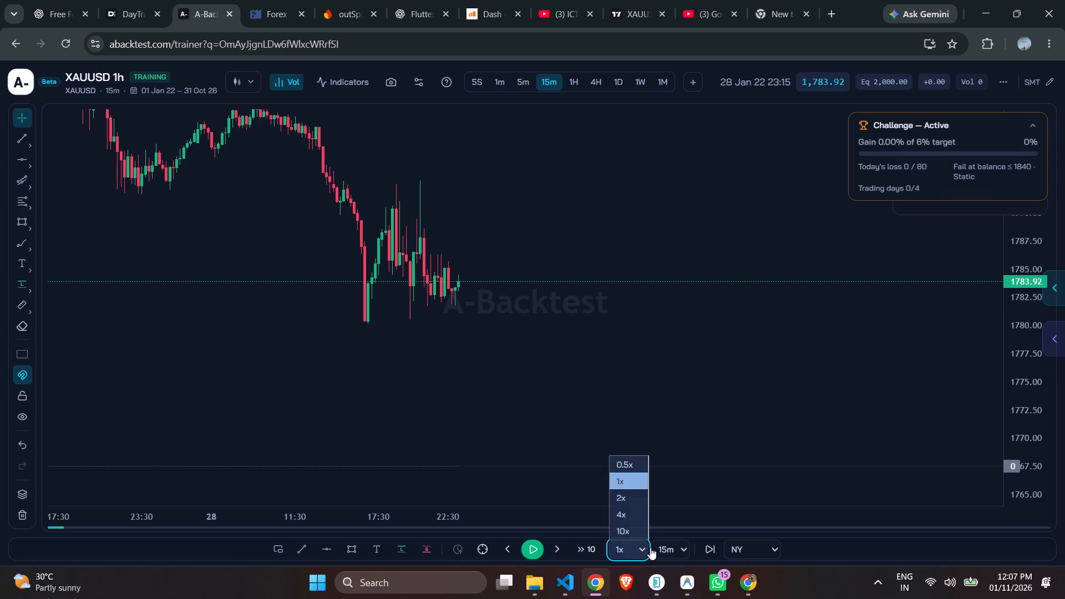
pyautogui.click(627, 528)
pyautogui.click(528, 549)
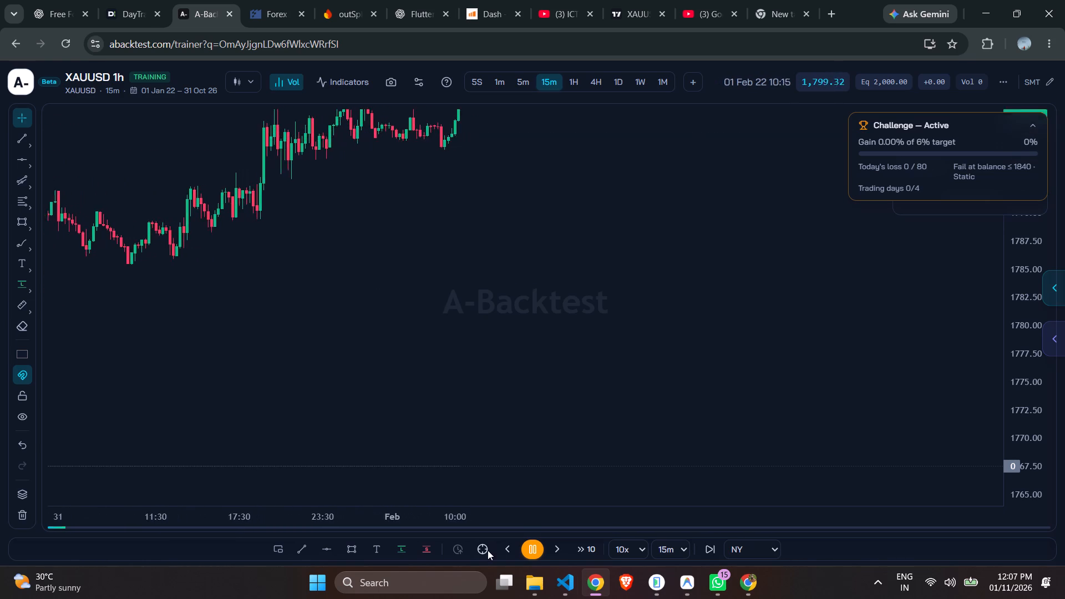
pyautogui.click(537, 551)
# Draw a short trend line across the 1 February 2022 highs at about 1804, spanning roughly 13:00 to 13:30.
pyautogui.moveTo(545, 63); pyautogui.dragTo(818, 305)
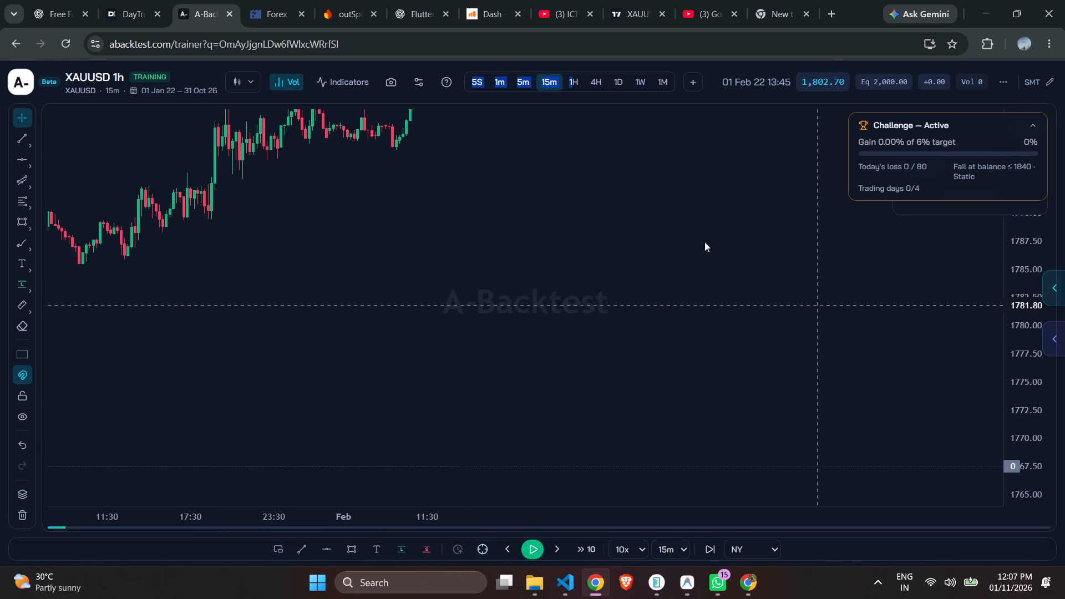
pyautogui.moveTo(508, 119); pyautogui.dragTo(561, 355)
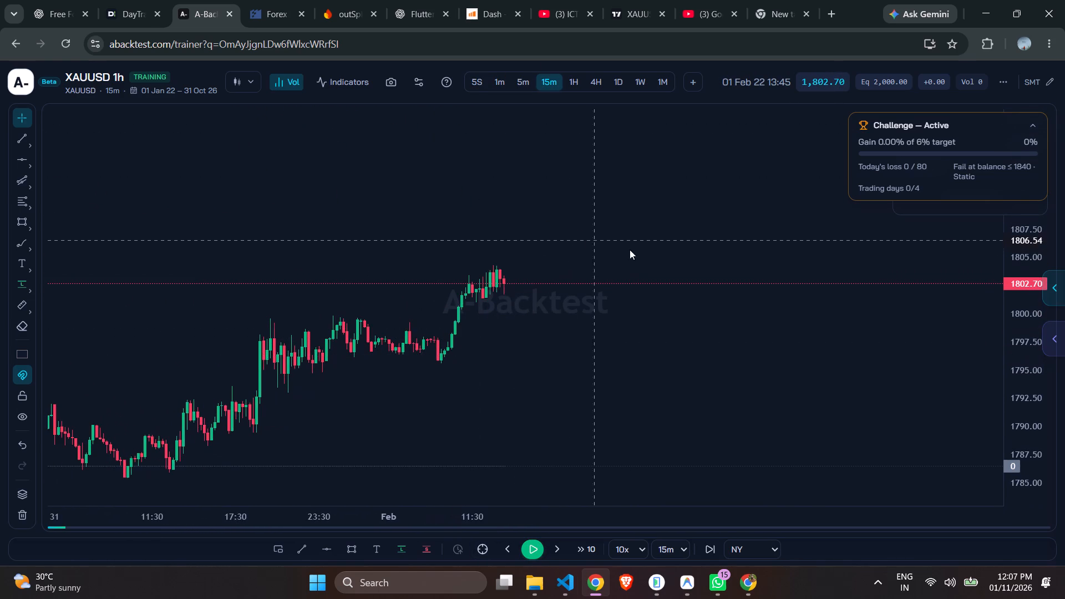
pyautogui.scroll(5, 644, 277)
pyautogui.moveTo(1008, 365); pyautogui.dragTo(992, 138)
pyautogui.scroll(7, 741, 156)
pyautogui.moveTo(496, 194); pyautogui.dragTo(580, 213)
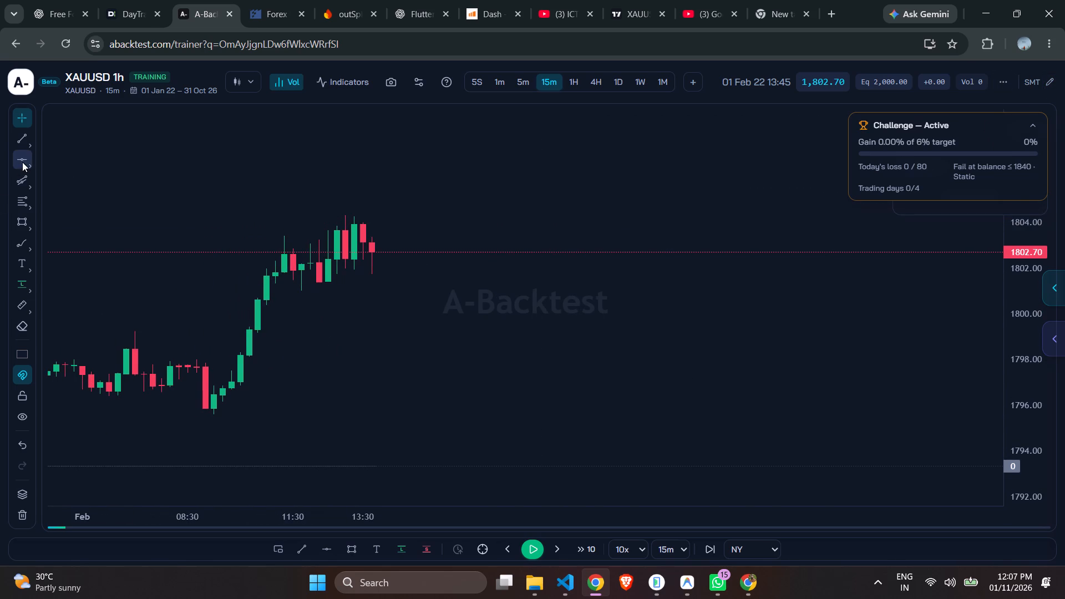
pyautogui.click(301, 541)
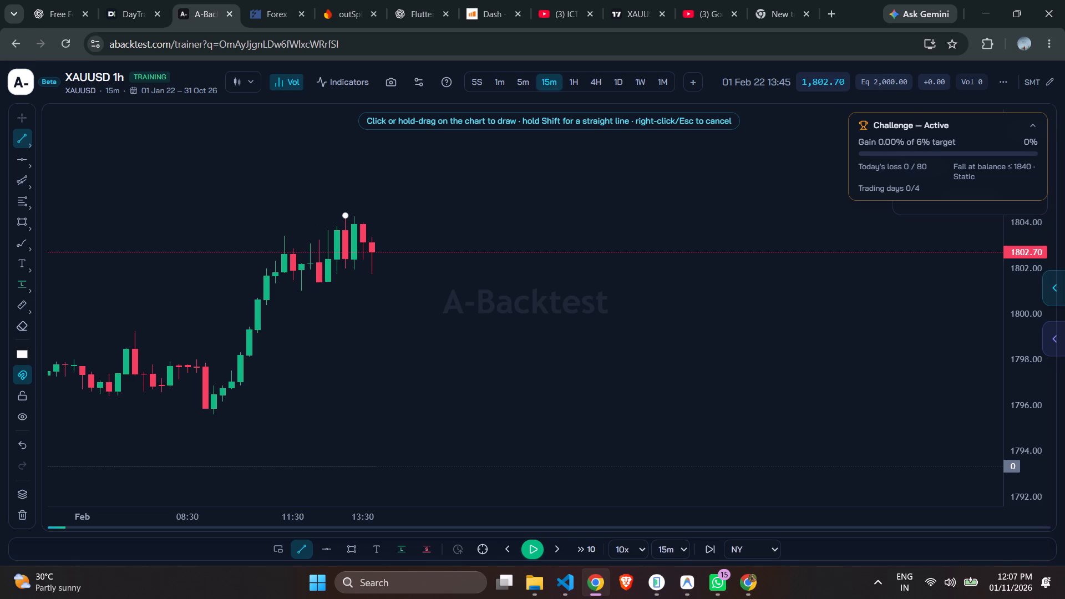
pyautogui.moveTo(346, 216); pyautogui.dragTo(363, 216)
pyautogui.moveTo(363, 216); pyautogui.dragTo(358, 215)
pyautogui.moveTo(358, 215); pyautogui.dragTo(361, 214)
pyautogui.click(428, 220)
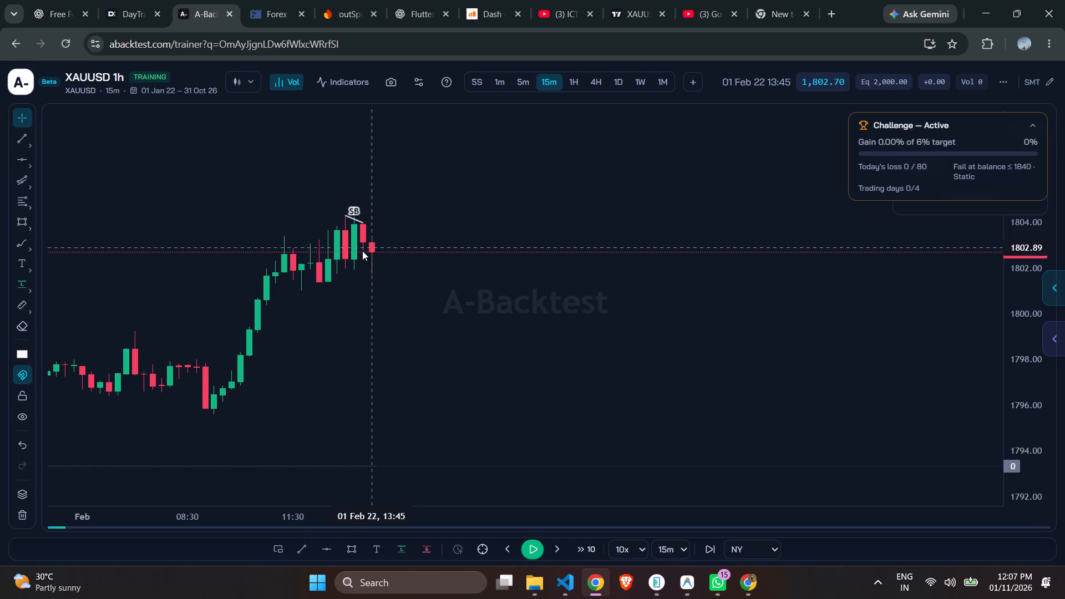
pyautogui.scroll(6, 375, 204)
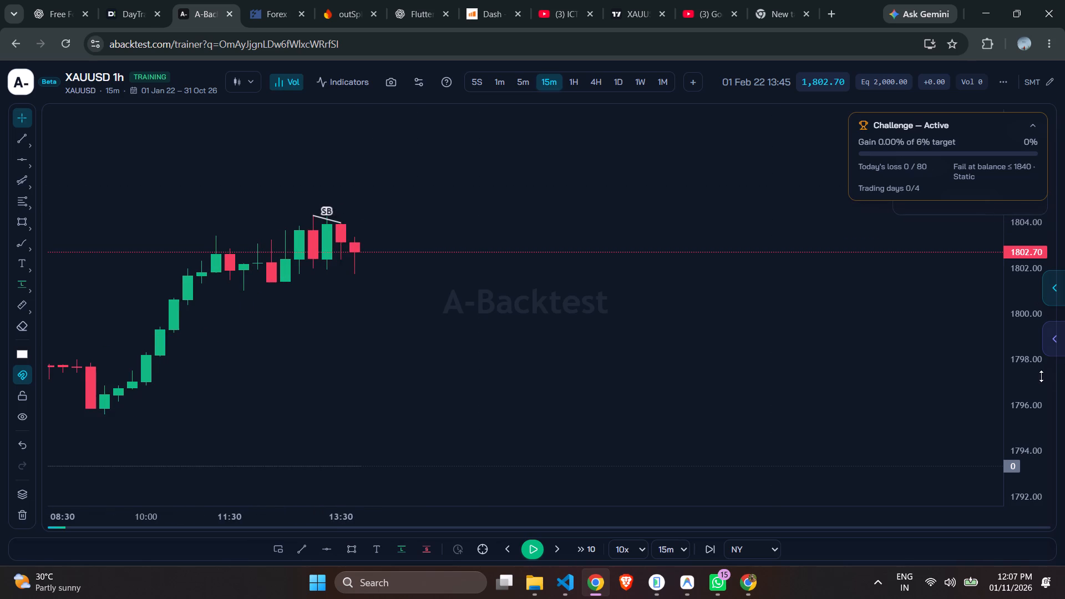
# Delete the short SB trend line across the 1 February 2022 highs at about 1804.
pyautogui.moveTo(1041, 376); pyautogui.dragTo(1002, 103)
pyautogui.moveTo(680, 217); pyautogui.dragTo(726, 455)
pyautogui.scroll(1, 587, 310)
pyautogui.scroll(-4, 587, 310)
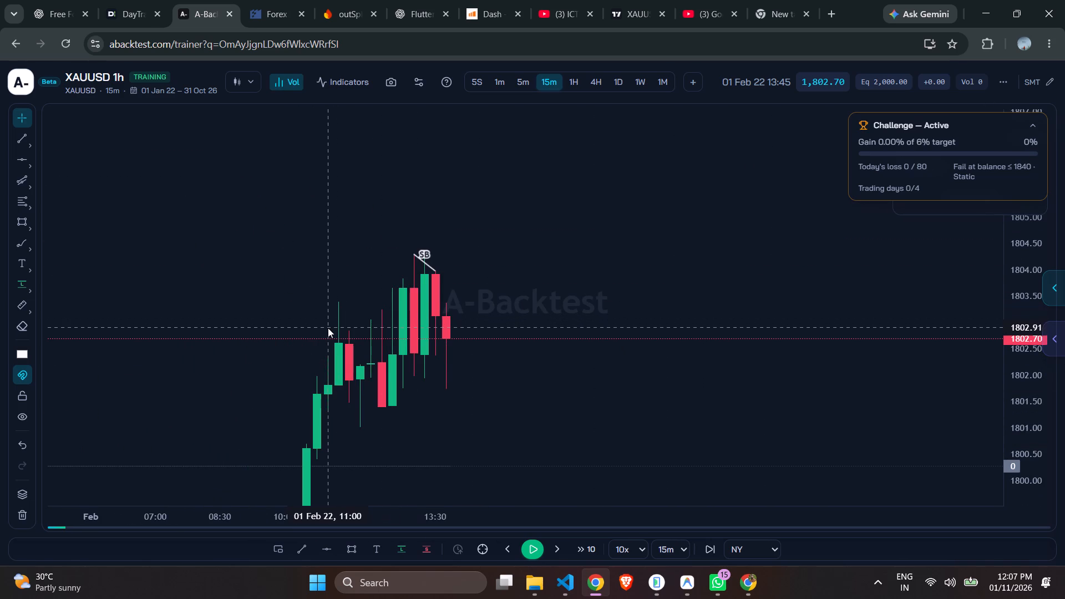
pyautogui.click(425, 267)
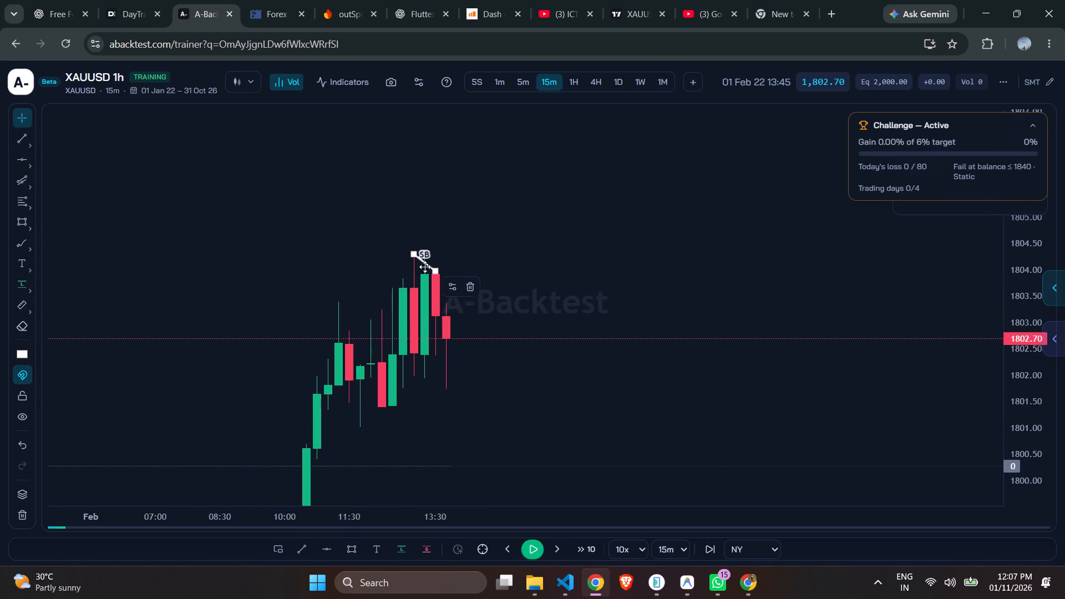
pyautogui.press('Delete')
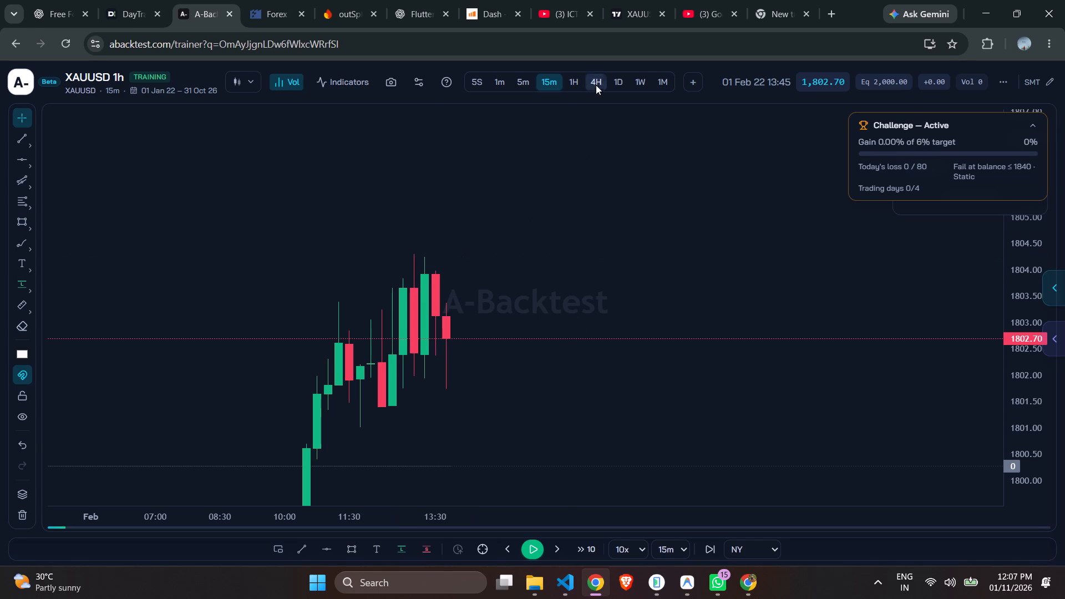
# Switch the chart to the 1-hour timeframe, framing the candles leading up to 1 February 2022, 12:30.
pyautogui.click(567, 68)
pyautogui.click(570, 79)
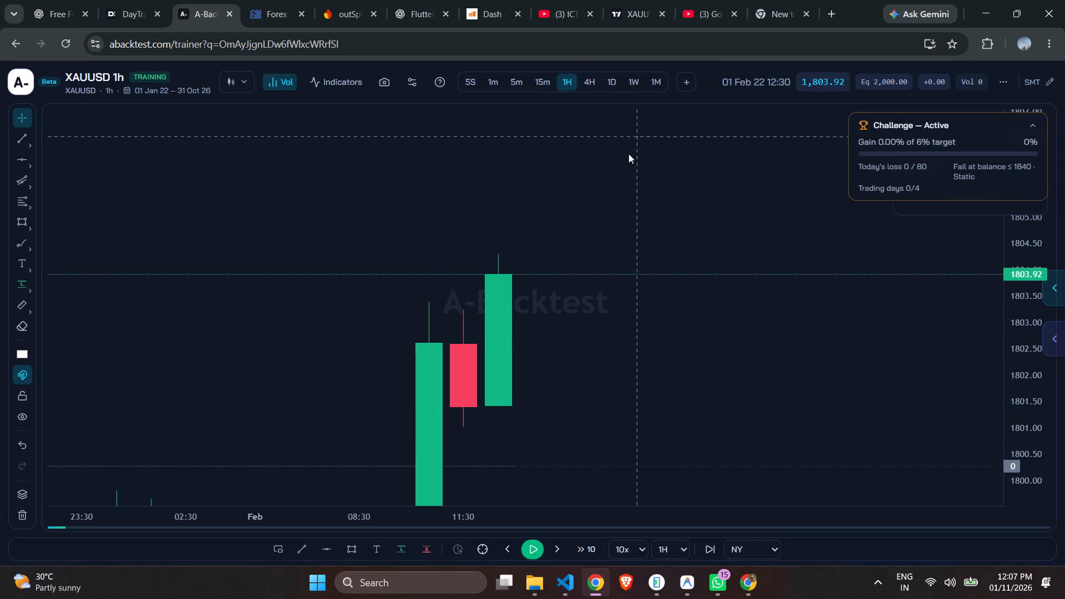
pyautogui.scroll(-6, 1000, 317)
pyautogui.moveTo(1029, 236); pyautogui.dragTo(1035, 440)
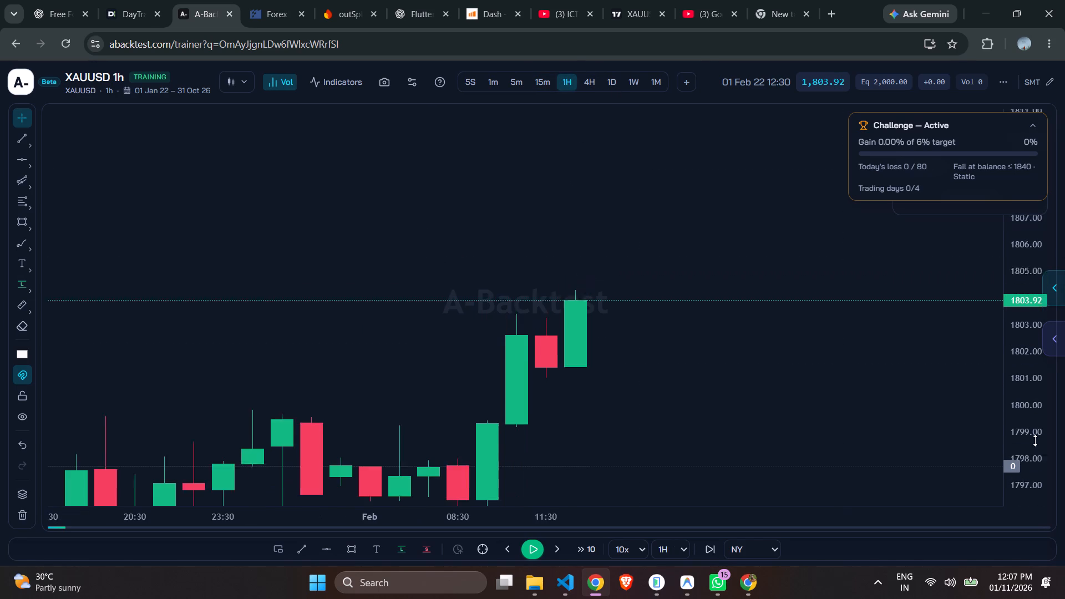
pyautogui.moveTo(1035, 440); pyautogui.dragTo(1039, 449)
pyautogui.scroll(-6, 546, 225)
pyautogui.scroll(1, 546, 224)
pyautogui.scroll(-5, 546, 224)
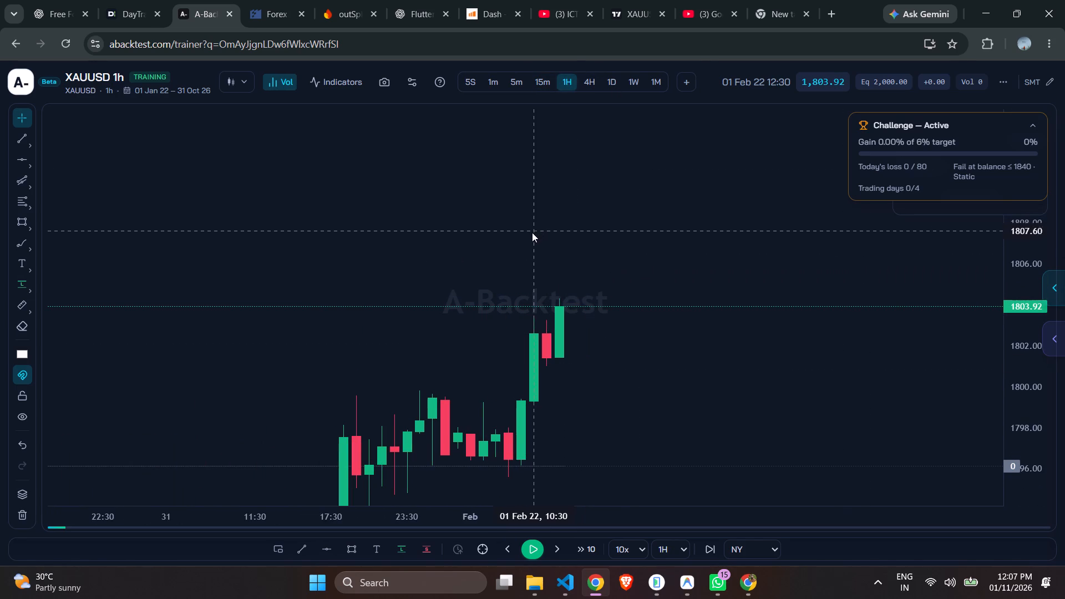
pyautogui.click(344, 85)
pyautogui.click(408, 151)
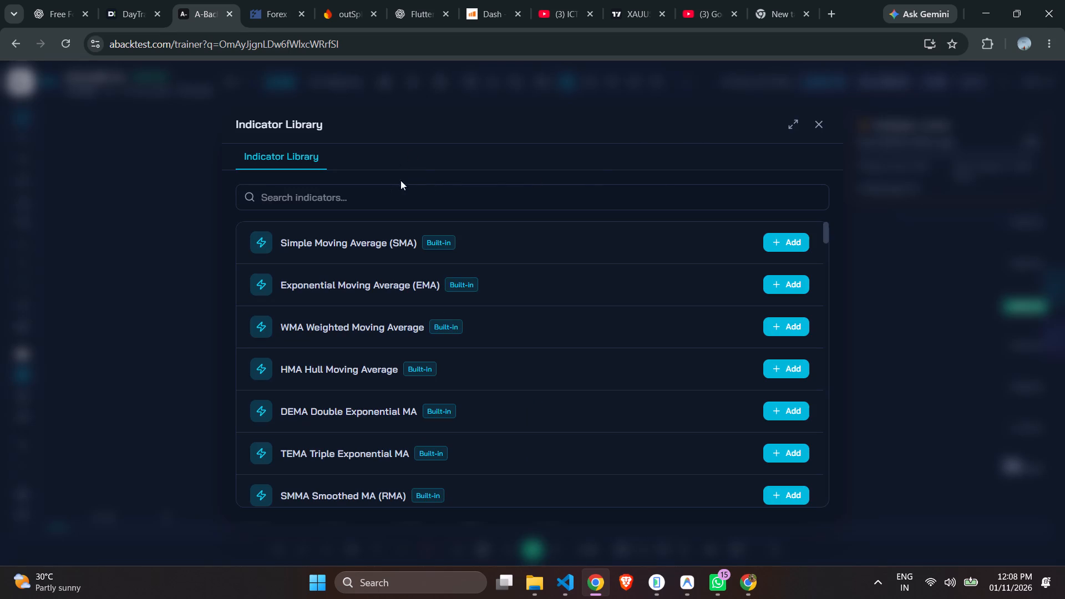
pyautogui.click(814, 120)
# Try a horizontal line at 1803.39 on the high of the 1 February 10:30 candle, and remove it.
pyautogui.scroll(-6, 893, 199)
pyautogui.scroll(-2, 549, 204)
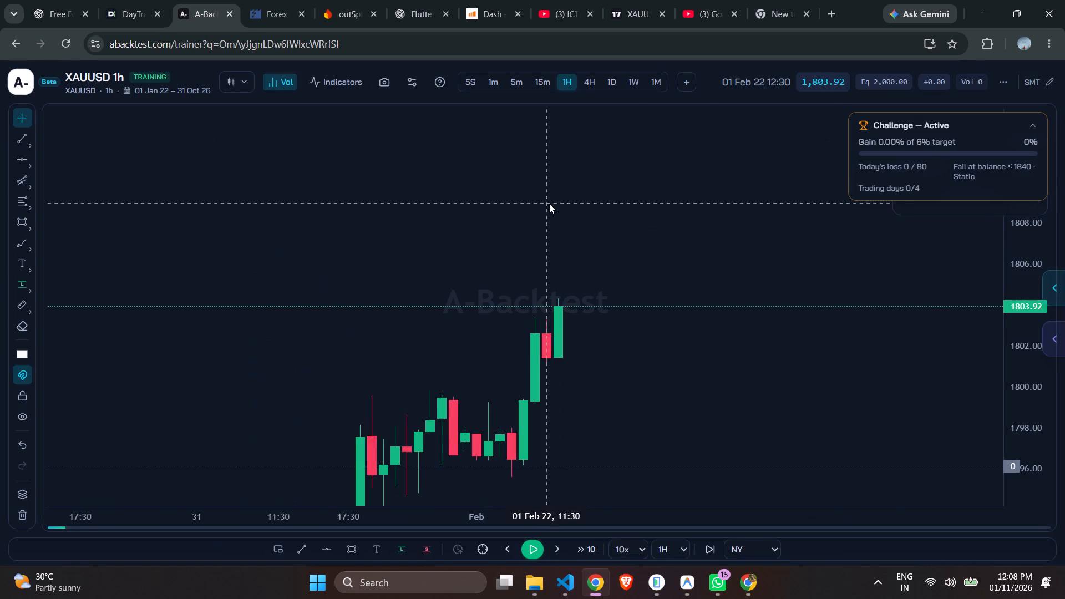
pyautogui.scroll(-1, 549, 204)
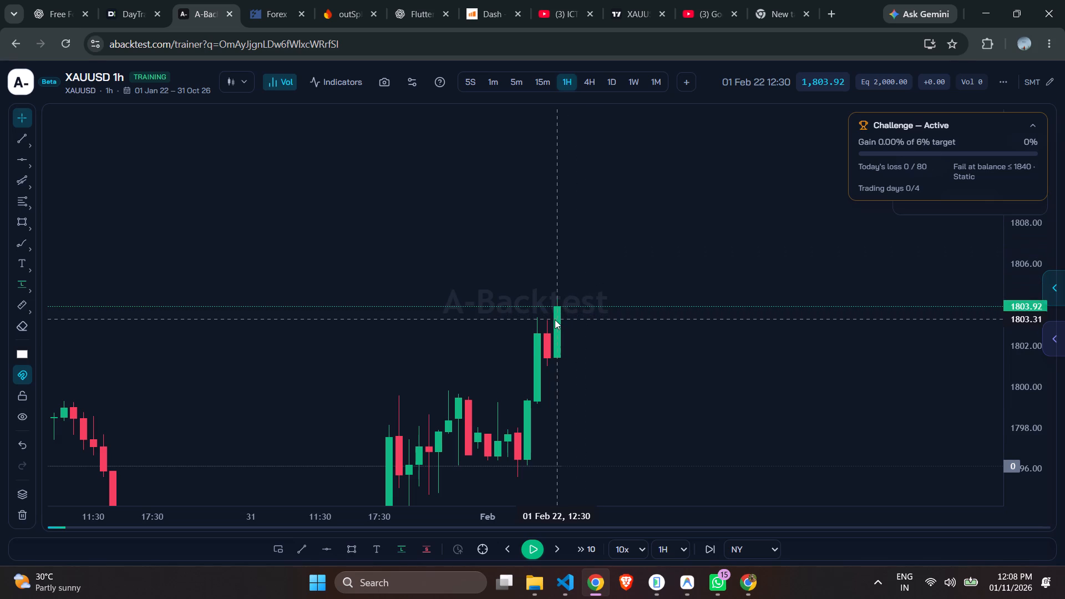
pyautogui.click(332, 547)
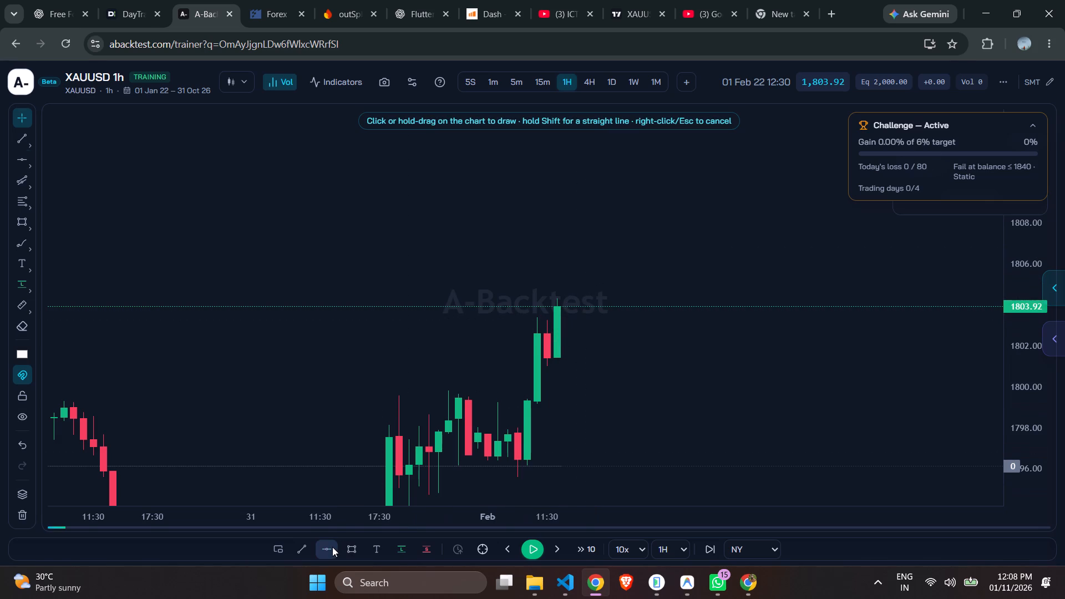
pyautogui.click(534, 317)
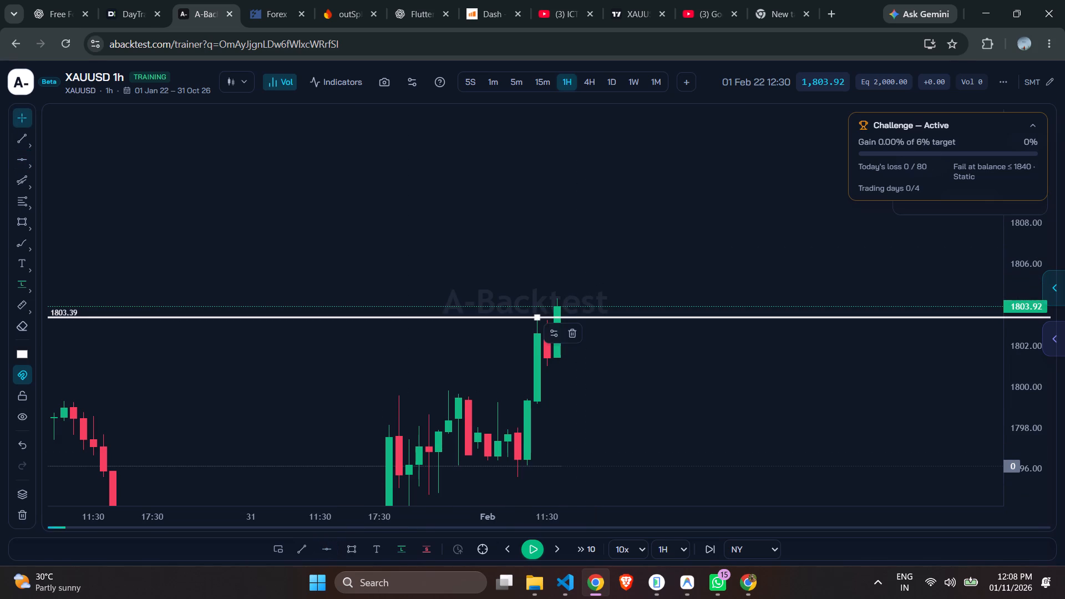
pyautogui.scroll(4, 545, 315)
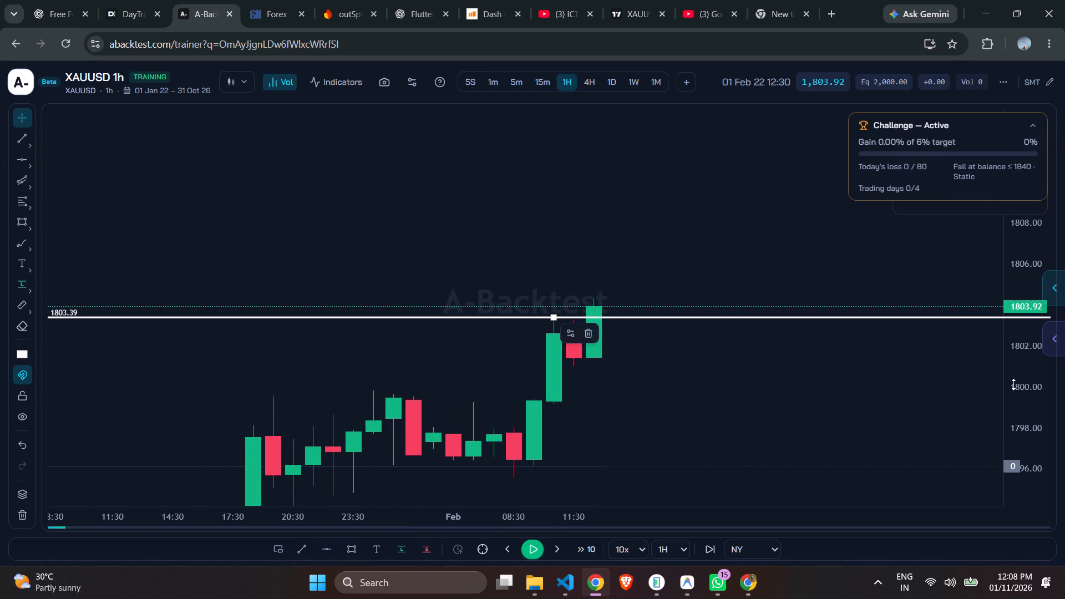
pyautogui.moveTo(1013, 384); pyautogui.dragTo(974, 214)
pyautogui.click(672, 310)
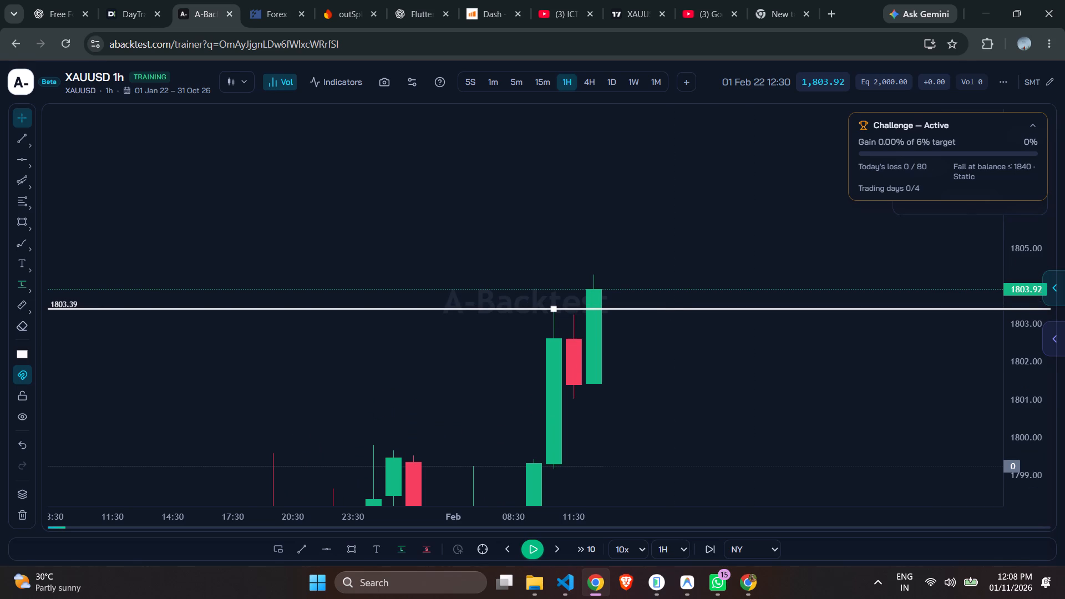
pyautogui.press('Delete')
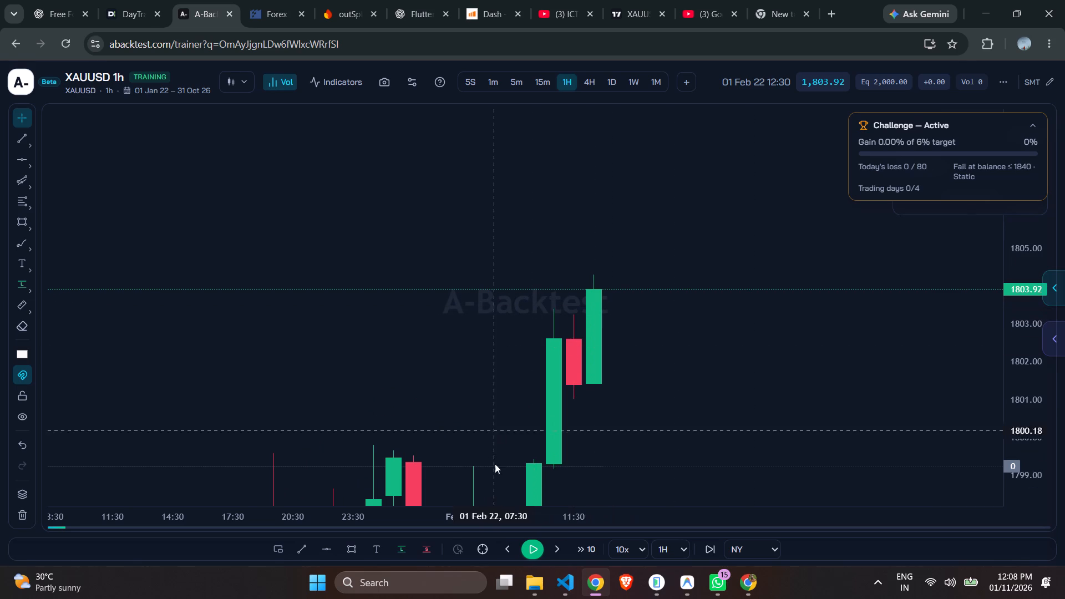
# Draw a short trend line from the 1 February 10:30 candle's high to the 11:30 candle's high.
pyautogui.click(296, 549)
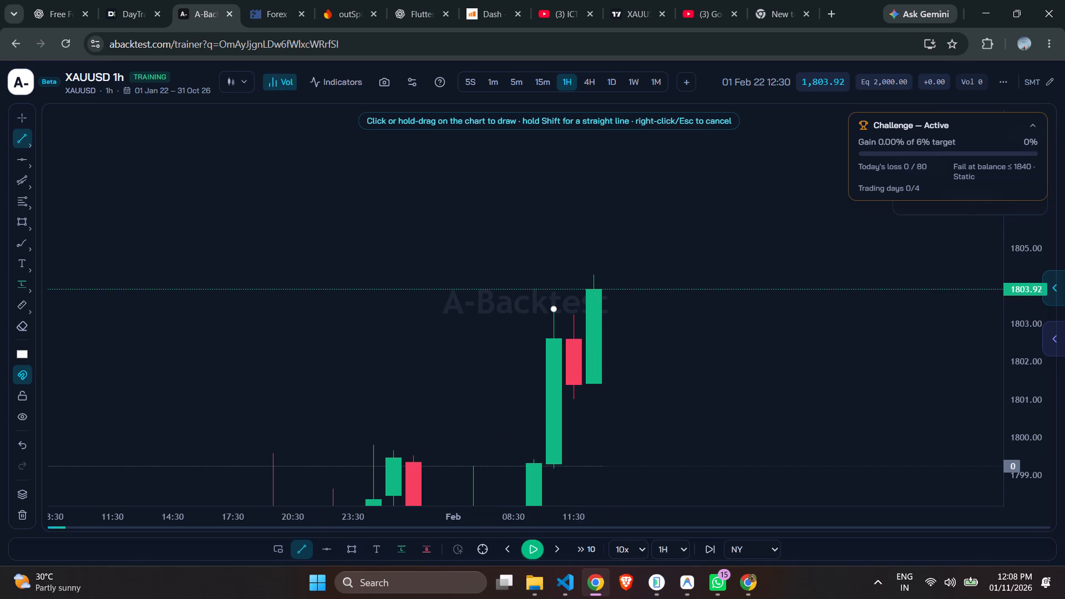
pyautogui.moveTo(551, 311); pyautogui.dragTo(574, 308)
pyautogui.moveTo(574, 308); pyautogui.dragTo(576, 307)
pyautogui.moveTo(576, 307); pyautogui.dragTo(577, 303)
pyautogui.moveTo(567, 307); pyautogui.dragTo(571, 329)
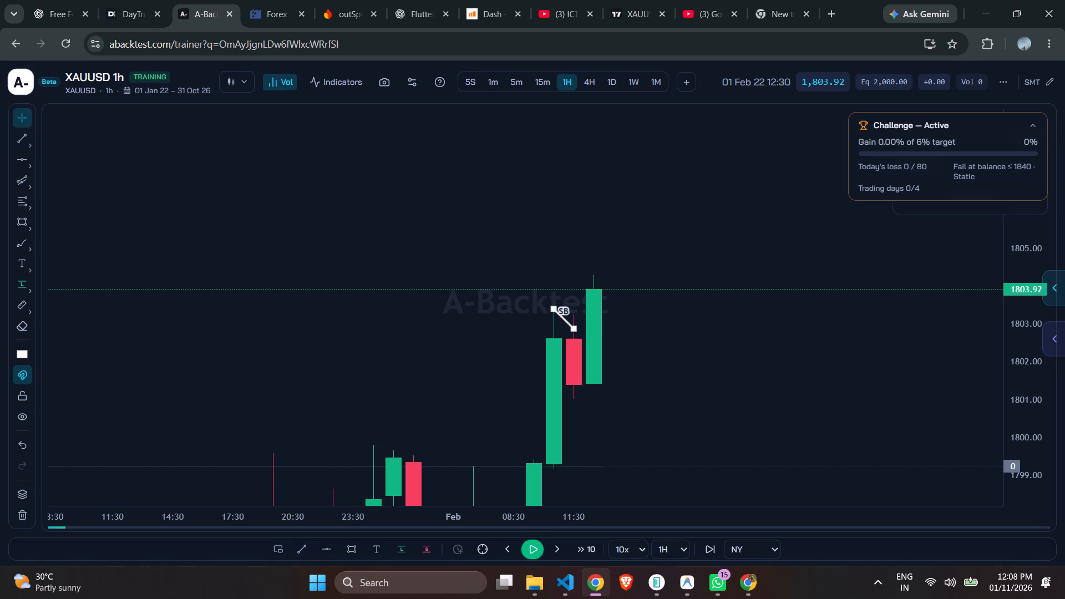
pyautogui.moveTo(571, 329); pyautogui.dragTo(574, 332)
pyautogui.moveTo(575, 337); pyautogui.dragTo(580, 318)
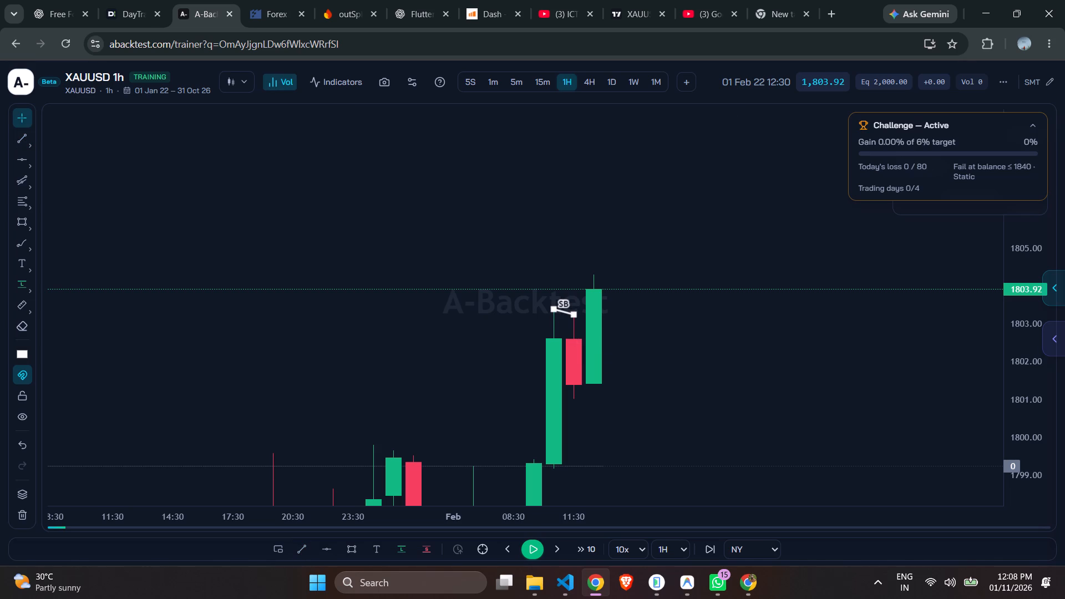
pyautogui.moveTo(580, 318); pyautogui.dragTo(579, 306)
# Raise the trend line's 11:30 end to about 1803.4 so the line runs nearly level from the 10:30 high.
pyautogui.scroll(18, 579, 307)
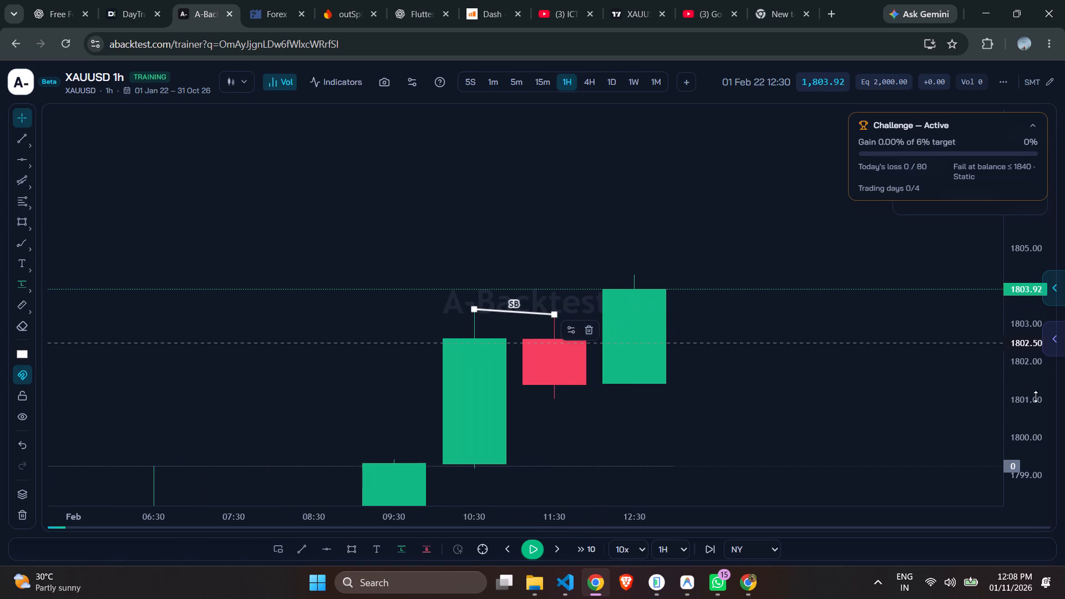
pyautogui.moveTo(1039, 406); pyautogui.dragTo(987, 270)
pyautogui.scroll(10, 881, 326)
pyautogui.moveTo(813, 324); pyautogui.dragTo(1064, 408)
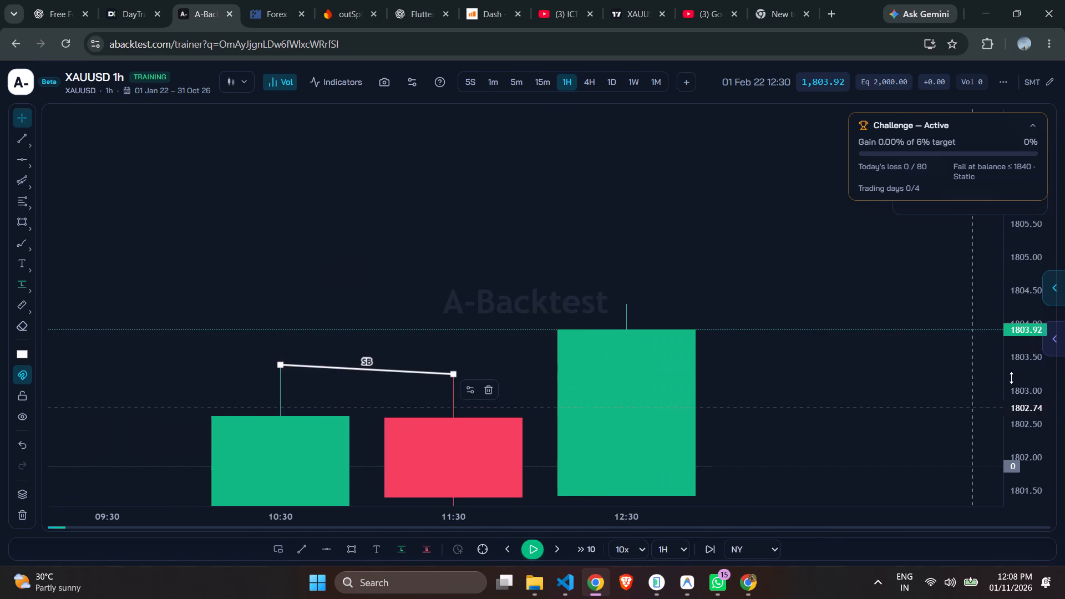
pyautogui.scroll(-2, 920, 344)
pyautogui.moveTo(528, 374); pyautogui.dragTo(526, 369)
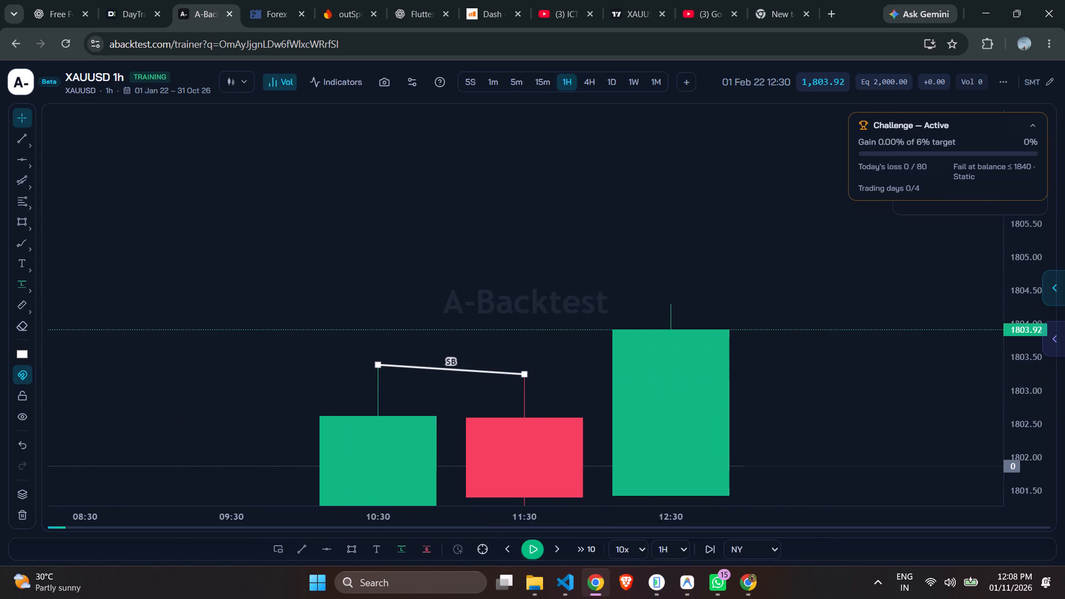
pyautogui.moveTo(526, 369); pyautogui.dragTo(528, 363)
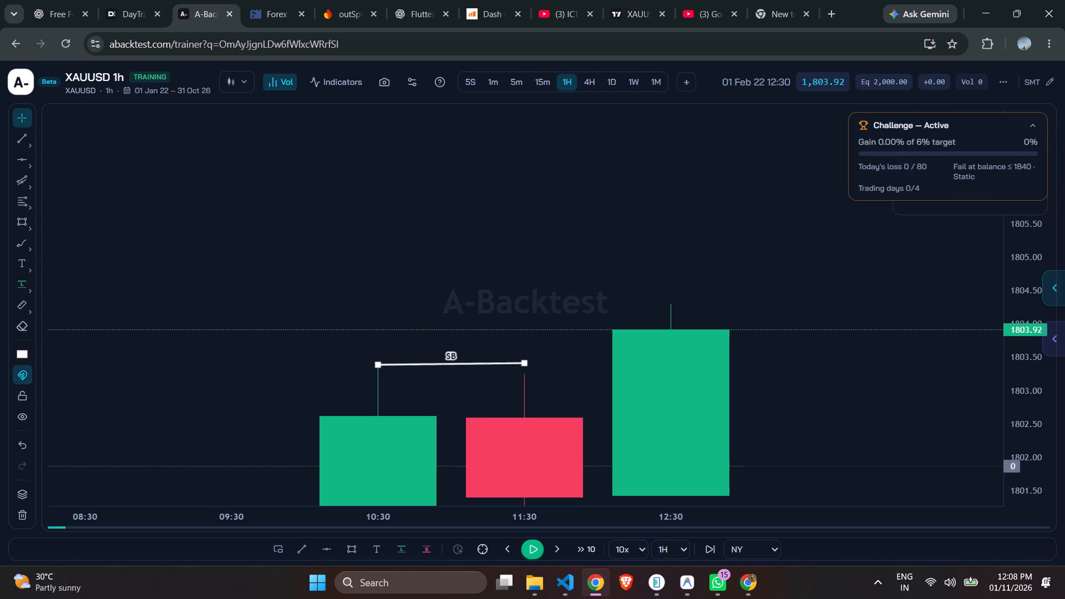
pyautogui.moveTo(528, 363); pyautogui.dragTo(528, 364)
pyautogui.click(593, 279)
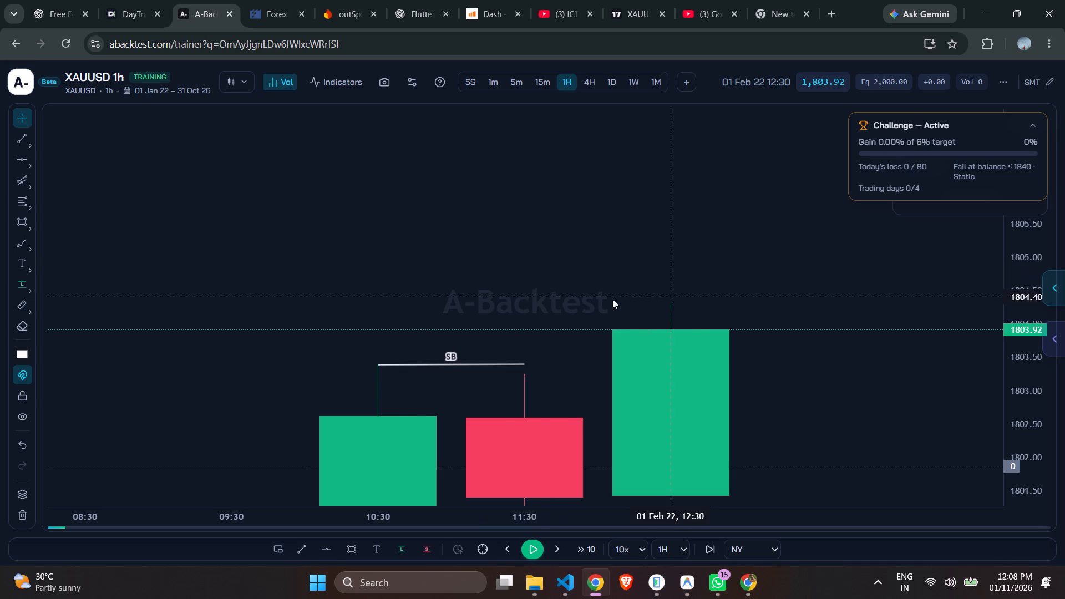
# Set the replay speed to 1x and play the 1-hour chart forward, pausing at 1 February 2022, 16:30.
pyautogui.scroll(-7, 612, 299)
pyautogui.moveTo(849, 399); pyautogui.dragTo(811, 272)
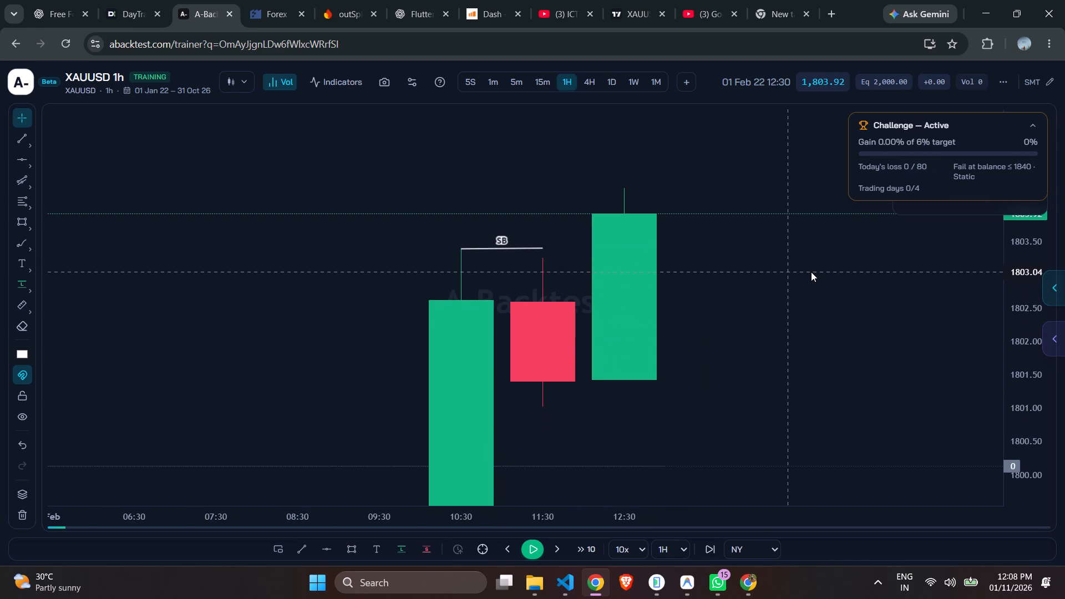
pyautogui.scroll(1, 811, 272)
pyautogui.scroll(-2, 811, 272)
pyautogui.moveTo(1026, 258); pyautogui.dragTo(1028, 445)
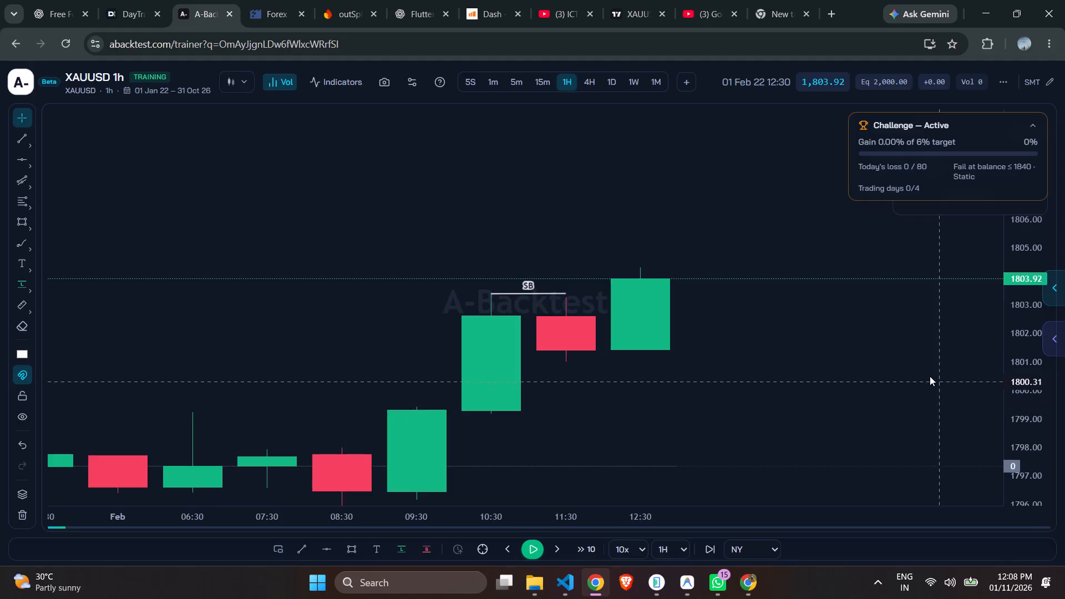
pyautogui.scroll(-3, 925, 373)
pyautogui.scroll(-1, 537, 329)
pyautogui.scroll(-13, 468, 333)
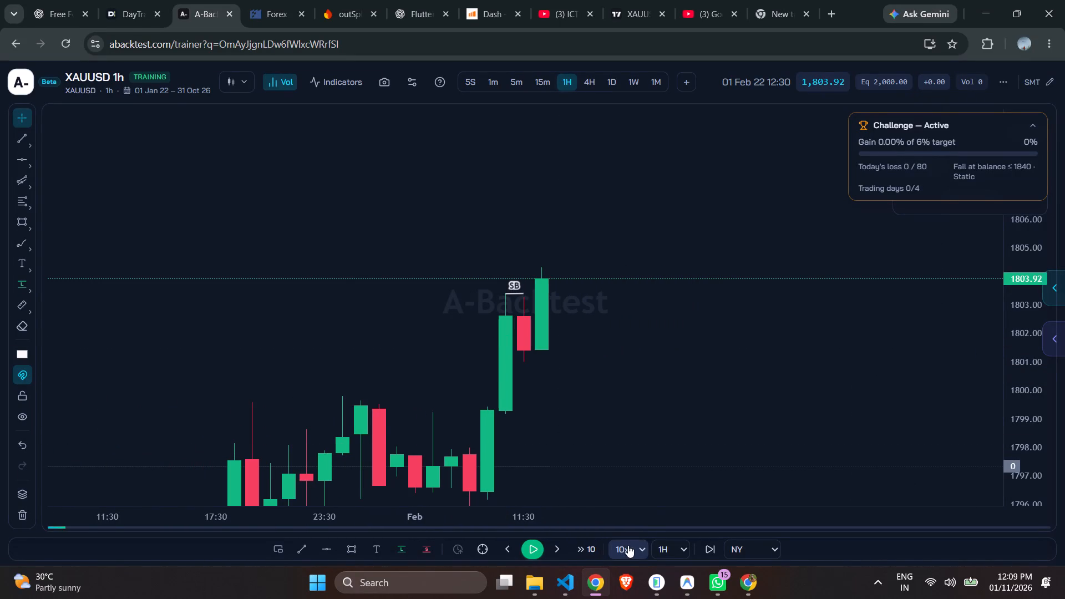
pyautogui.click(628, 545)
pyautogui.click(625, 482)
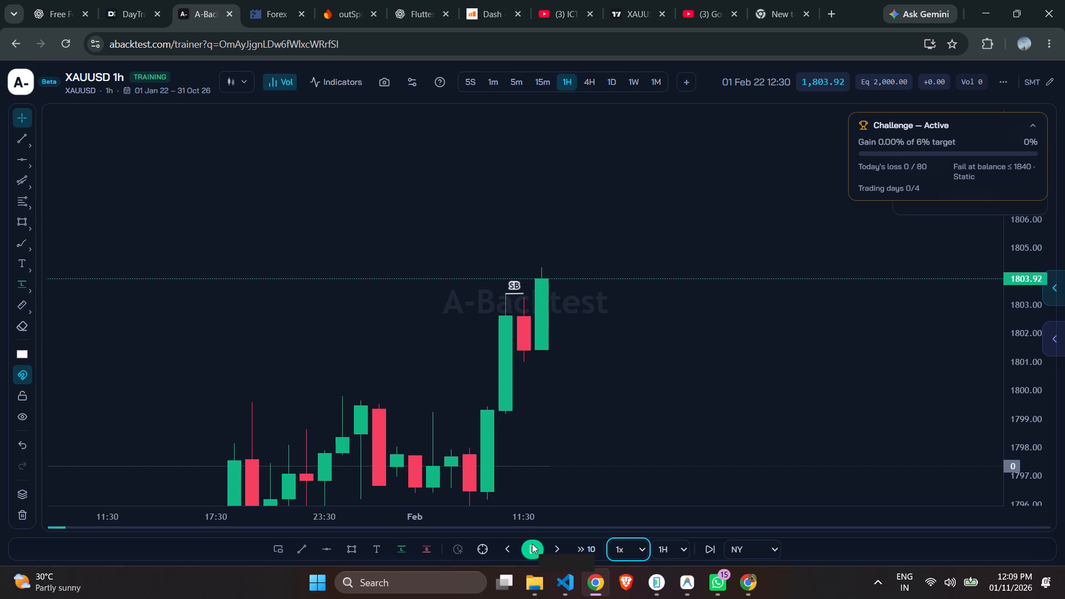
pyautogui.click(532, 544)
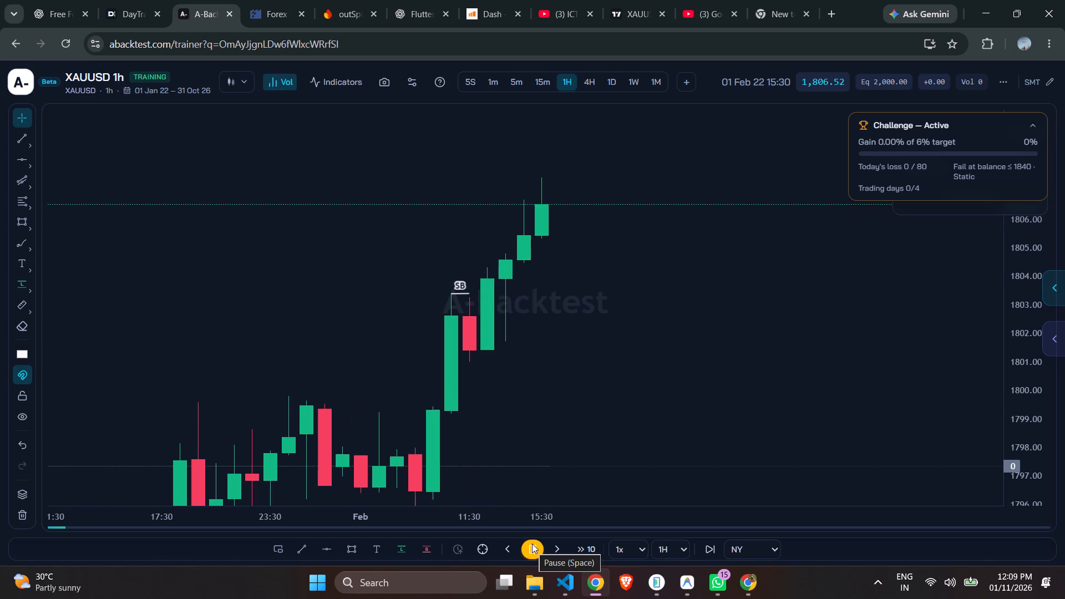
pyautogui.click(532, 544)
# Compare the 1 February rally above the SB line on the 15-minute and 1-hour timeframes, ending on 1-hour.
pyautogui.scroll(1, 524, 316)
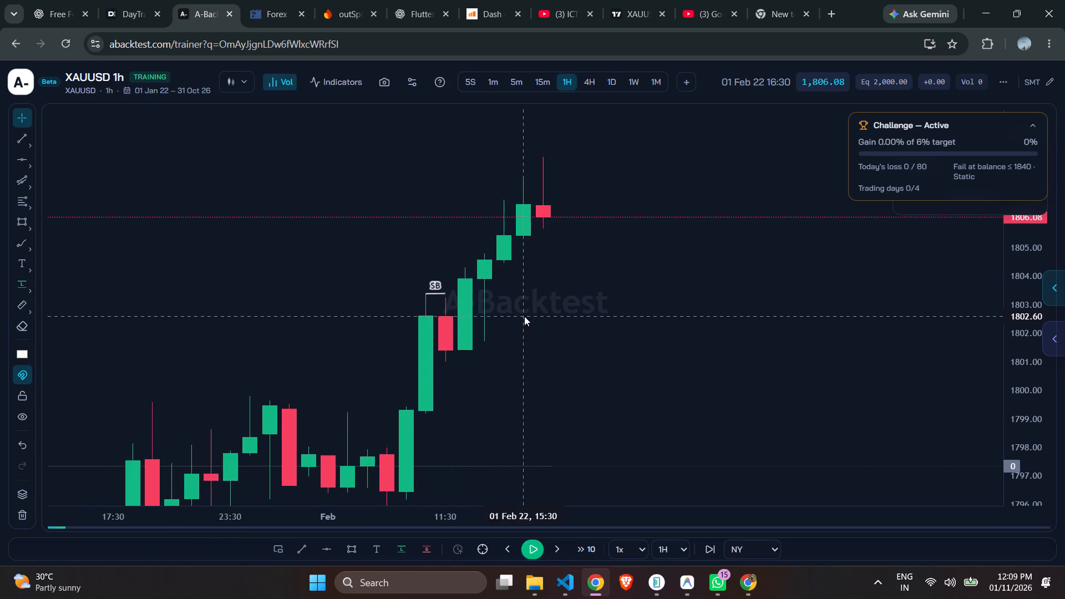
pyautogui.scroll(5, 572, 341)
pyautogui.click(539, 87)
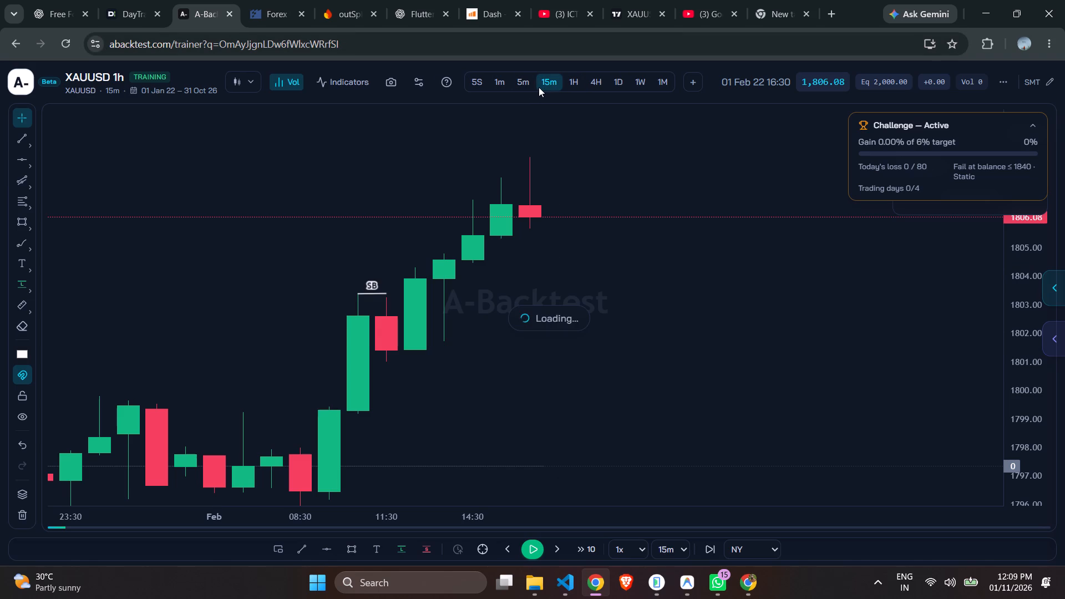
pyautogui.scroll(2, 559, 332)
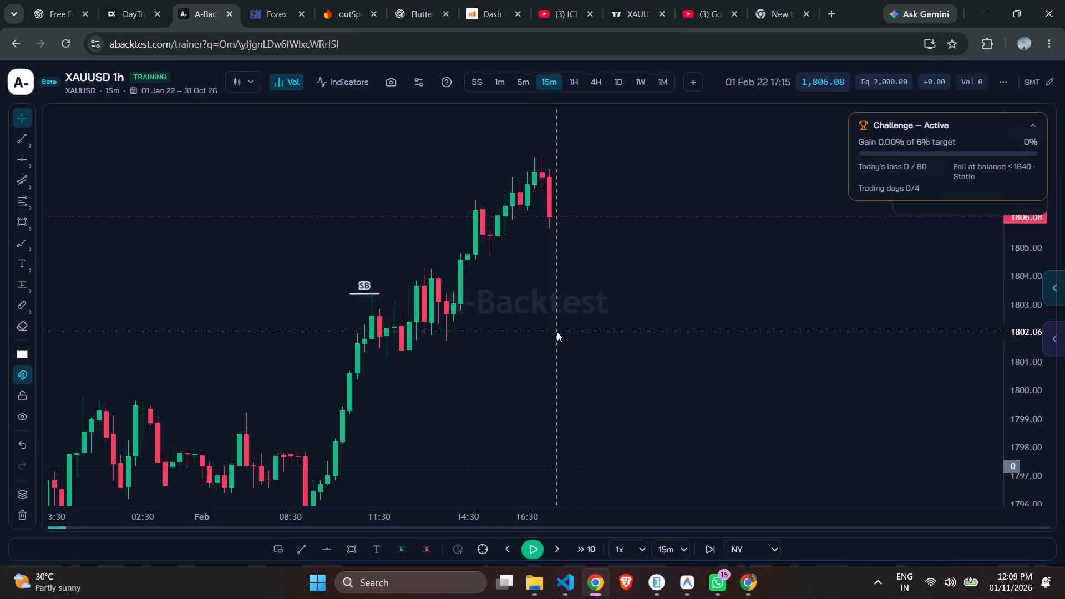
pyautogui.scroll(3, 557, 332)
pyautogui.moveTo(490, 345); pyautogui.dragTo(668, 381)
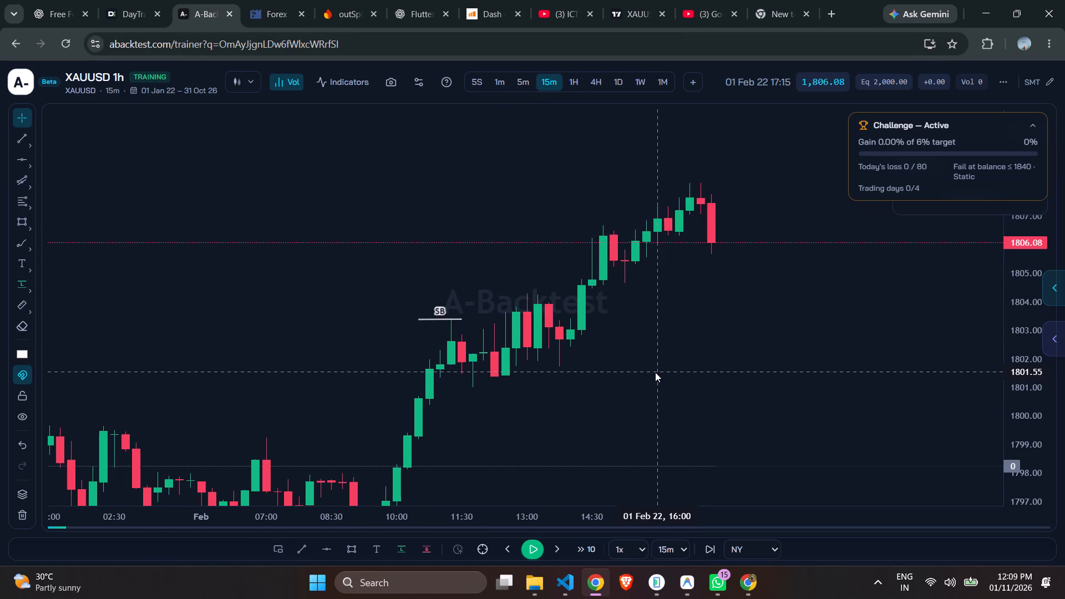
pyautogui.click(572, 81)
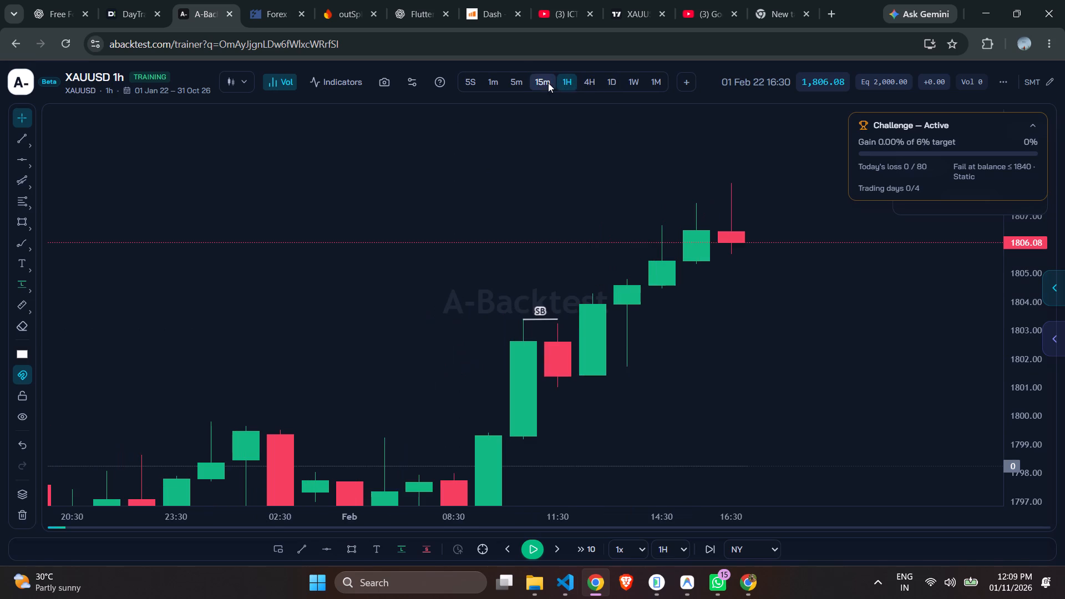
# Switch the XAUUSD backtest chart to the 15-minute timeframe.
pyautogui.click(548, 83)
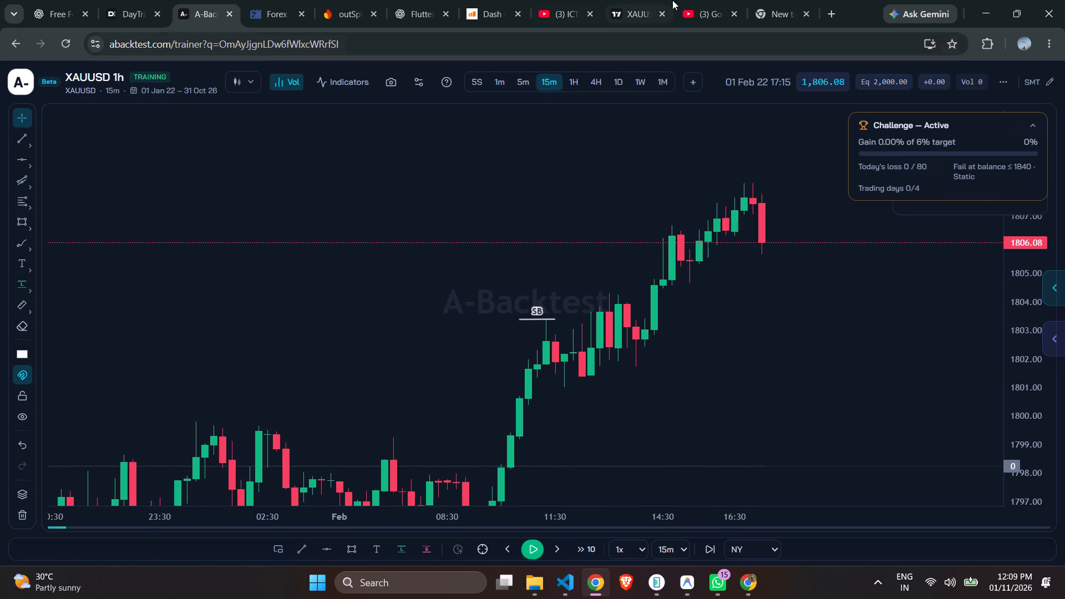
# Switch to the TradingView XAUUSD 15-minute chart and look back through its history to 8 September 2026.
pyautogui.moveTo(615, 1); pyautogui.dragTo(613, 7)
pyautogui.scroll(-8, 302, 269)
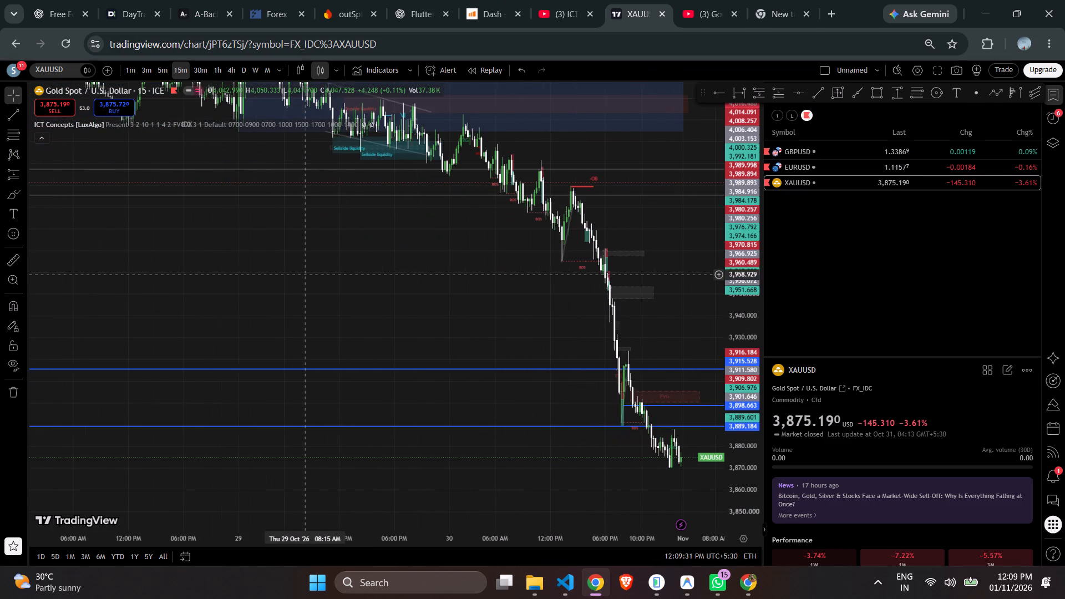
pyautogui.scroll(-3, 305, 278)
pyautogui.moveTo(290, 272); pyautogui.dragTo(809, 576)
pyautogui.moveTo(181, 378); pyautogui.dragTo(1017, 353)
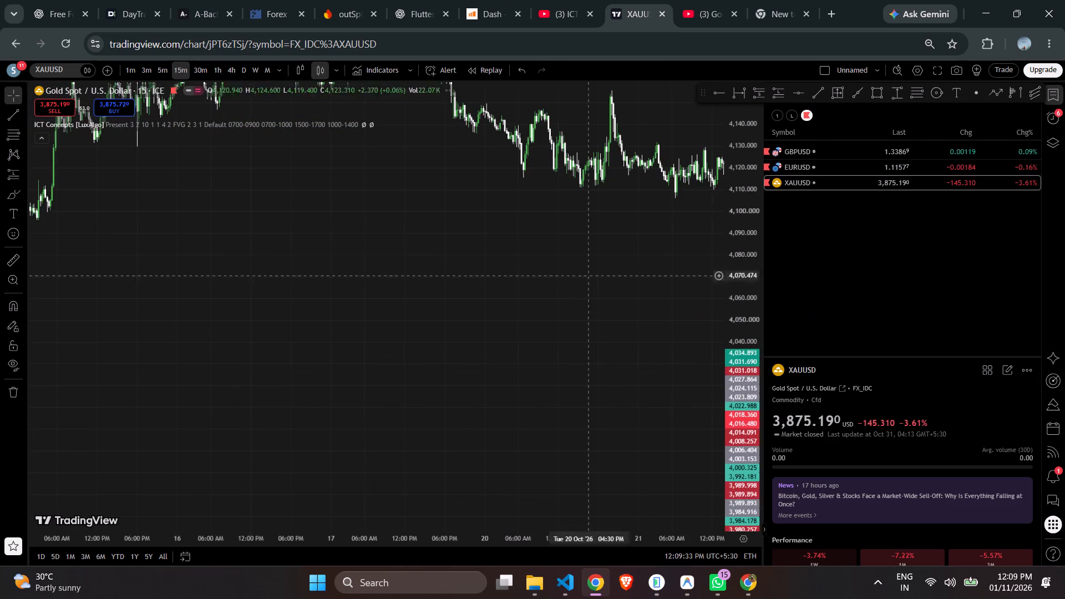
pyautogui.moveTo(43, 238); pyautogui.dragTo(1012, 295)
pyautogui.moveTo(200, 253); pyautogui.dragTo(1064, 343)
pyautogui.moveTo(91, 267); pyautogui.dragTo(1015, 311)
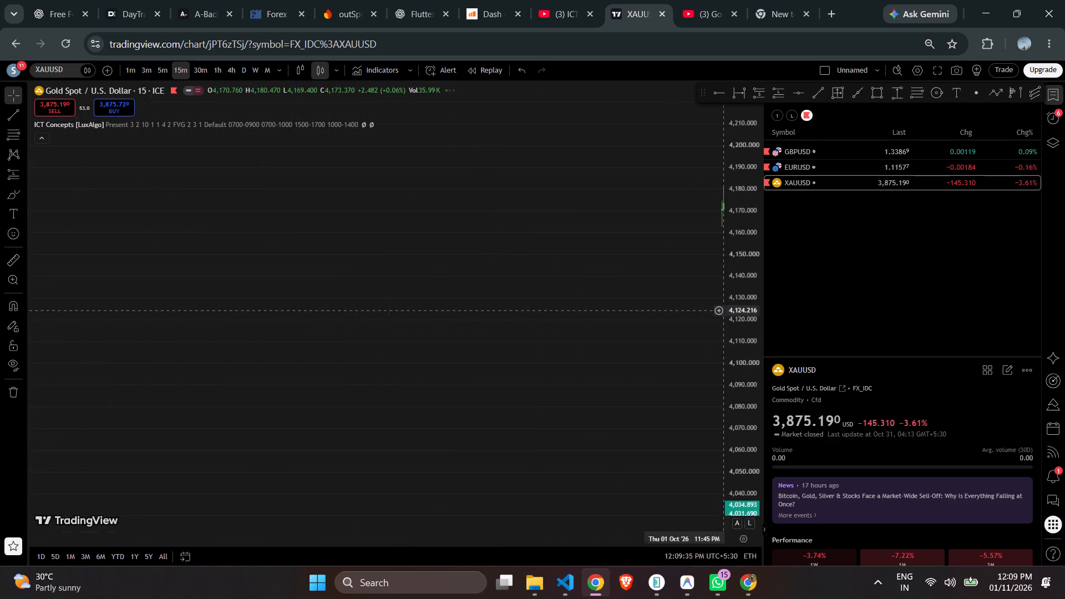
pyautogui.moveTo(7, 228); pyautogui.dragTo(925, 322)
pyautogui.moveTo(229, 245); pyautogui.dragTo(1064, 250)
pyautogui.moveTo(38, 266); pyautogui.dragTo(935, 334)
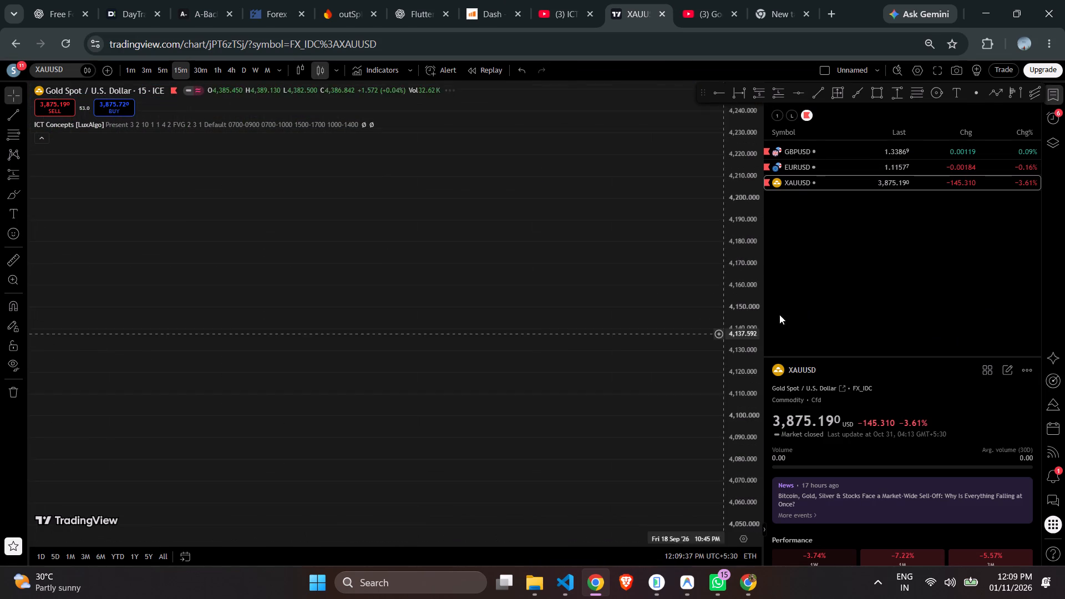
pyautogui.moveTo(329, 271); pyautogui.dragTo(837, 343)
pyautogui.moveTo(354, 237); pyautogui.dragTo(579, 598)
pyautogui.moveTo(413, 400); pyautogui.dragTo(673, 598)
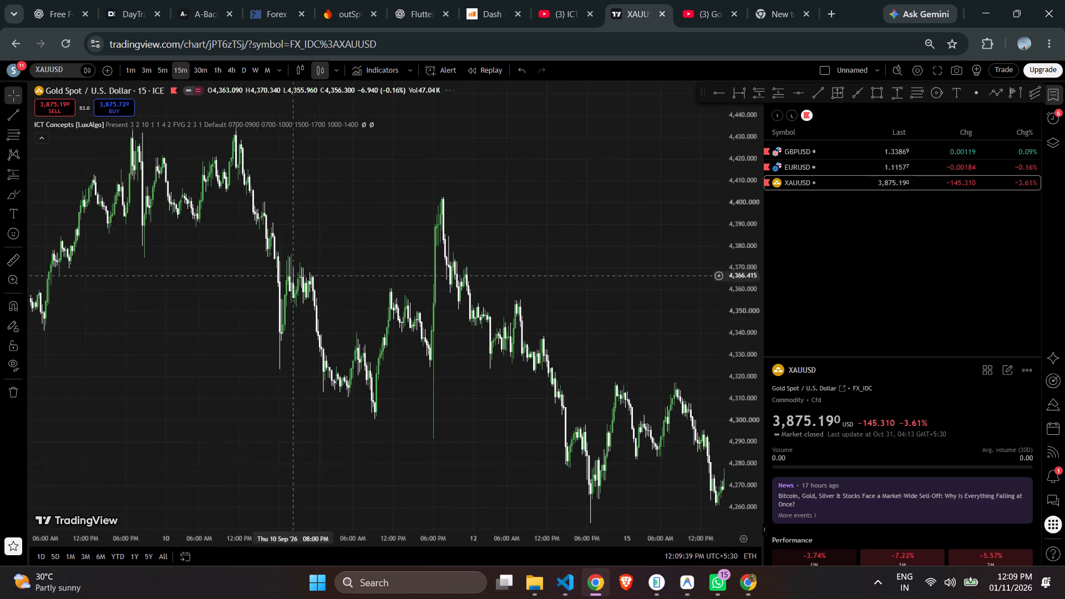
pyautogui.moveTo(241, 253); pyautogui.dragTo(816, 506)
pyautogui.scroll(8, 424, 319)
pyautogui.scroll(-1, 381, 290)
pyautogui.scroll(7, 381, 290)
pyautogui.moveTo(239, 248); pyautogui.dragTo(1023, 376)
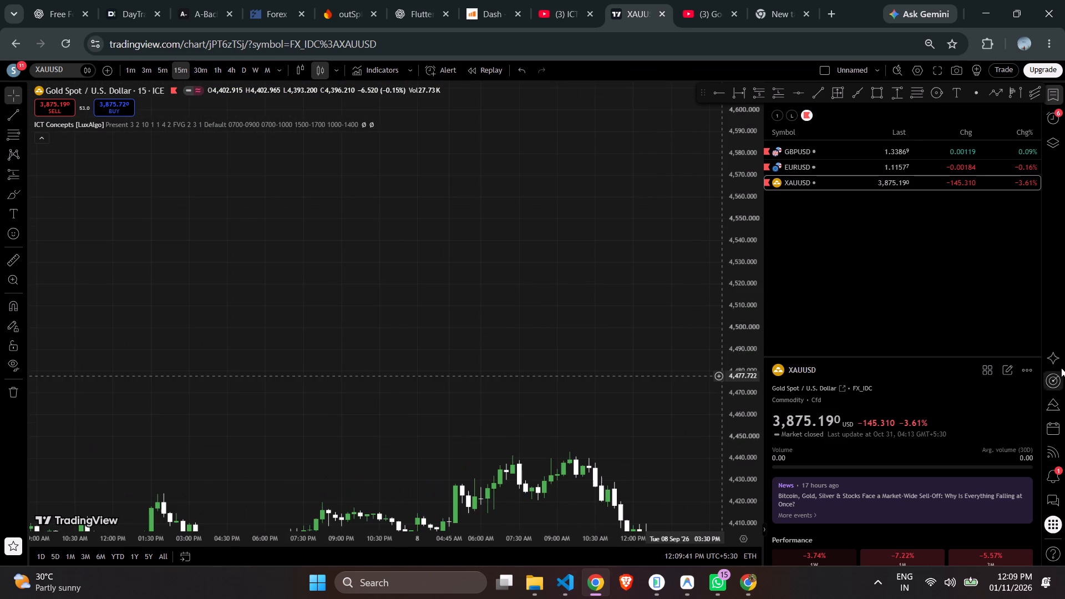
pyautogui.moveTo(732, 433); pyautogui.dragTo(674, 156)
pyautogui.scroll(2, 607, 207)
pyautogui.moveTo(534, 250); pyautogui.dragTo(596, 64)
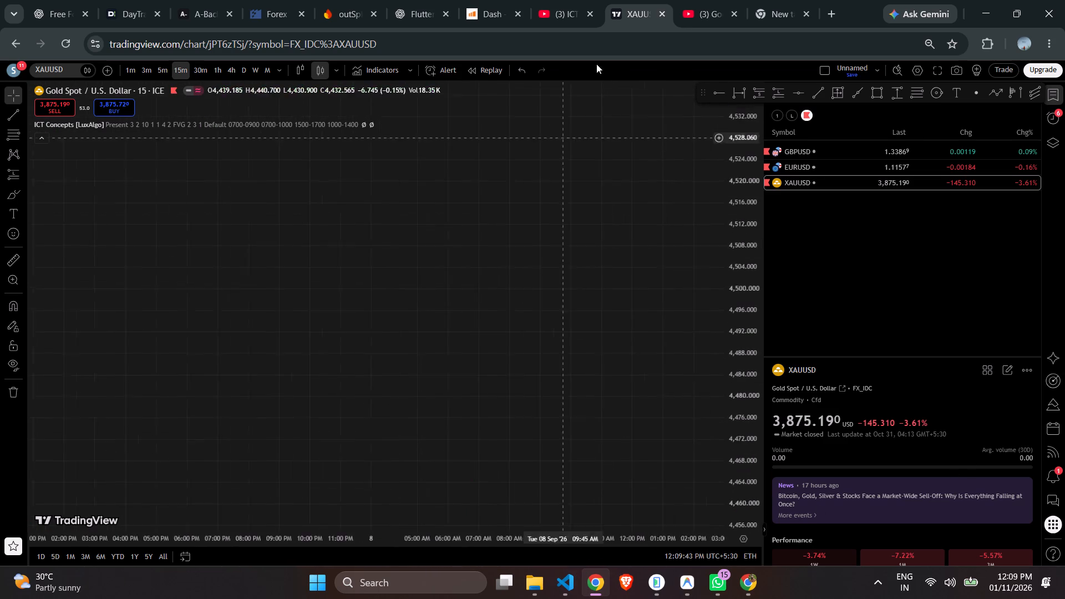
pyautogui.moveTo(596, 64); pyautogui.dragTo(625, 0)
pyautogui.scroll(8, 608, 288)
pyautogui.moveTo(629, 341); pyautogui.dragTo(600, 129)
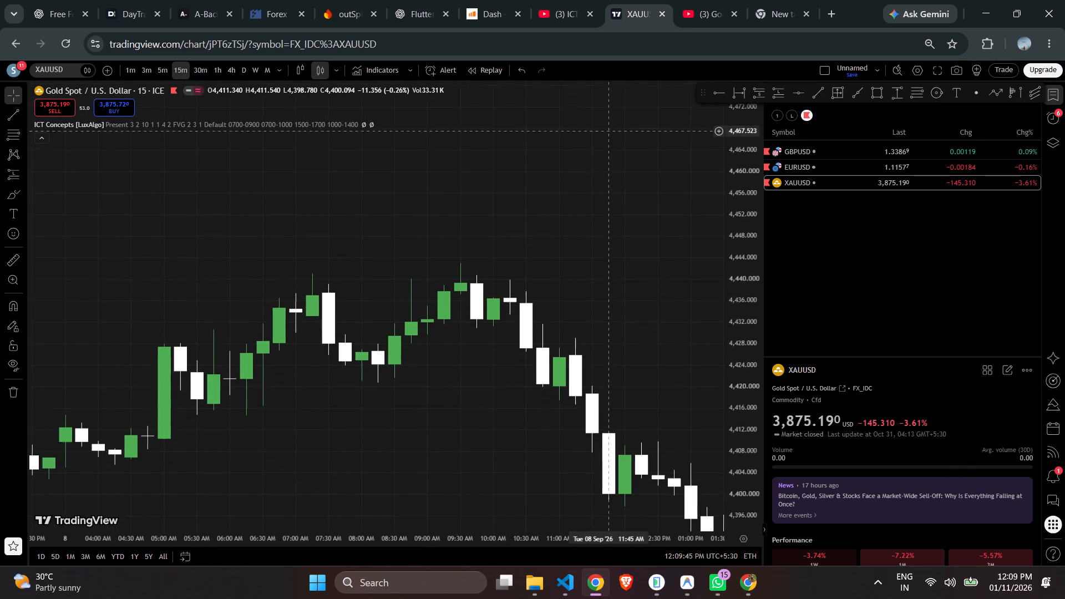
pyautogui.moveTo(600, 129); pyautogui.dragTo(600, 127)
# Examine the 15-minute XAUUSD price swings between 7 and 11 September 2026.
pyautogui.scroll(-4, 594, 110)
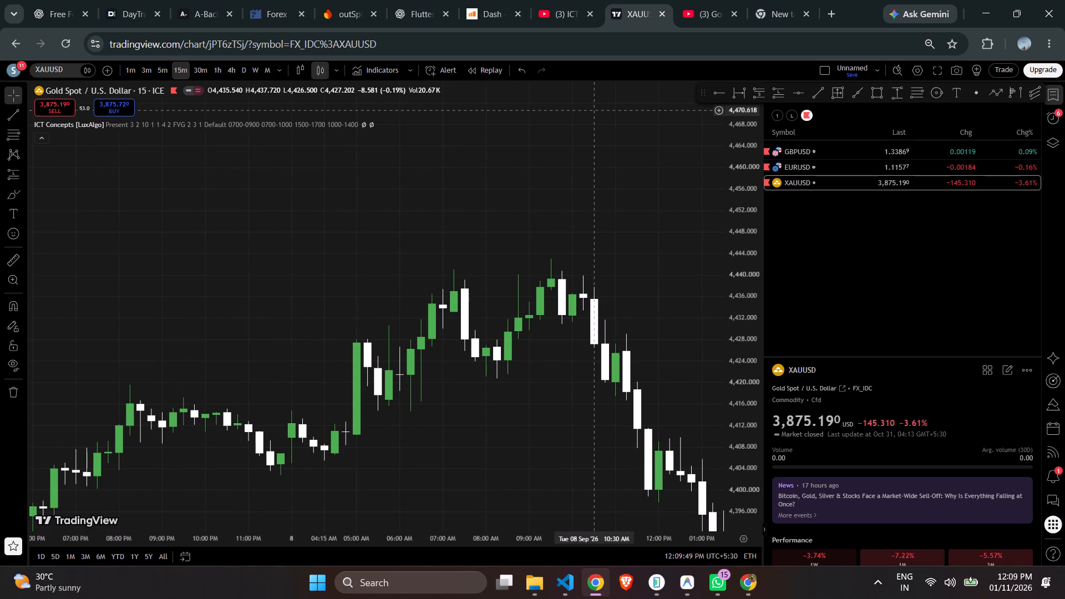
pyautogui.scroll(5, 594, 110)
pyautogui.scroll(-7, 594, 110)
pyautogui.scroll(1, 594, 121)
pyautogui.scroll(-3, 595, 123)
pyautogui.scroll(1, 595, 124)
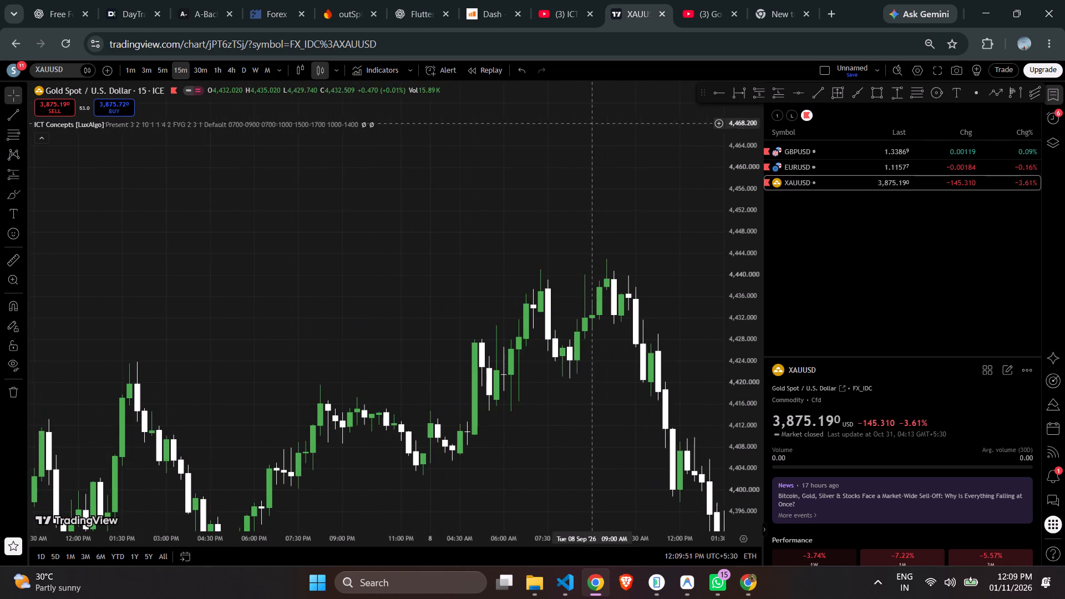
pyautogui.moveTo(523, 187); pyautogui.dragTo(574, 60)
pyautogui.scroll(-2, 454, 146)
pyautogui.moveTo(430, 143); pyautogui.dragTo(655, 245)
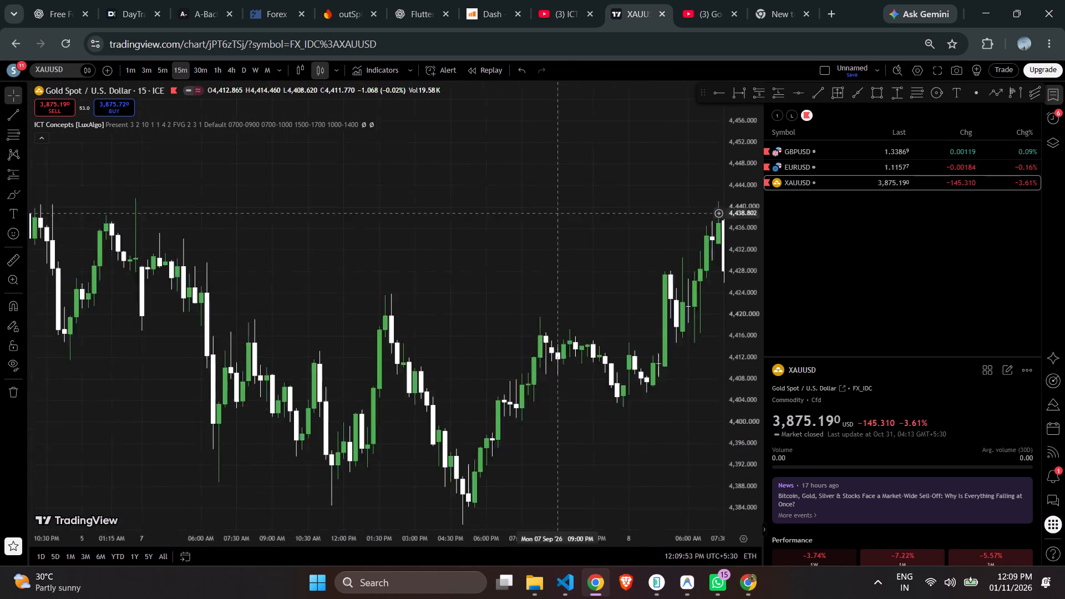
pyautogui.moveTo(655, 245); pyautogui.dragTo(755, 267)
pyautogui.moveTo(539, 206); pyautogui.dragTo(84, 177)
pyautogui.moveTo(578, 210); pyautogui.dragTo(112, 118)
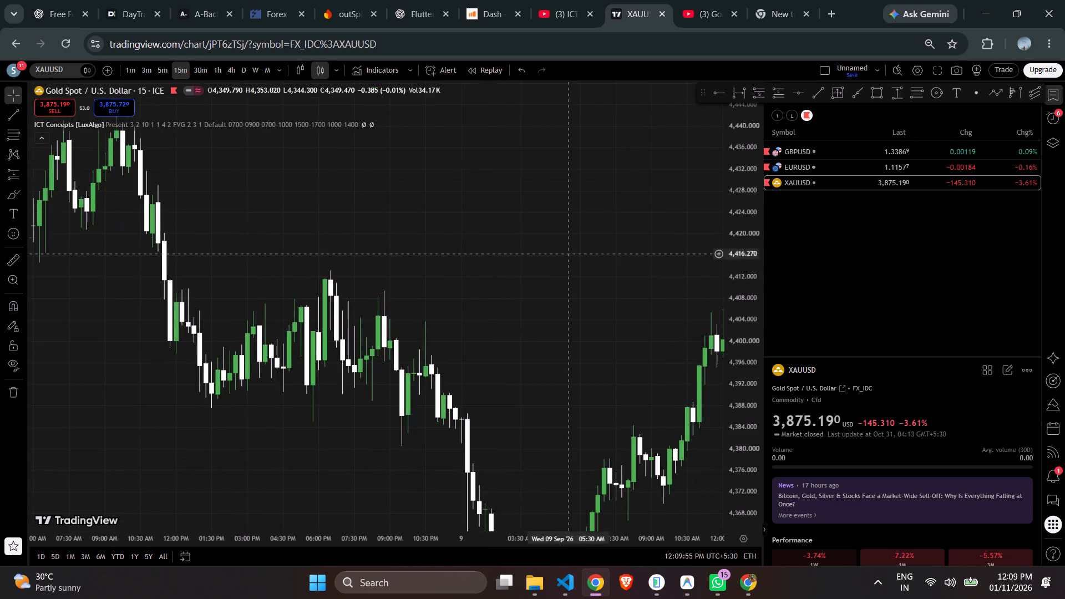
pyautogui.moveTo(617, 271); pyautogui.dragTo(200, 205)
pyautogui.moveTo(577, 233); pyautogui.dragTo(286, 242)
pyautogui.moveTo(657, 257); pyautogui.dragTo(301, 211)
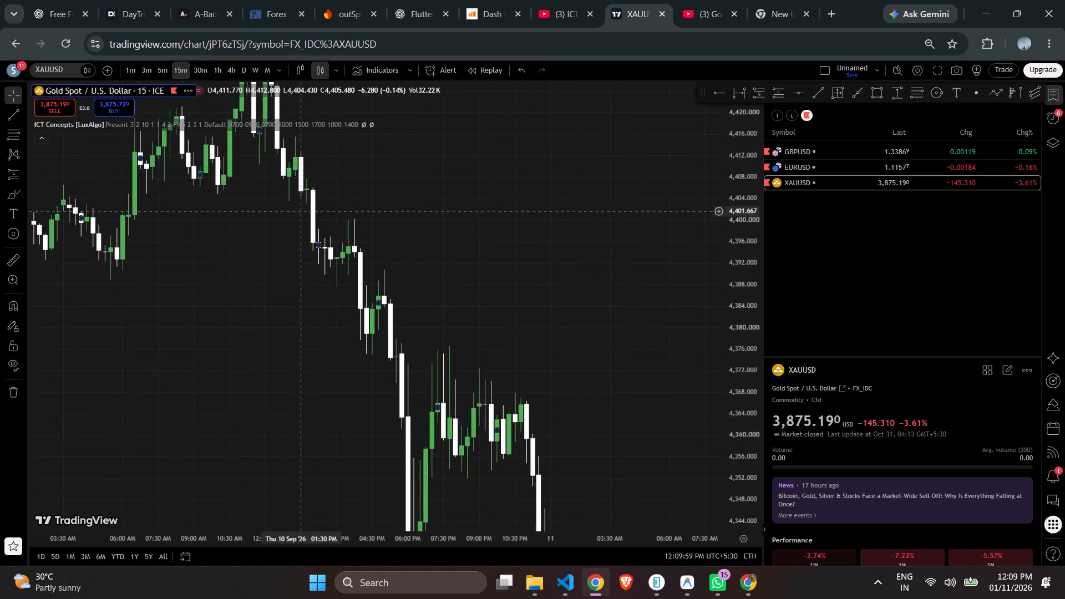
pyautogui.moveTo(301, 211); pyautogui.dragTo(169, 23)
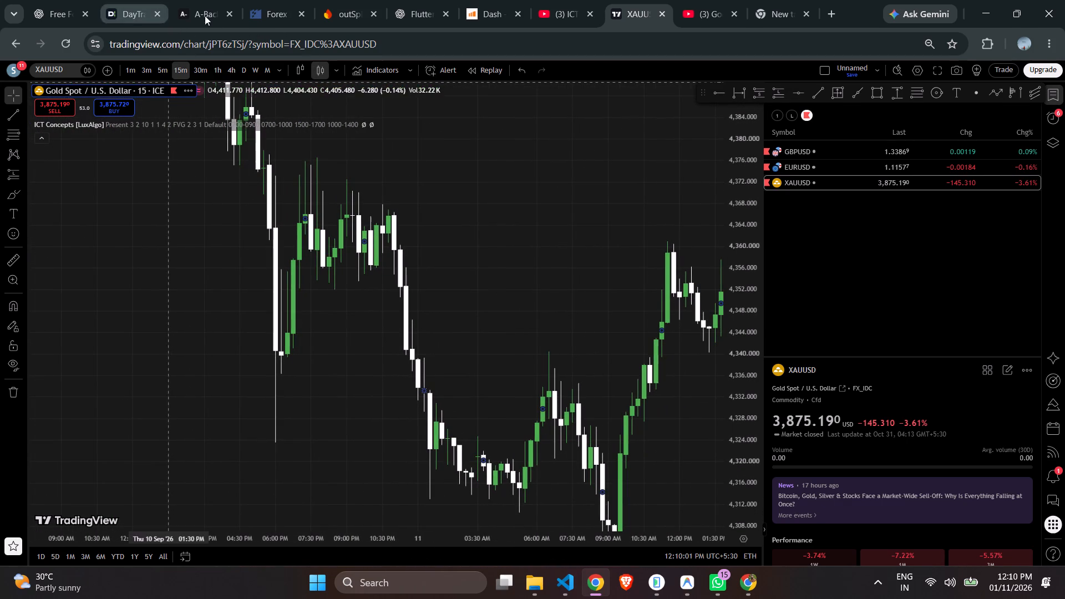
pyautogui.moveTo(744, 199); pyautogui.dragTo(740, 249)
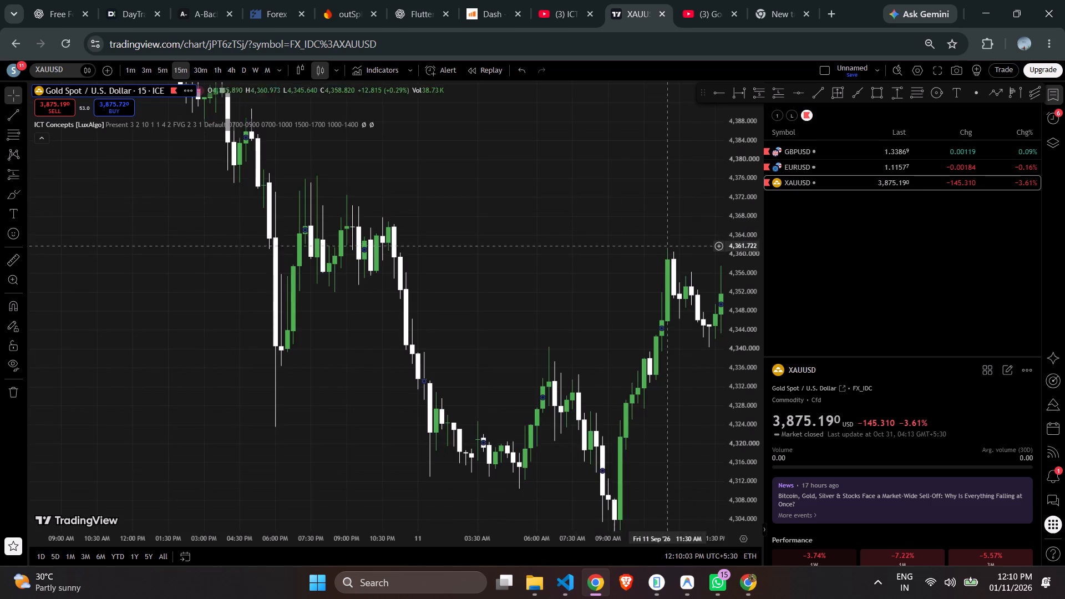
pyautogui.scroll(5, 562, 223)
pyautogui.moveTo(518, 228); pyautogui.dragTo(595, 40)
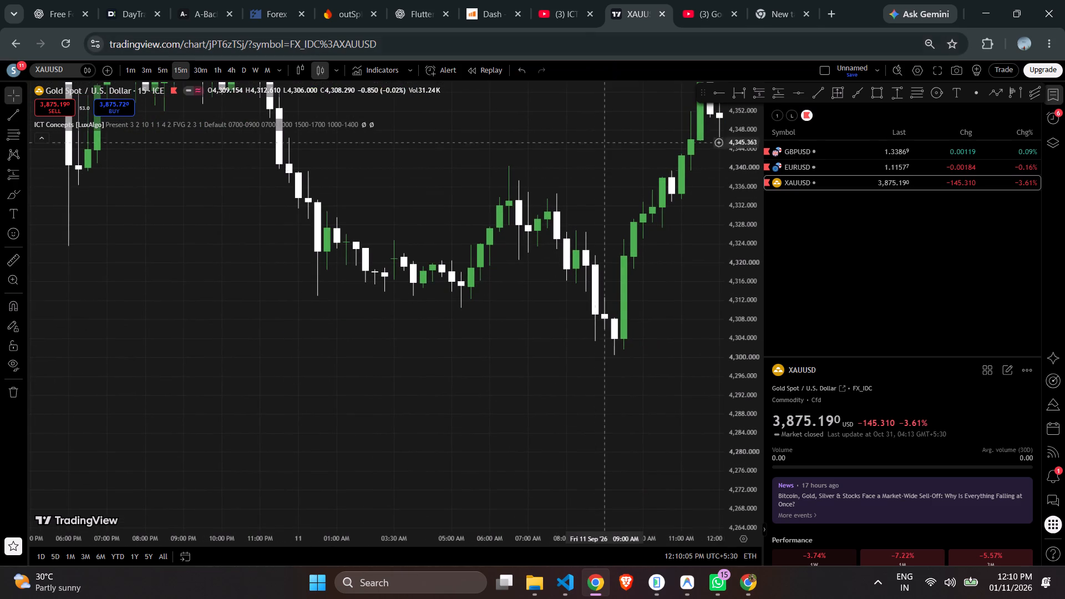
pyautogui.moveTo(633, 229); pyautogui.dragTo(130, 285)
pyautogui.moveTo(449, 385); pyautogui.dragTo(488, 490)
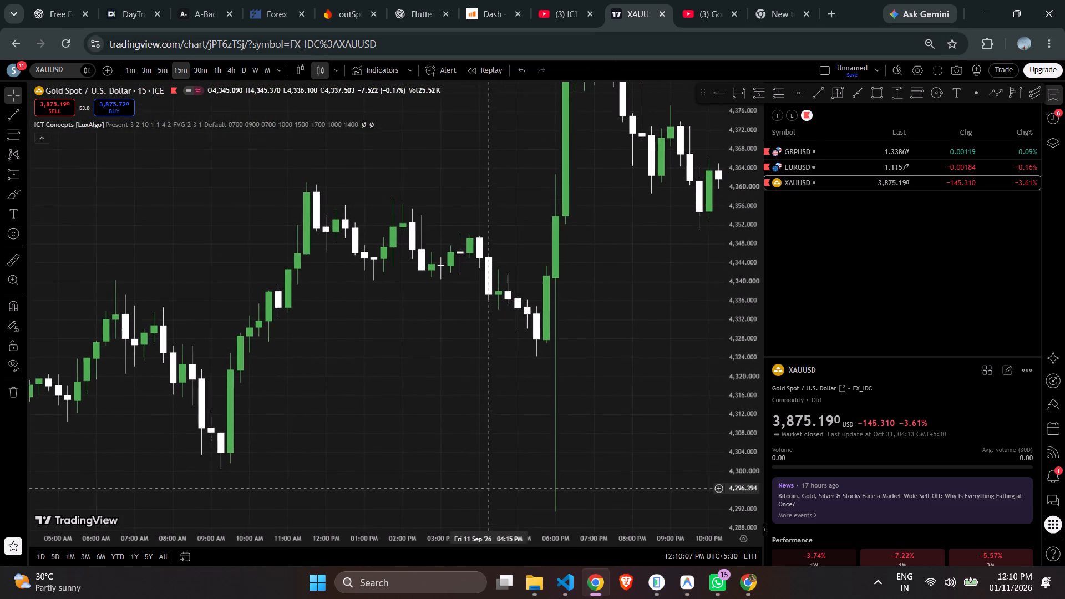
pyautogui.moveTo(488, 490); pyautogui.dragTo(489, 491)
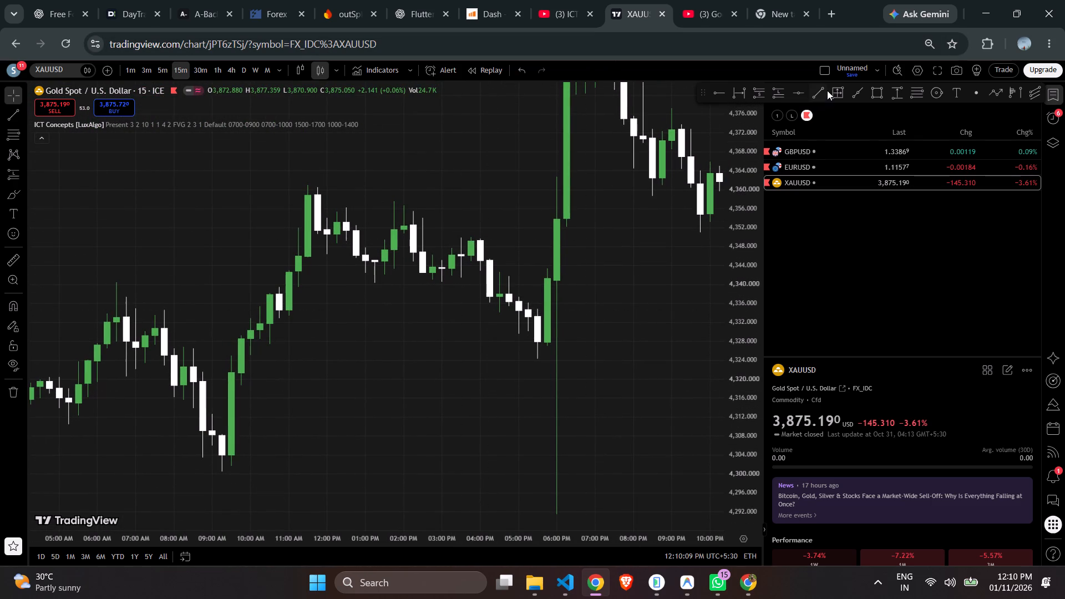
# Draw a horizontal ray at about 4350.19 from the 11 September 2026 15:45 candle's high.
pyautogui.click(714, 92)
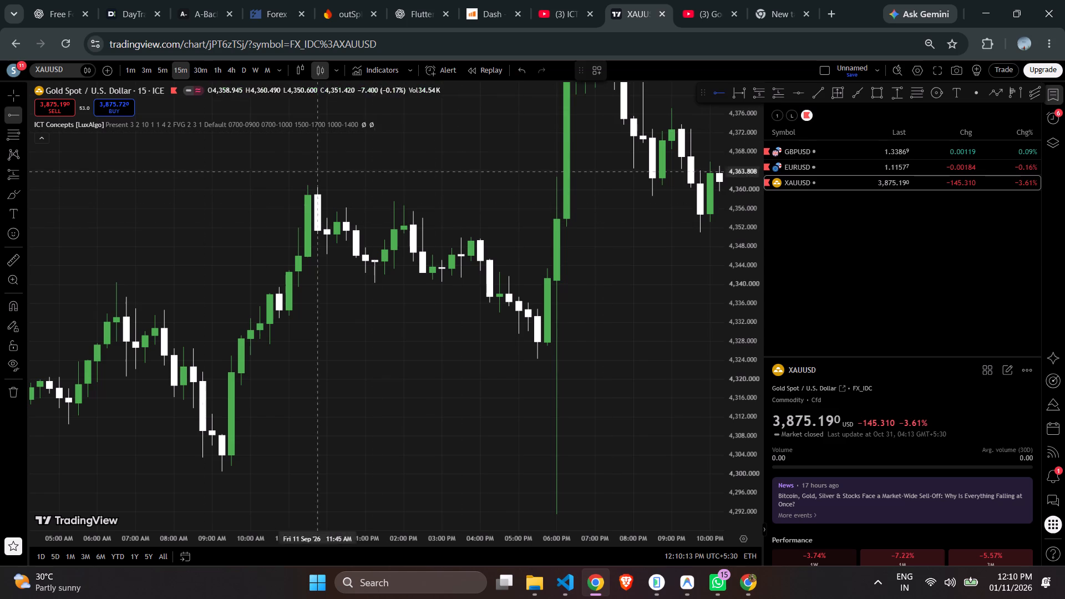
pyautogui.click(470, 236)
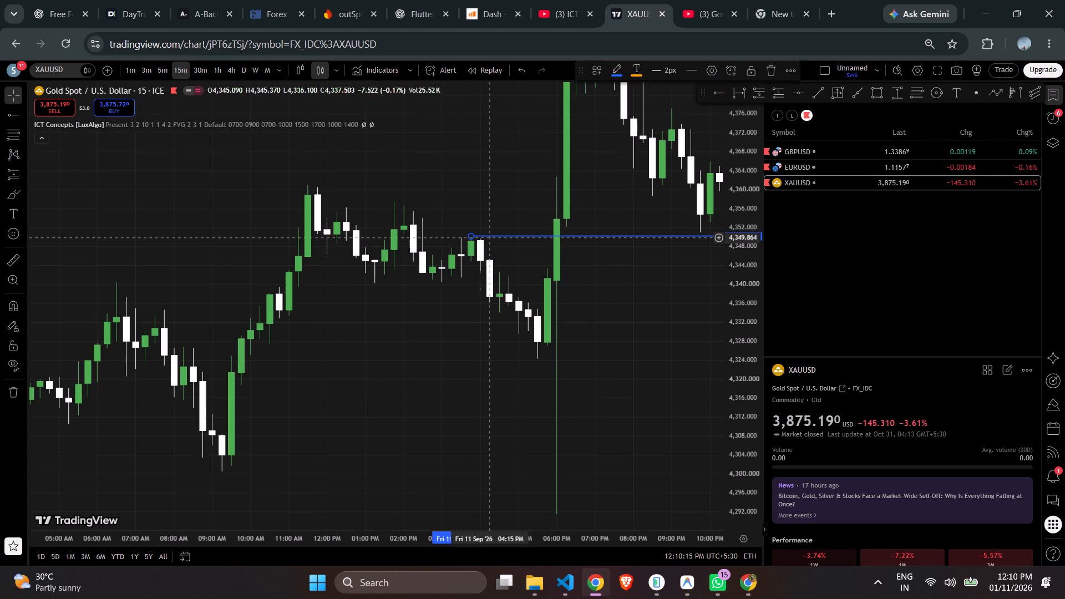
# Review the horizontal ray's text, coordinates and visibility settings, leaving them as they are.
pyautogui.scroll(2, 515, 237)
pyautogui.moveTo(739, 327); pyautogui.dragTo(735, 124)
pyautogui.scroll(7, 684, 225)
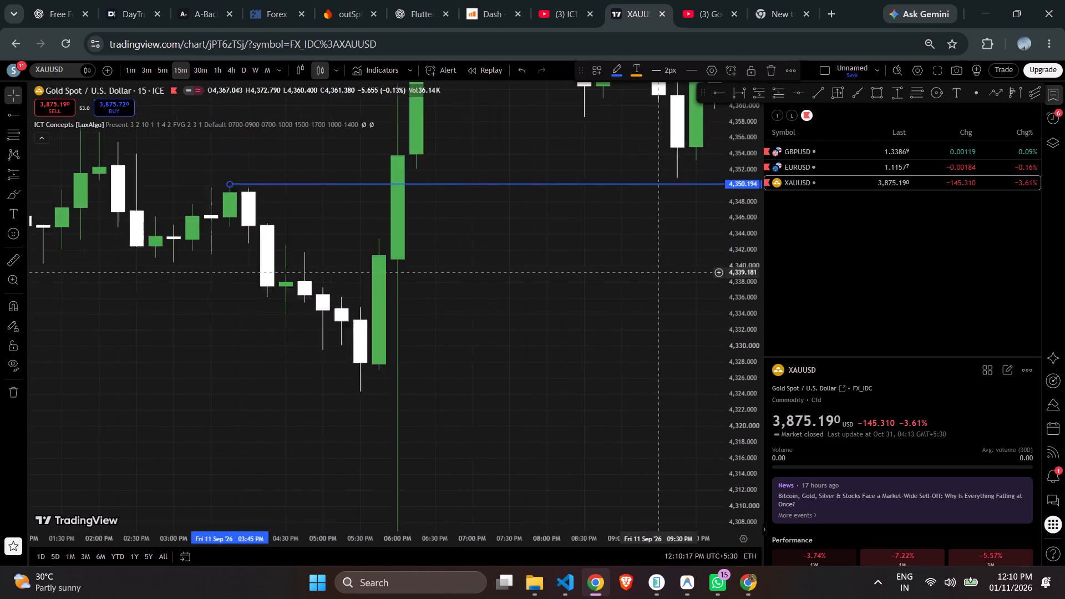
pyautogui.moveTo(578, 253); pyautogui.dragTo(874, 414)
pyautogui.click(555, 322)
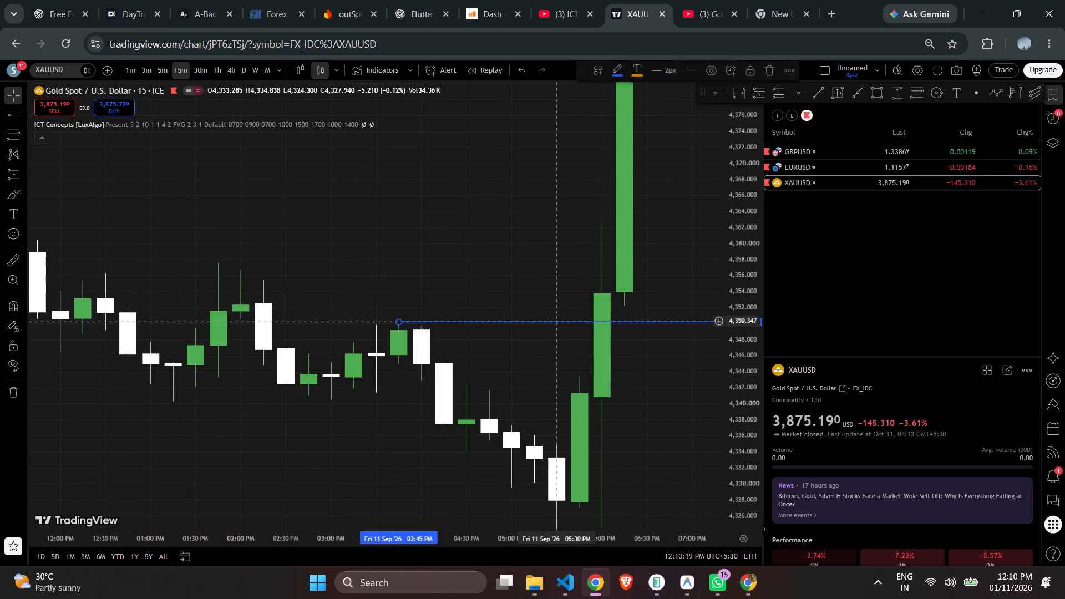
pyautogui.click(708, 64)
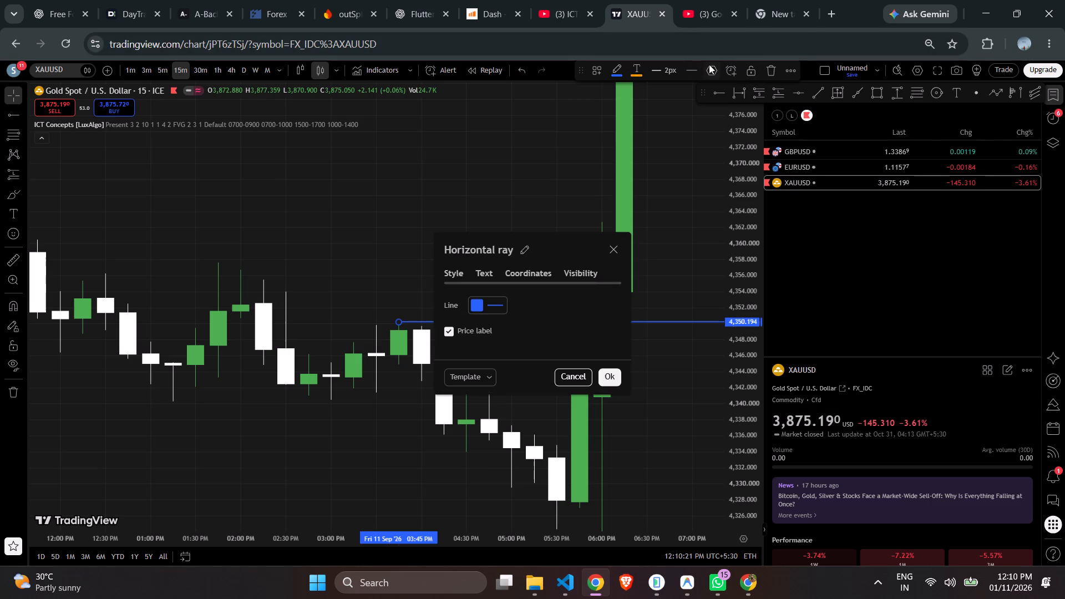
pyautogui.click(476, 276)
pyautogui.click(556, 271)
pyautogui.click(551, 273)
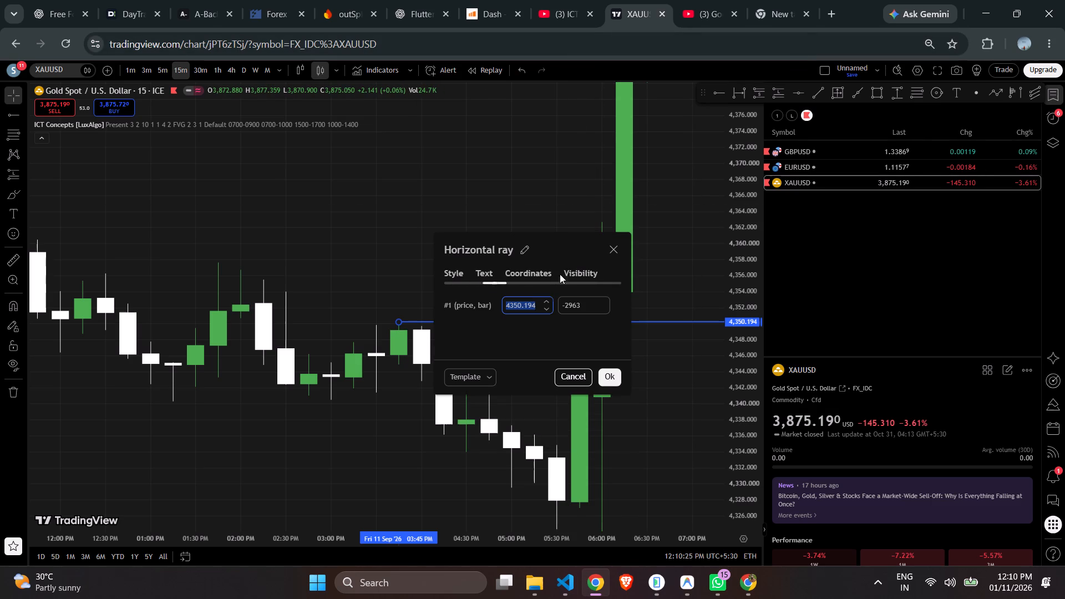
pyautogui.click(581, 272)
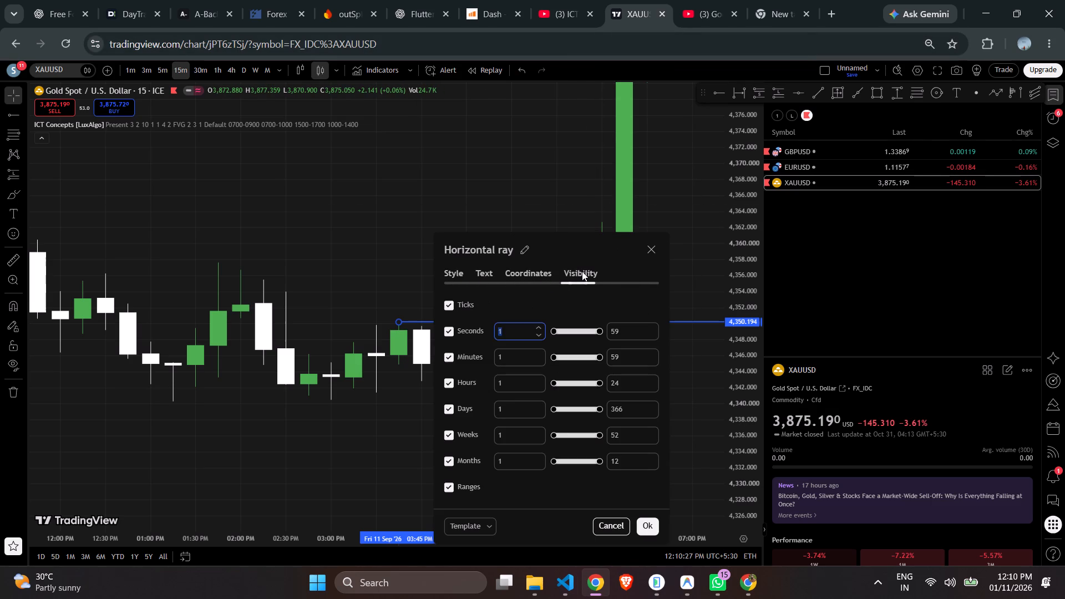
pyautogui.click(648, 250)
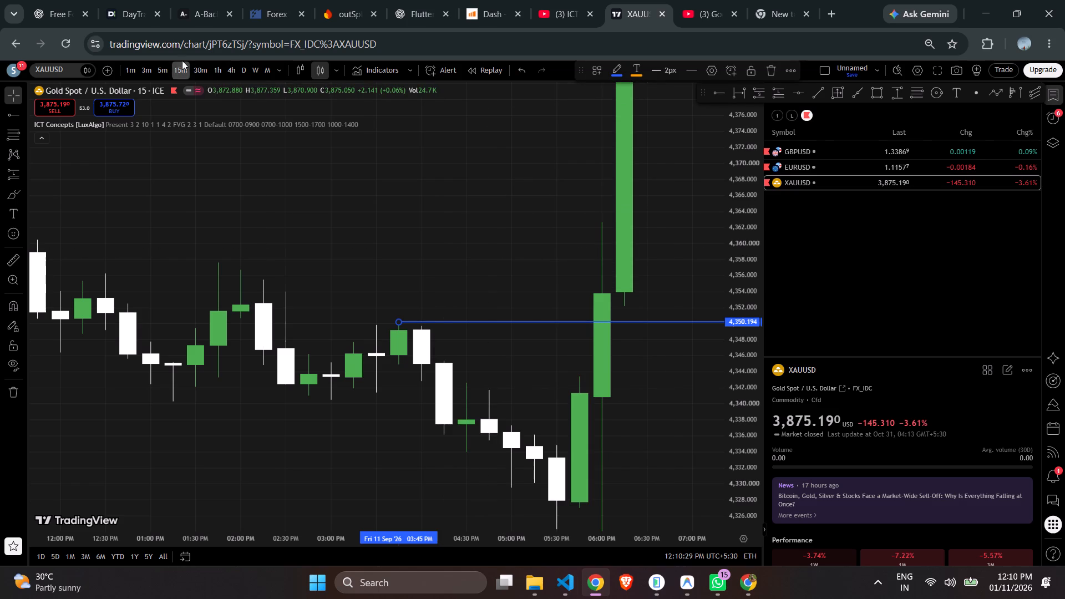
# Check the 4350.19 ray on the 5-minute timeframe, looking back through late October 2026.
pyautogui.click(163, 69)
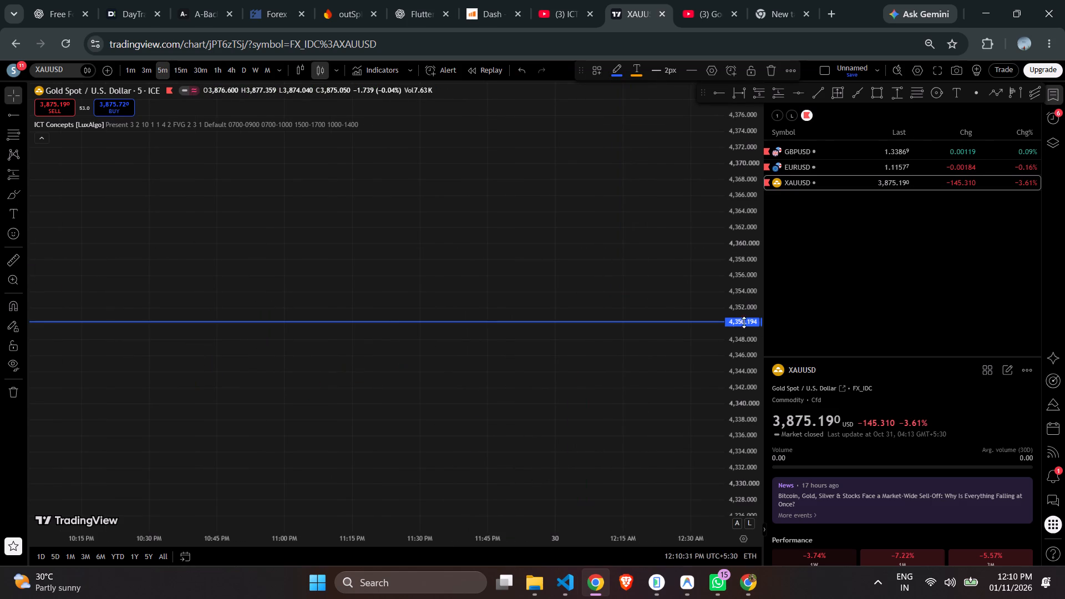
pyautogui.moveTo(729, 311); pyautogui.dragTo(716, 148)
pyautogui.scroll(-16, 501, 140)
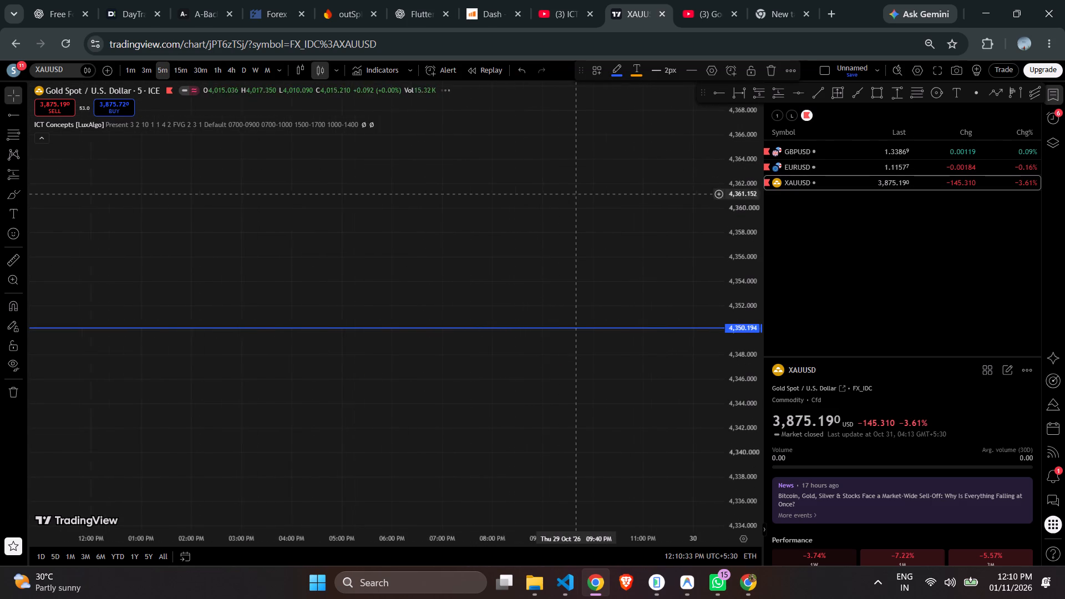
pyautogui.scroll(-6, 574, 196)
pyautogui.keyDown('ctrl'); pyautogui.scroll(-1, 575, 204); pyautogui.keyUp('ctrl')
pyautogui.keyDown('ctrl'); pyautogui.scroll(1, 576, 216); pyautogui.keyUp('ctrl')
pyautogui.keyDown('ctrl'); pyautogui.scroll(-7, 576, 216); pyautogui.keyUp('ctrl')
pyautogui.keyDown('ctrl'); pyautogui.scroll(1, 577, 214); pyautogui.keyUp('ctrl')
pyautogui.keyDown('ctrl'); pyautogui.scroll(-7, 579, 214); pyautogui.keyUp('ctrl')
pyautogui.keyDown('ctrl'); pyautogui.scroll(1, 580, 215); pyautogui.keyUp('ctrl')
pyautogui.keyDown('ctrl'); pyautogui.scroll(-2, 580, 215); pyautogui.keyUp('ctrl')
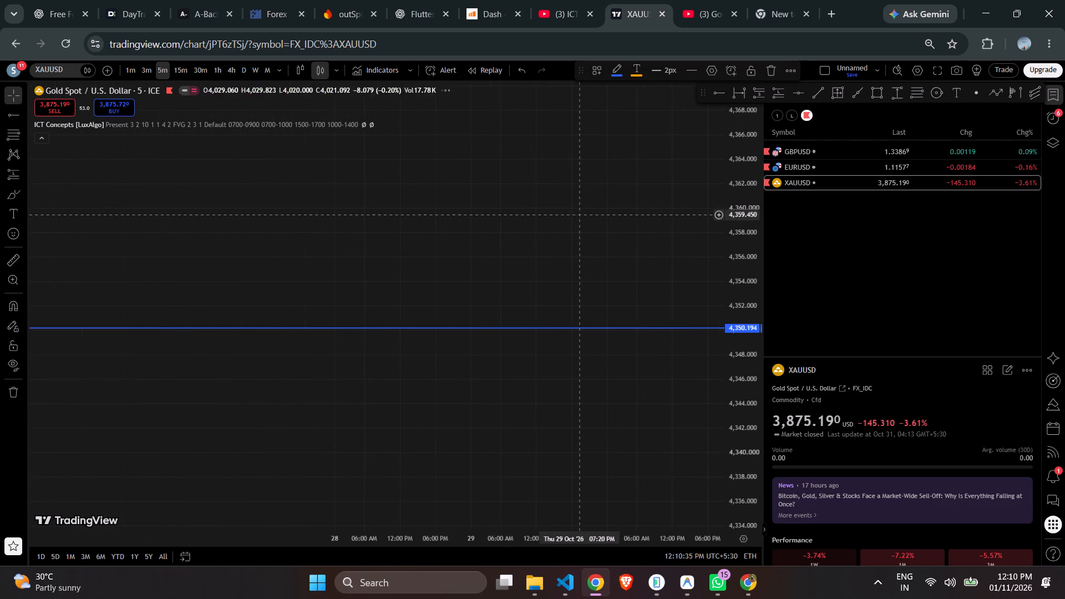
pyautogui.keyDown('ctrl'); pyautogui.scroll(-1, 581, 215); pyautogui.keyUp('ctrl')
pyautogui.keyDown('ctrl'); pyautogui.scroll(1, 581, 216); pyautogui.keyUp('ctrl')
pyautogui.keyDown('ctrl'); pyautogui.scroll(-3, 581, 216); pyautogui.keyUp('ctrl')
pyautogui.keyDown('ctrl'); pyautogui.scroll(1, 582, 215); pyautogui.keyUp('ctrl')
pyautogui.keyDown('ctrl'); pyautogui.scroll(-3, 582, 215); pyautogui.keyUp('ctrl')
pyautogui.keyDown('ctrl'); pyautogui.scroll(1, 584, 214); pyautogui.keyUp('ctrl')
pyautogui.keyDown('ctrl'); pyautogui.scroll(-6, 584, 214); pyautogui.keyUp('ctrl')
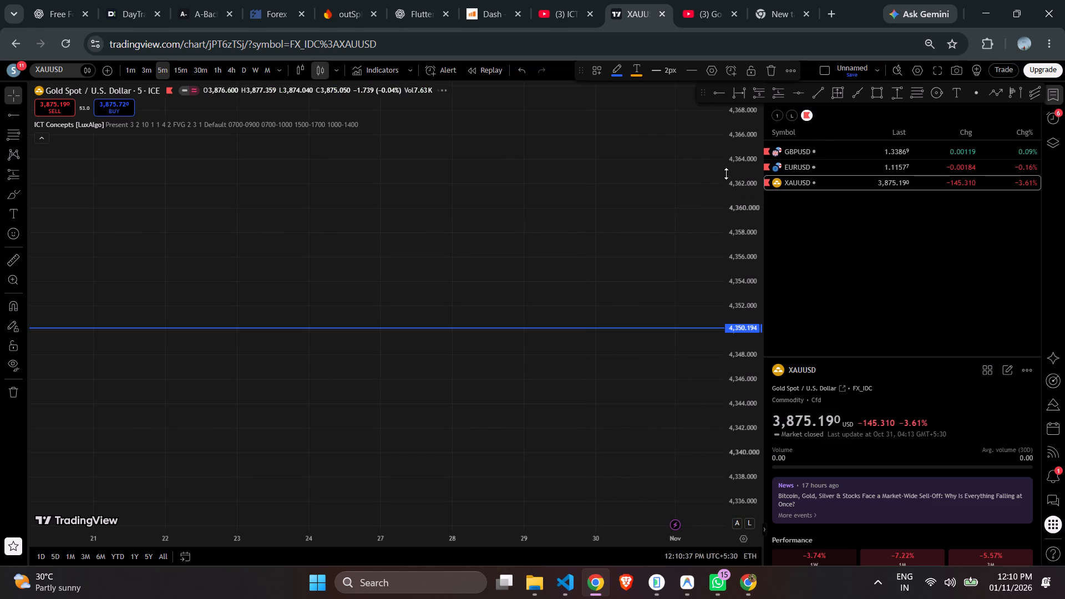
pyautogui.moveTo(737, 149); pyautogui.dragTo(759, 460)
pyautogui.scroll(-7, 427, 290)
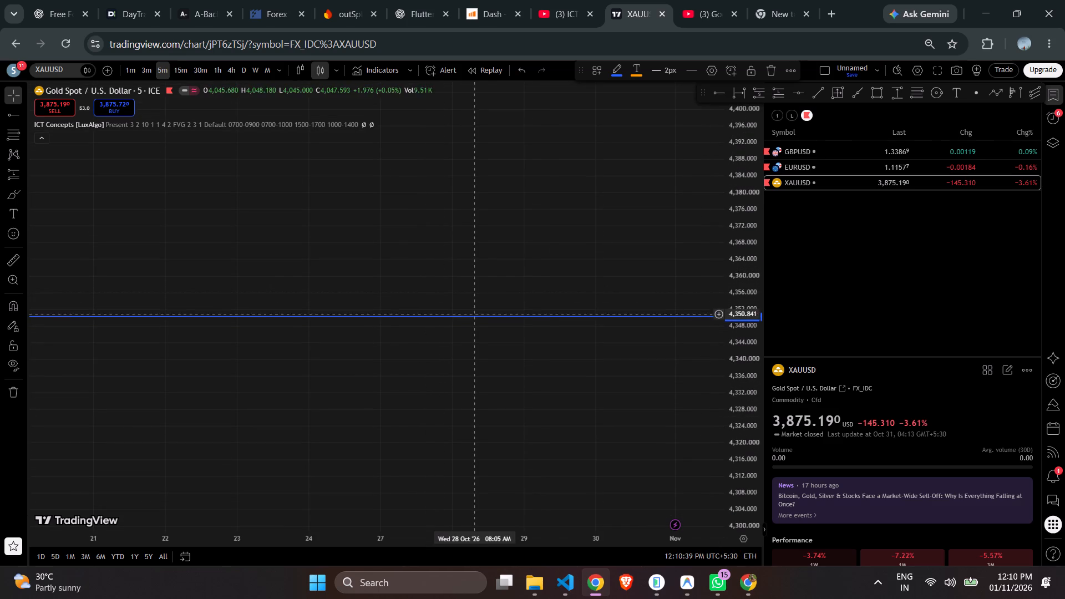
pyautogui.keyDown('ctrl'); pyautogui.scroll(-2, 480, 304); pyautogui.keyUp('ctrl')
pyautogui.keyDown('ctrl'); pyautogui.scroll(1, 480, 304); pyautogui.keyUp('ctrl')
pyautogui.keyDown('ctrl'); pyautogui.scroll(-11, 480, 304); pyautogui.keyUp('ctrl')
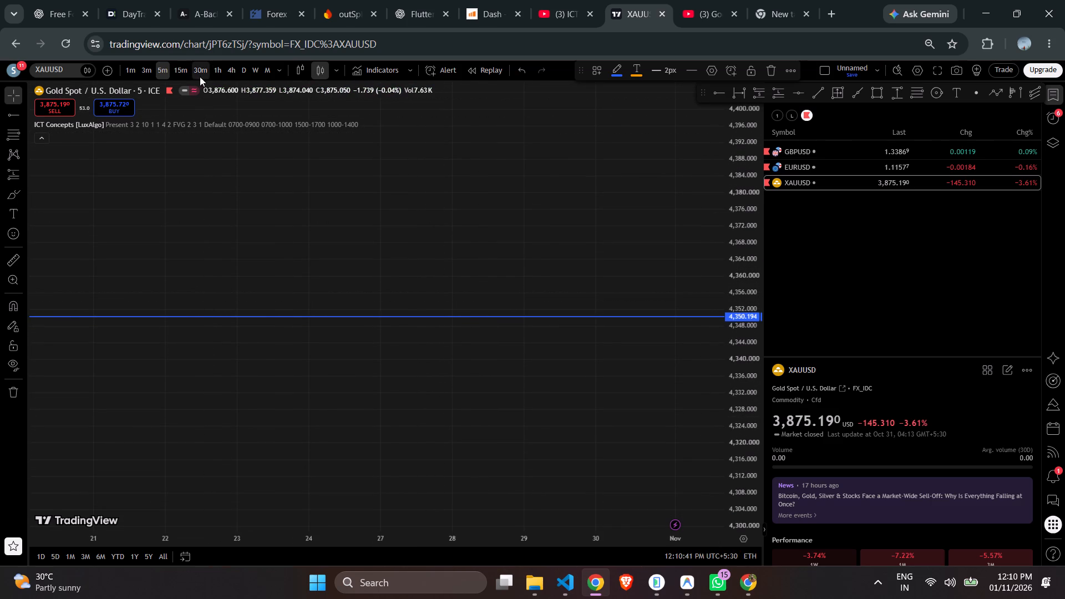
# Return to the 15-minute timeframe and delete the 4350.19 horizontal ray starting at the 11 September 2026 15:45 candle.
pyautogui.click(185, 69)
pyautogui.moveTo(388, 241); pyautogui.dragTo(899, 172)
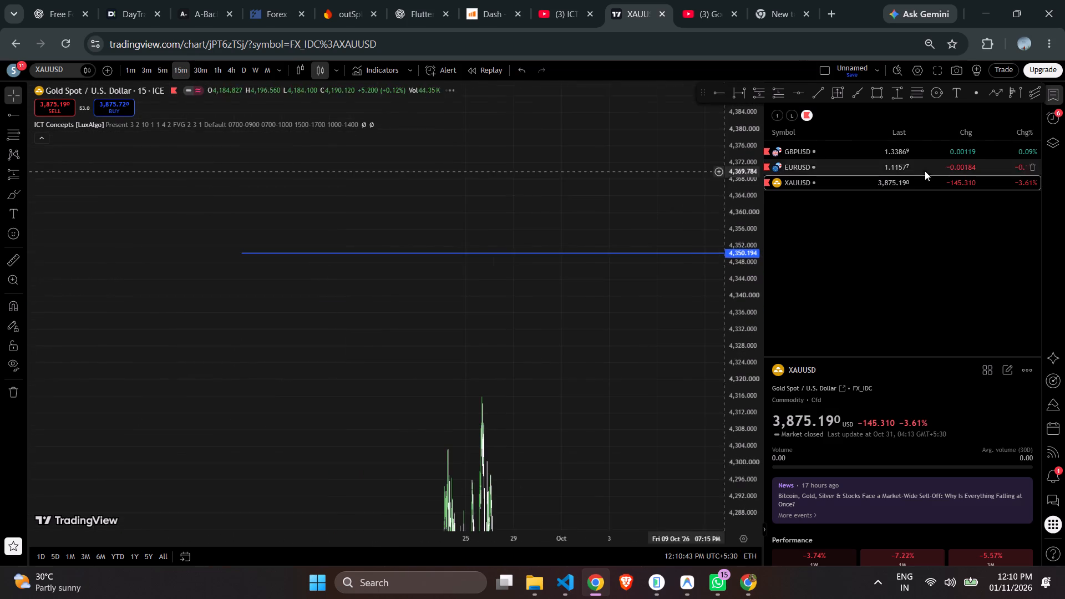
pyautogui.scroll(4, 272, 293)
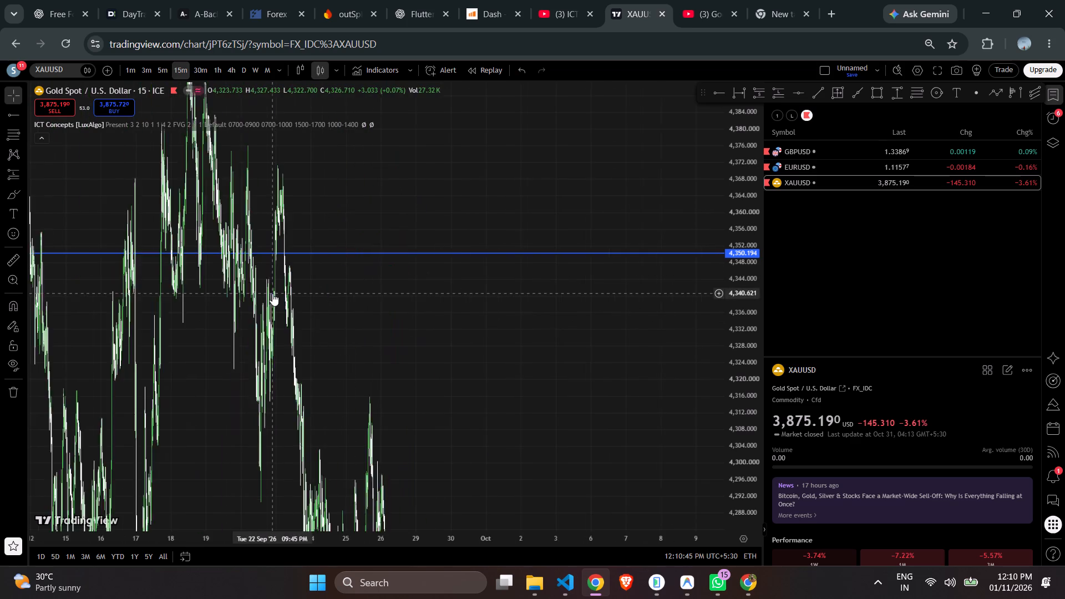
pyautogui.scroll(3, 272, 293)
pyautogui.moveTo(263, 296); pyautogui.dragTo(775, 308)
pyautogui.scroll(8, 341, 265)
pyautogui.moveTo(99, 323); pyautogui.dragTo(894, 418)
pyautogui.scroll(10, 437, 415)
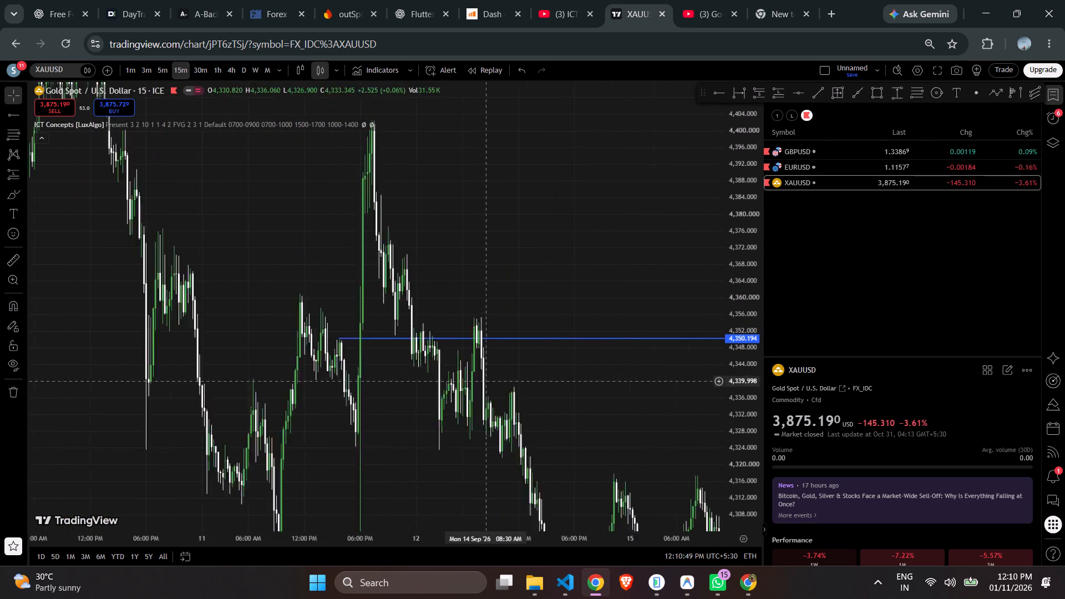
pyautogui.scroll(6, 489, 379)
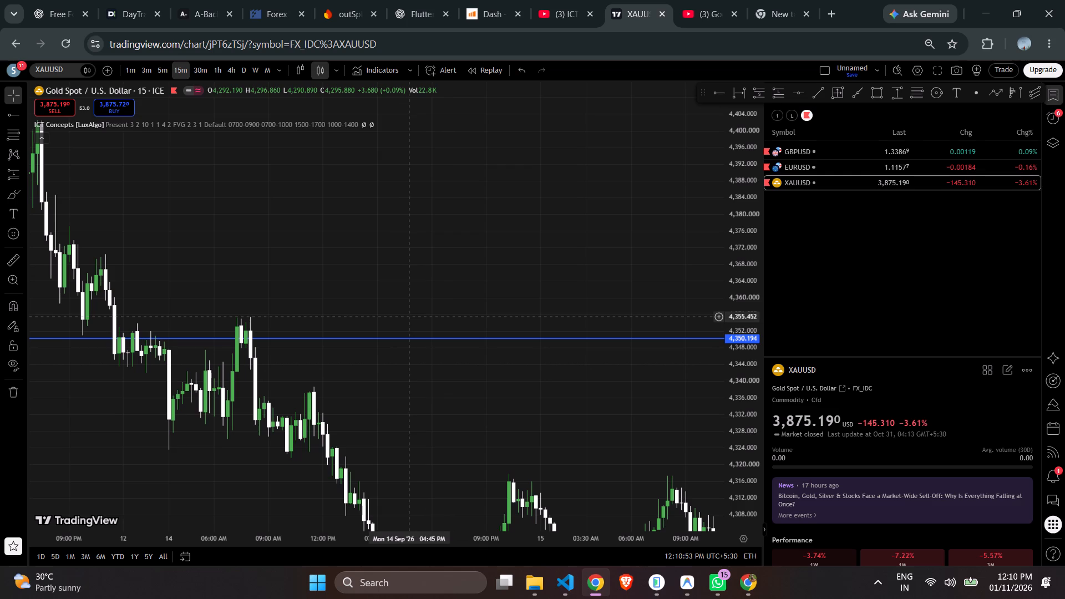
pyautogui.moveTo(319, 307); pyautogui.dragTo(396, 307)
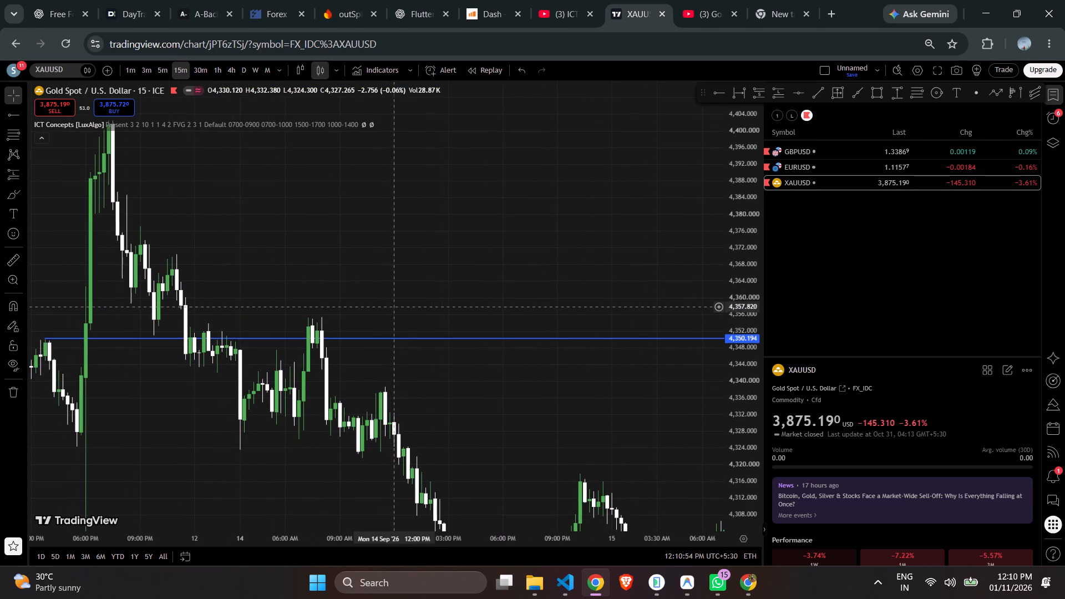
pyautogui.scroll(1, 130, 324)
pyautogui.moveTo(79, 304); pyautogui.dragTo(713, 302)
pyautogui.scroll(2, 485, 349)
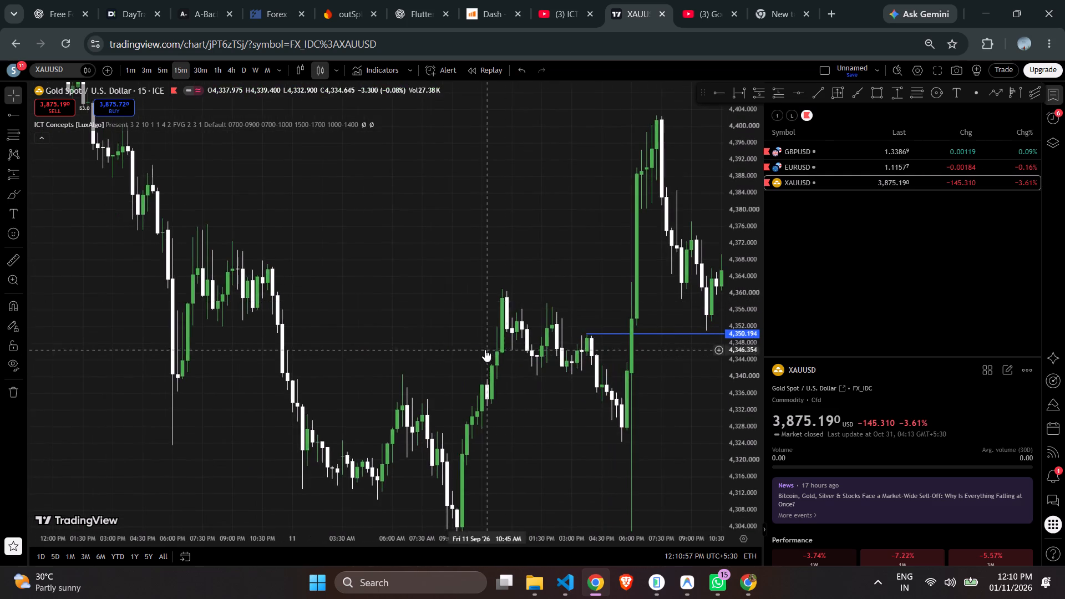
pyautogui.scroll(2, 485, 349)
pyautogui.moveTo(584, 291); pyautogui.dragTo(455, 297)
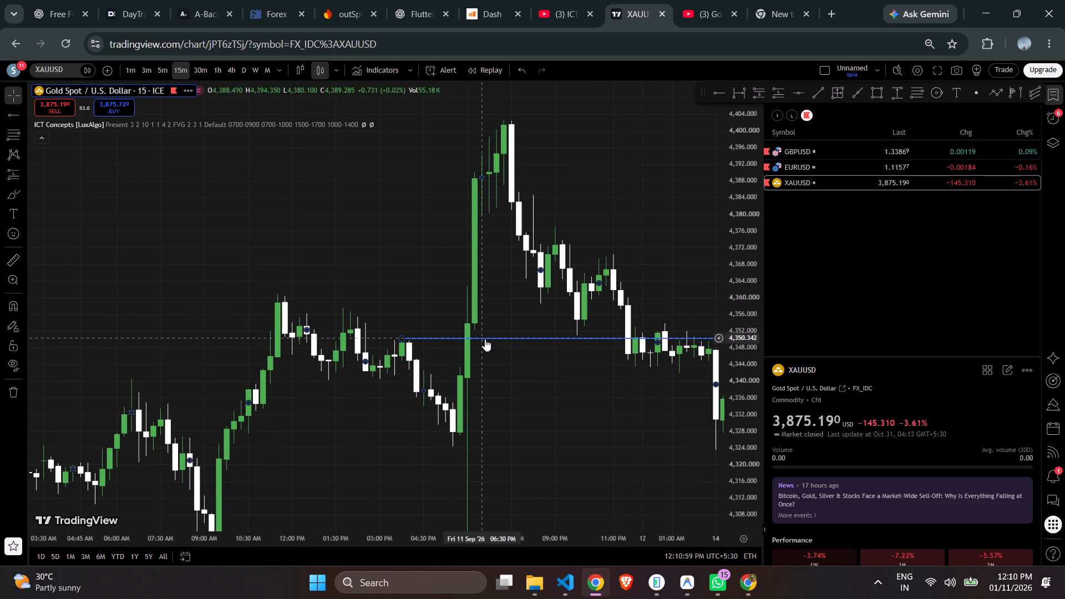
pyautogui.click(485, 339)
pyautogui.press('Delete')
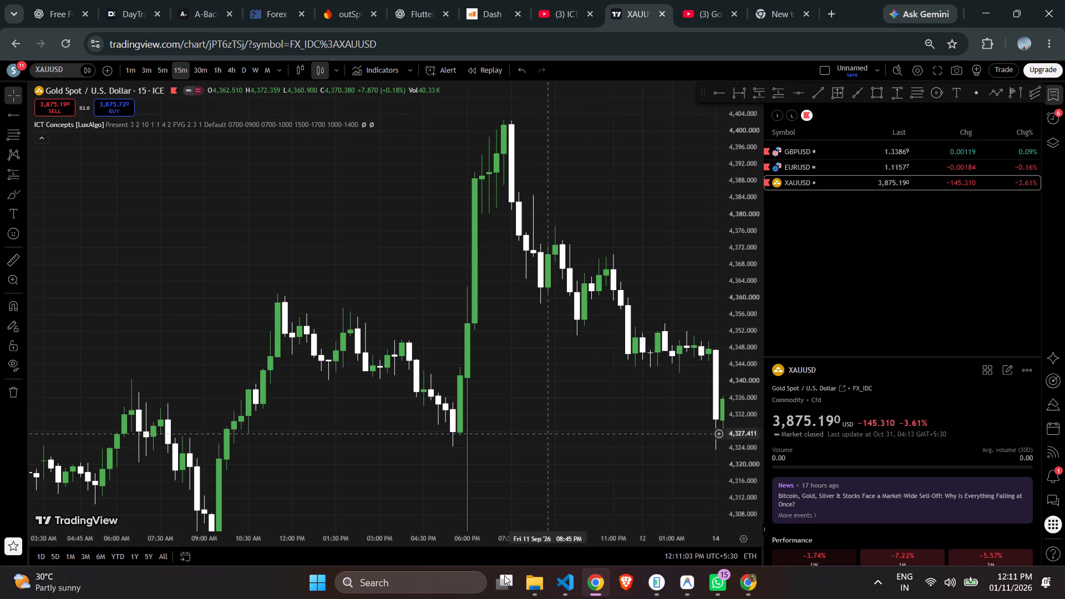
# Move the floating favourite drawing tools clear of the watchlist header.
pyautogui.scroll(3, 864, 127)
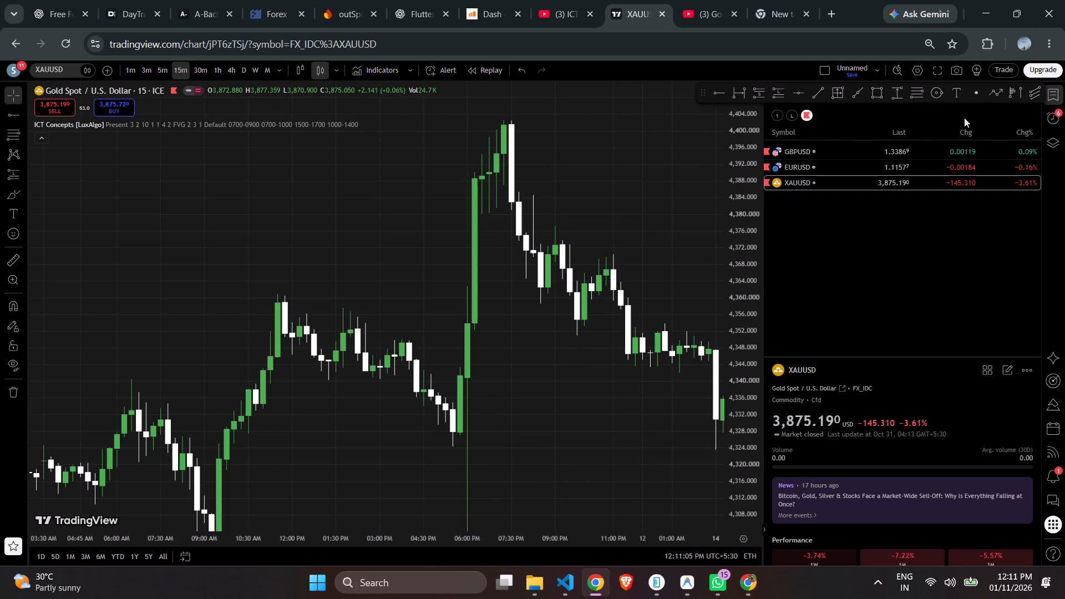
pyautogui.scroll(3, 994, 108)
pyautogui.moveTo(704, 95); pyautogui.dragTo(688, 63)
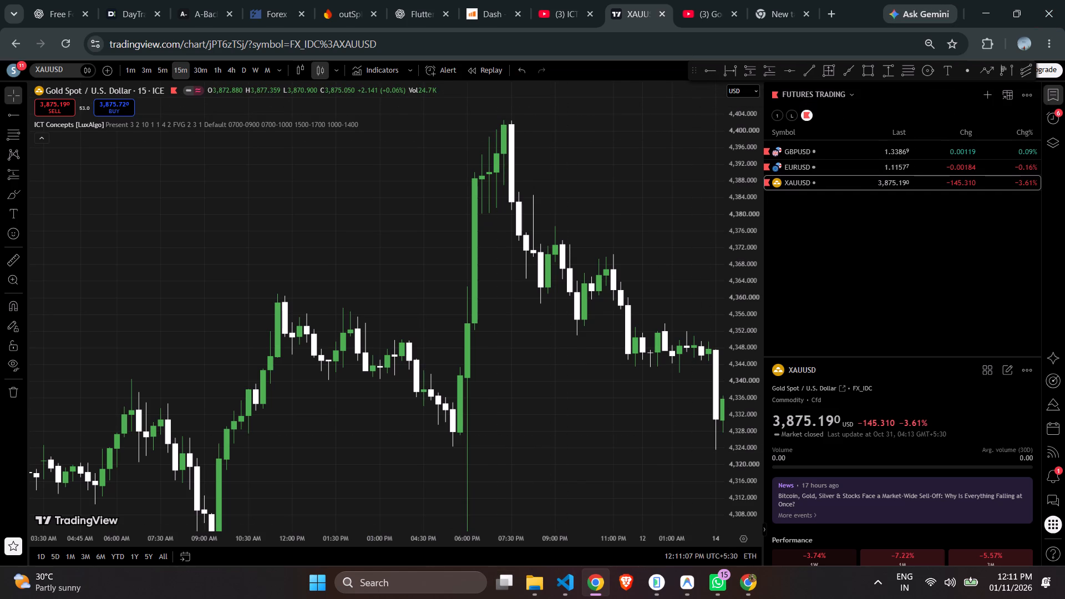
pyautogui.moveTo(688, 63); pyautogui.dragTo(689, 54)
# Draw a short trend line at about 4350.1 between the 15:45 and 16:00 candle highs on 11 September 2026.
pyautogui.click(808, 68)
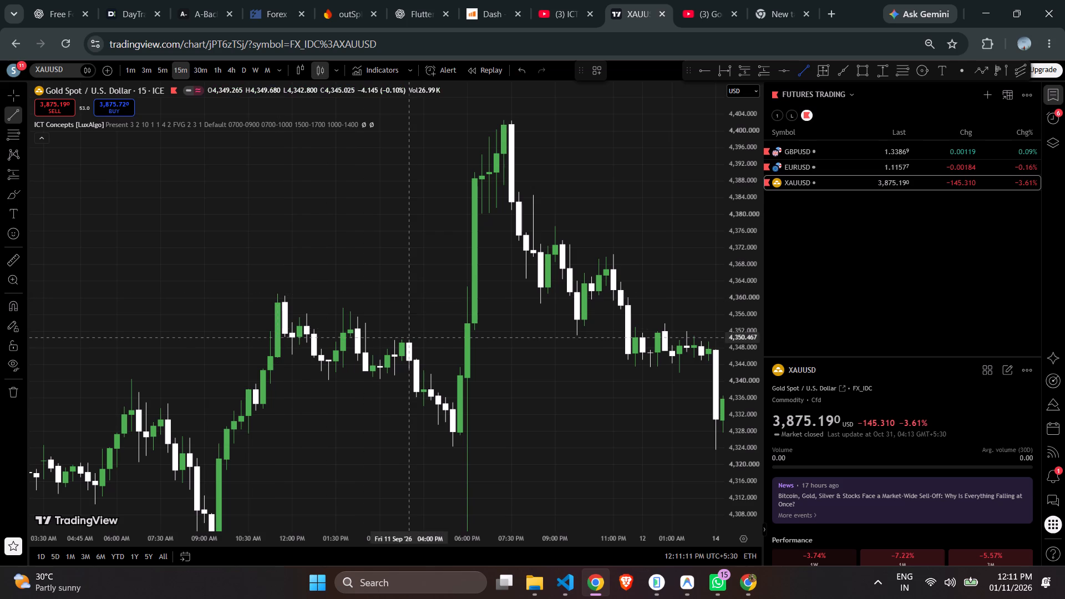
pyautogui.moveTo(401, 339); pyautogui.dragTo(410, 339)
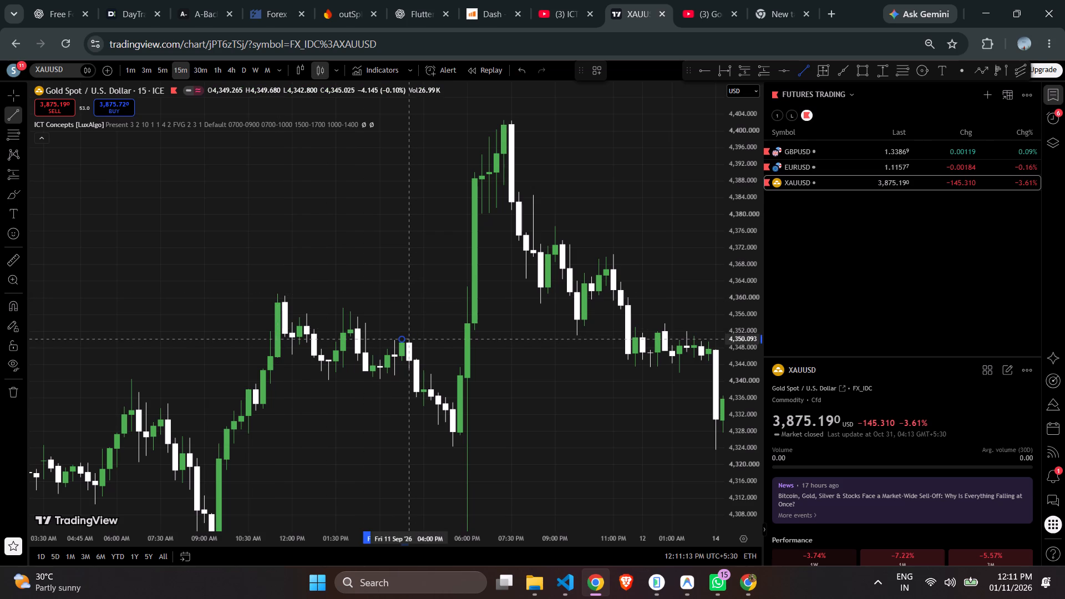
pyautogui.click(412, 339)
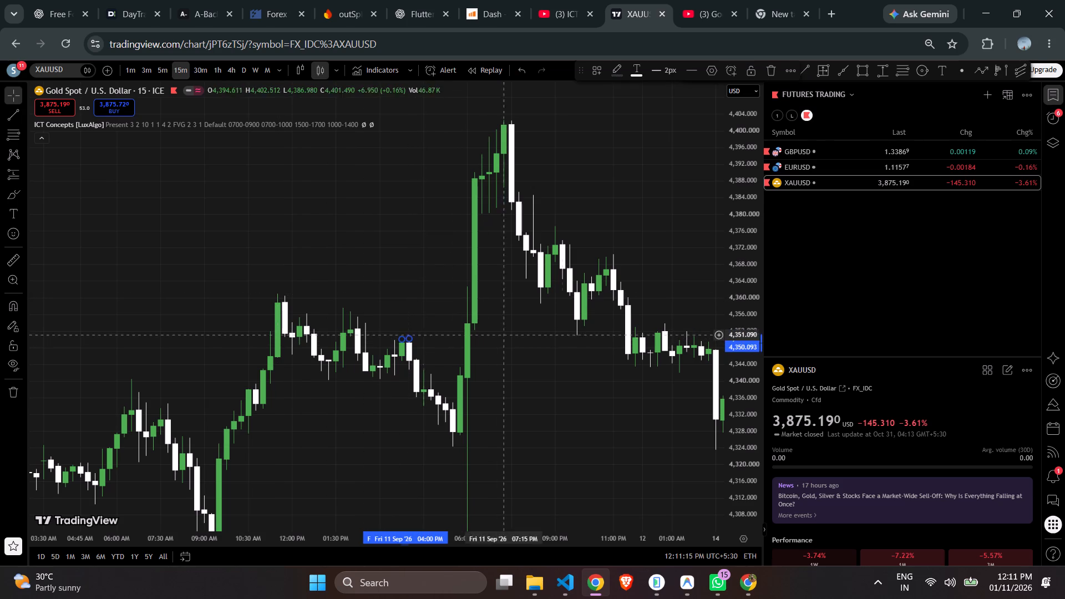
# Adjust the trend line's endpoint at the 16:00 candle to about 4350.00.
pyautogui.scroll(6, 570, 332)
pyautogui.moveTo(732, 383); pyautogui.dragTo(734, 201)
pyautogui.scroll(4, 546, 301)
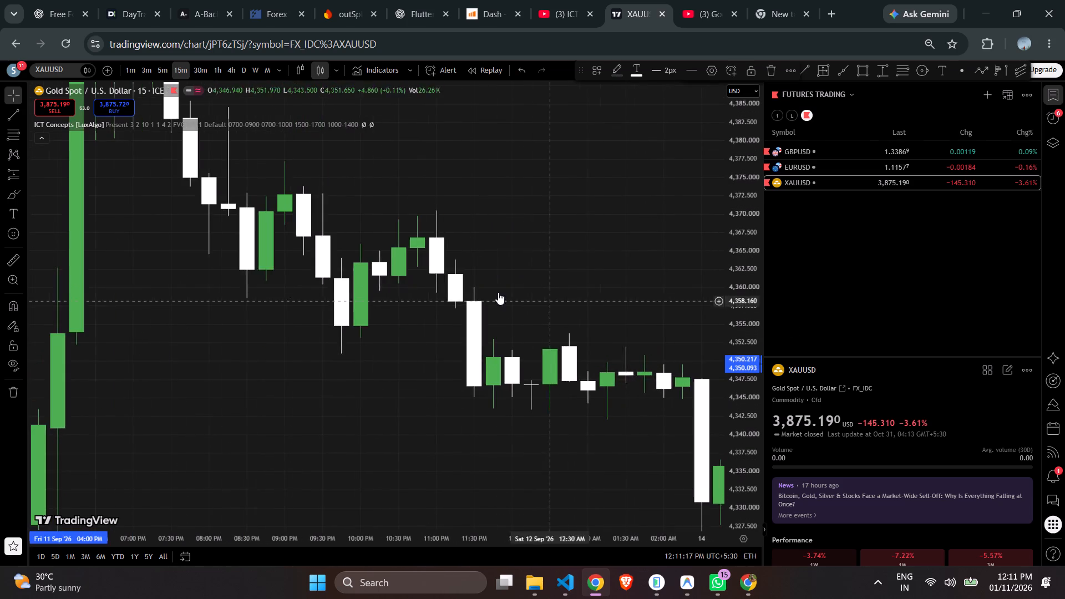
pyautogui.moveTo(316, 302); pyautogui.dragTo(865, 281)
pyautogui.scroll(3, 498, 318)
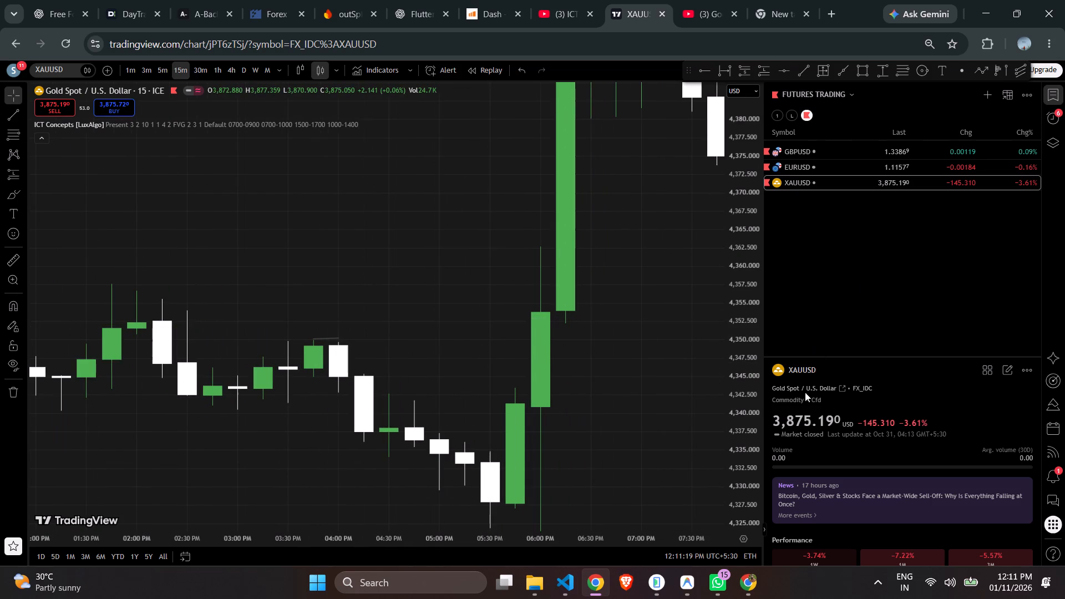
pyautogui.moveTo(741, 385); pyautogui.dragTo(692, 116)
pyautogui.scroll(9, 455, 242)
pyautogui.moveTo(270, 230); pyautogui.dragTo(596, 215)
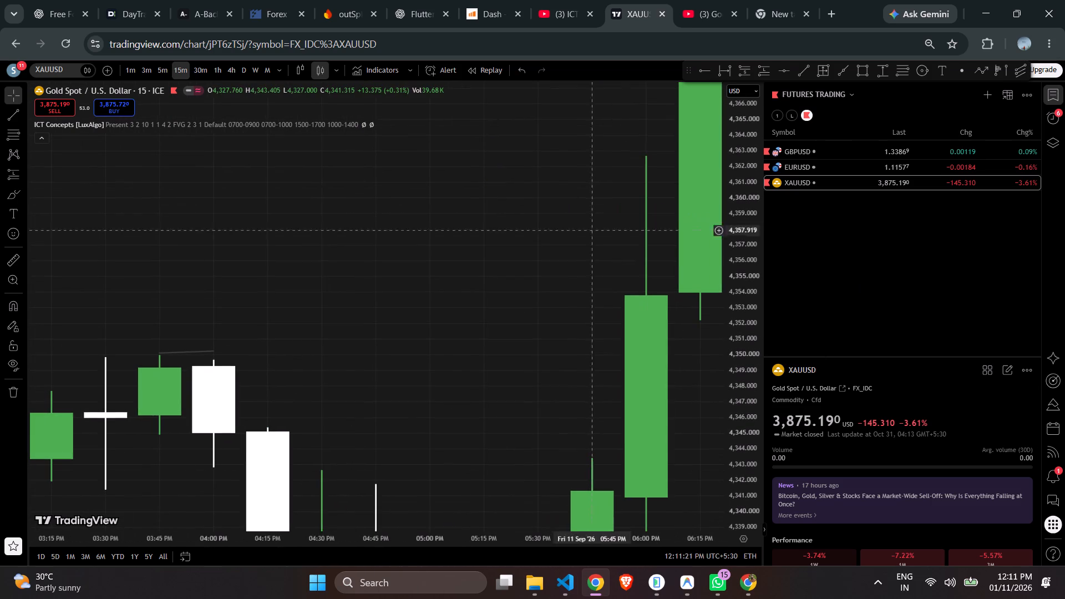
pyautogui.click(188, 351)
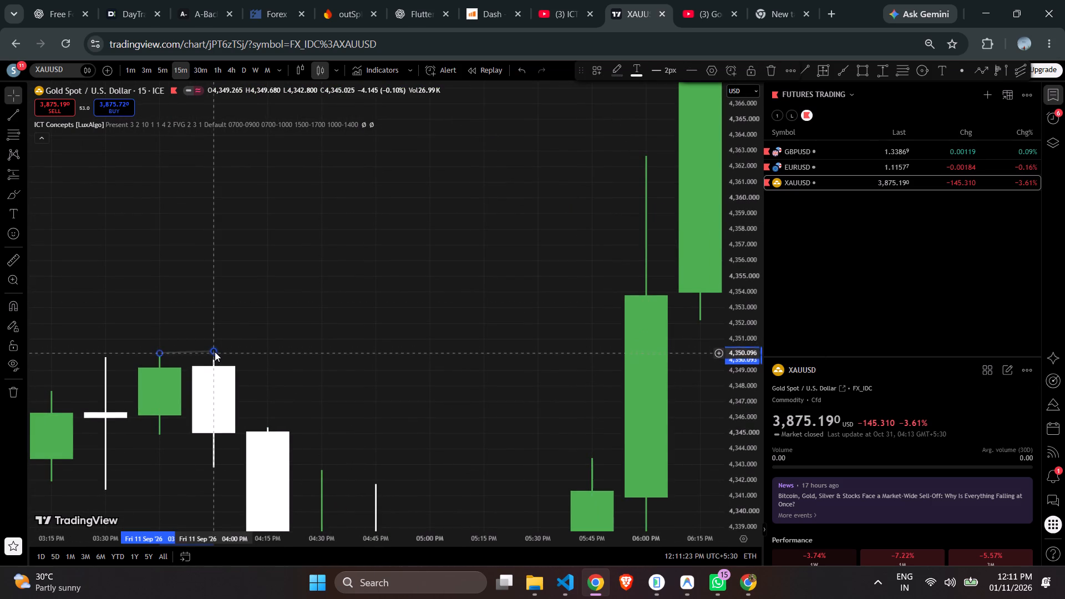
pyautogui.click(214, 351)
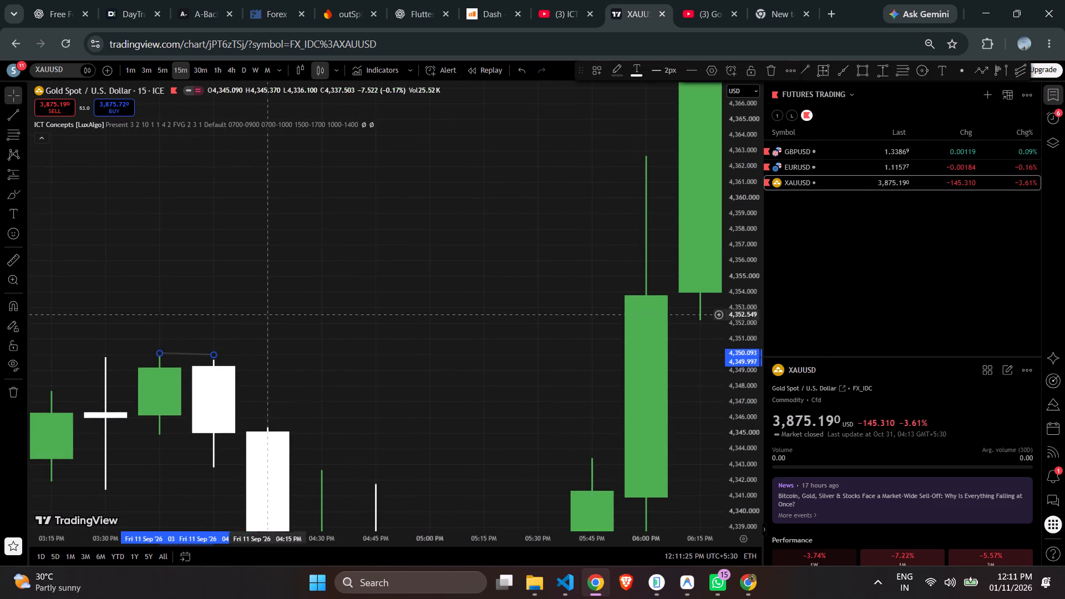
# Label the short trend line EH.
pyautogui.click(180, 352)
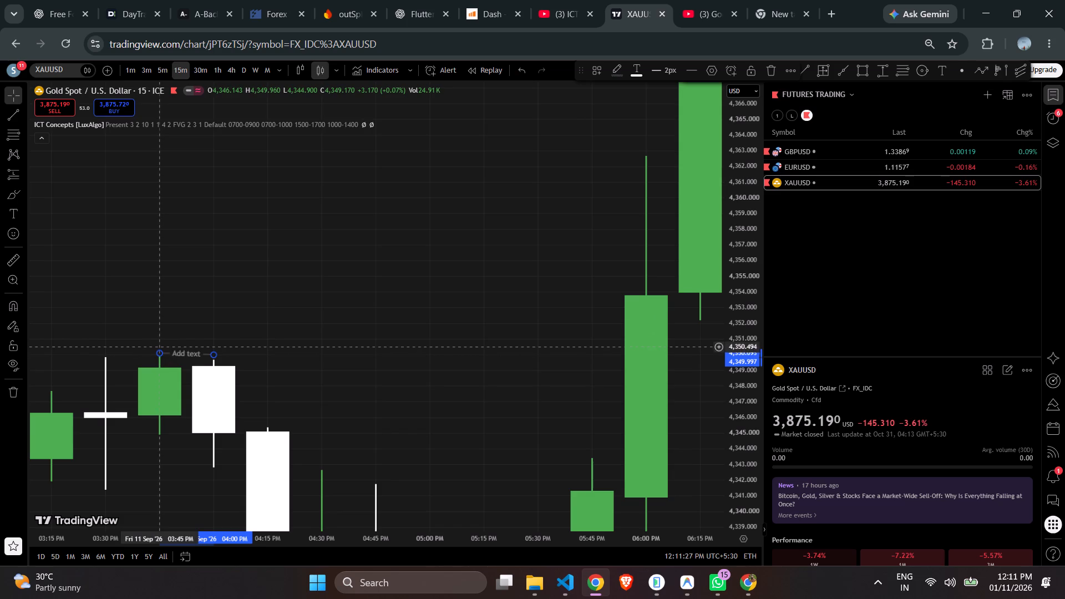
pyautogui.press('e')
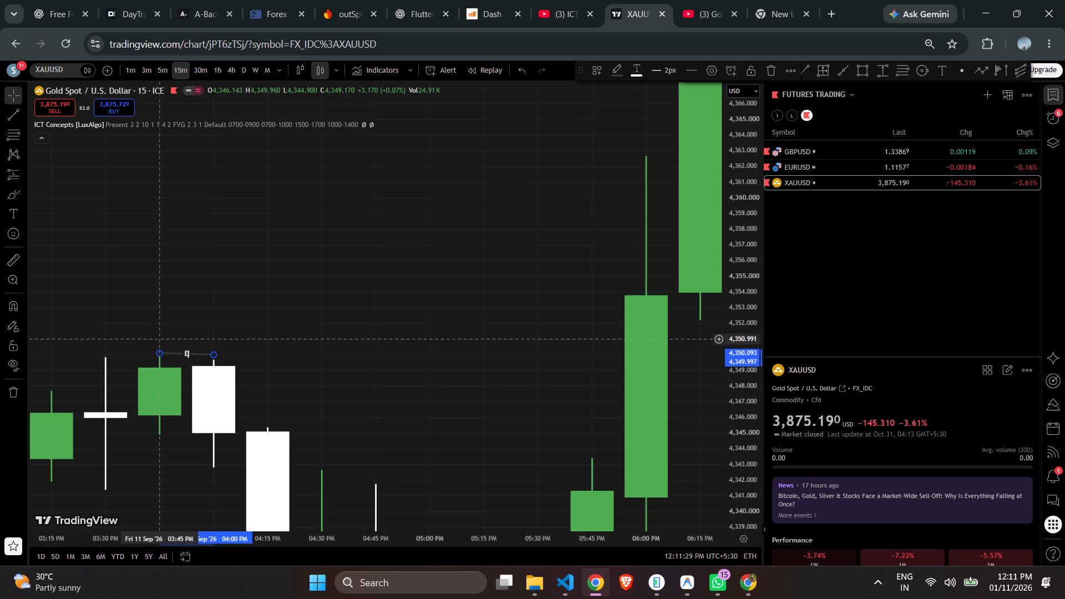
pyautogui.press('h')
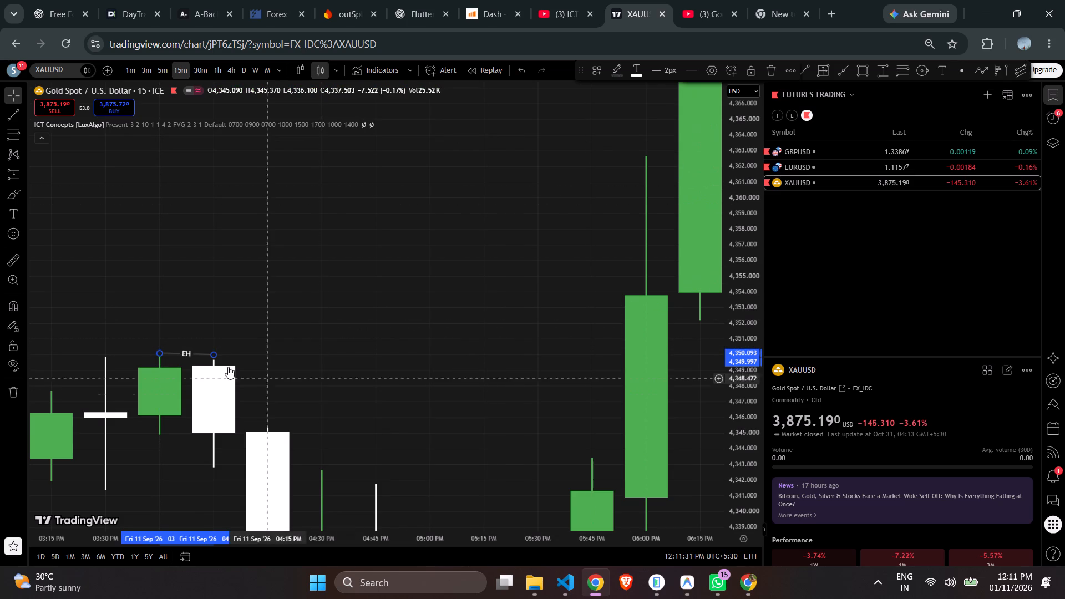
pyautogui.click(214, 354)
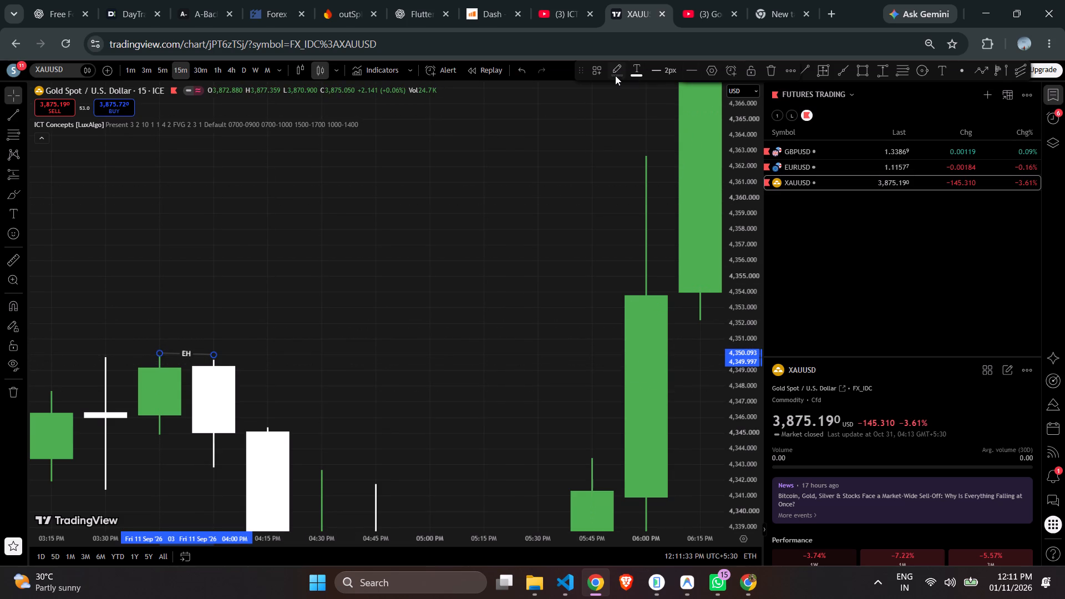
# Set the EH trend line's thickness to 4px.
pyautogui.click(661, 67)
pyautogui.click(661, 140)
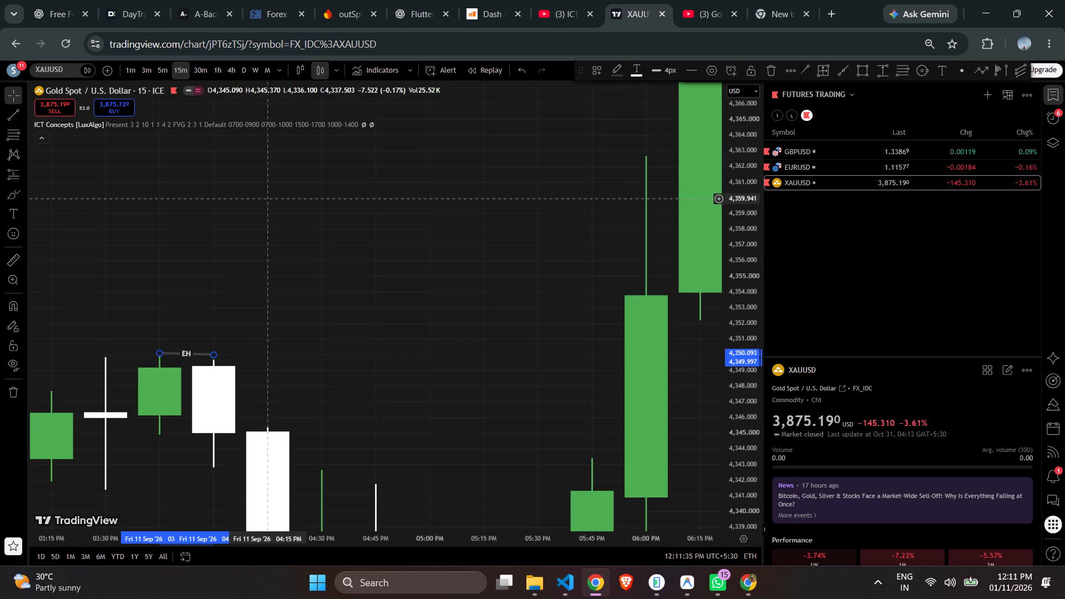
pyautogui.click(651, 71)
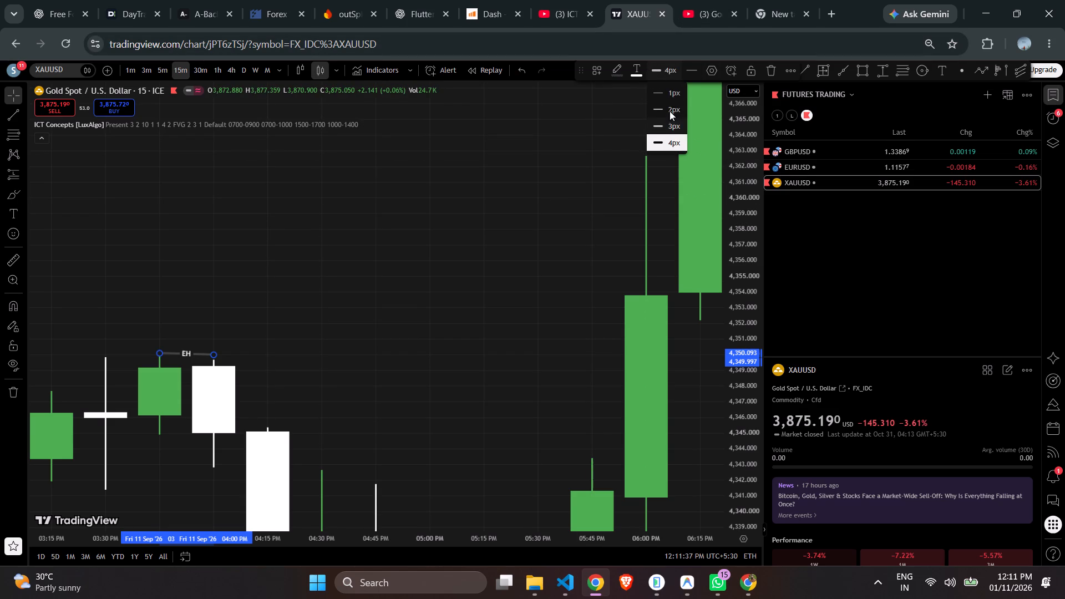
pyautogui.click(636, 72)
pyautogui.click(636, 91)
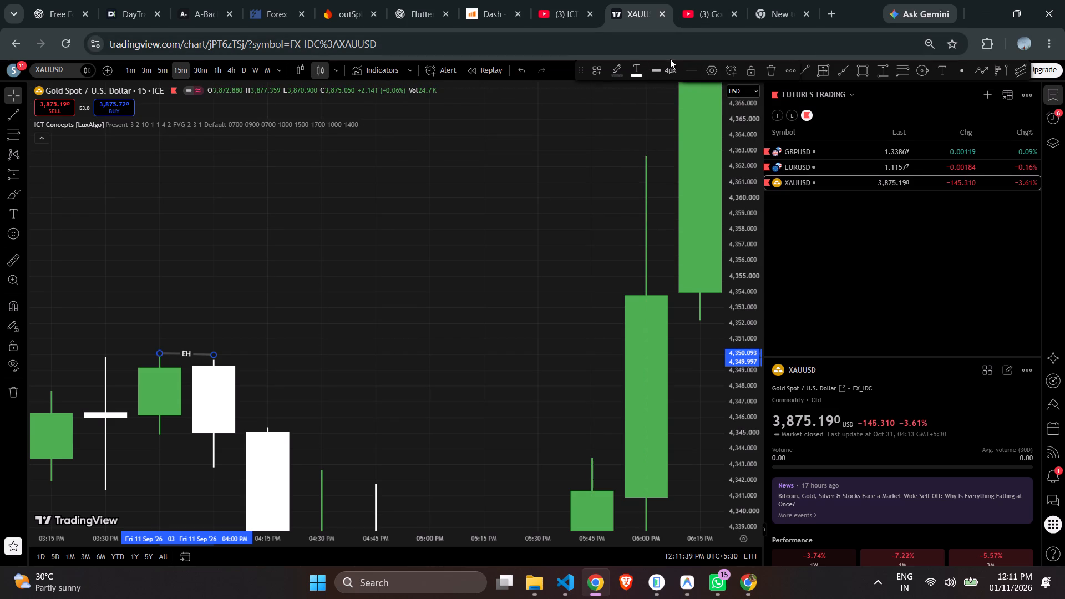
pyautogui.click(656, 68)
# Style the EH trend line in orange with 38% opacity.
pyautogui.click(710, 70)
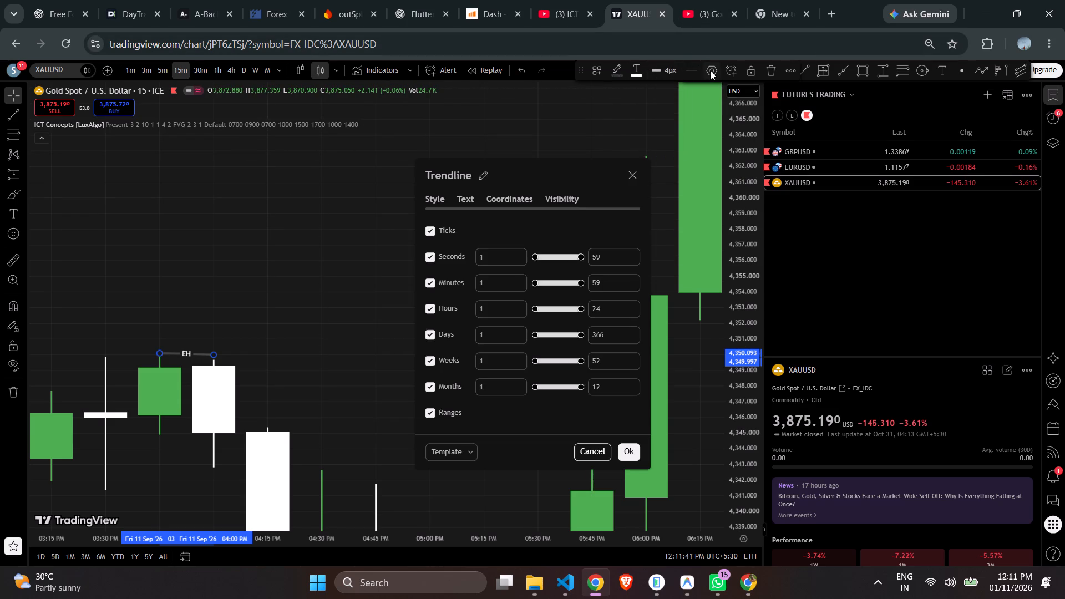
pyautogui.click(516, 196)
pyautogui.click(476, 192)
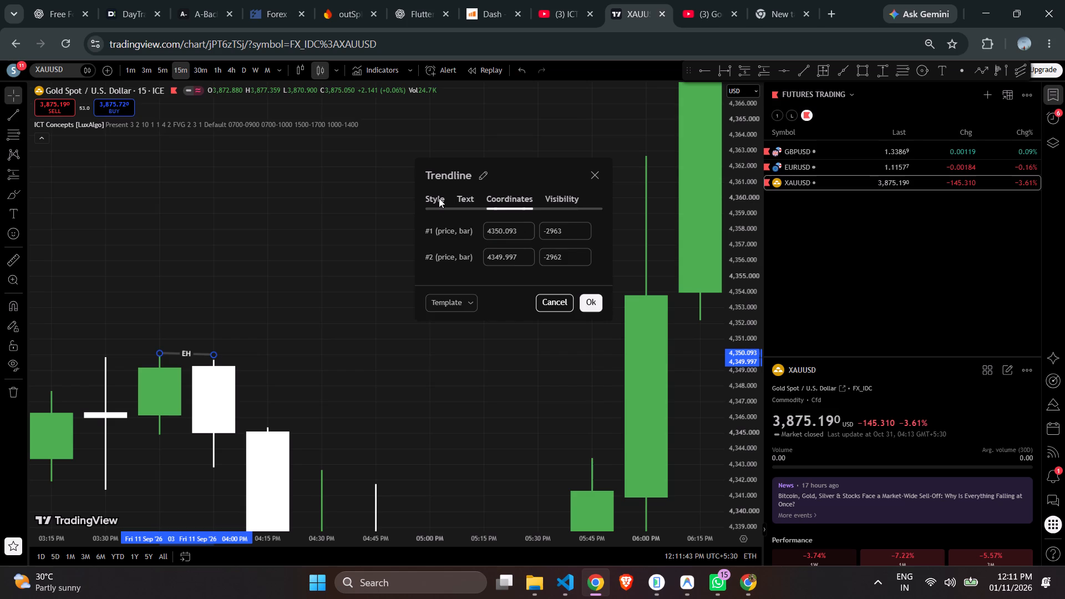
pyautogui.click(439, 198)
pyautogui.click(486, 229)
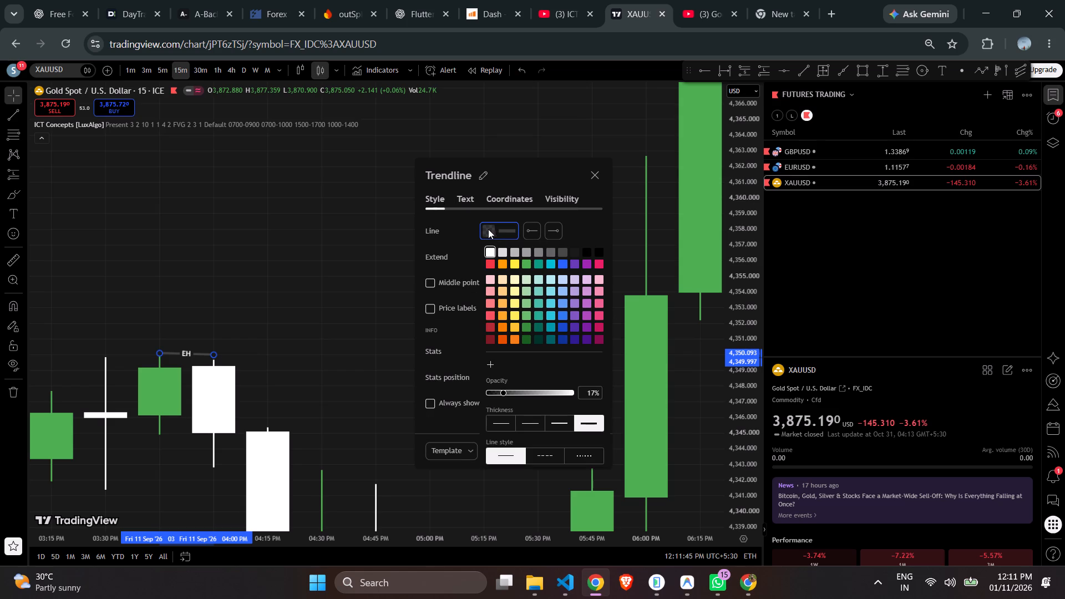
pyautogui.click(500, 250)
pyautogui.click(485, 251)
pyautogui.moveTo(503, 389); pyautogui.dragTo(521, 393)
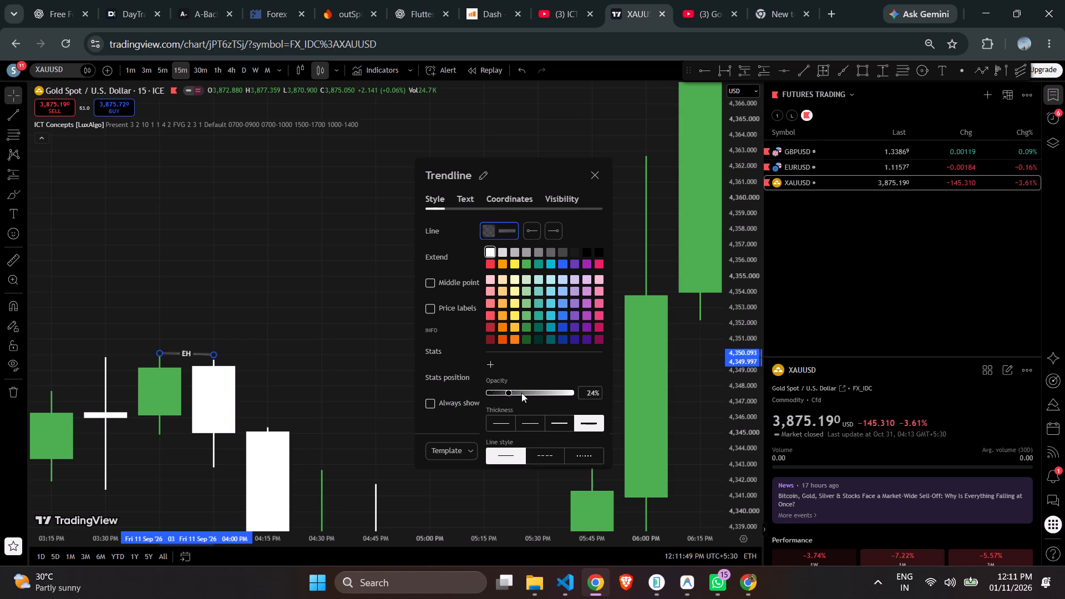
pyautogui.moveTo(521, 393); pyautogui.dragTo(520, 405)
pyautogui.scroll(2, 256, 243)
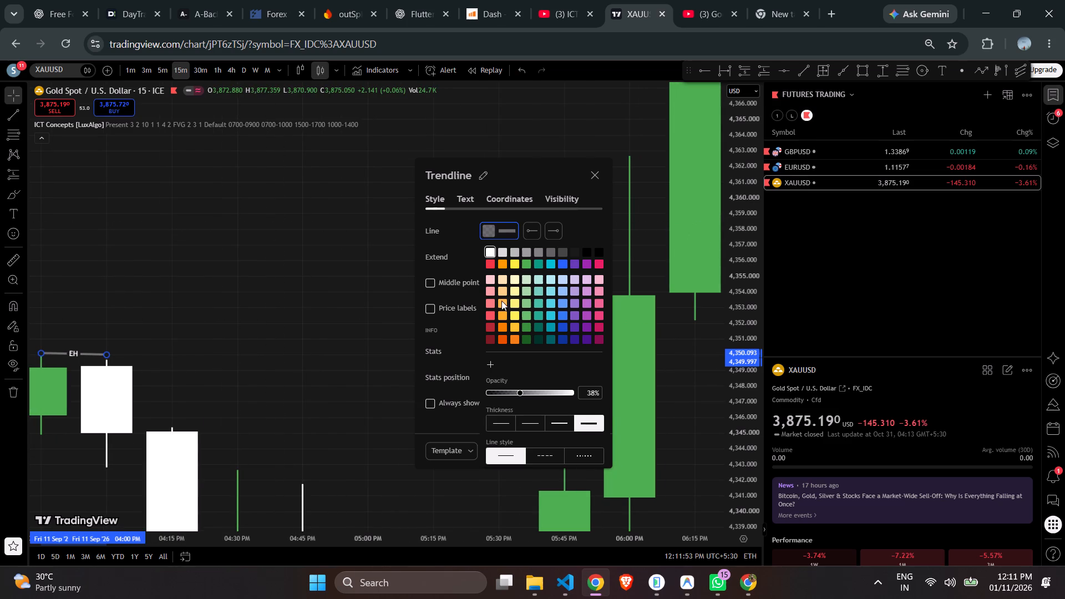
pyautogui.click(499, 262)
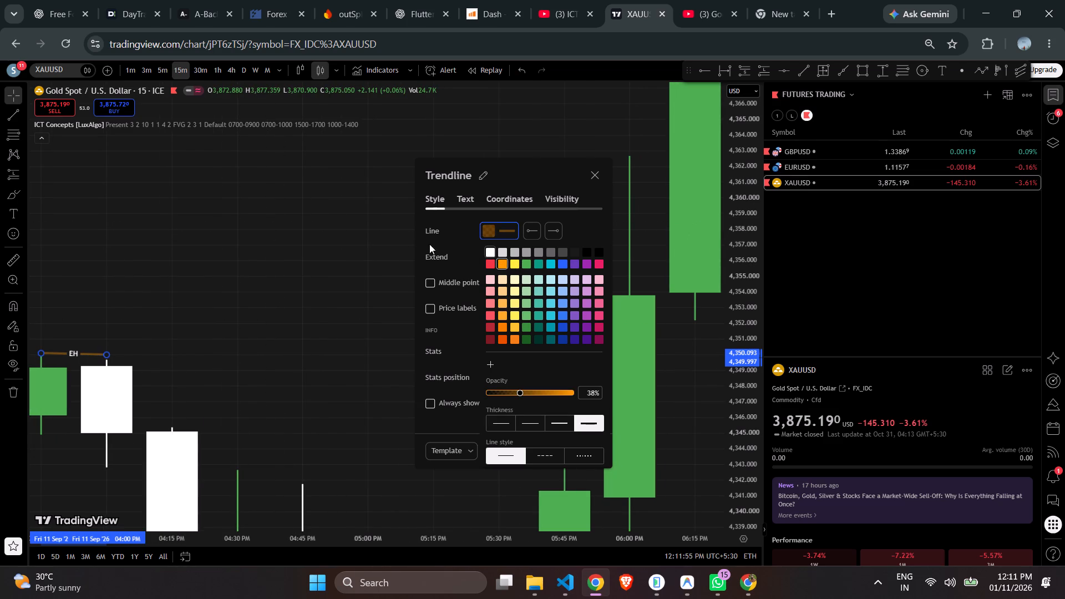
pyautogui.moveTo(265, 232); pyautogui.dragTo(415, 120)
# Inspect the styled EH line across the 03:45 PM and 04:00 PM candle highs on the 15-minute chart.
pyautogui.moveTo(739, 314); pyautogui.dragTo(739, 298)
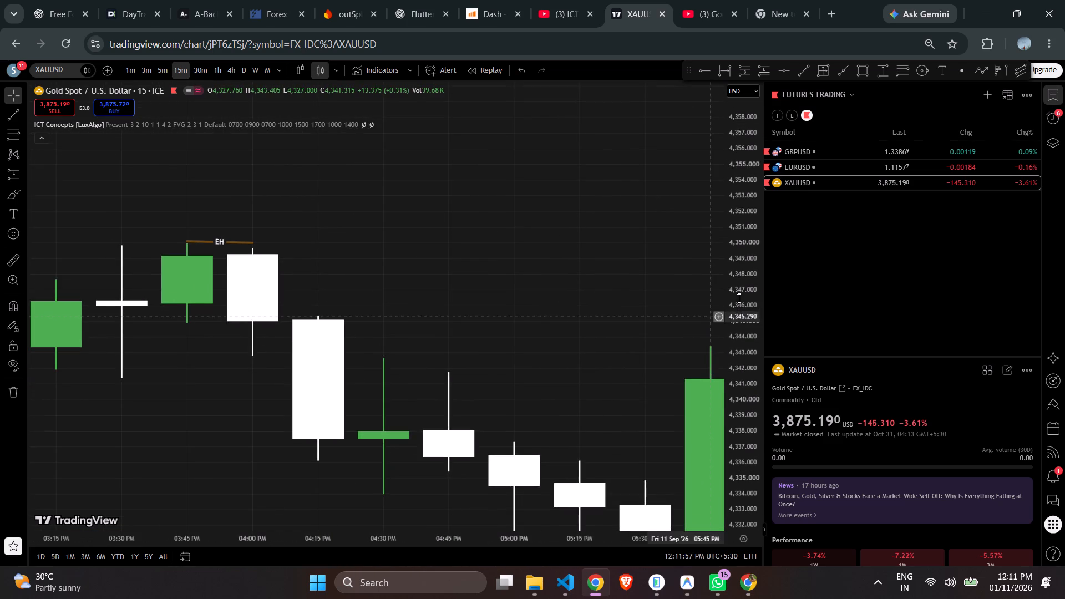
pyautogui.moveTo(739, 298); pyautogui.dragTo(738, 146)
pyautogui.scroll(3, 638, 189)
pyautogui.moveTo(505, 201); pyautogui.dragTo(848, 184)
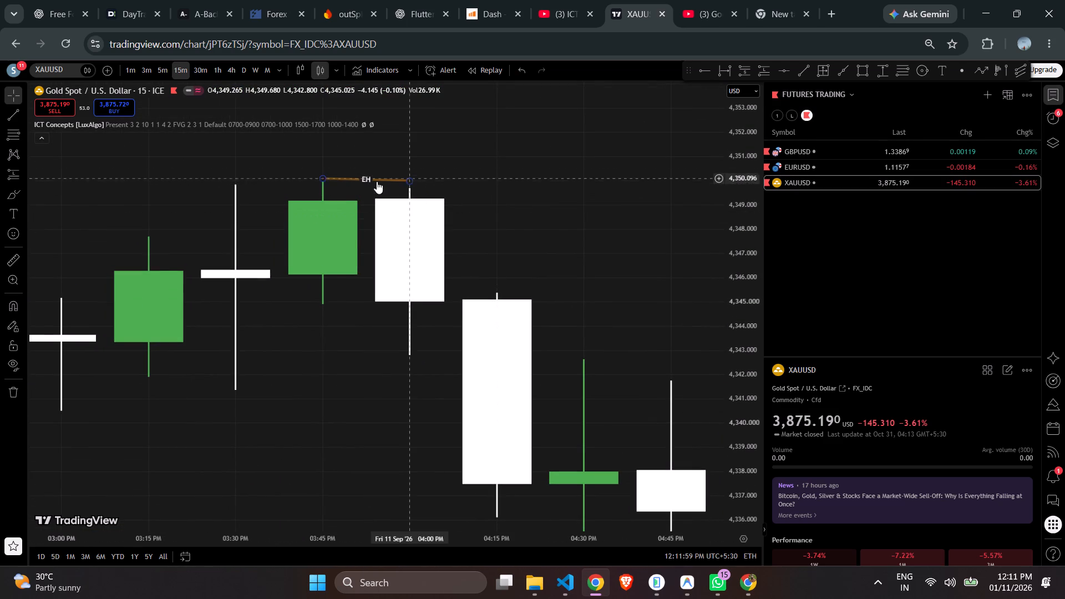
# Switch XAUUSD to the 5-minute timeframe and look for the candles around the EH price level.
pyautogui.click(166, 71)
pyautogui.scroll(-2, 579, 150)
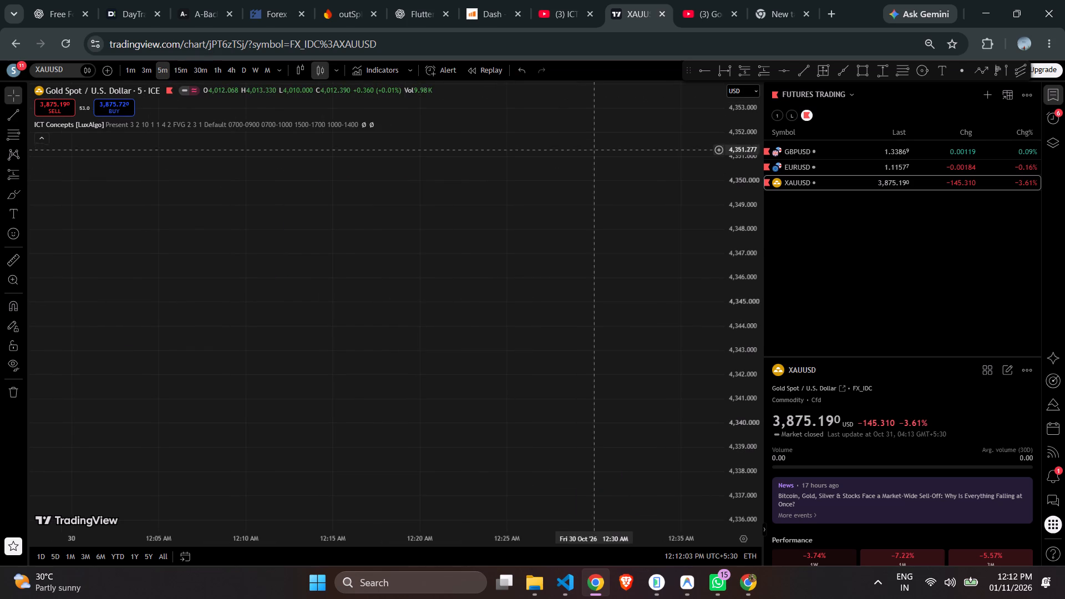
pyautogui.scroll(-5, 580, 151)
pyautogui.scroll(1, 589, 154)
pyautogui.scroll(-7, 589, 154)
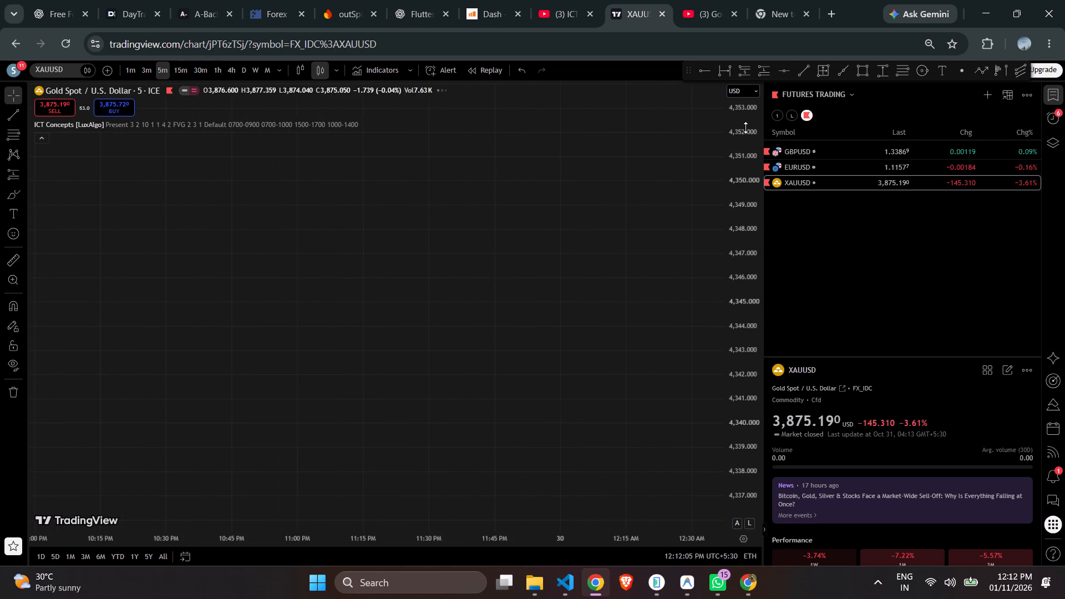
pyautogui.moveTo(745, 128); pyautogui.dragTo(788, 423)
pyautogui.scroll(-4, 562, 255)
pyautogui.scroll(-4, 608, 240)
pyautogui.scroll(1, 608, 240)
pyautogui.scroll(-1, 610, 240)
pyautogui.scroll(1, 615, 243)
pyautogui.scroll(-2, 617, 245)
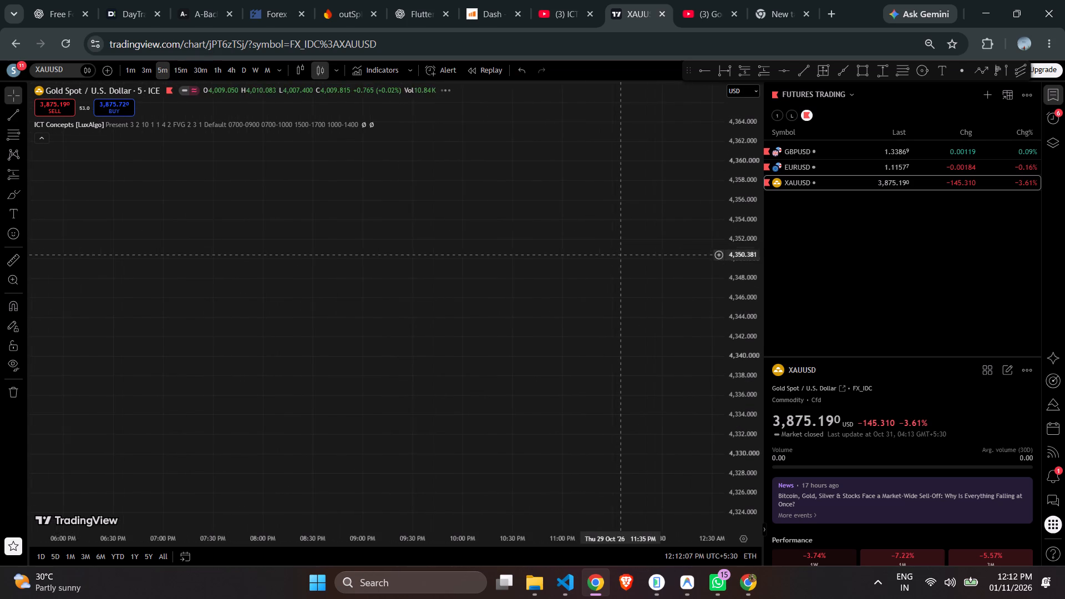
pyautogui.scroll(-3, 618, 252)
pyautogui.scroll(1, 621, 258)
pyautogui.scroll(-3, 621, 258)
pyautogui.scroll(1, 637, 290)
pyautogui.scroll(-19, 637, 290)
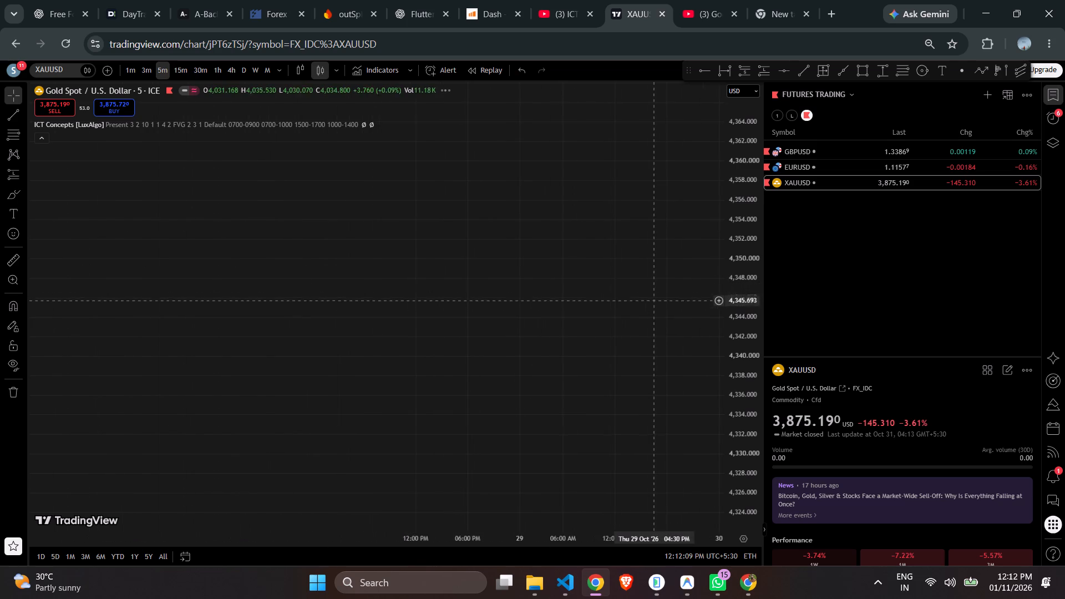
pyautogui.scroll(-5, 669, 307)
pyautogui.moveTo(737, 170); pyautogui.dragTo(763, 481)
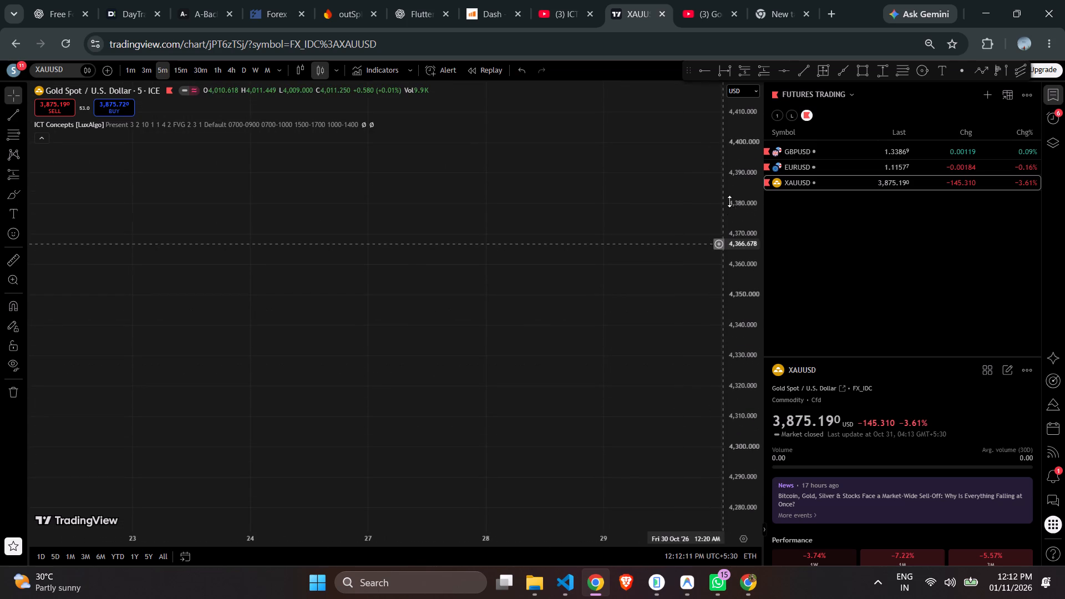
pyautogui.moveTo(729, 179); pyautogui.dragTo(735, 423)
pyautogui.moveTo(747, 183); pyautogui.dragTo(738, 330)
# Examine the 5-minute October price history back to the earliest available bars, looking for the EH area.
pyautogui.moveTo(282, 292); pyautogui.dragTo(316, 304)
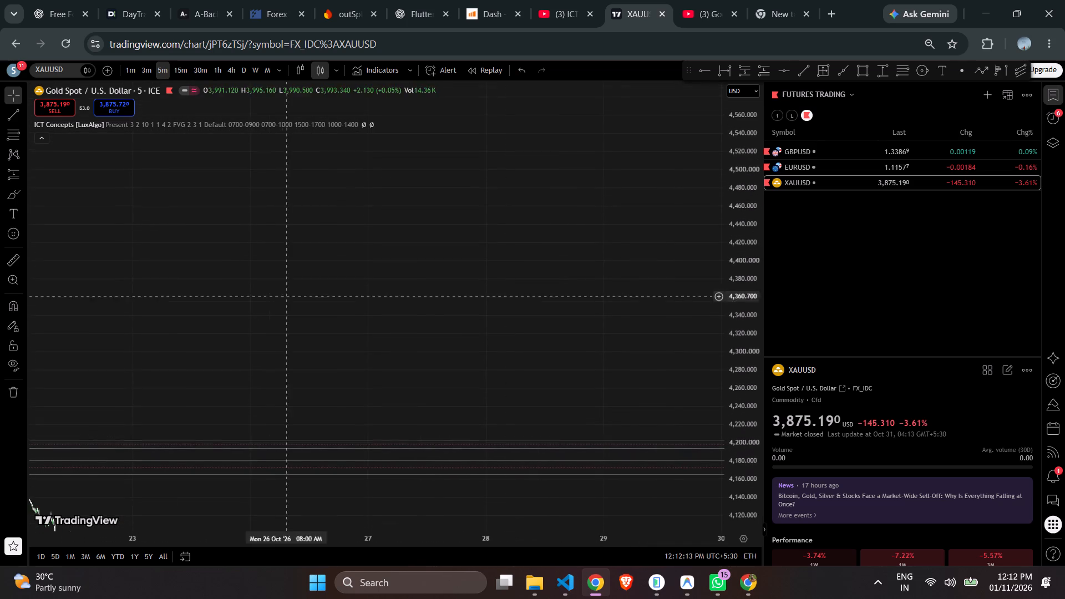
pyautogui.moveTo(316, 304); pyautogui.dragTo(778, 249)
pyautogui.moveTo(356, 240); pyautogui.dragTo(868, 265)
pyautogui.moveTo(392, 309); pyautogui.dragTo(673, 308)
pyautogui.keyDown('ctrl'); pyautogui.scroll(-9, 600, 258); pyautogui.keyUp('ctrl')
pyautogui.keyDown('ctrl'); pyautogui.scroll(1, 590, 254); pyautogui.keyUp('ctrl')
pyautogui.keyDown('ctrl'); pyautogui.scroll(-5, 590, 254); pyautogui.keyUp('ctrl')
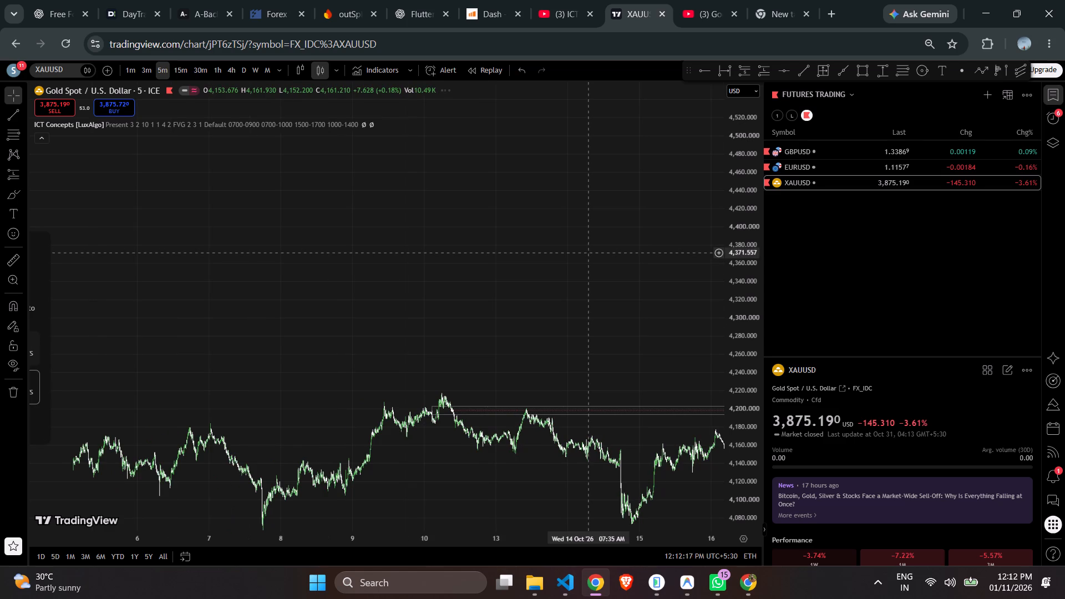
pyautogui.moveTo(629, 322); pyautogui.dragTo(79, 221)
pyautogui.moveTo(444, 304); pyautogui.dragTo(3, 268)
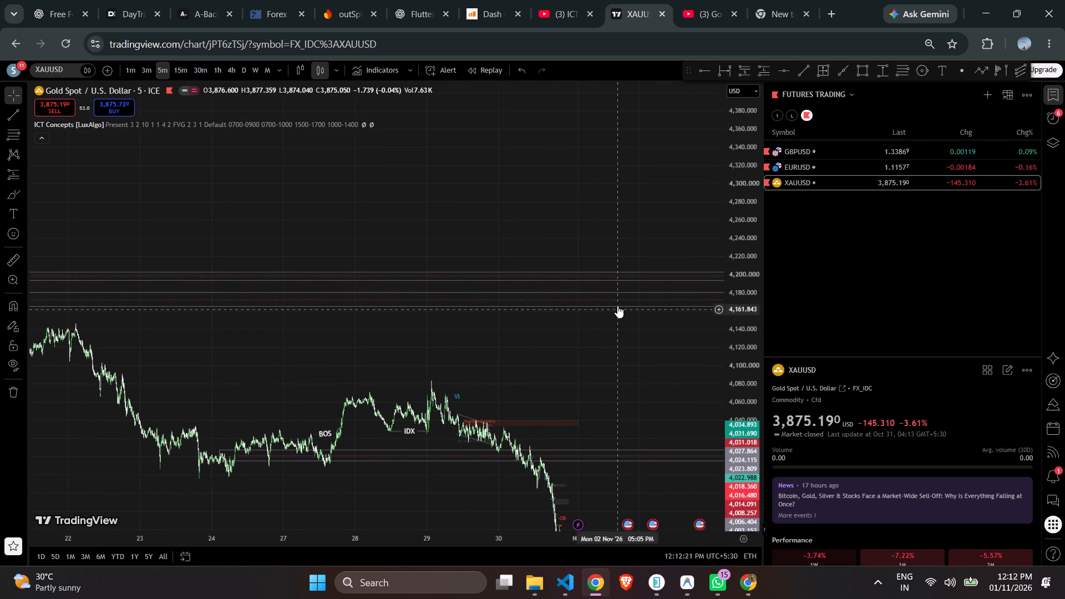
pyautogui.moveTo(584, 330); pyautogui.dragTo(1064, 291)
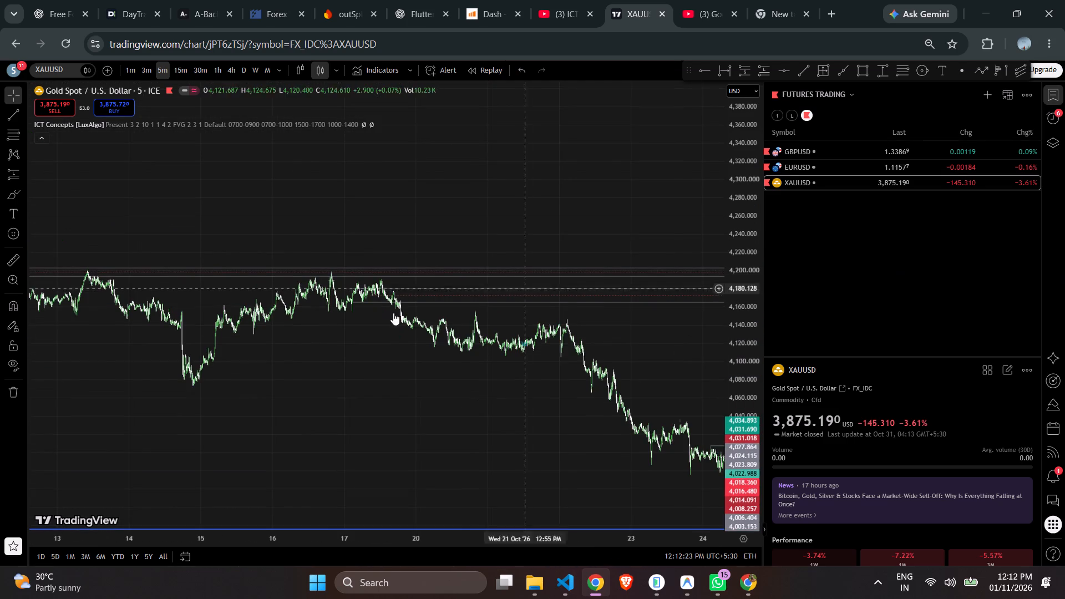
pyautogui.moveTo(275, 298); pyautogui.dragTo(686, 311)
pyautogui.moveTo(351, 223); pyautogui.dragTo(848, 242)
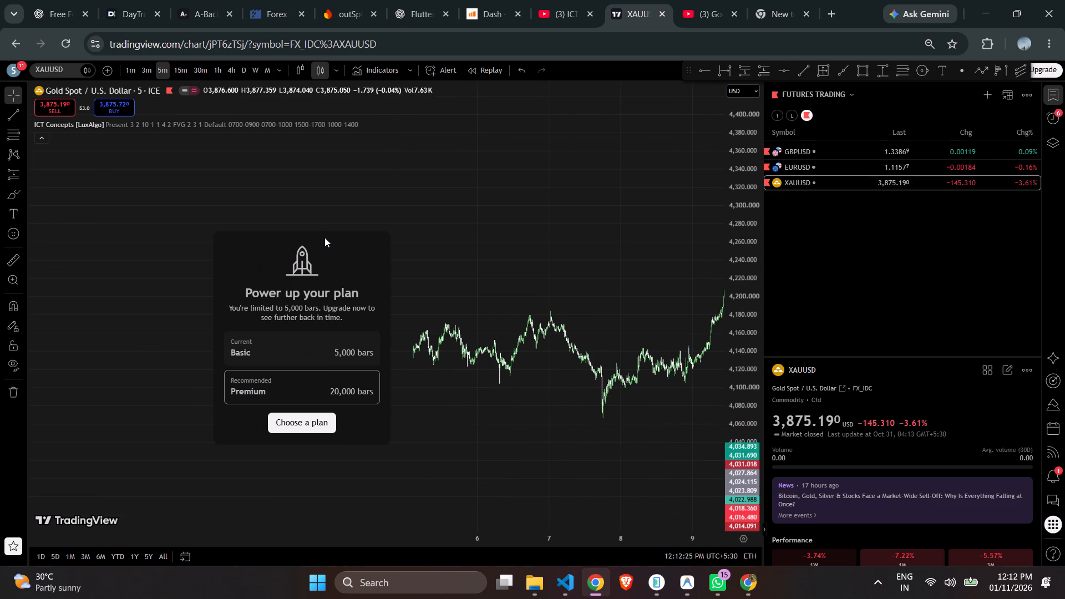
pyautogui.click(295, 353)
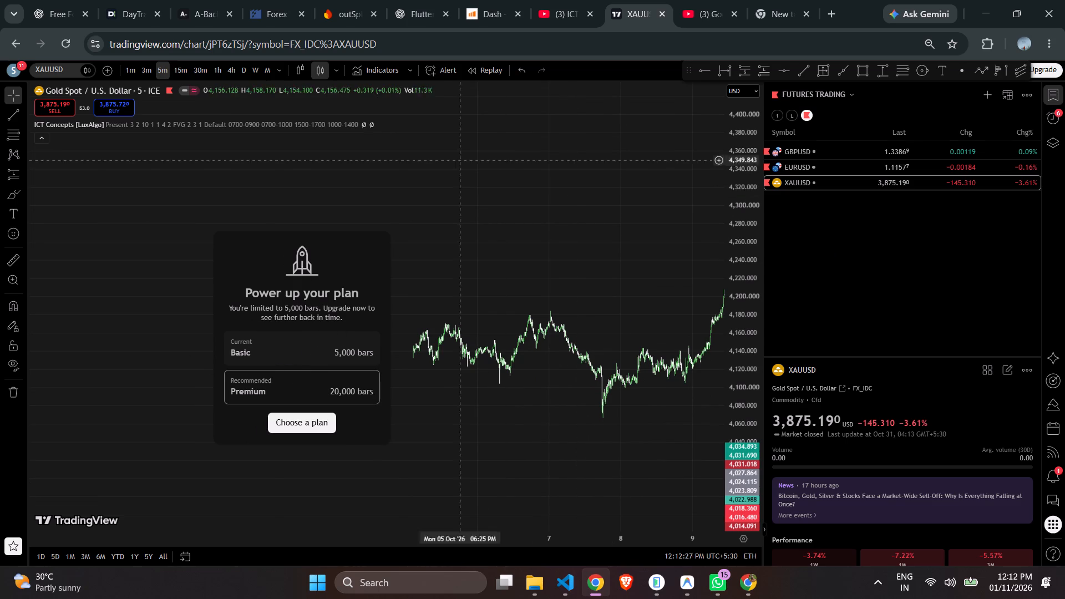
# Switch XAUUSD back to the 15-minute timeframe and locate the EH mark on 11 September.
pyautogui.click(181, 74)
pyautogui.scroll(-3, 392, 146)
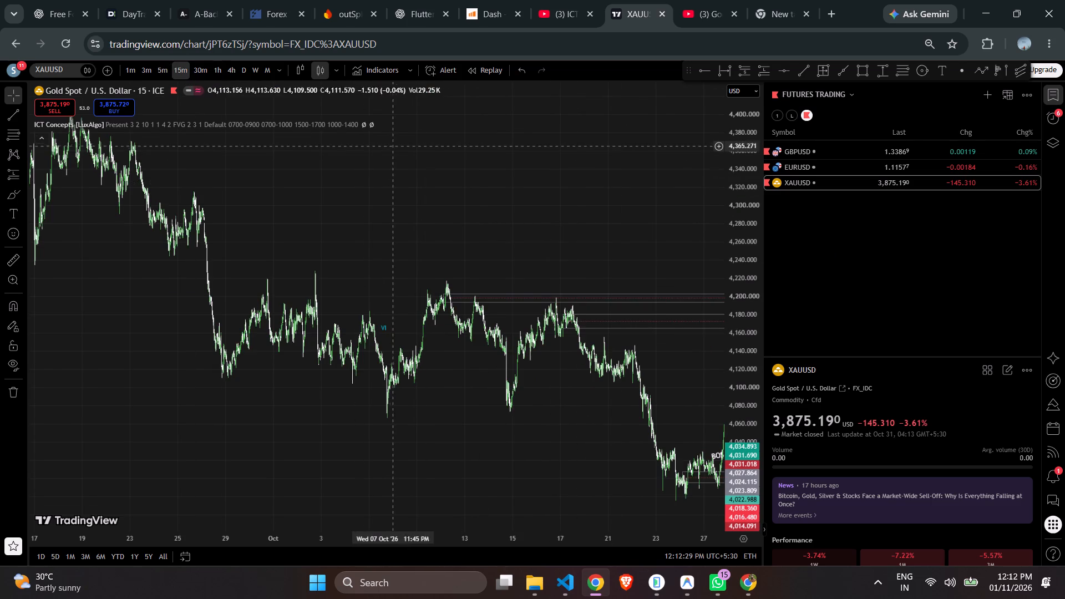
pyautogui.scroll(-3, 395, 148)
pyautogui.keyDown('ctrl'); pyautogui.scroll(1, 398, 151); pyautogui.keyUp('ctrl')
pyautogui.scroll(-7, 400, 150)
pyautogui.keyDown('ctrl'); pyautogui.scroll(-6, 407, 154); pyautogui.keyUp('ctrl')
pyautogui.scroll(-5, 374, 179)
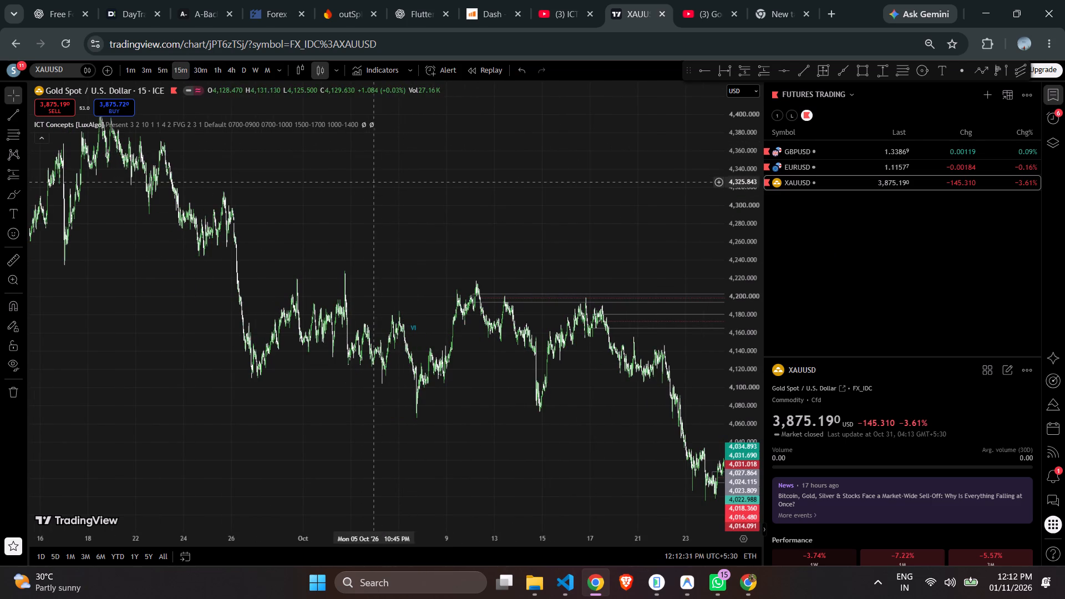
pyautogui.scroll(-8, 381, 184)
pyautogui.moveTo(341, 191); pyautogui.dragTo(921, 267)
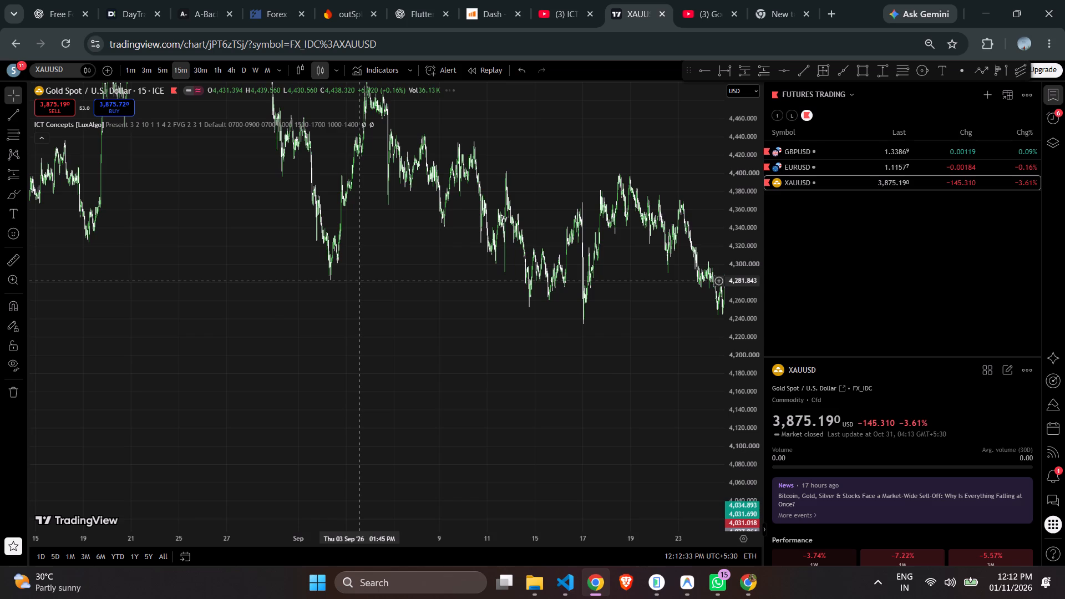
pyautogui.scroll(8, 362, 271)
pyautogui.scroll(1, 253, 258)
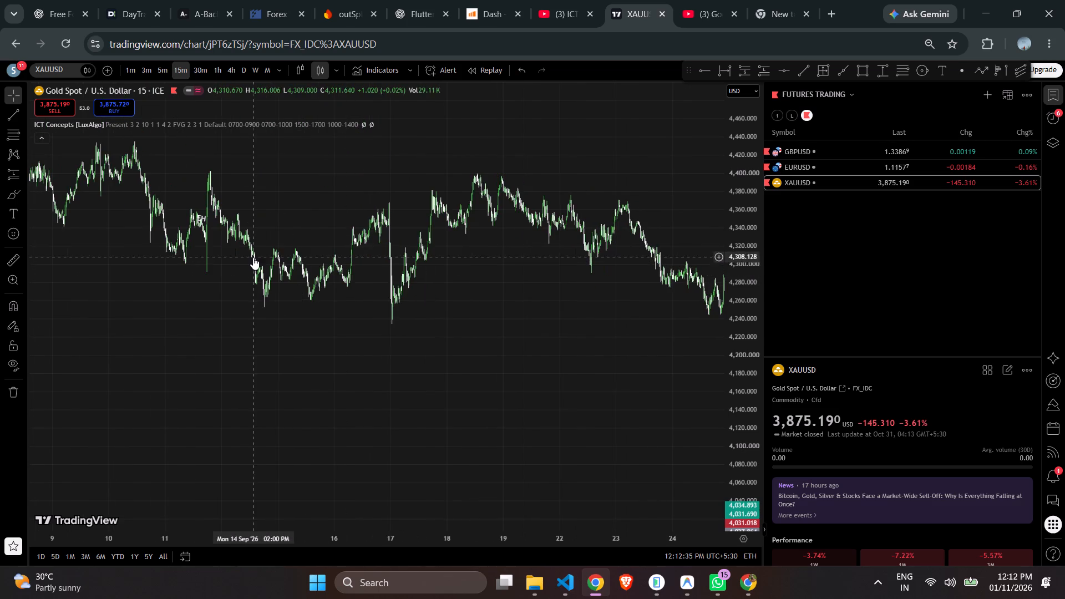
pyautogui.moveTo(186, 229); pyautogui.dragTo(387, 236)
pyautogui.scroll(9, 388, 236)
pyautogui.moveTo(753, 400); pyautogui.dragTo(753, 399)
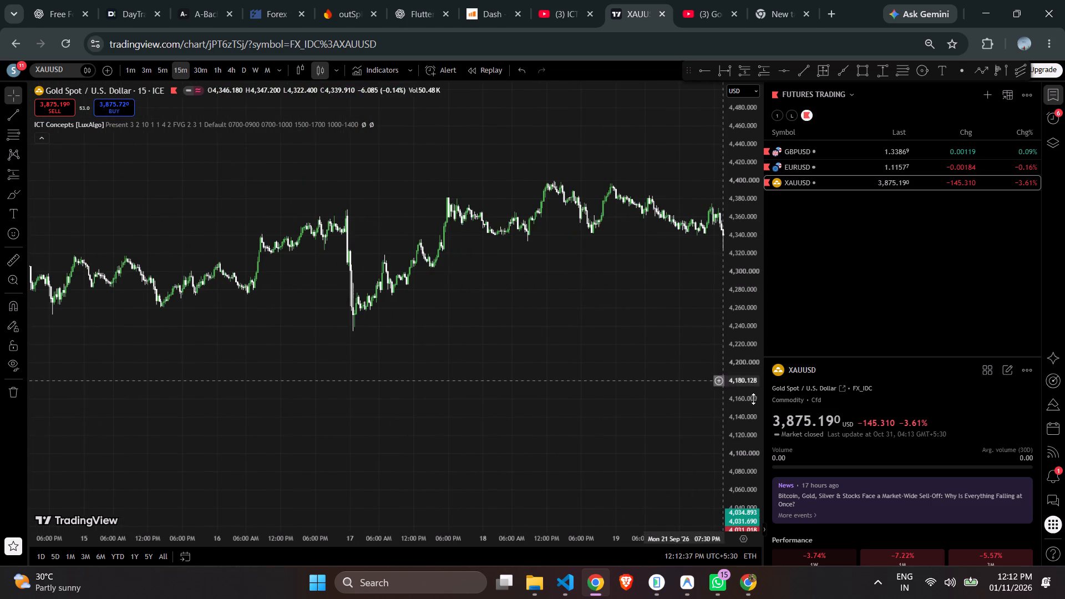
pyautogui.moveTo(753, 399); pyautogui.dragTo(734, 0)
pyautogui.moveTo(78, 313); pyautogui.dragTo(850, 321)
pyautogui.moveTo(525, 309); pyautogui.dragTo(383, 550)
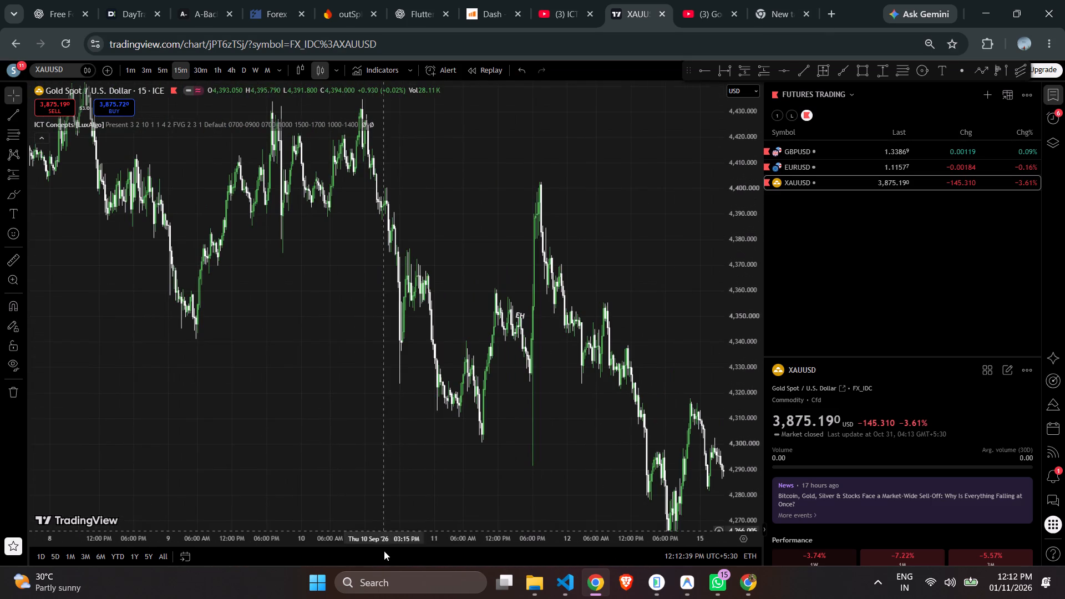
pyautogui.scroll(9, 533, 400)
pyautogui.scroll(6, 460, 363)
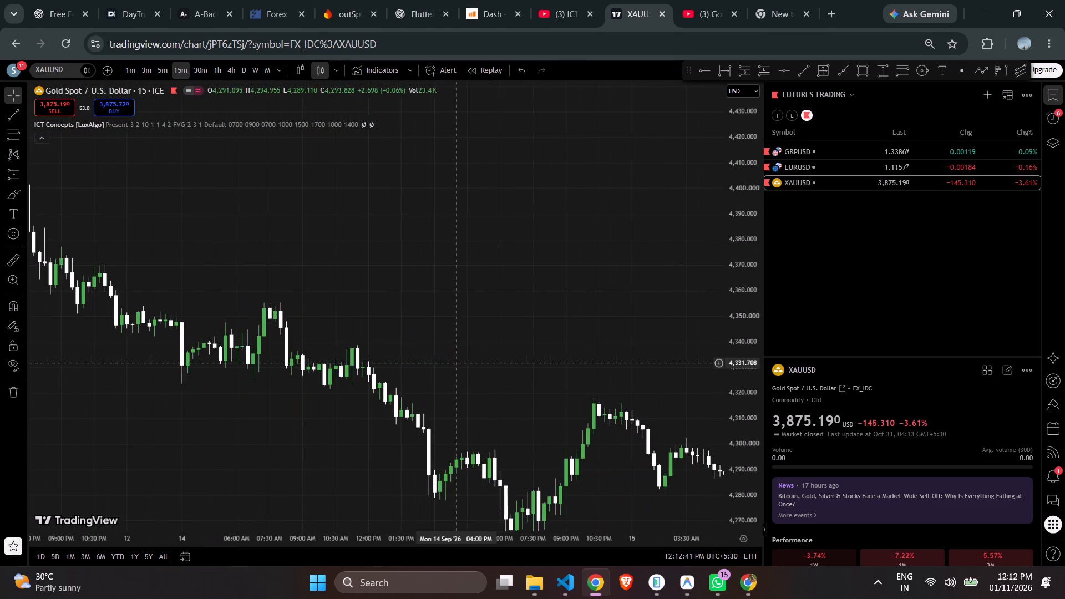
pyautogui.moveTo(374, 292); pyautogui.dragTo(809, 302)
pyautogui.scroll(9, 503, 383)
pyautogui.moveTo(745, 439); pyautogui.dragTo(720, 197)
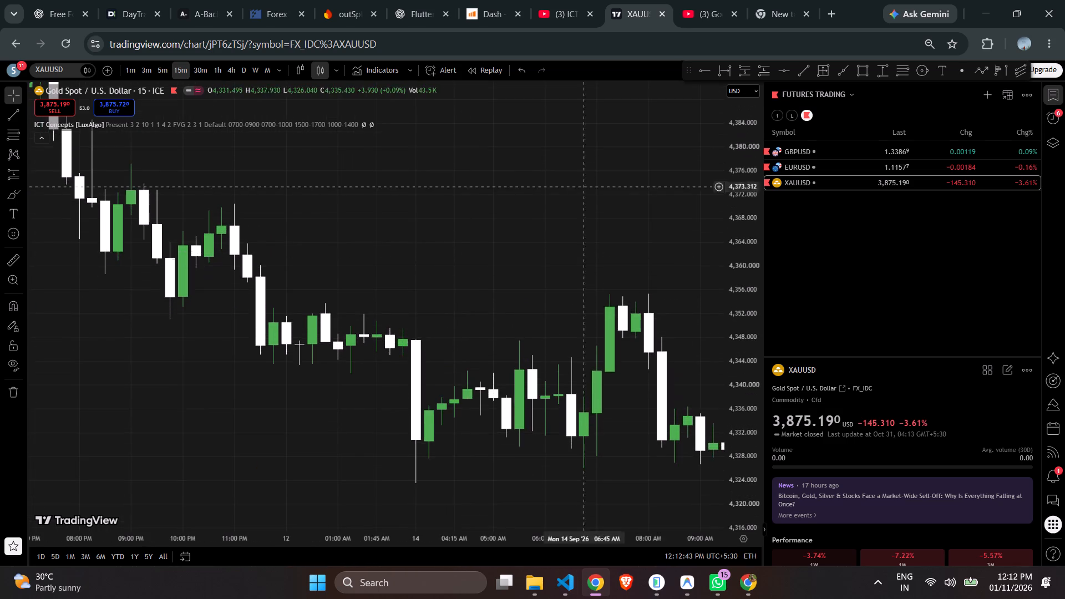
pyautogui.moveTo(299, 333); pyautogui.dragTo(943, 392)
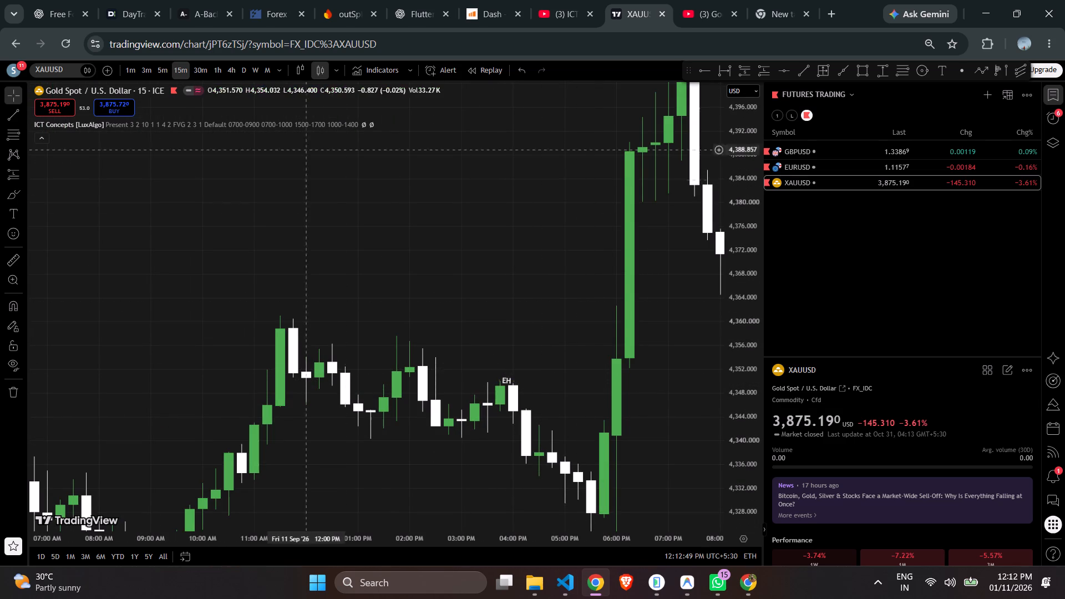
# Switch XAUUSD to the 5-minute timeframe again and search back through October for the EH mark's area.
pyautogui.click(156, 66)
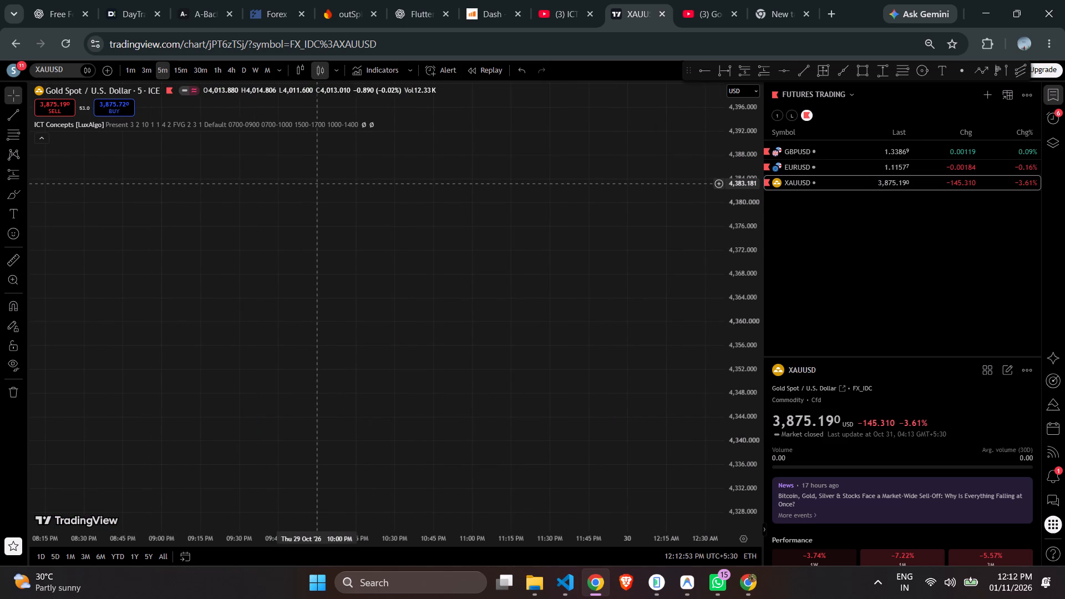
pyautogui.moveTo(277, 178); pyautogui.dragTo(800, 207)
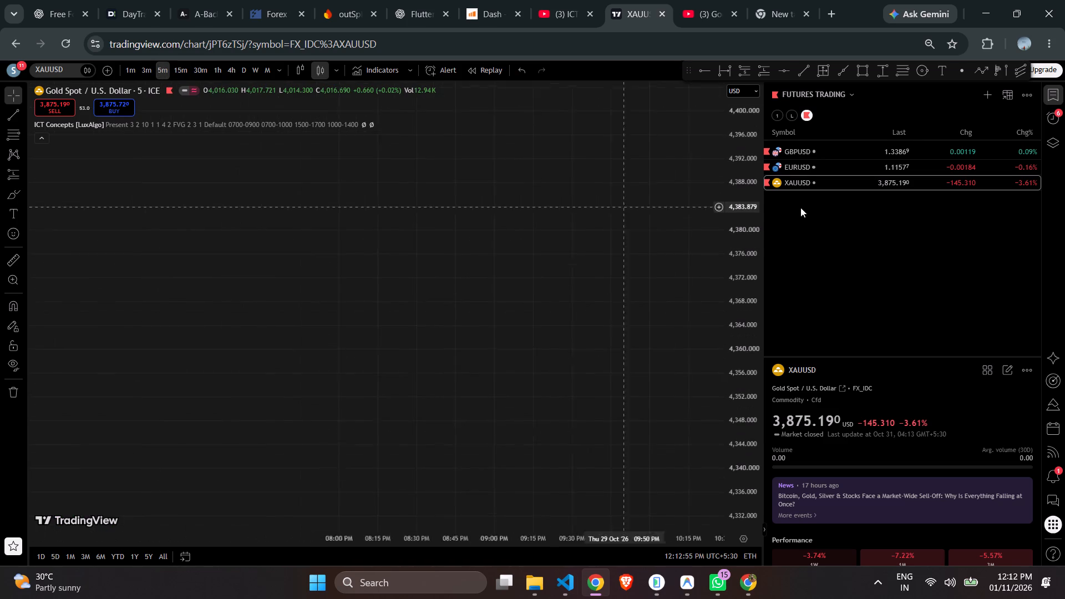
pyautogui.moveTo(800, 207); pyautogui.dragTo(877, 209)
pyautogui.moveTo(359, 221); pyautogui.dragTo(542, 222)
pyautogui.moveTo(210, 225); pyautogui.dragTo(625, 237)
pyautogui.moveTo(371, 228); pyautogui.dragTo(499, 236)
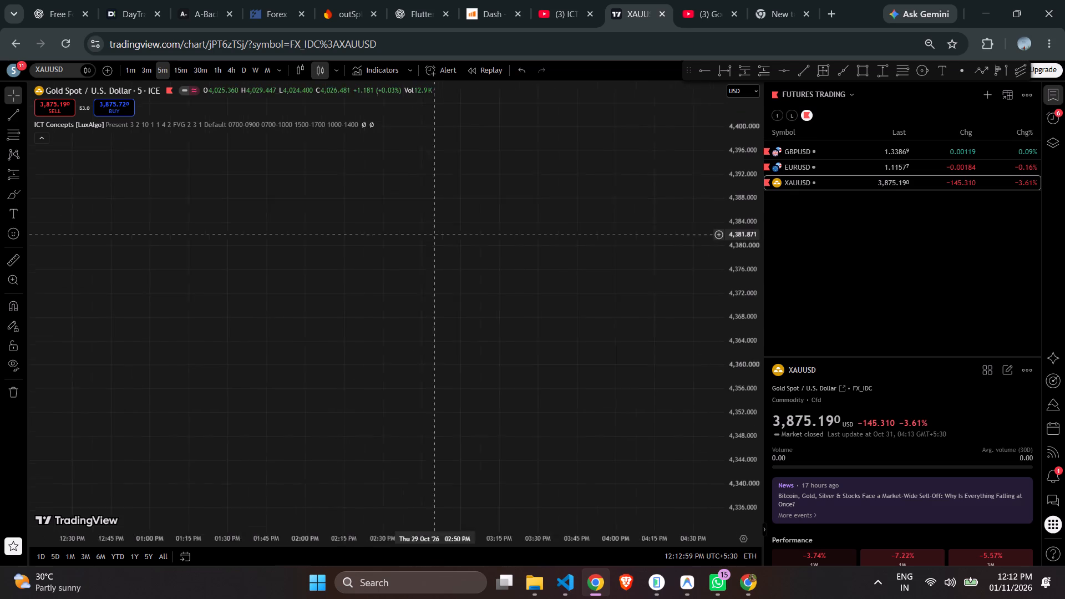
pyautogui.moveTo(499, 236); pyautogui.dragTo(702, 238)
pyautogui.moveTo(287, 251); pyautogui.dragTo(684, 244)
pyautogui.moveTo(225, 245); pyautogui.dragTo(410, 261)
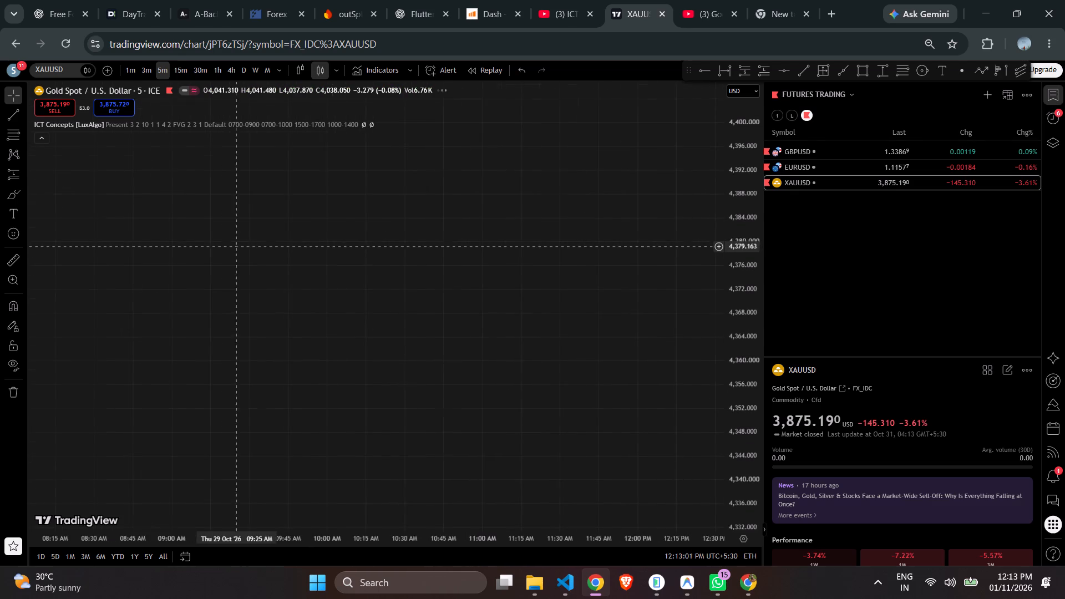
pyautogui.moveTo(410, 261); pyautogui.dragTo(438, 262)
pyautogui.scroll(-7, 508, 246)
pyautogui.keyDown('ctrl'); pyautogui.scroll(-13, 508, 246); pyautogui.keyUp('ctrl')
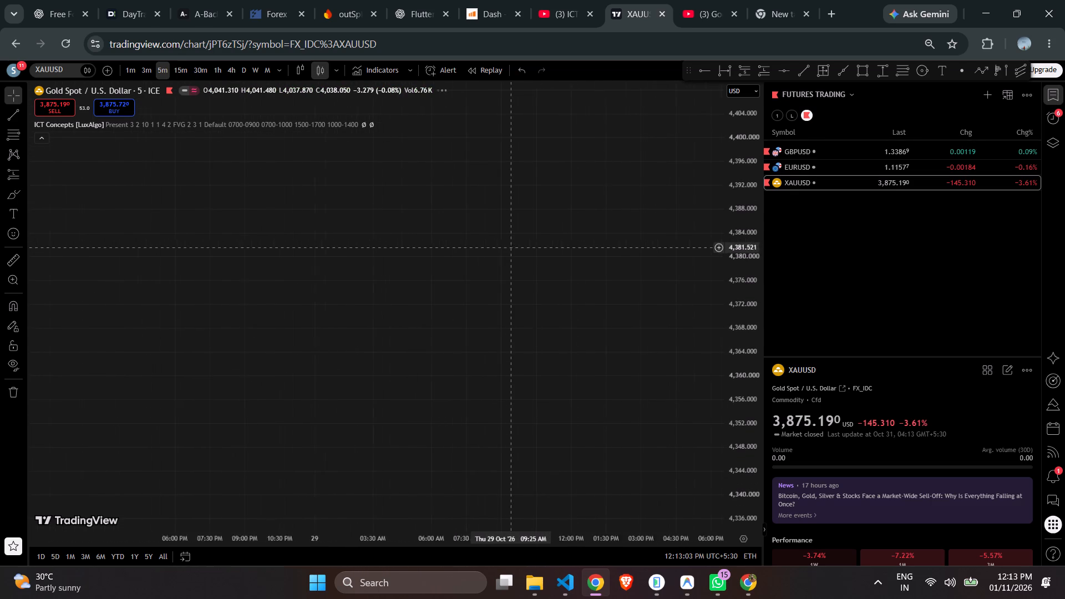
pyautogui.keyDown('ctrl'); pyautogui.scroll(-16, 511, 249); pyautogui.keyUp('ctrl')
pyautogui.keyDown('ctrl'); pyautogui.scroll(1, 518, 256); pyautogui.keyUp('ctrl')
pyautogui.keyDown('ctrl'); pyautogui.scroll(-1, 518, 256); pyautogui.keyUp('ctrl')
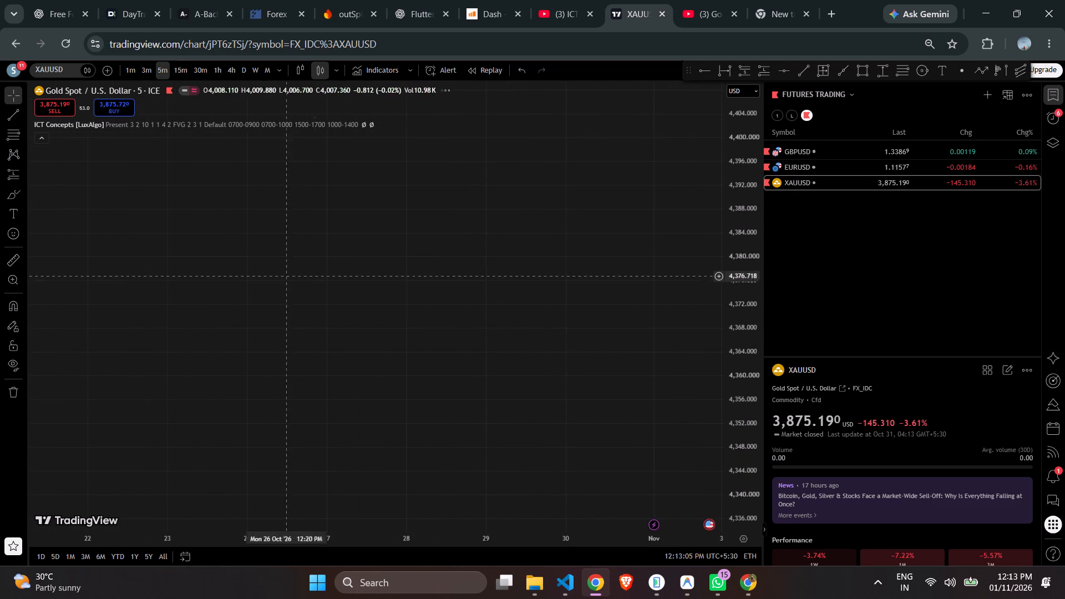
pyautogui.moveTo(208, 251); pyautogui.dragTo(692, 269)
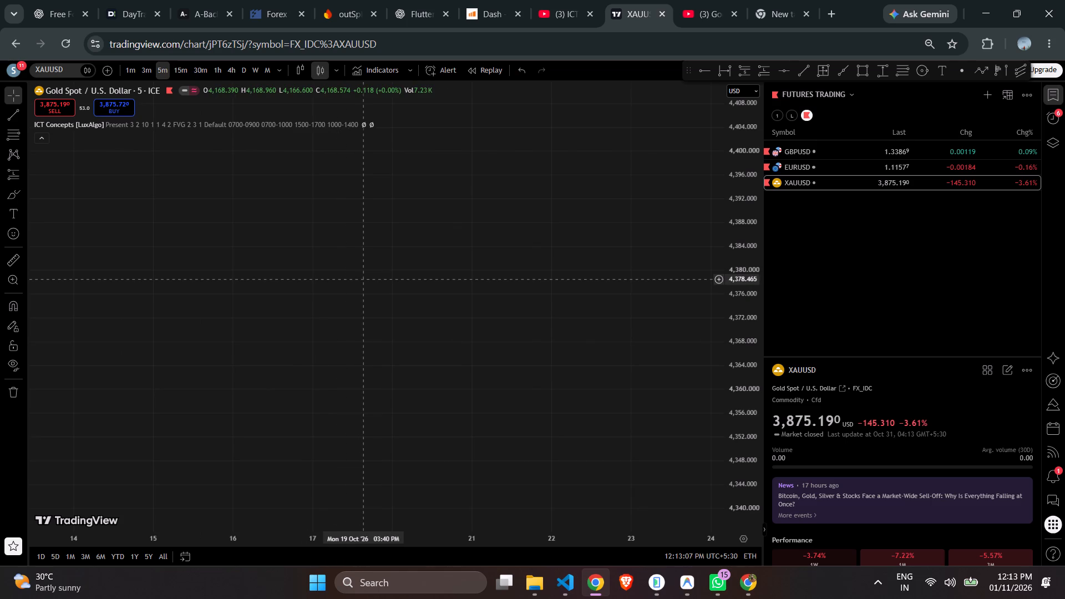
pyautogui.moveTo(189, 250); pyautogui.dragTo(717, 270)
pyautogui.moveTo(373, 240); pyautogui.dragTo(666, 257)
pyautogui.moveTo(361, 250); pyautogui.dragTo(553, 266)
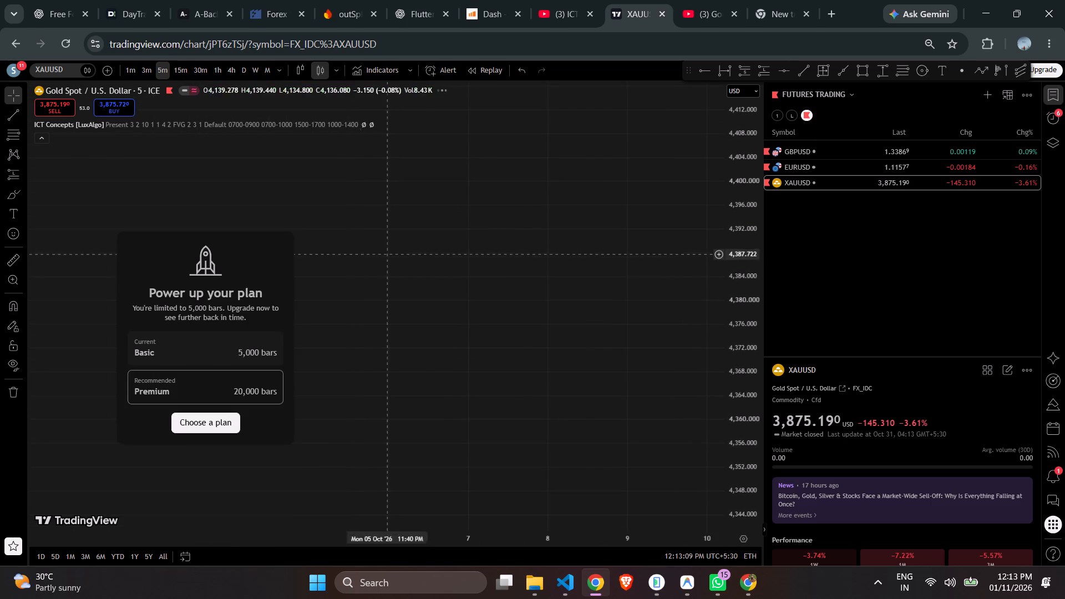
pyautogui.moveTo(553, 266); pyautogui.dragTo(785, 266)
pyautogui.moveTo(417, 260); pyautogui.dragTo(201, 232)
# Switch XAUUSD to the 30-minute timeframe and examine the candles around 24 and 25 September.
pyautogui.click(195, 70)
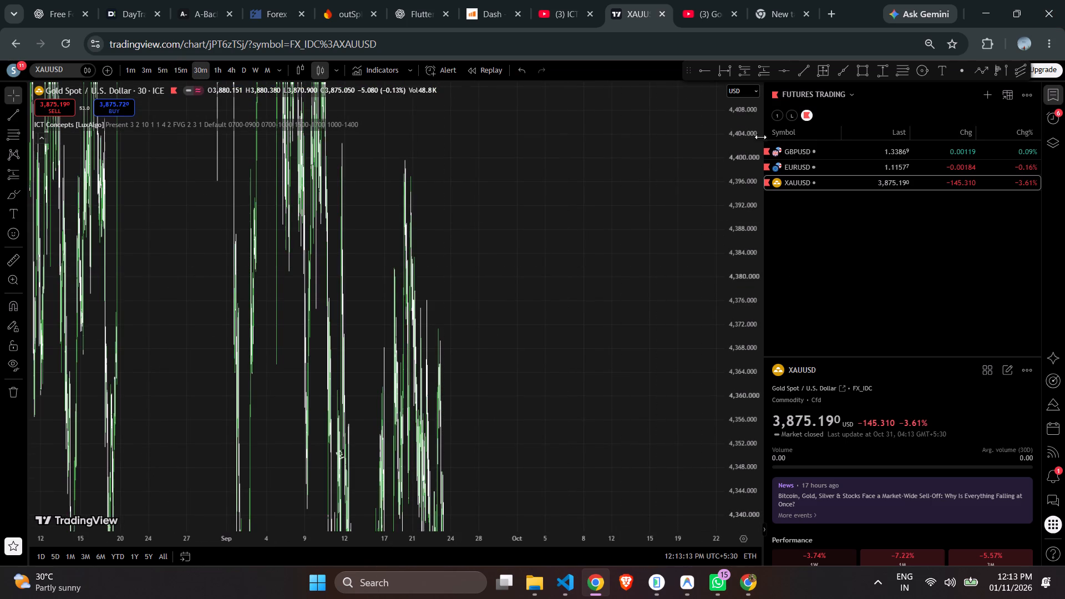
pyautogui.moveTo(748, 120); pyautogui.dragTo(723, 442)
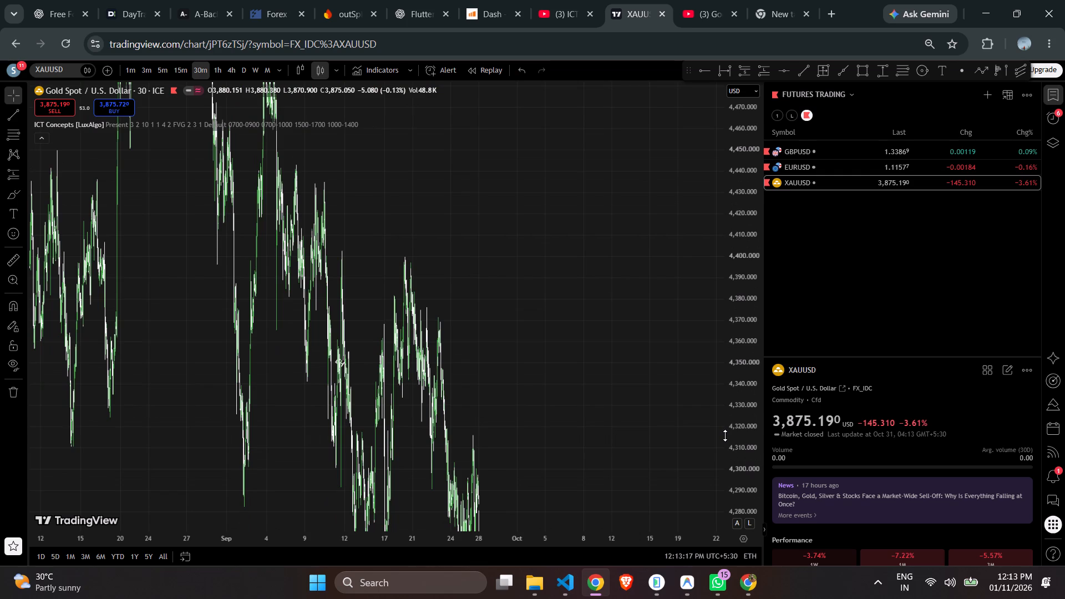
pyautogui.scroll(5, 483, 314)
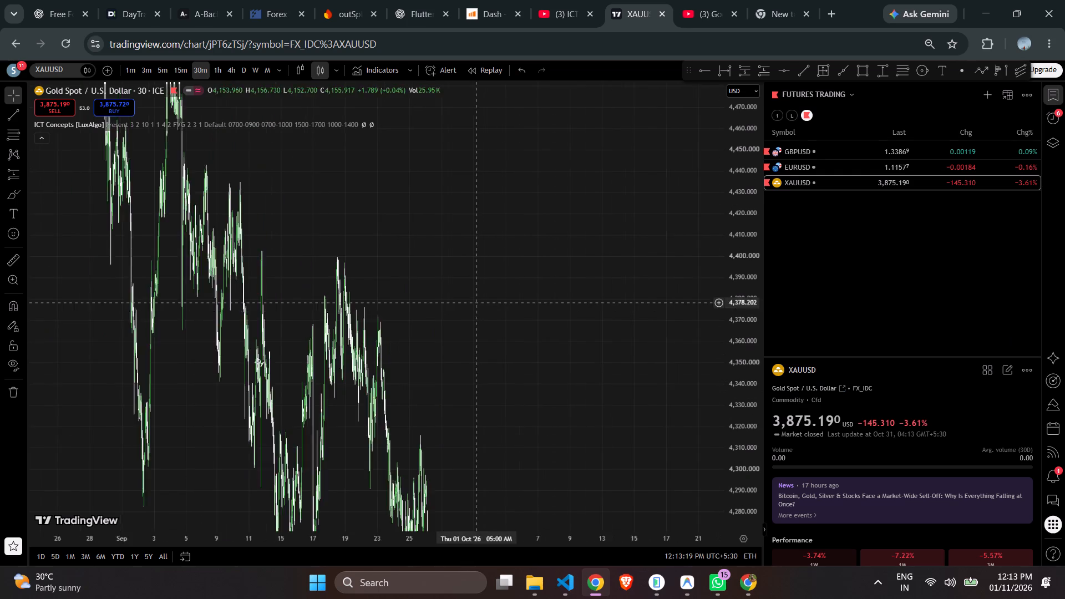
pyautogui.scroll(6, 476, 302)
pyautogui.moveTo(178, 254); pyautogui.dragTo(815, 311)
pyautogui.scroll(11, 521, 329)
pyautogui.scroll(-1, 521, 327)
pyautogui.scroll(2, 521, 327)
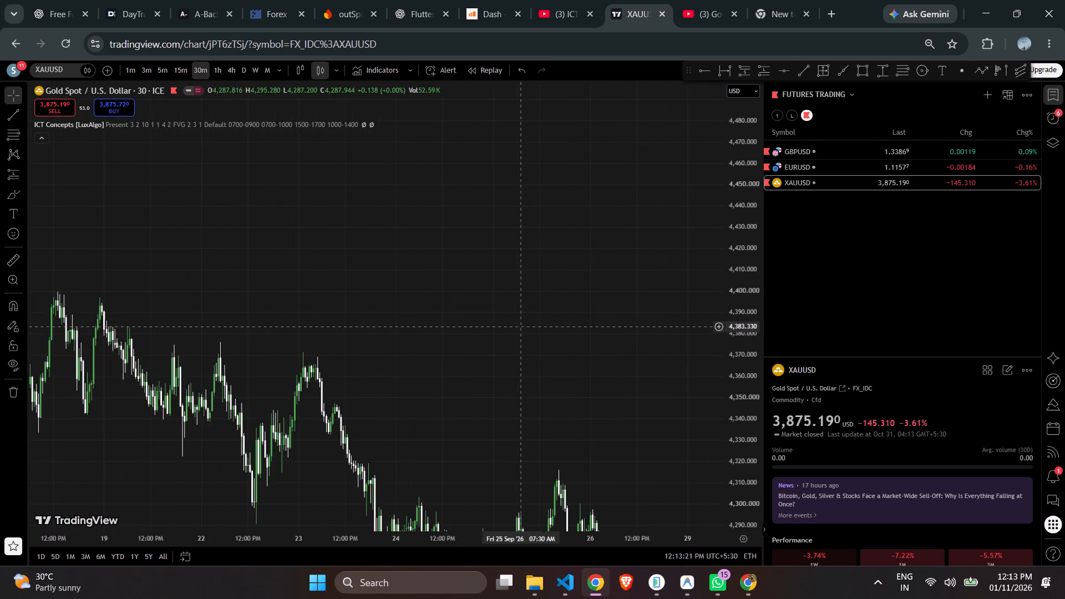
pyautogui.scroll(4, 520, 327)
pyautogui.moveTo(427, 331); pyautogui.dragTo(465, 239)
pyautogui.scroll(4, 464, 256)
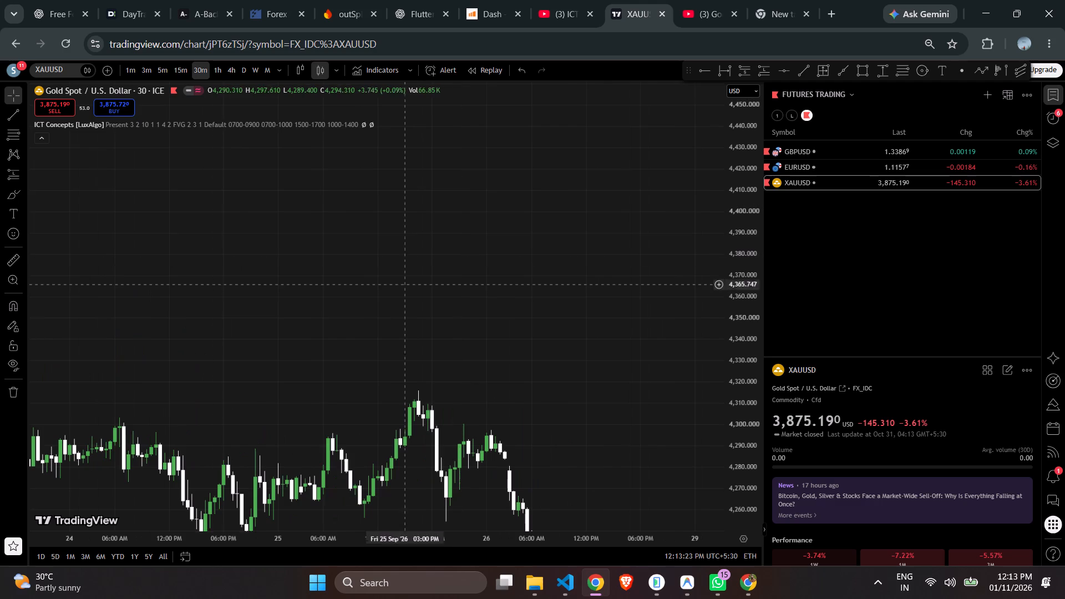
pyautogui.moveTo(204, 288); pyautogui.dragTo(466, 266)
pyautogui.scroll(-1, 450, 281)
pyautogui.scroll(4, 450, 281)
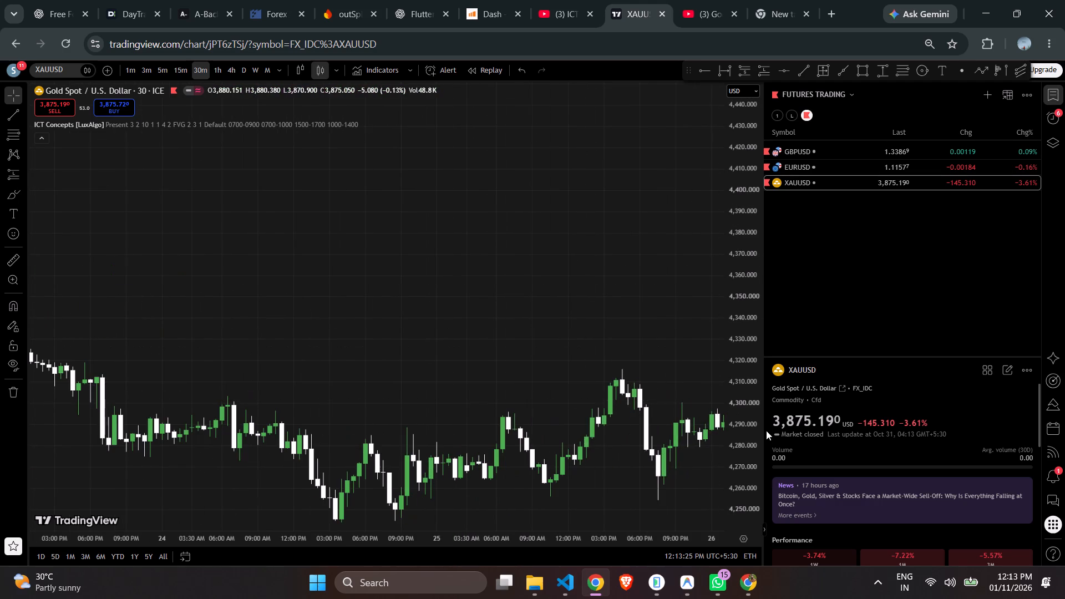
# Examine the 30-minute price structure from 25 September back to 16 September.
pyautogui.moveTo(749, 463); pyautogui.dragTo(736, 208)
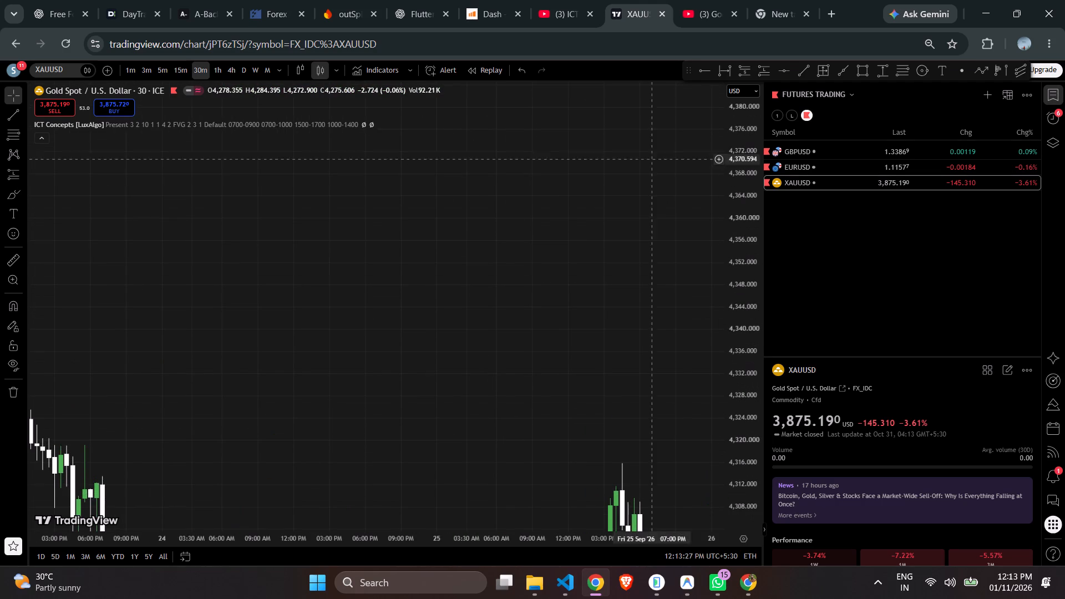
pyautogui.scroll(-1, 336, 32)
pyautogui.moveTo(0, 173); pyautogui.dragTo(597, 207)
pyautogui.moveTo(209, 216); pyautogui.dragTo(521, 240)
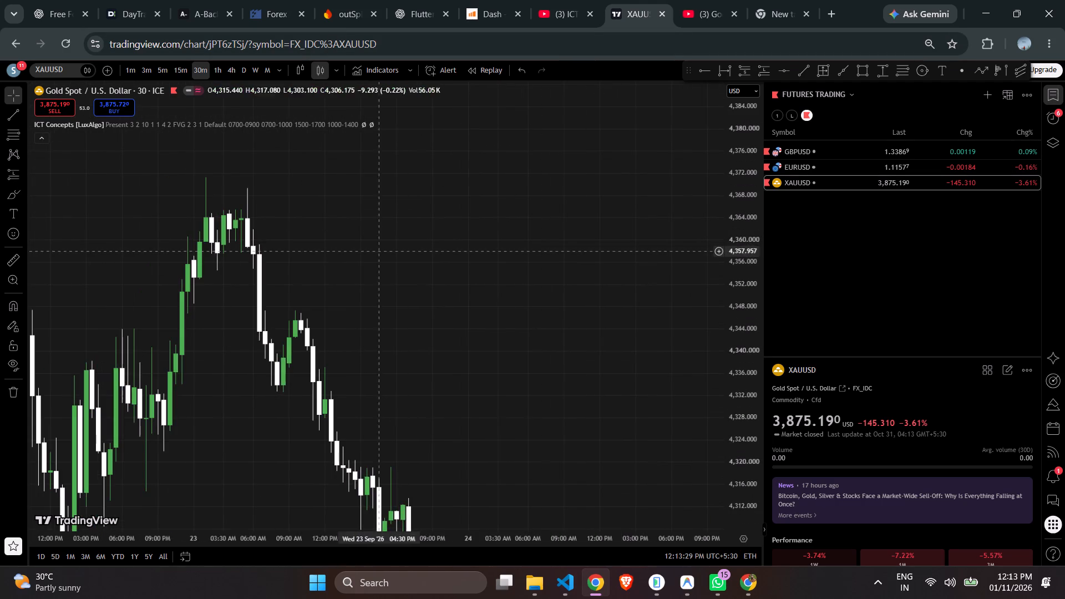
pyautogui.moveTo(321, 248); pyautogui.dragTo(618, 224)
pyautogui.moveTo(306, 224); pyautogui.dragTo(564, 257)
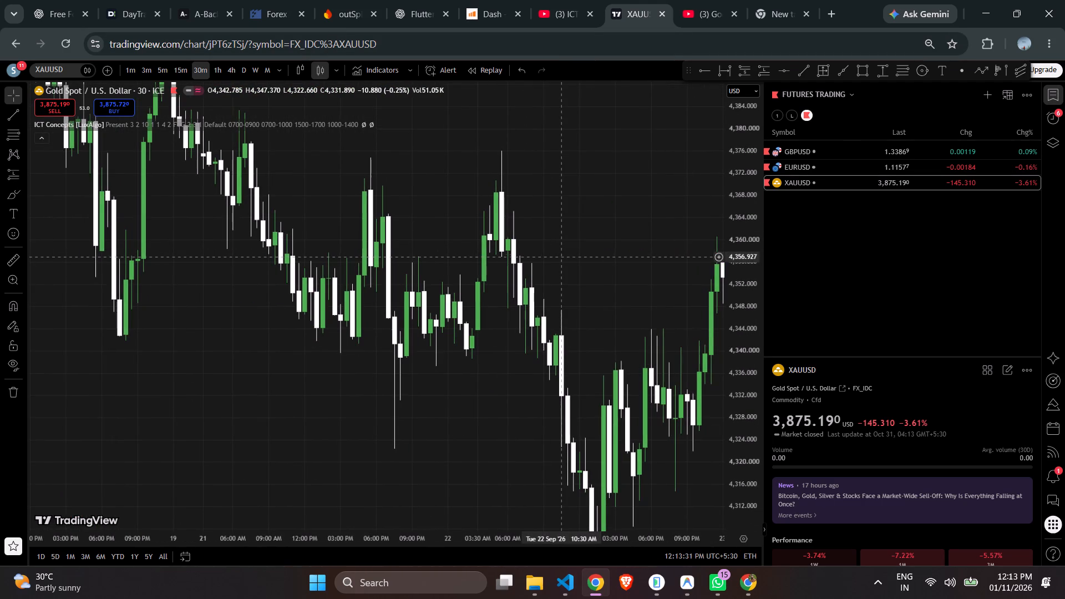
pyautogui.moveTo(564, 235); pyautogui.dragTo(605, 410)
pyautogui.moveTo(335, 235); pyautogui.dragTo(680, 246)
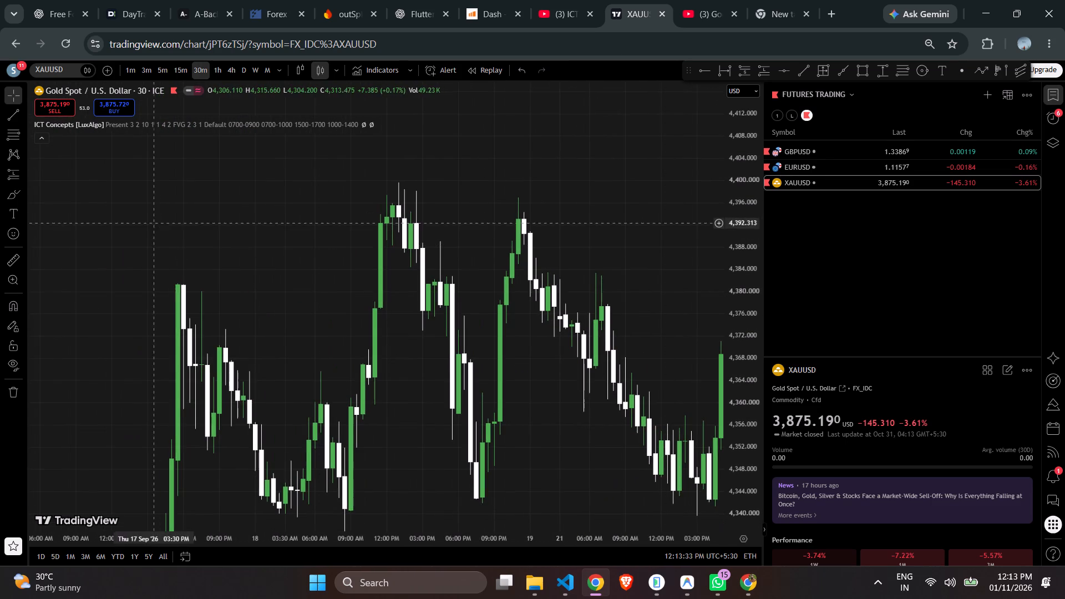
pyautogui.moveTo(221, 219); pyautogui.dragTo(570, 189)
pyautogui.moveTo(311, 190); pyautogui.dragTo(371, 14)
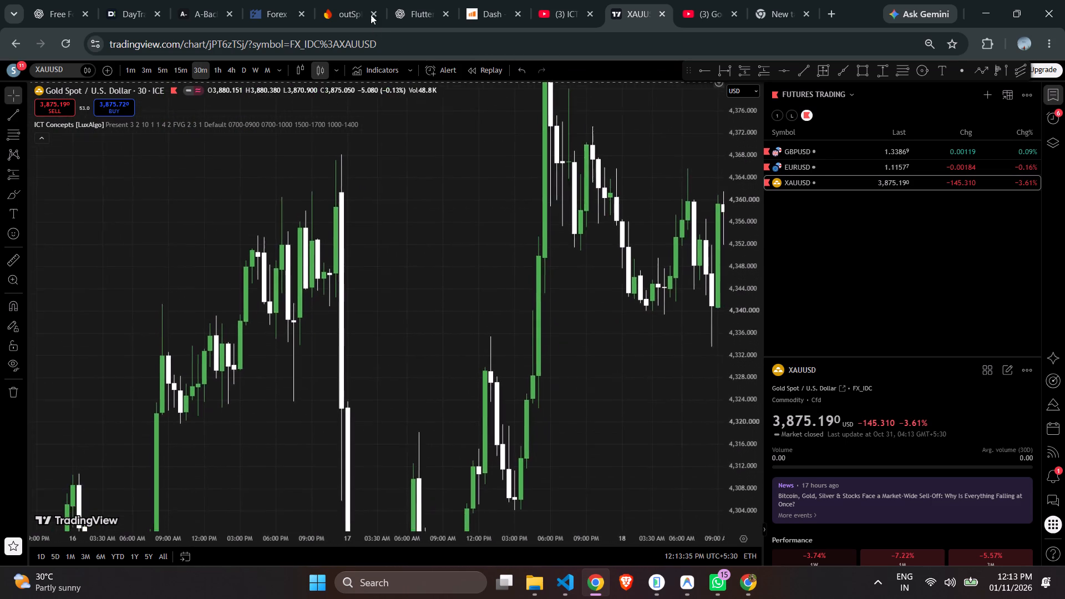
pyautogui.moveTo(371, 14); pyautogui.dragTo(370, 11)
pyautogui.moveTo(571, 288); pyautogui.dragTo(677, 170)
pyautogui.scroll(-1, 62, 326)
pyautogui.moveTo(68, 314); pyautogui.dragTo(421, 297)
pyautogui.scroll(12, 392, 283)
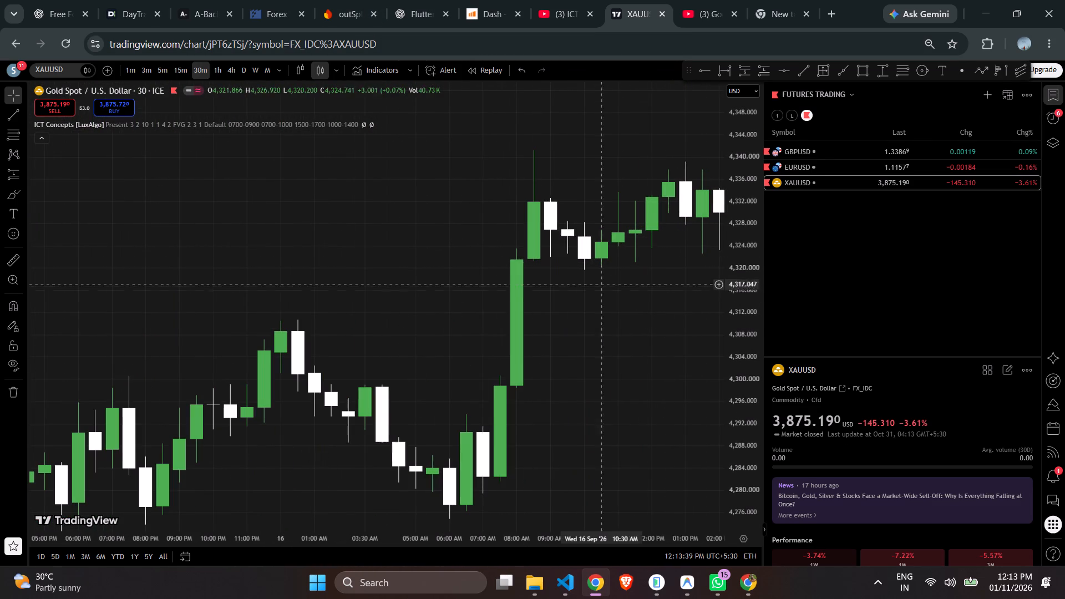
pyautogui.moveTo(745, 411); pyautogui.dragTo(719, 212)
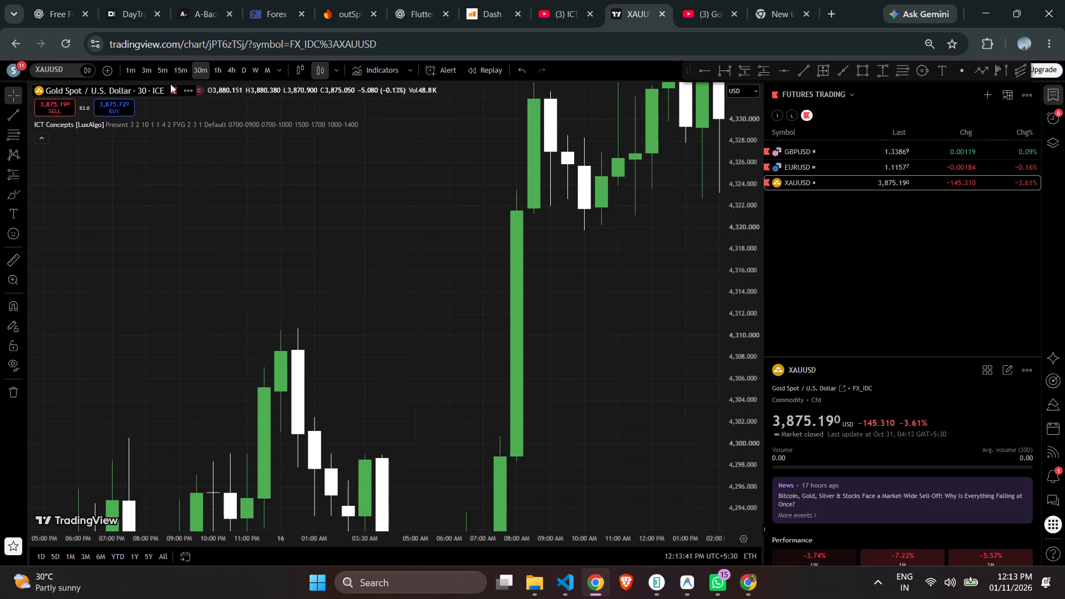
# Switch XAUUSD to the 15-minute timeframe and find the October candles from about 8 to 22 October.
pyautogui.click(177, 64)
pyautogui.moveTo(324, 280); pyautogui.dragTo(959, 163)
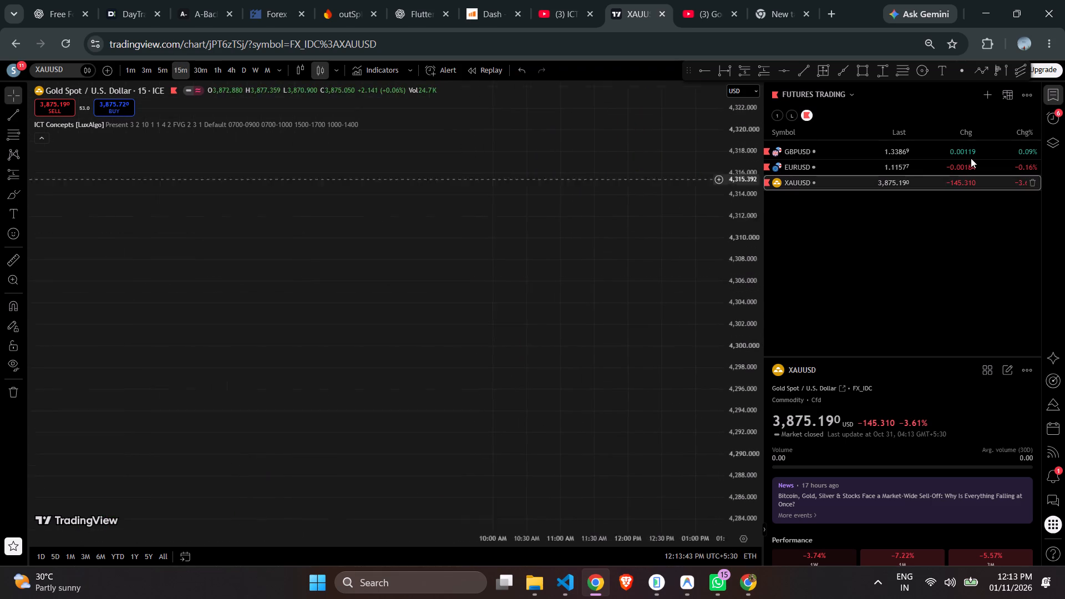
pyautogui.scroll(-2, 461, 264)
pyautogui.scroll(1, 473, 267)
pyautogui.scroll(-4, 477, 268)
pyautogui.scroll(-5, 717, 272)
pyautogui.keyDown('ctrl'); pyautogui.scroll(-2, 557, 209); pyautogui.keyUp('ctrl')
pyautogui.keyDown('ctrl'); pyautogui.scroll(1, 557, 210); pyautogui.keyUp('ctrl')
pyautogui.keyDown('ctrl'); pyautogui.scroll(-8, 557, 210); pyautogui.keyUp('ctrl')
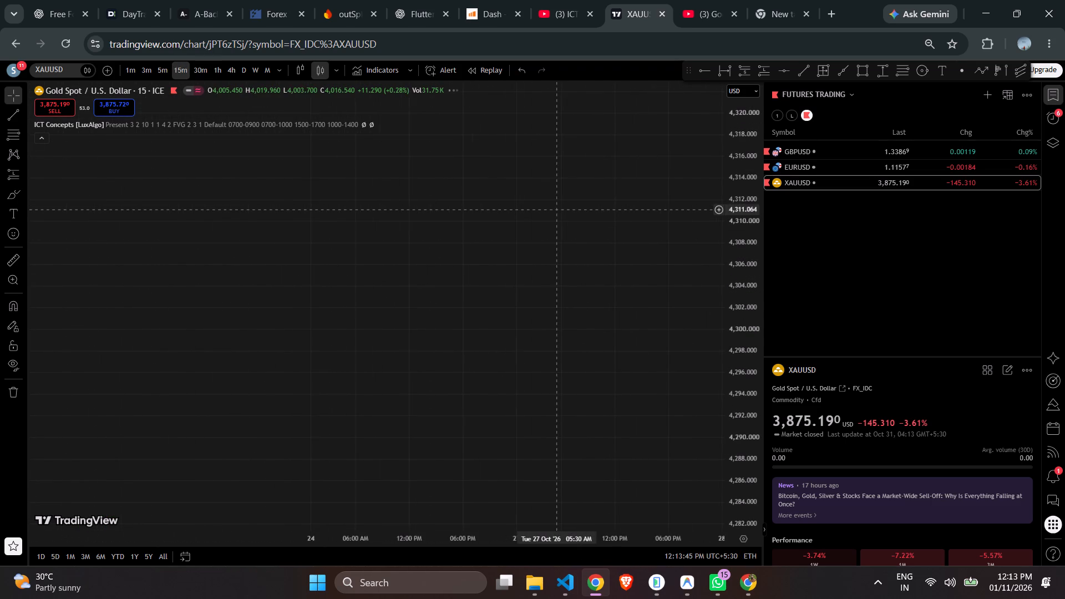
pyautogui.keyDown('ctrl'); pyautogui.scroll(-3, 557, 209); pyautogui.keyUp('ctrl')
pyautogui.keyDown('ctrl'); pyautogui.scroll(1, 557, 209); pyautogui.keyUp('ctrl')
pyautogui.keyDown('ctrl'); pyautogui.scroll(-15, 557, 209); pyautogui.keyUp('ctrl')
pyautogui.keyDown('ctrl'); pyautogui.scroll(1, 557, 214); pyautogui.keyUp('ctrl')
pyautogui.keyDown('ctrl'); pyautogui.scroll(-1, 560, 214); pyautogui.keyUp('ctrl')
pyautogui.keyDown('ctrl'); pyautogui.scroll(1, 561, 217); pyautogui.keyUp('ctrl')
pyautogui.keyDown('ctrl'); pyautogui.scroll(-3, 562, 219); pyautogui.keyUp('ctrl')
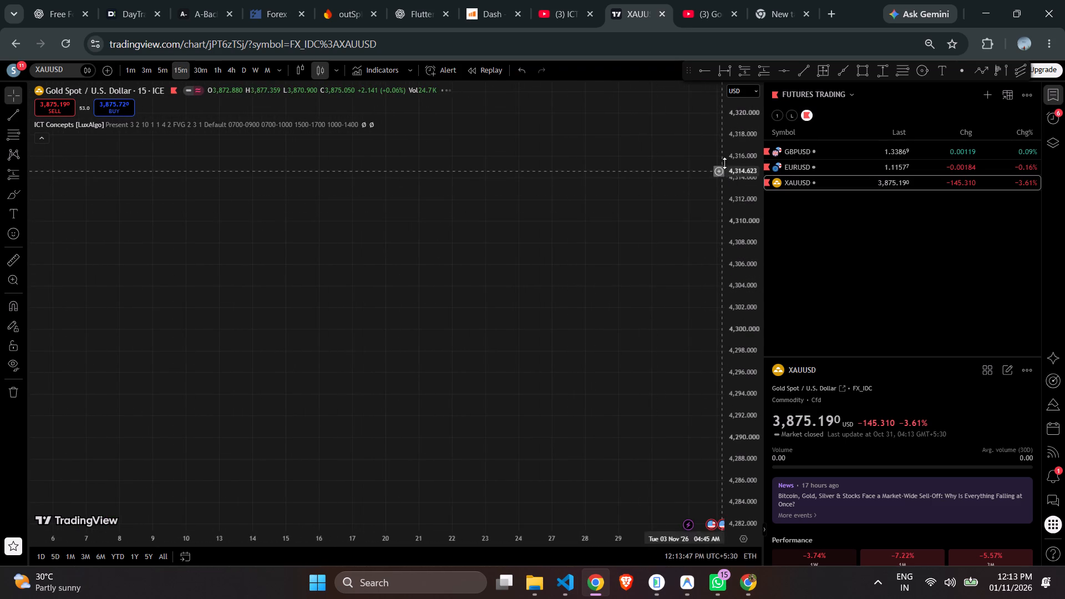
pyautogui.keyDown('ctrl'); pyautogui.moveTo(724, 163); pyautogui.dragTo(762, 379); pyautogui.keyUp('ctrl')
pyautogui.keyDown('ctrl'); pyautogui.scroll(1, 736, 194); pyautogui.keyUp('ctrl')
pyautogui.keyDown('ctrl'); pyautogui.moveTo(735, 181); pyautogui.dragTo(757, 441); pyautogui.keyUp('ctrl')
pyautogui.keyDown('ctrl'); pyautogui.moveTo(703, 174); pyautogui.dragTo(742, 476); pyautogui.keyUp('ctrl')
pyautogui.keyDown('ctrl'); pyautogui.scroll(-3, 295, 157); pyautogui.keyUp('ctrl')
pyautogui.scroll(1, 295, 162)
pyautogui.scroll(-1, 295, 162)
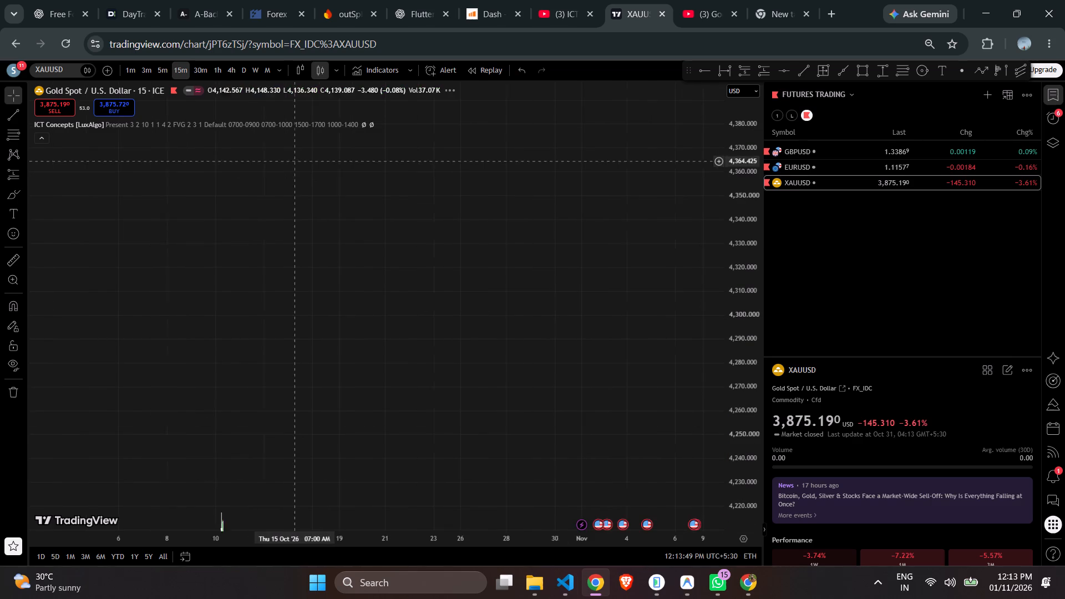
pyautogui.keyDown('ctrl'); pyautogui.scroll(-2, 305, 185); pyautogui.keyUp('ctrl')
pyautogui.keyDown('ctrl'); pyautogui.scroll(1, 306, 191); pyautogui.keyUp('ctrl')
pyautogui.keyDown('ctrl'); pyautogui.scroll(-3, 306, 192); pyautogui.keyUp('ctrl')
pyautogui.keyDown('ctrl'); pyautogui.scroll(1, 306, 192); pyautogui.keyUp('ctrl')
pyautogui.keyDown('ctrl'); pyautogui.scroll(-1, 308, 194); pyautogui.keyUp('ctrl')
pyautogui.keyDown('ctrl'); pyautogui.scroll(1, 309, 196); pyautogui.keyUp('ctrl')
pyautogui.keyDown('ctrl'); pyautogui.scroll(-4, 310, 197); pyautogui.keyUp('ctrl')
pyautogui.moveTo(420, 332); pyautogui.dragTo(457, 0)
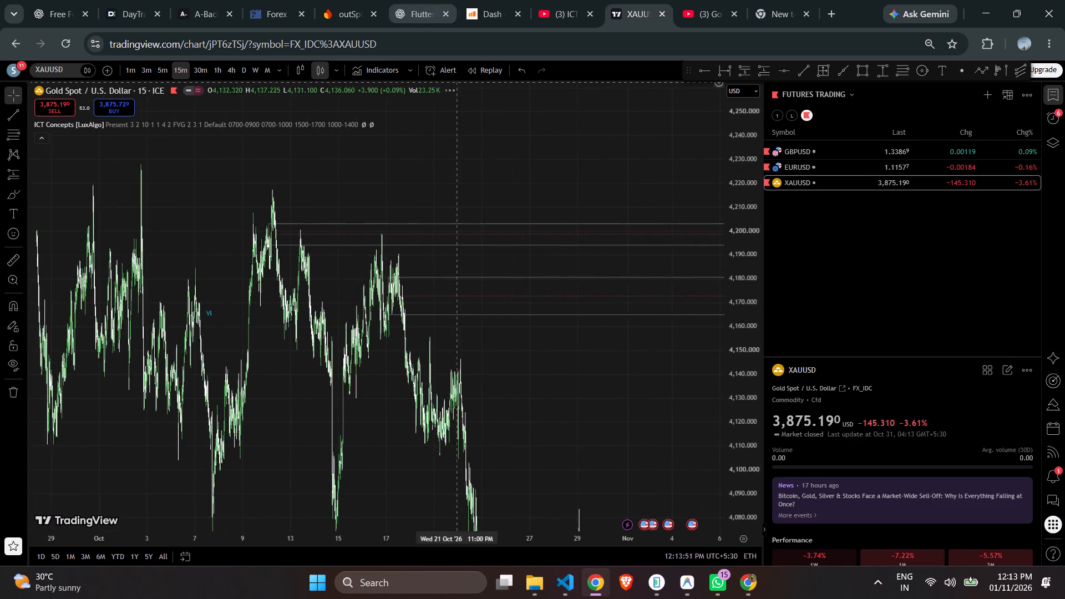
pyautogui.scroll(9, 399, 286)
pyautogui.moveTo(332, 358); pyautogui.dragTo(838, 351)
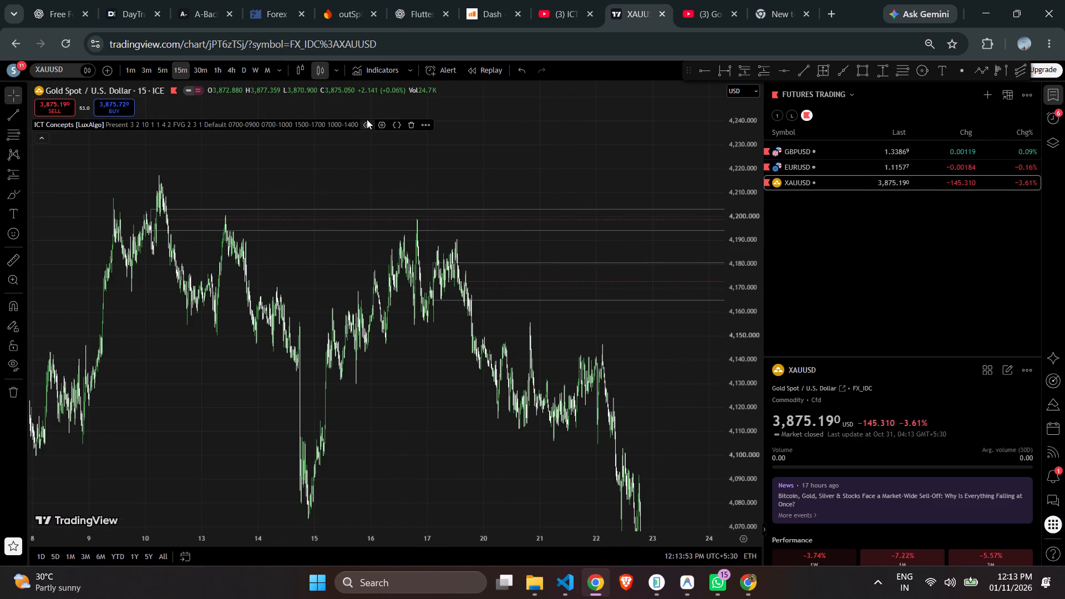
# Hide the ICT Concepts [LuxAlgo] indicator on the XAUUSD chart.
pyautogui.click(370, 121)
# Examine the 15-minute candles from 16 October back to the decline on 12 October.
pyautogui.scroll(8, 262, 205)
pyautogui.moveTo(171, 181); pyautogui.dragTo(865, 179)
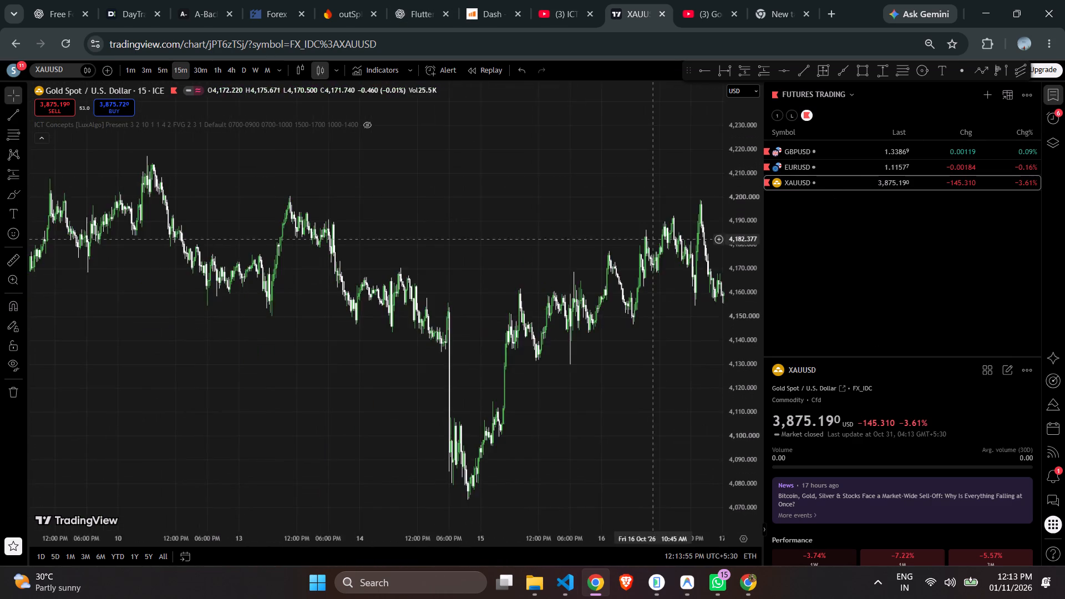
pyautogui.scroll(7, 234, 312)
pyautogui.moveTo(99, 308); pyautogui.dragTo(796, 354)
pyautogui.scroll(6, 499, 345)
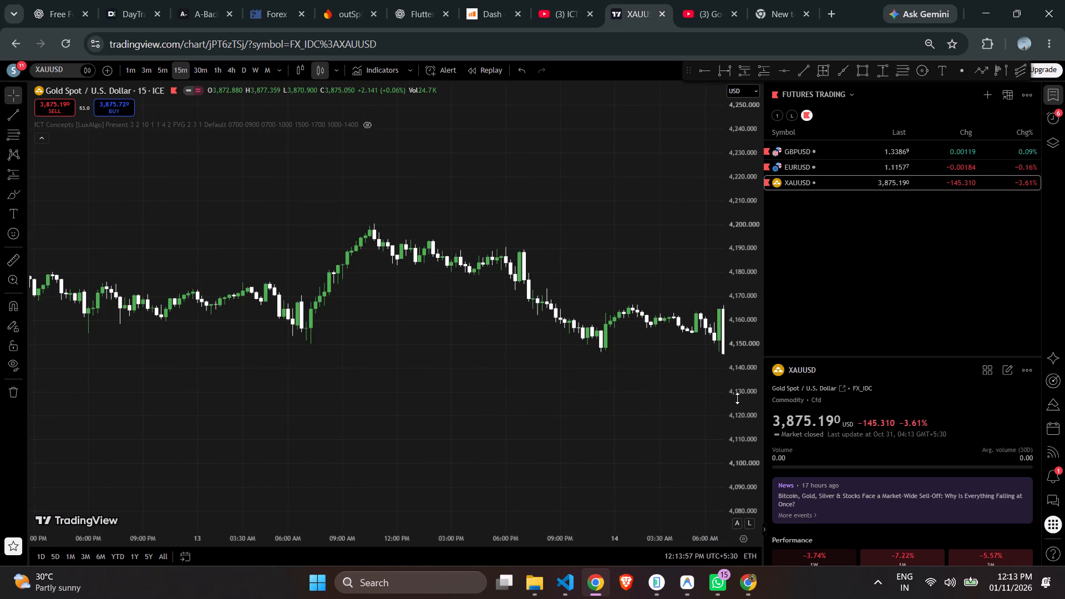
pyautogui.moveTo(741, 453); pyautogui.dragTo(758, 4)
pyautogui.scroll(3, 496, 246)
pyautogui.moveTo(396, 278); pyautogui.dragTo(1017, 255)
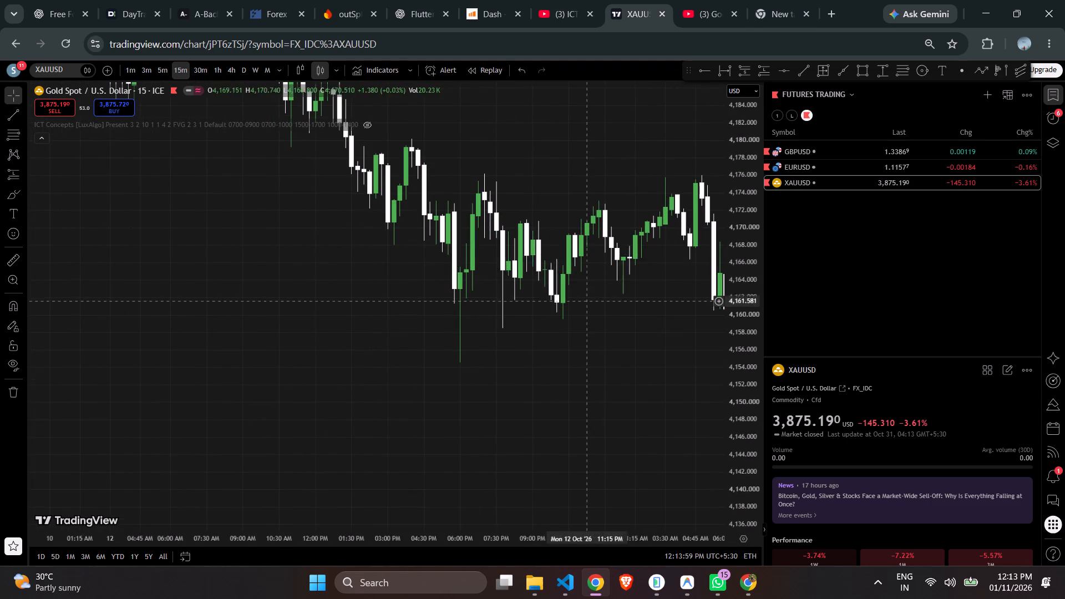
pyautogui.moveTo(527, 299); pyautogui.dragTo(371, 384)
pyautogui.scroll(3, 376, 222)
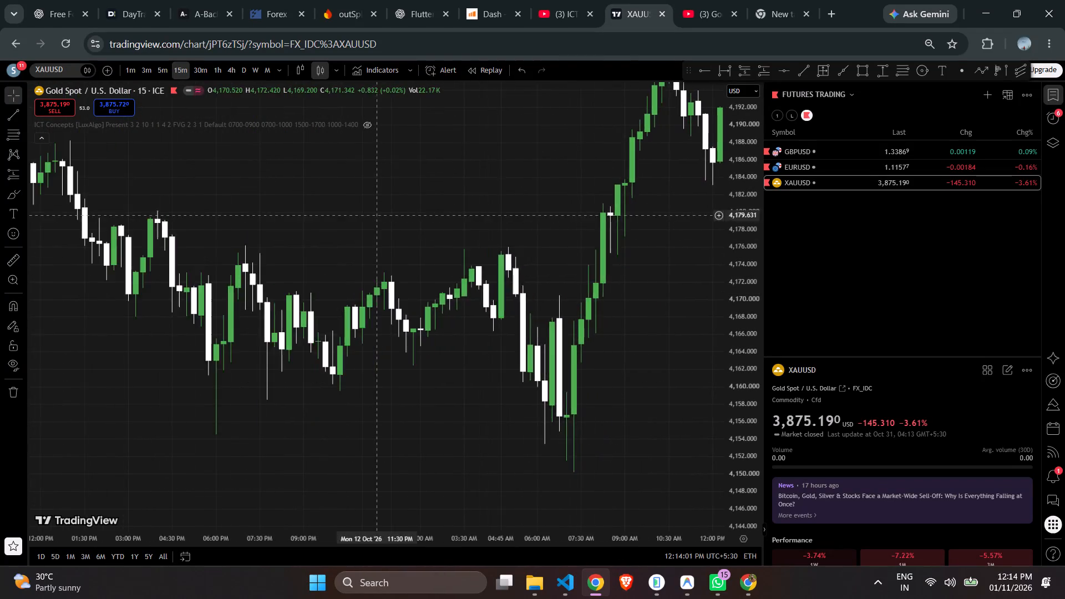
pyautogui.scroll(3, 376, 215)
pyautogui.moveTo(739, 414); pyautogui.dragTo(731, 98)
pyautogui.moveTo(230, 214); pyautogui.dragTo(667, 211)
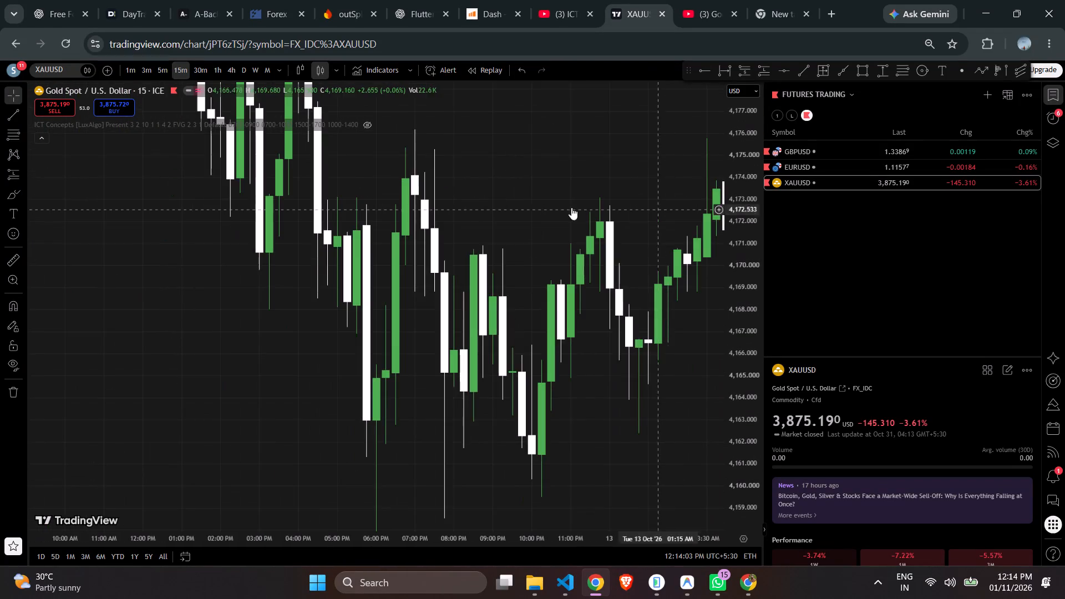
pyautogui.scroll(4, 477, 206)
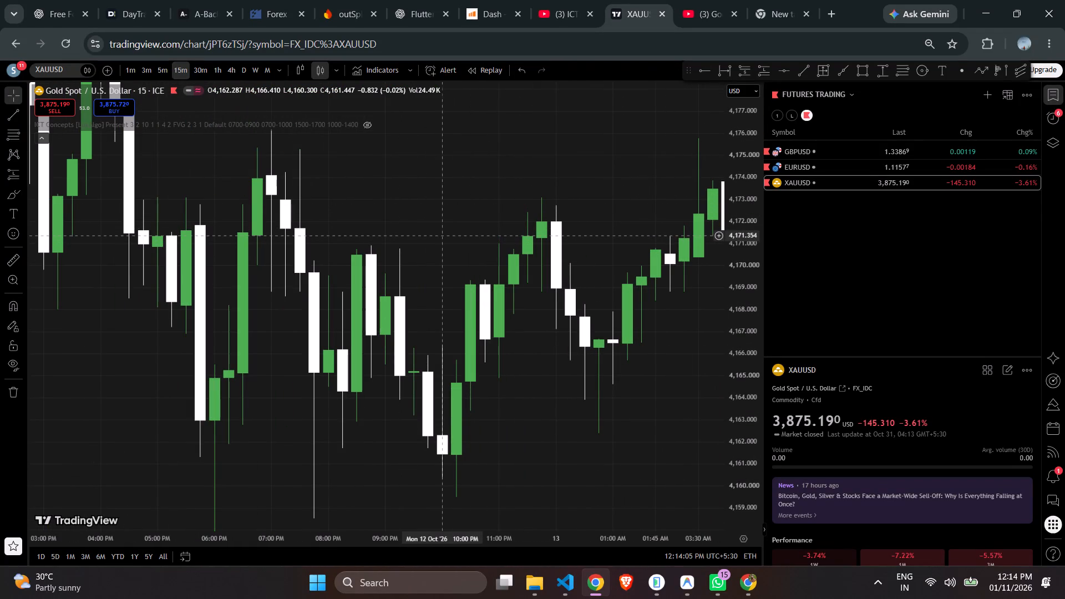
pyautogui.moveTo(355, 174); pyautogui.dragTo(440, 262)
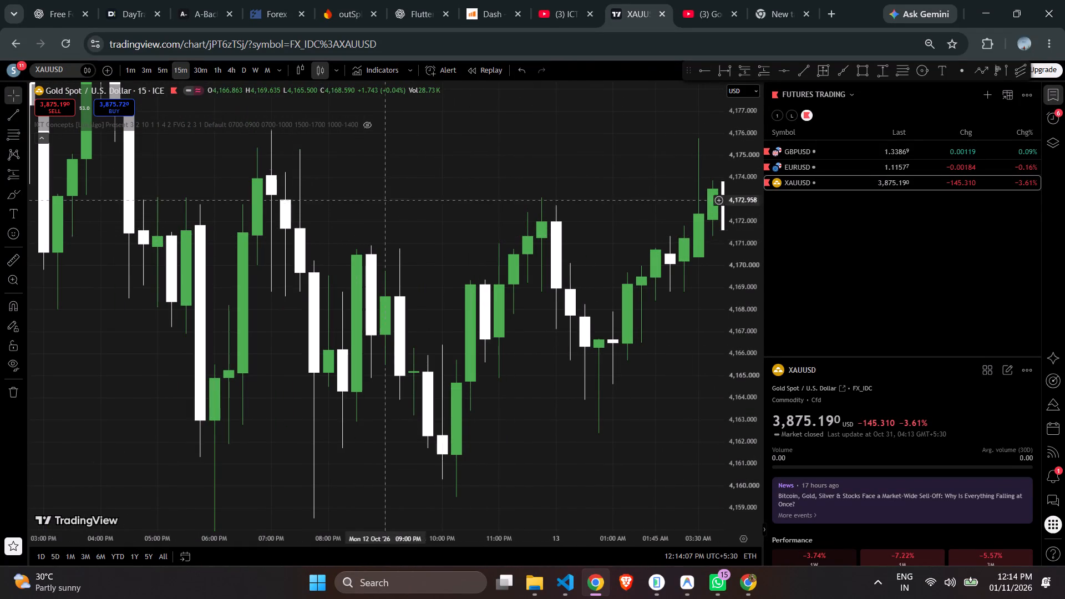
pyautogui.moveTo(440, 262); pyautogui.dragTo(687, 540)
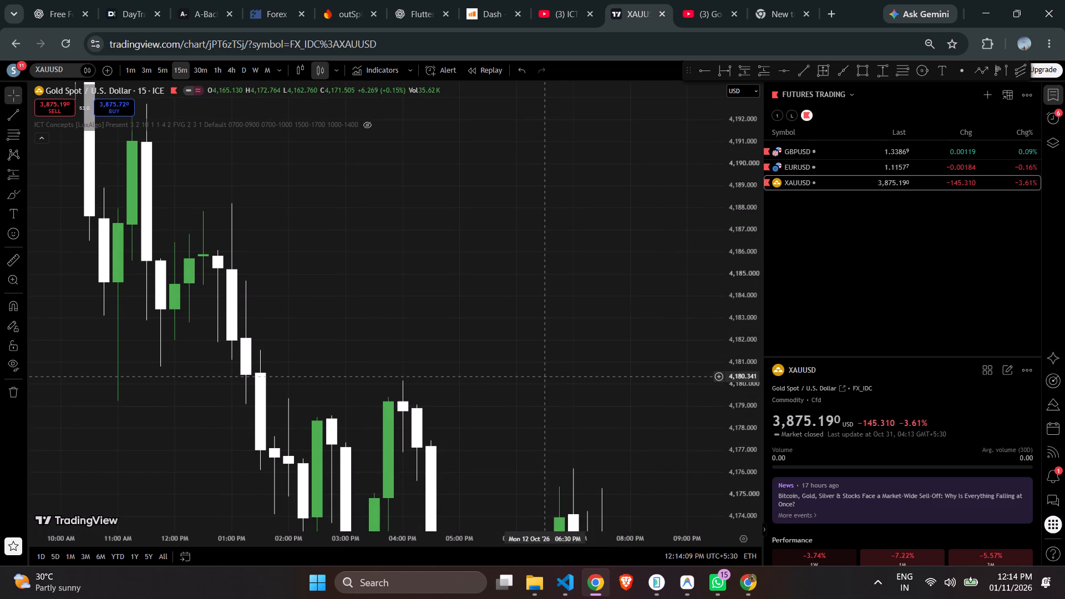
pyautogui.moveTo(484, 315); pyautogui.dragTo(556, 287)
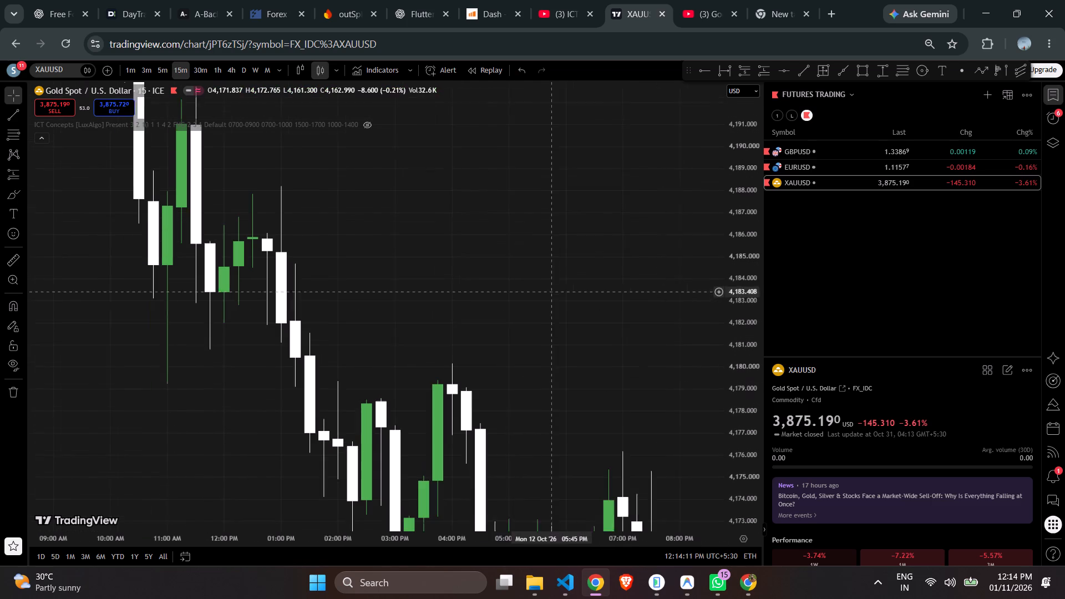
pyautogui.moveTo(556, 287); pyautogui.dragTo(559, 283)
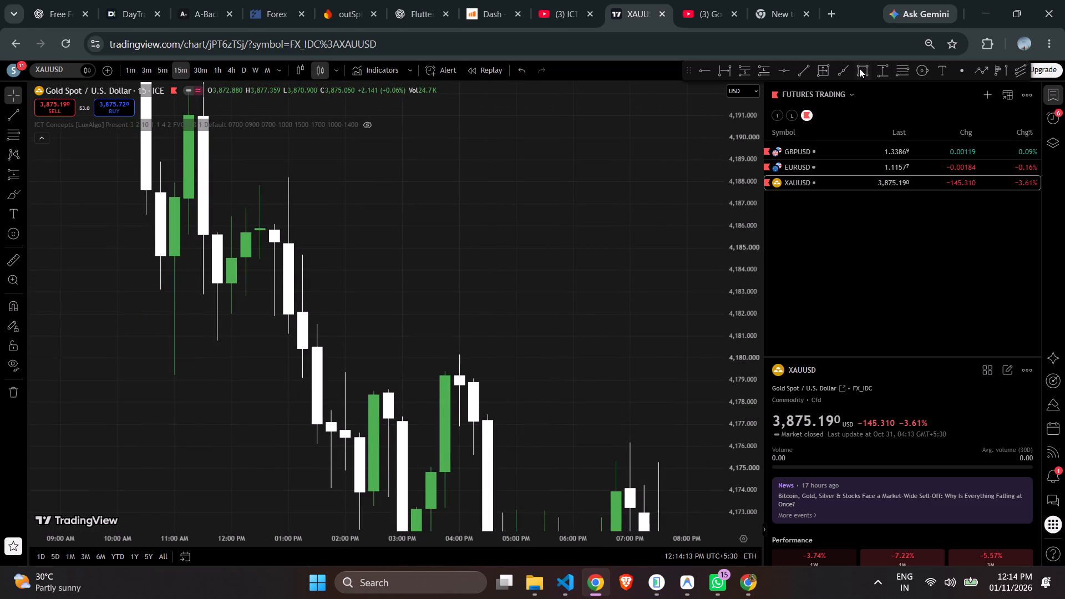
# Draw a rectangle over the 12 October highs from about 02:00 PM to 03:15 PM, between about 4,179.02 and 4,177.32.
pyautogui.click(859, 68)
pyautogui.moveTo(344, 380); pyautogui.dragTo(413, 420)
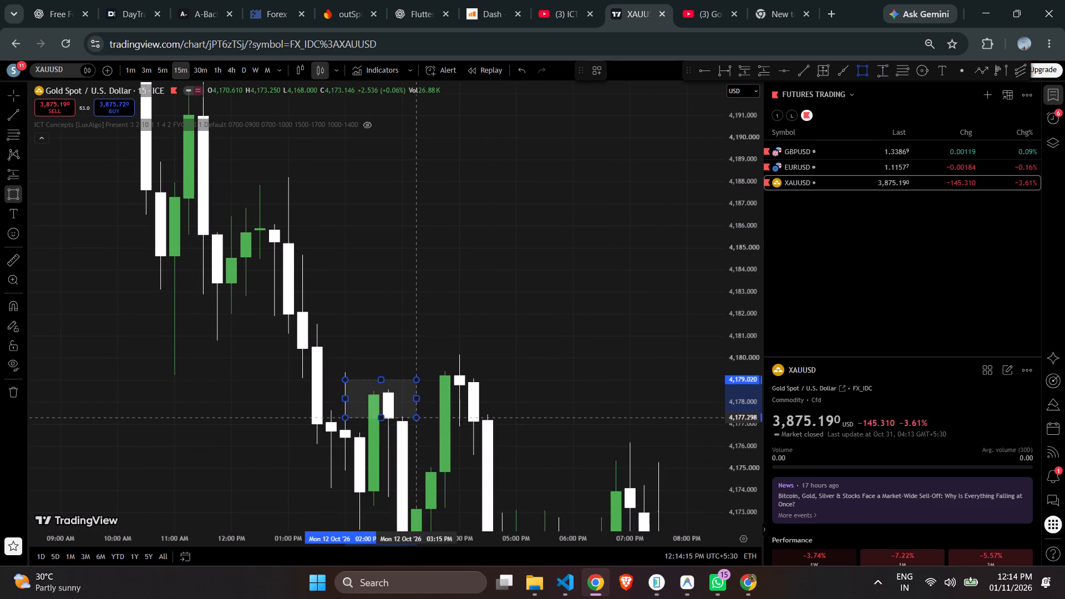
pyautogui.moveTo(413, 420); pyautogui.dragTo(412, 417)
pyautogui.click(412, 417)
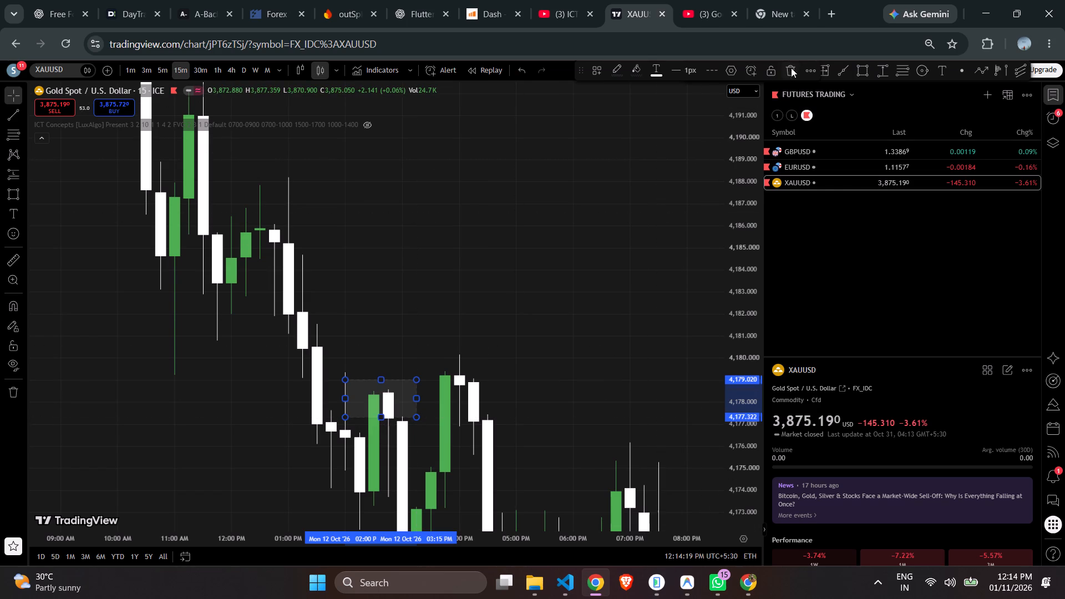
# Set the 12 October rectangle's background to light grey and raise its opacity to about 60%.
pyautogui.click(392, 397)
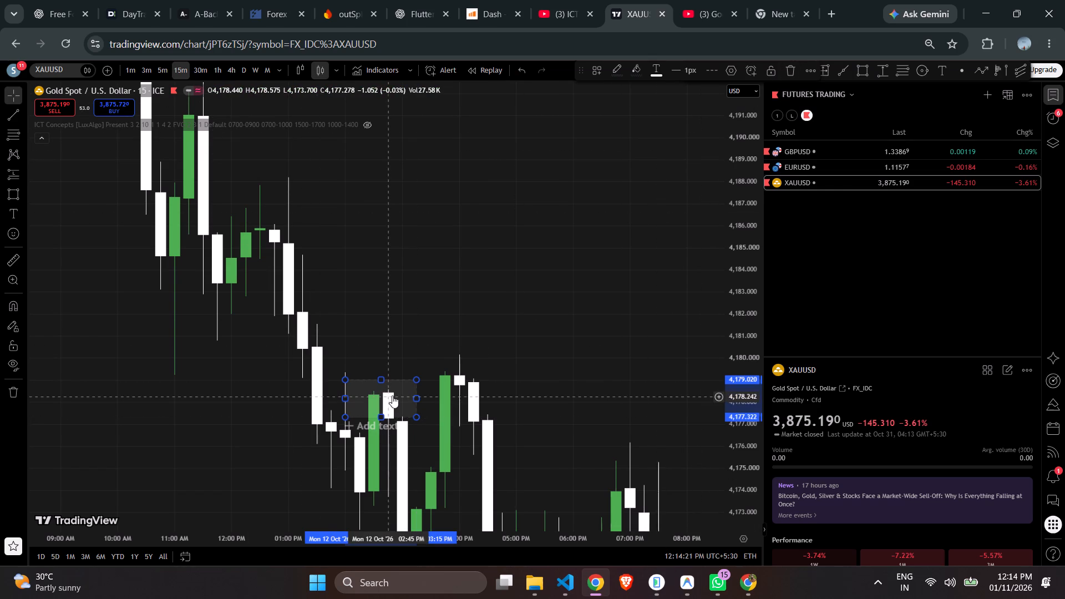
pyautogui.click(731, 69)
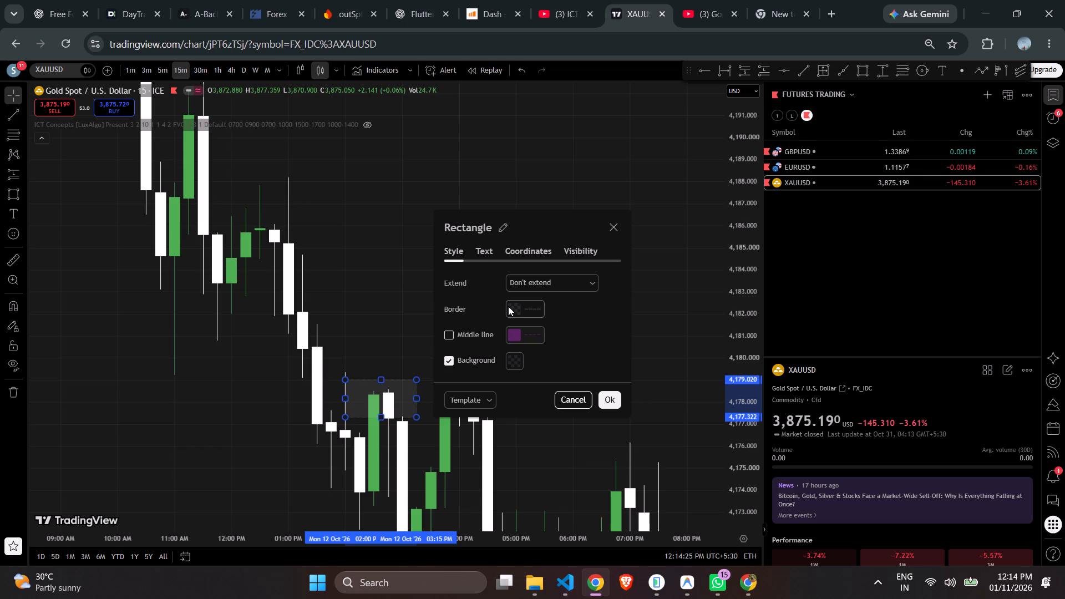
pyautogui.click(524, 334)
pyautogui.click(515, 363)
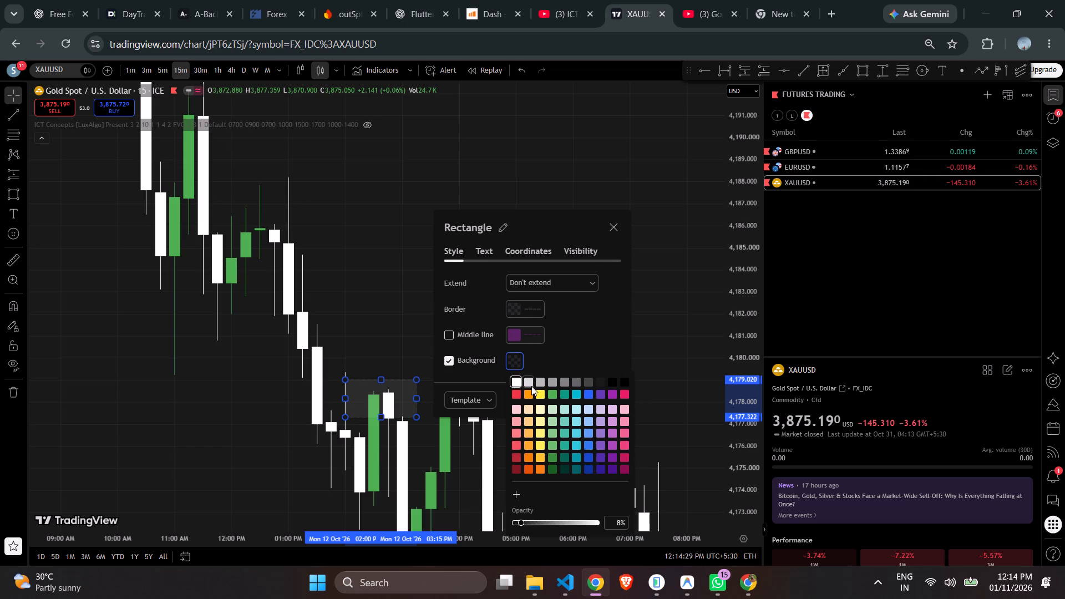
pyautogui.click(526, 384)
pyautogui.moveTo(520, 522); pyautogui.dragTo(564, 526)
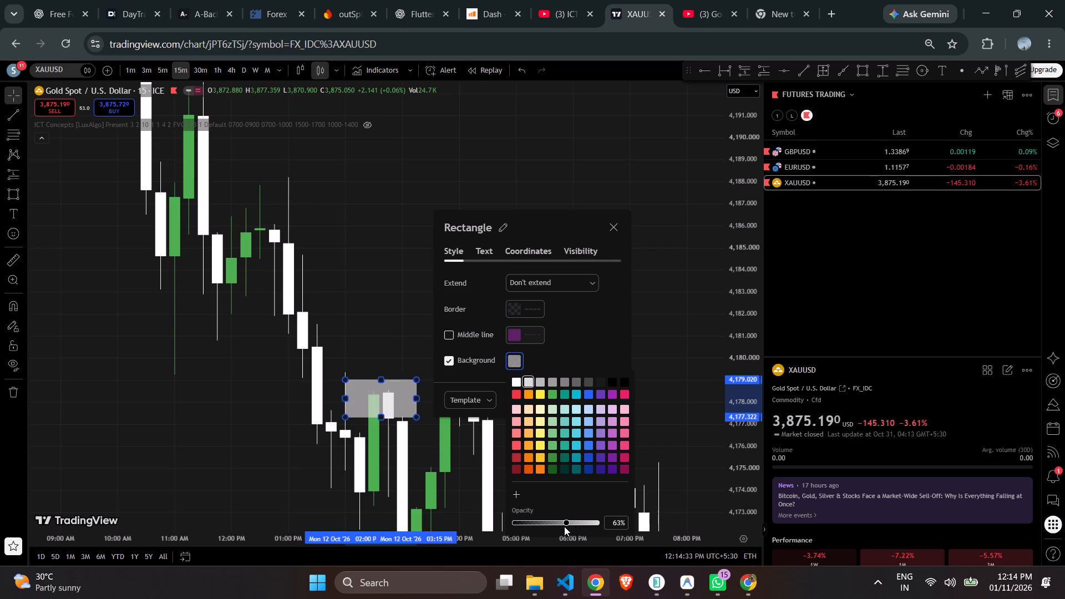
pyautogui.moveTo(564, 526); pyautogui.dragTo(560, 526)
pyautogui.click(635, 183)
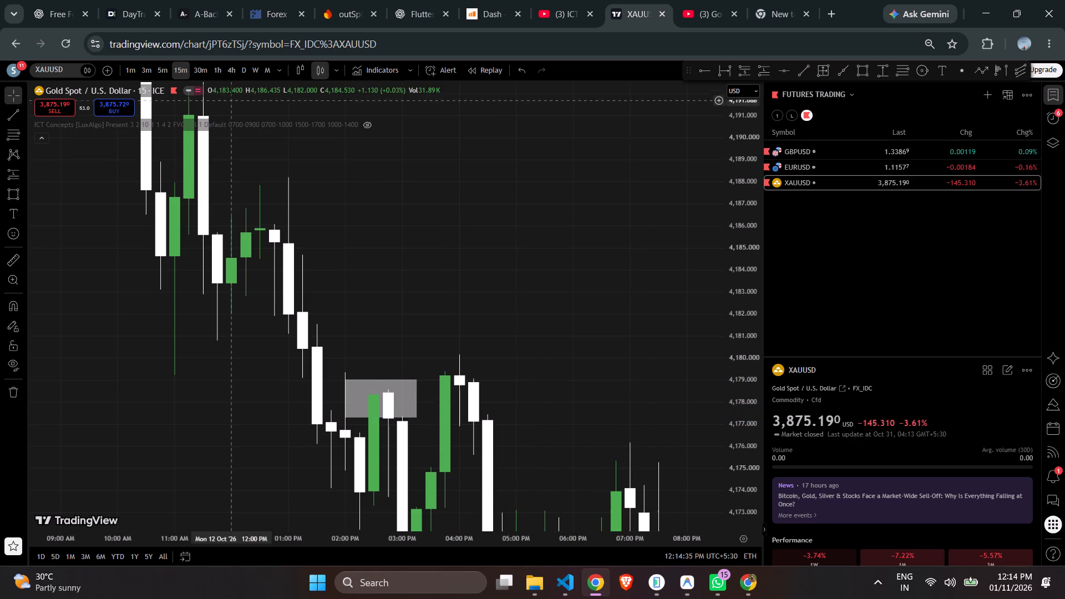
# Switch XAUUSD to the 5-minute timeframe and find the latest candles of 30 and 31 October.
pyautogui.click(168, 68)
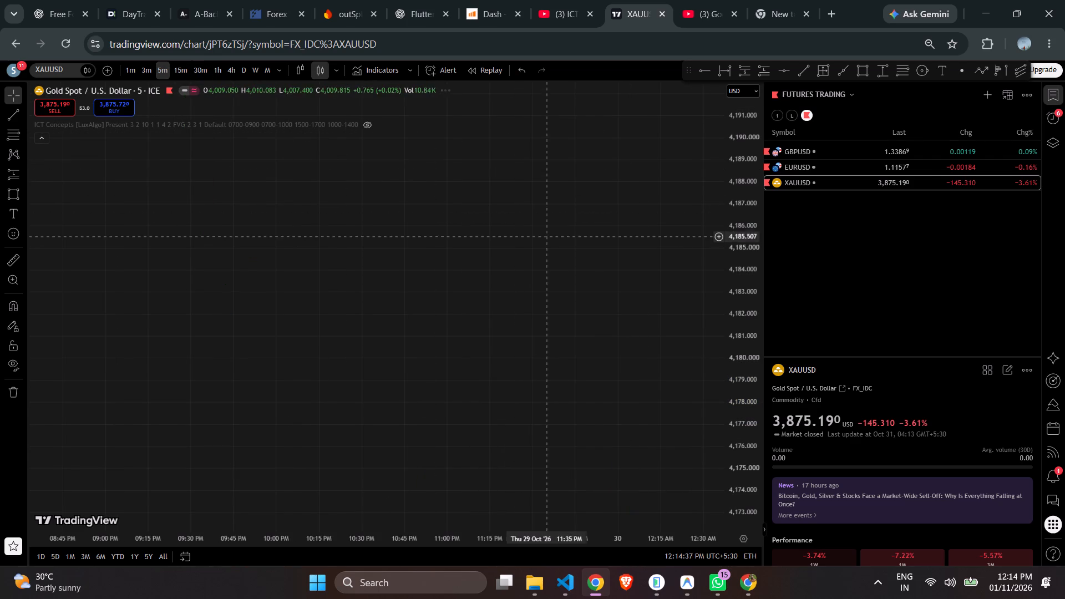
pyautogui.scroll(-3, 563, 241)
pyautogui.scroll(1, 565, 245)
pyautogui.scroll(-3, 566, 245)
pyautogui.scroll(1, 575, 247)
pyautogui.scroll(-1, 719, 228)
pyautogui.scroll(1, 729, 228)
pyautogui.moveTo(737, 155); pyautogui.dragTo(750, 571)
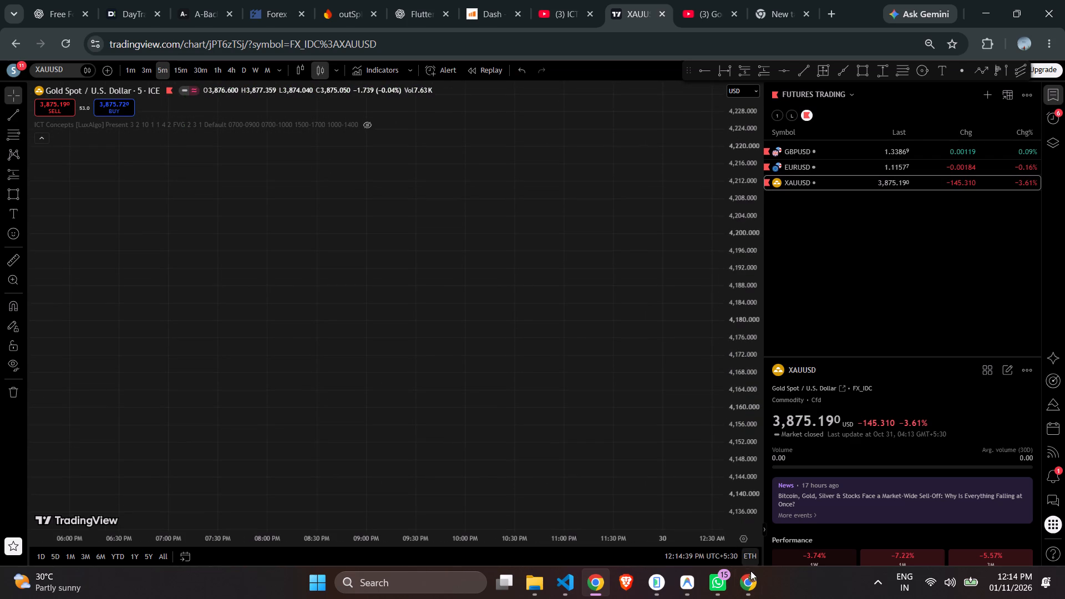
pyautogui.moveTo(750, 571); pyautogui.dragTo(750, 571)
pyautogui.moveTo(746, 157); pyautogui.dragTo(721, 519)
pyautogui.scroll(-6, 387, 283)
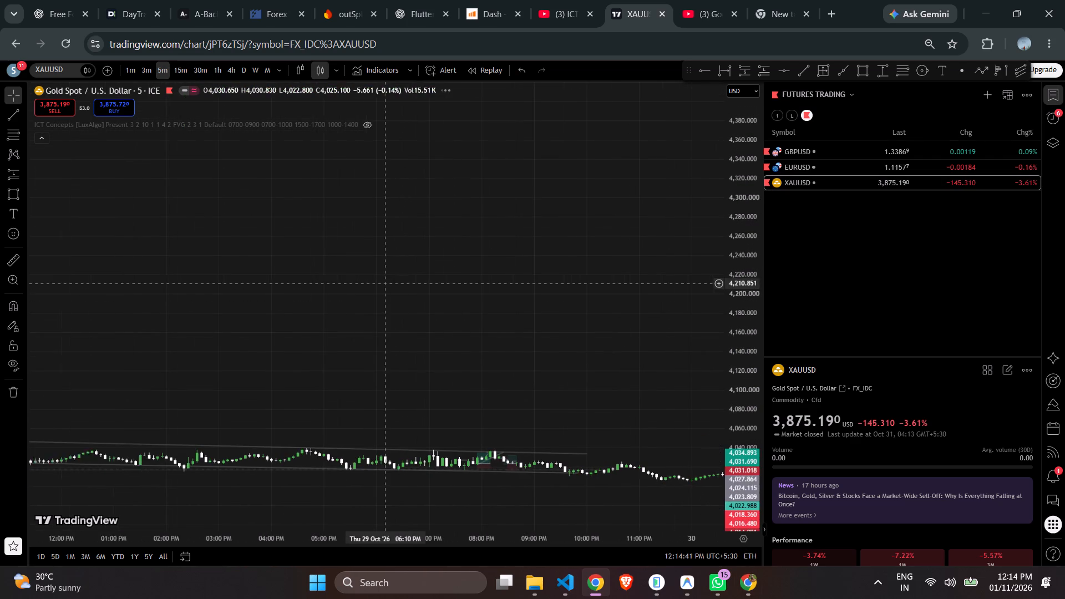
pyautogui.scroll(-3, 69, 212)
pyautogui.scroll(1, 72, 220)
pyautogui.scroll(-1, 74, 221)
pyautogui.scroll(-4, 228, 244)
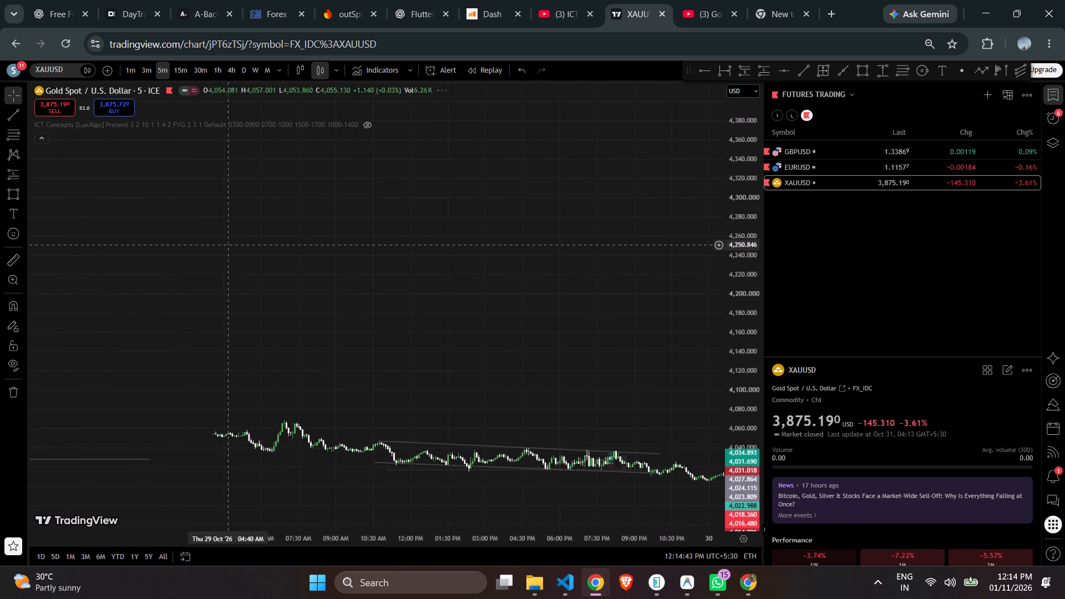
pyautogui.scroll(-4, 231, 245)
pyautogui.moveTo(384, 291); pyautogui.dragTo(0, 108)
pyautogui.moveTo(518, 207); pyautogui.dragTo(514, 209)
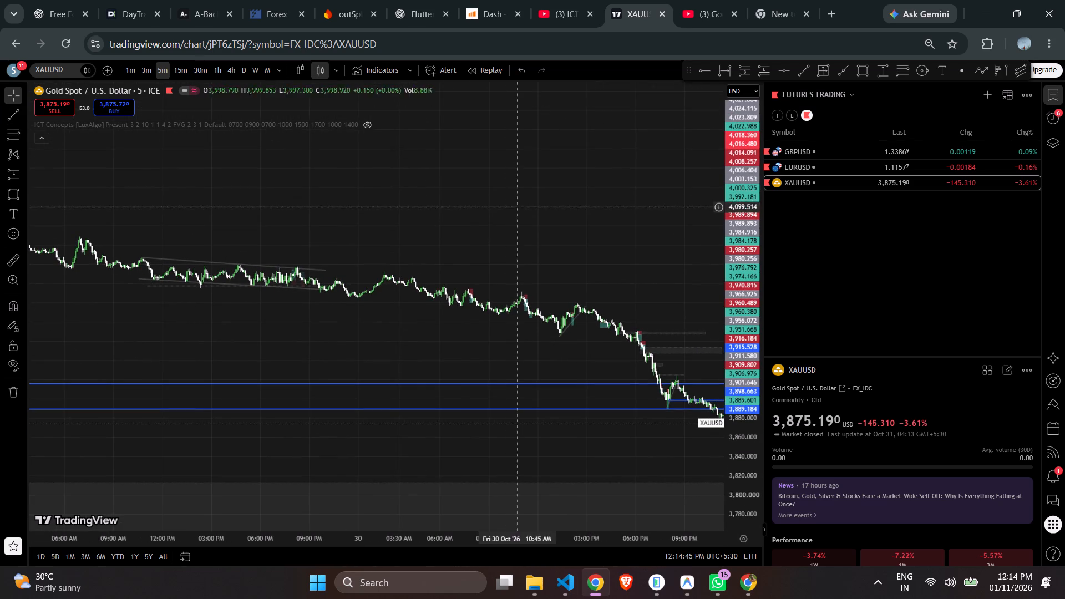
pyautogui.moveTo(514, 209); pyautogui.dragTo(216, 181)
pyautogui.moveTo(749, 450); pyautogui.dragTo(675, 88)
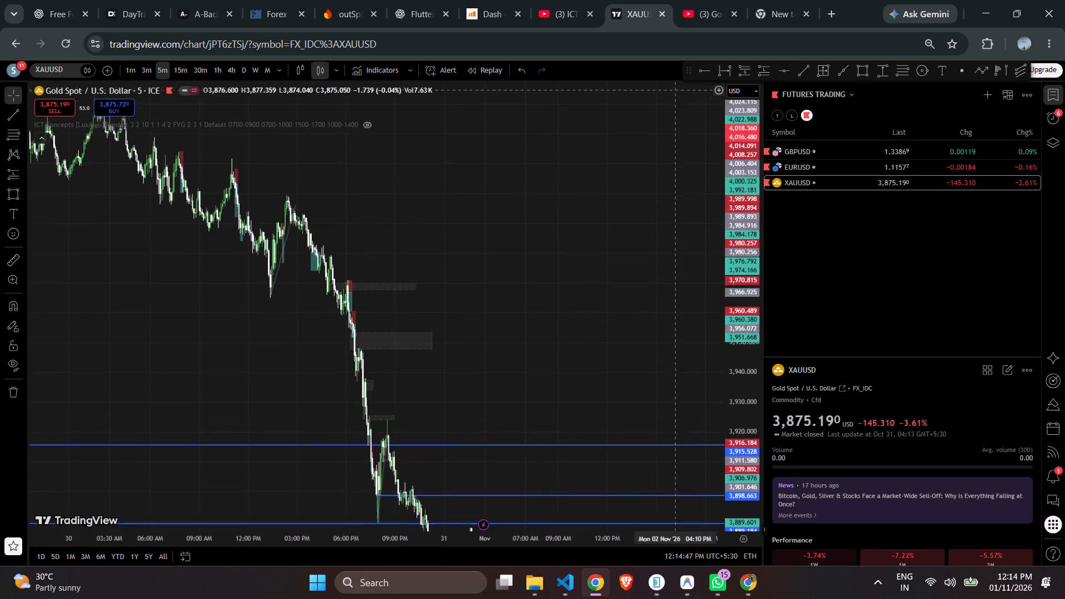
pyautogui.moveTo(675, 88); pyautogui.dragTo(675, 87)
pyautogui.scroll(4, 537, 255)
pyautogui.scroll(1, 246, 163)
# Examine the 5-minute candles from the 30 October decline back to 26 October.
pyautogui.moveTo(191, 202); pyautogui.dragTo(599, 176)
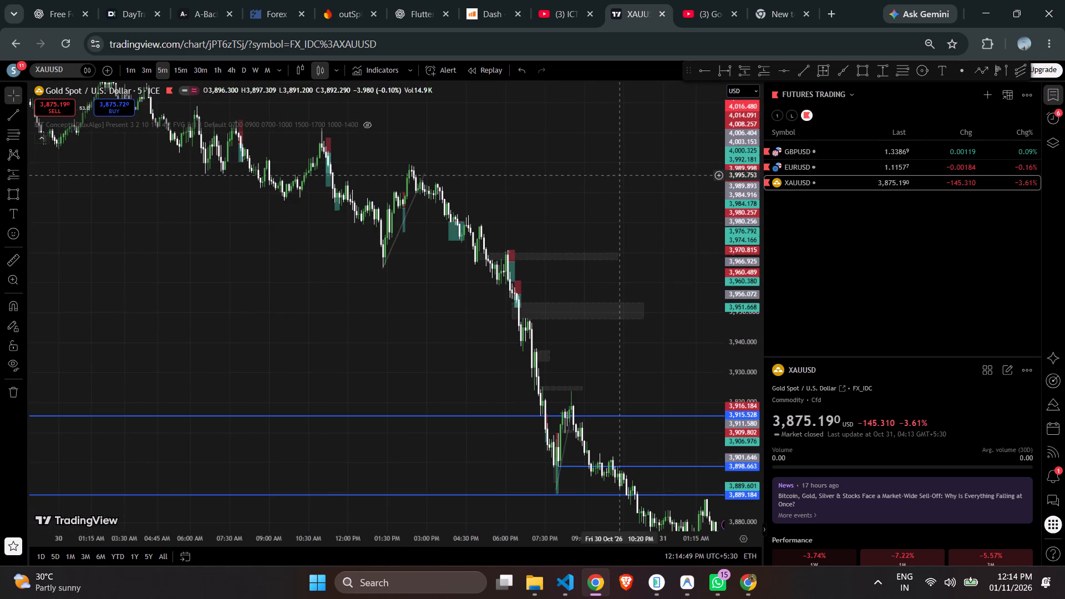
pyautogui.moveTo(123, 280); pyautogui.dragTo(544, 408)
pyautogui.scroll(5, 414, 346)
pyautogui.moveTo(280, 314); pyautogui.dragTo(685, 378)
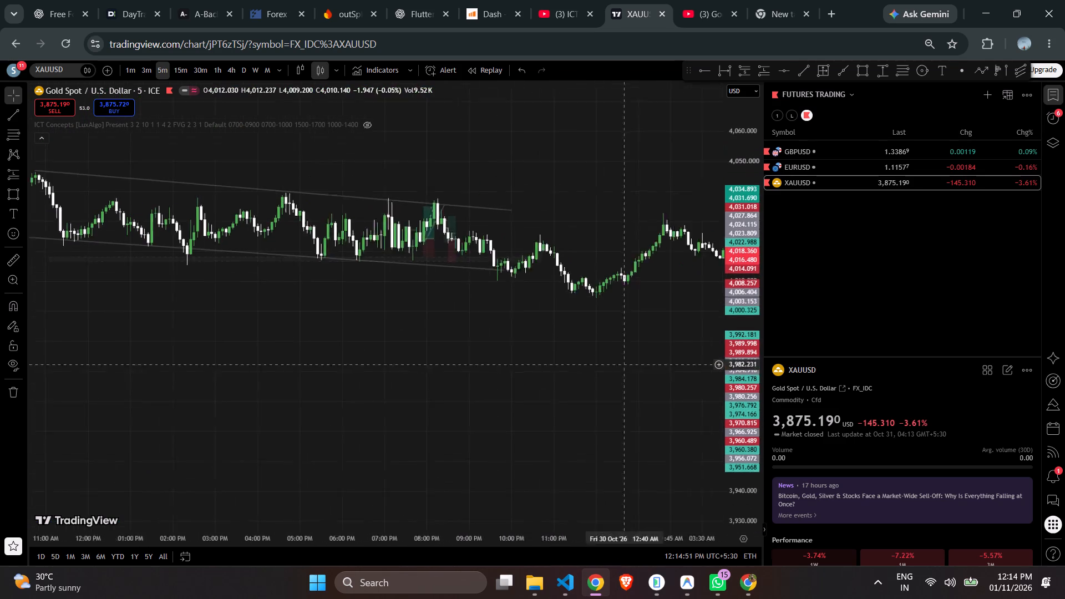
pyautogui.moveTo(685, 378); pyautogui.dragTo(709, 381)
pyautogui.scroll(-4, 253, 347)
pyautogui.moveTo(214, 332); pyautogui.dragTo(416, 416)
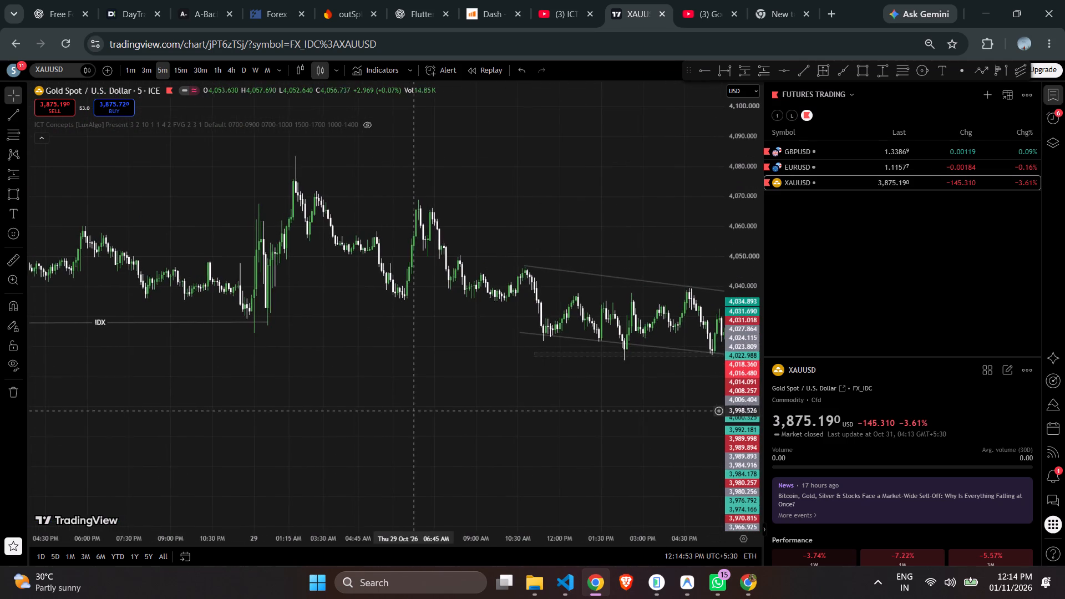
pyautogui.scroll(3, 219, 353)
pyautogui.moveTo(160, 335); pyautogui.dragTo(519, 365)
pyautogui.moveTo(171, 344); pyautogui.dragTo(467, 367)
pyautogui.moveTo(297, 353); pyautogui.dragTo(575, 378)
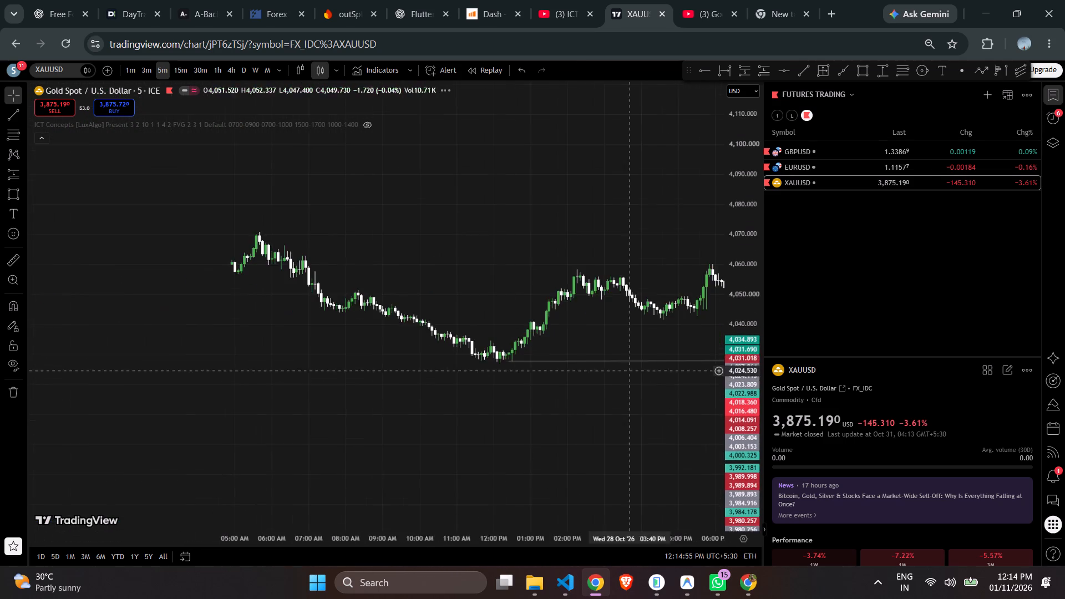
pyautogui.moveTo(159, 356); pyautogui.dragTo(548, 421)
pyautogui.scroll(-3, 148, 371)
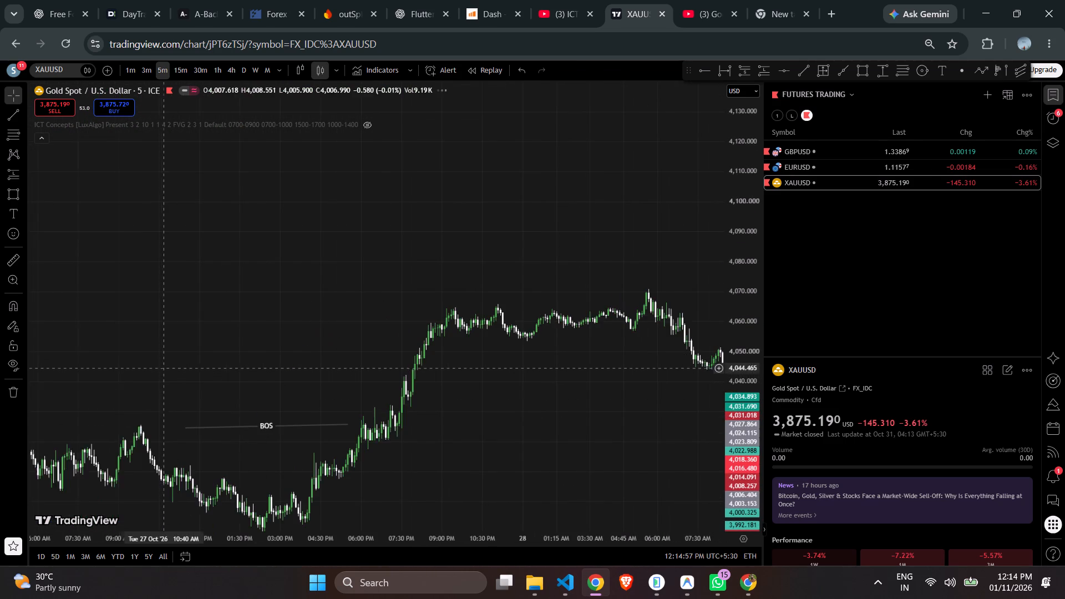
pyautogui.moveTo(160, 367); pyautogui.dragTo(460, 363)
pyautogui.moveTo(180, 316); pyautogui.dragTo(479, 287)
pyautogui.moveTo(202, 260); pyautogui.dragTo(470, 233)
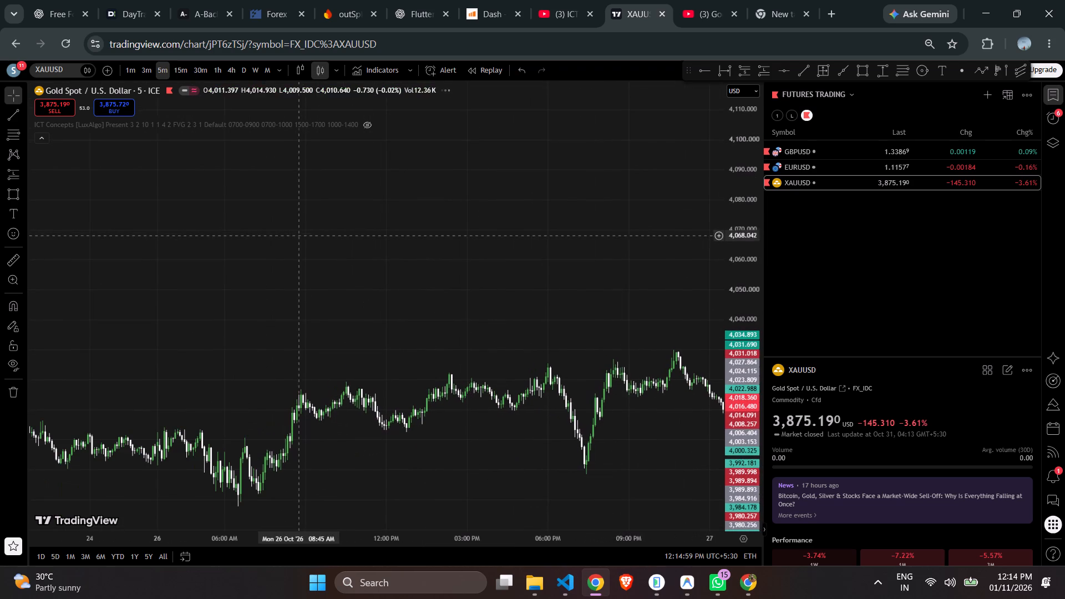
# Switch XAUUSD to the 15-minute timeframe and examine the 30 October decline and its marked zones.
pyautogui.click(179, 66)
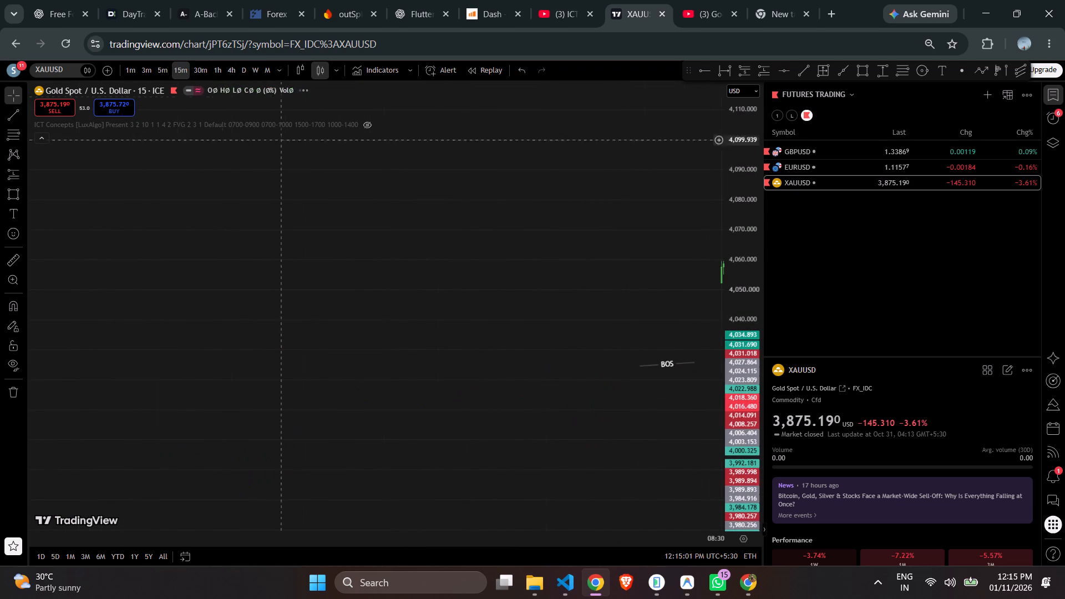
pyautogui.moveTo(468, 254); pyautogui.dragTo(0, 209)
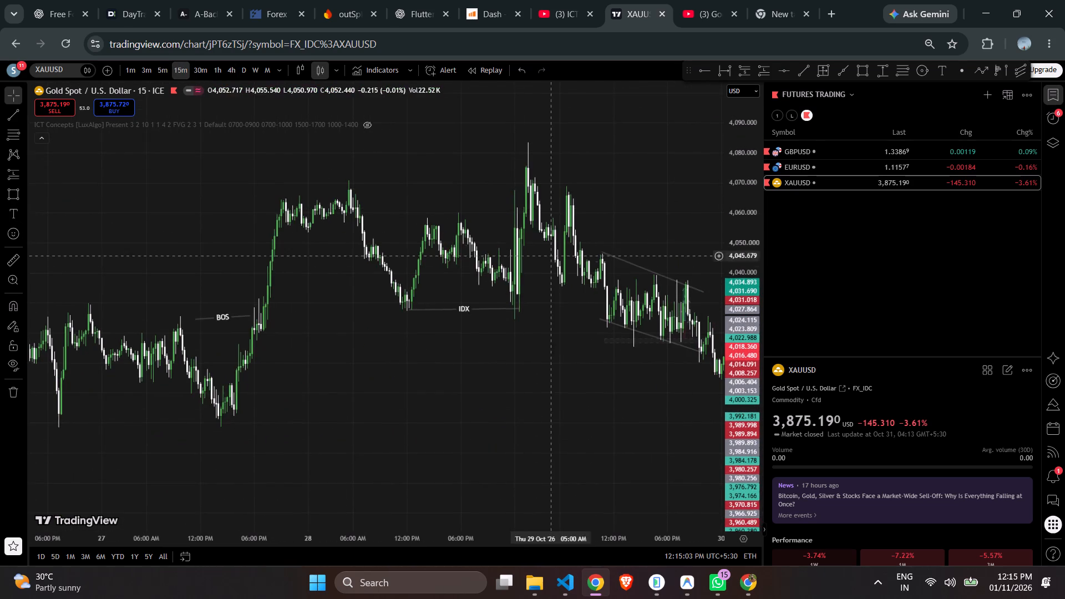
pyautogui.moveTo(543, 285); pyautogui.dragTo(62, 274)
pyautogui.moveTo(437, 427); pyautogui.dragTo(425, 164)
pyautogui.scroll(6, 462, 313)
pyautogui.moveTo(375, 302); pyautogui.dragTo(571, 302)
pyautogui.scroll(3, 469, 301)
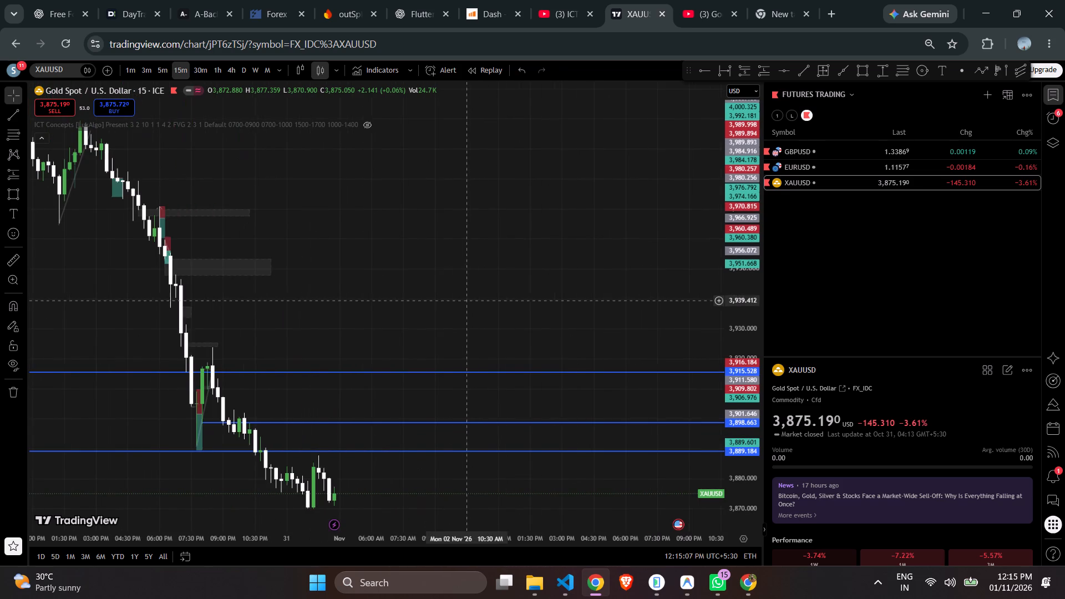
pyautogui.moveTo(311, 304); pyautogui.dragTo(635, 270)
pyautogui.scroll(9, 637, 269)
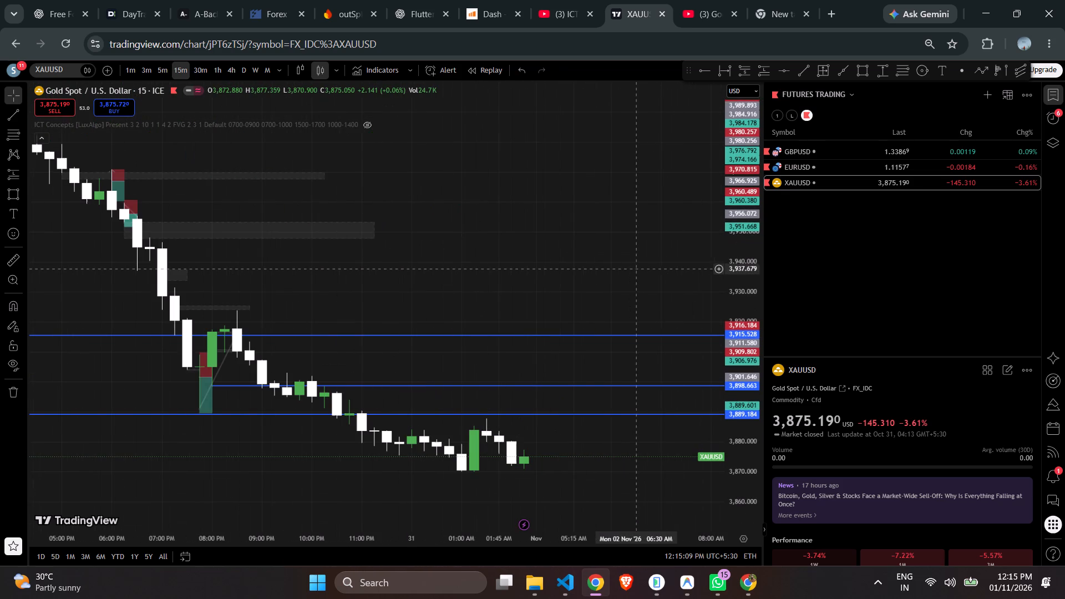
pyautogui.moveTo(743, 357); pyautogui.dragTo(653, 0)
pyautogui.scroll(-6, 287, 288)
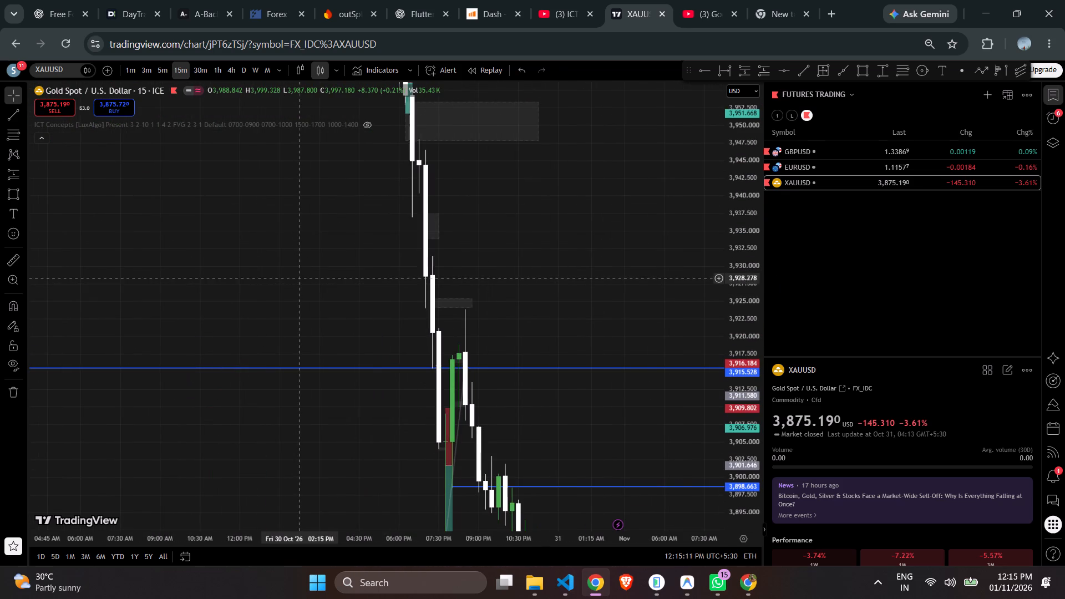
# Examine the 15-minute candles from 29 October back to late September.
pyautogui.moveTo(130, 221); pyautogui.dragTo(993, 598)
pyautogui.moveTo(738, 152); pyautogui.dragTo(710, 373)
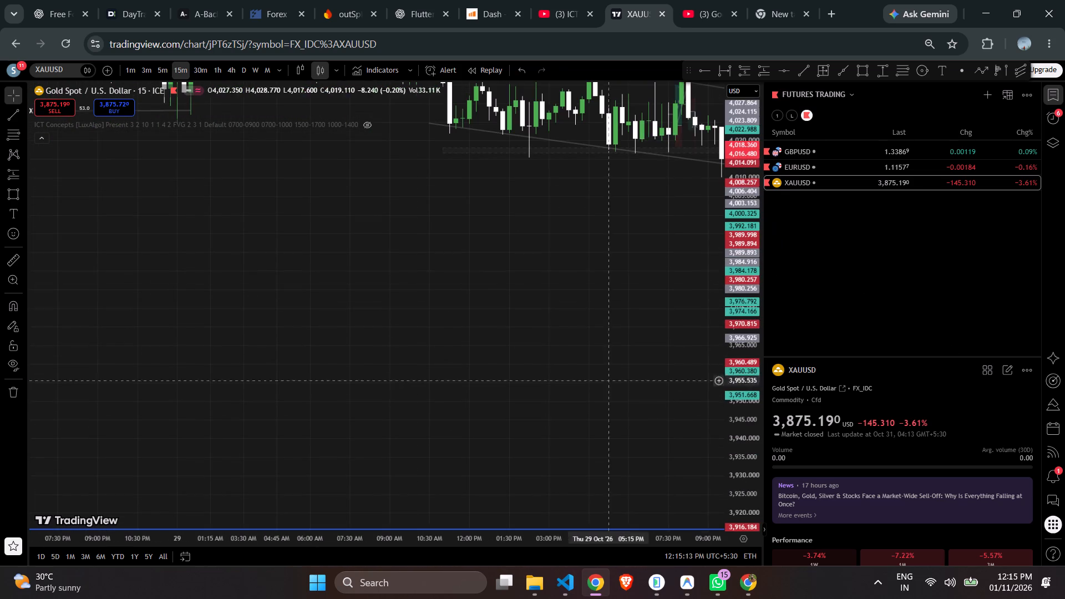
pyautogui.moveTo(200, 270); pyautogui.dragTo(678, 358)
pyautogui.scroll(-10, 371, 275)
pyautogui.scroll(1, 392, 281)
pyautogui.scroll(-2, 393, 282)
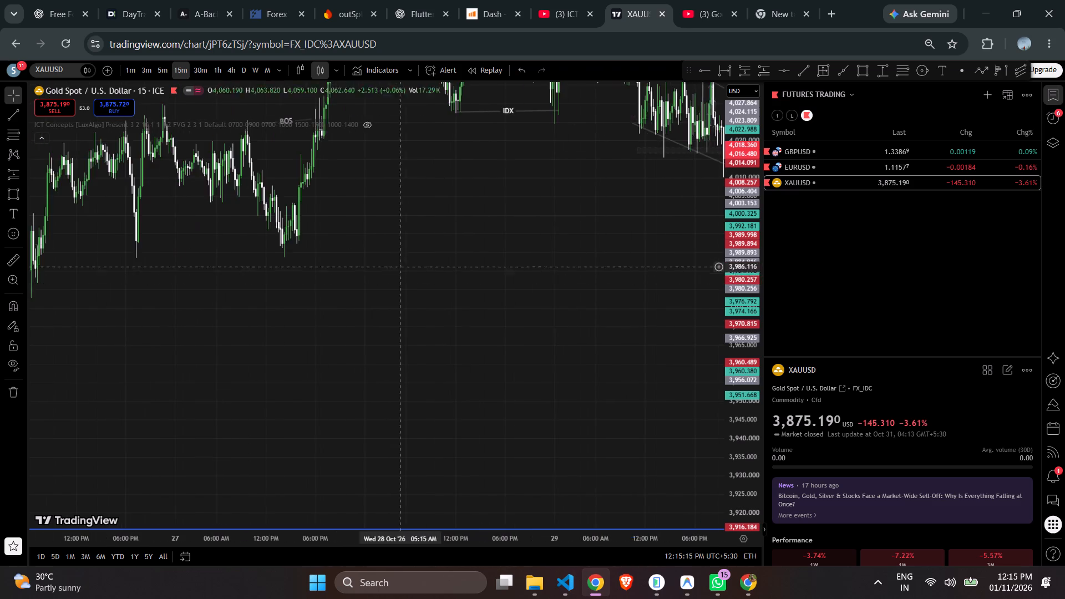
pyautogui.moveTo(413, 236); pyautogui.dragTo(601, 415)
pyautogui.scroll(-6, 271, 304)
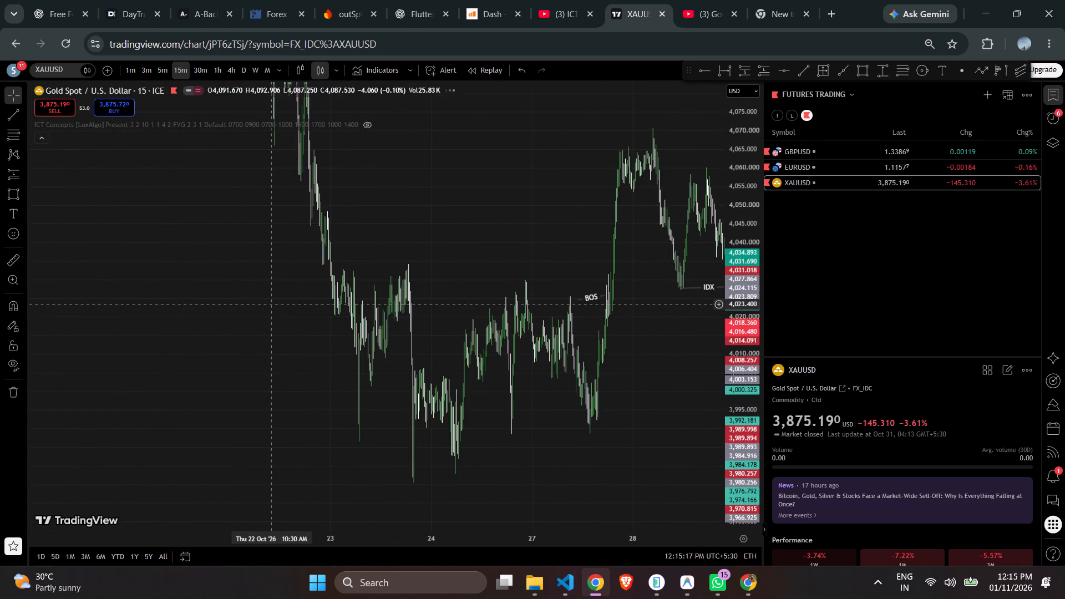
pyautogui.moveTo(283, 241); pyautogui.dragTo(458, 598)
pyautogui.moveTo(191, 198); pyautogui.dragTo(603, 598)
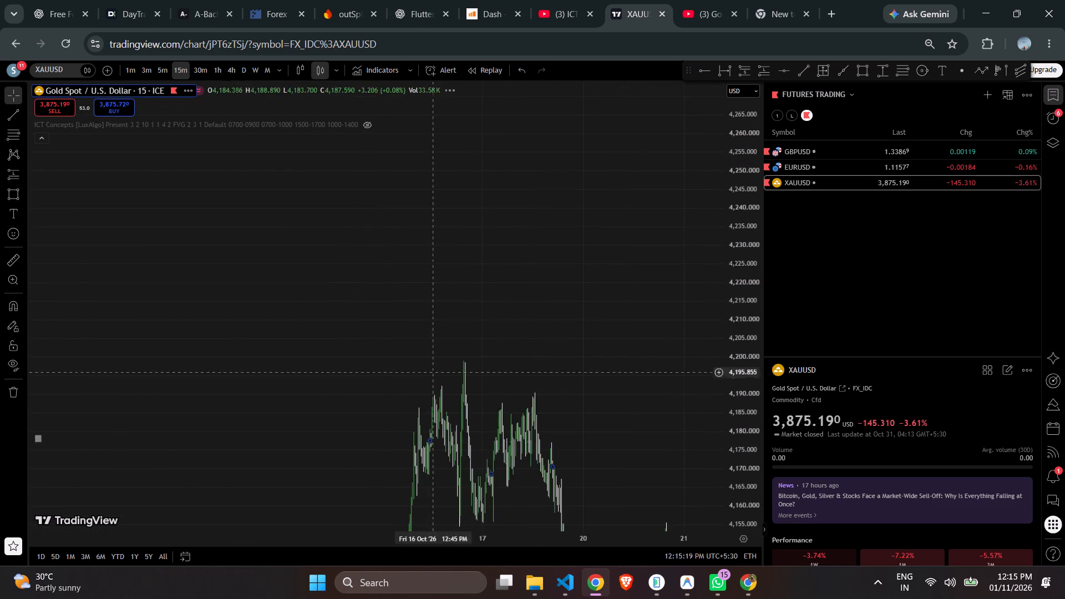
pyautogui.moveTo(346, 288); pyautogui.dragTo(752, 265)
pyautogui.moveTo(278, 348); pyautogui.dragTo(734, 346)
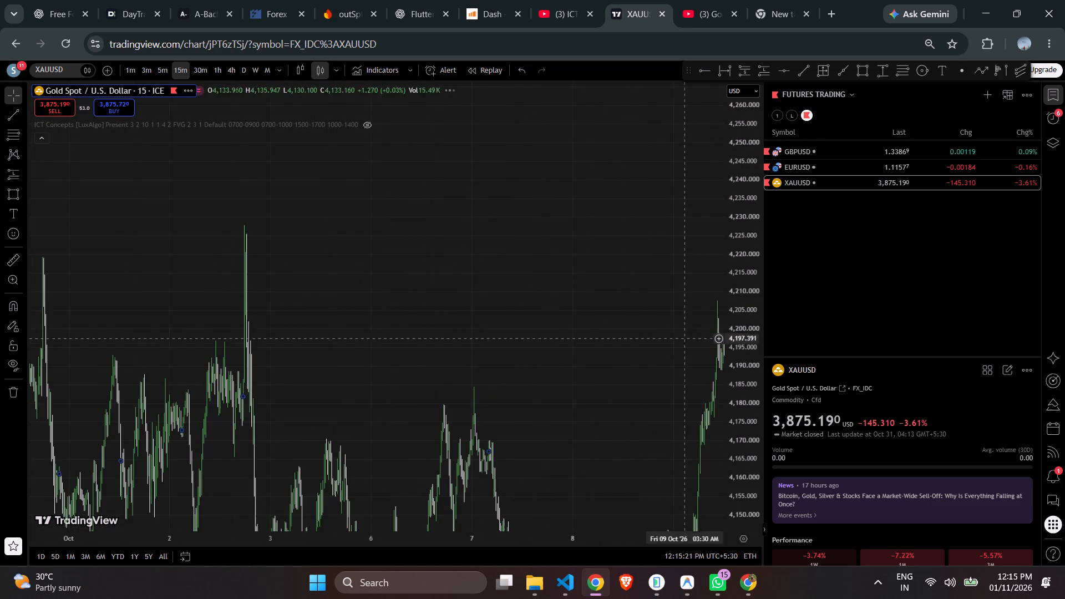
pyautogui.moveTo(297, 327); pyautogui.dragTo(605, 226)
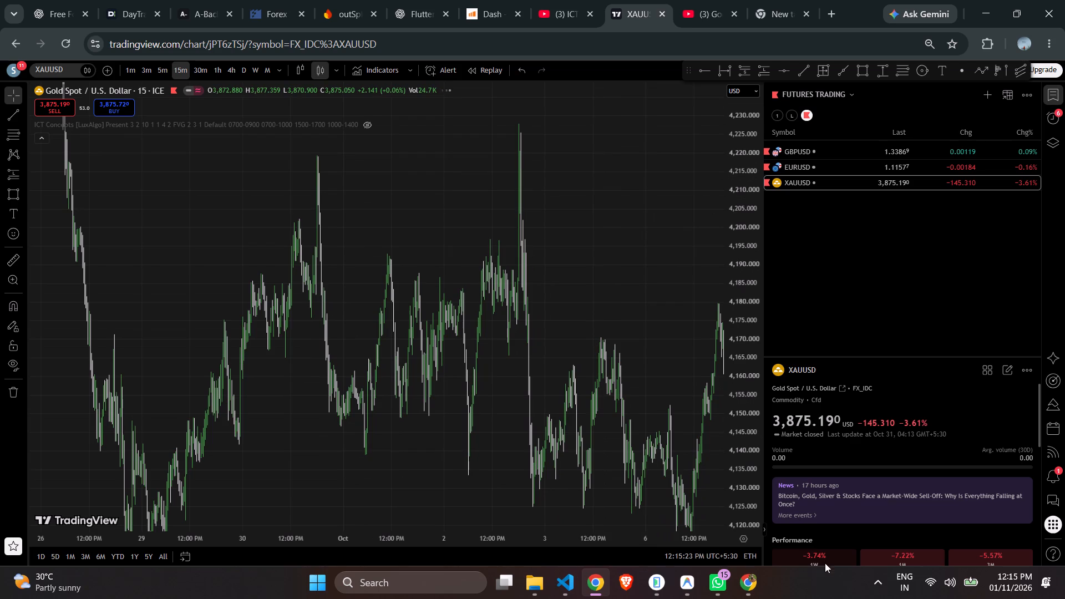
# Show the hidden system tray icons.
pyautogui.click(866, 577)
pyautogui.click(883, 586)
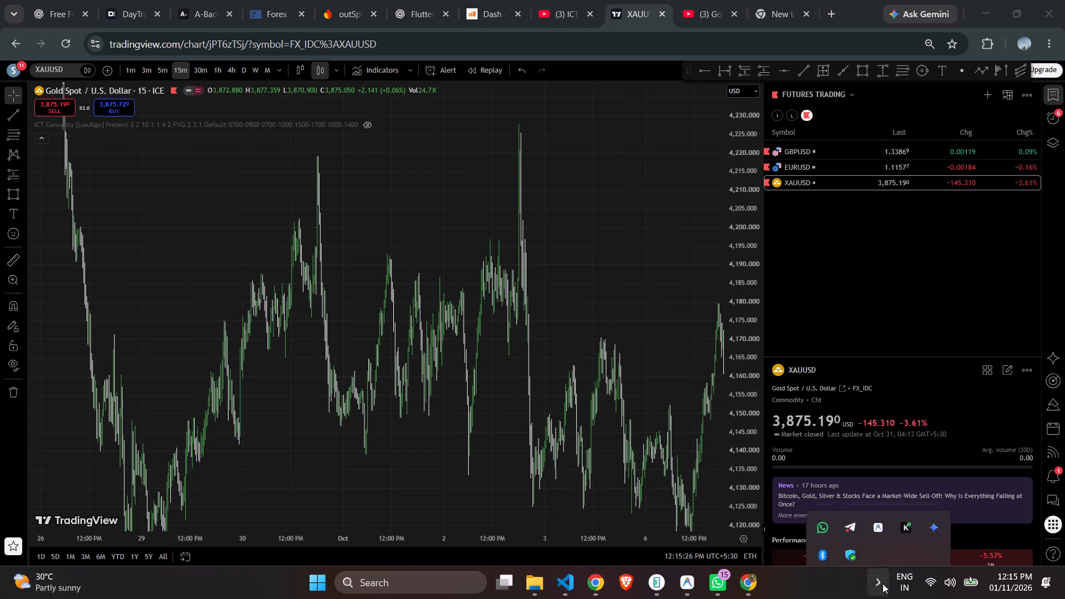